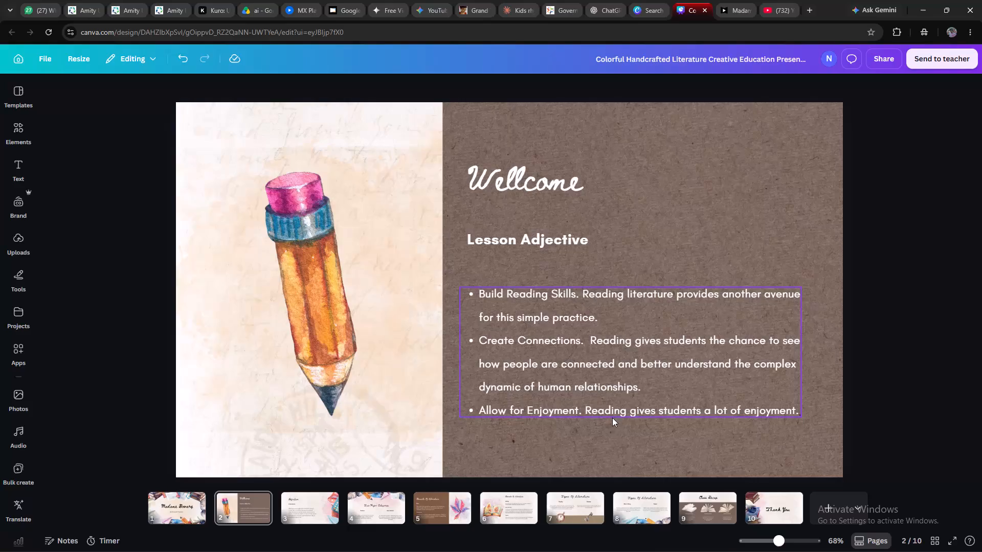
Switch to the Canva template search and search the presentation templates for "regency era" instead of the existing query.
click(639, 7)
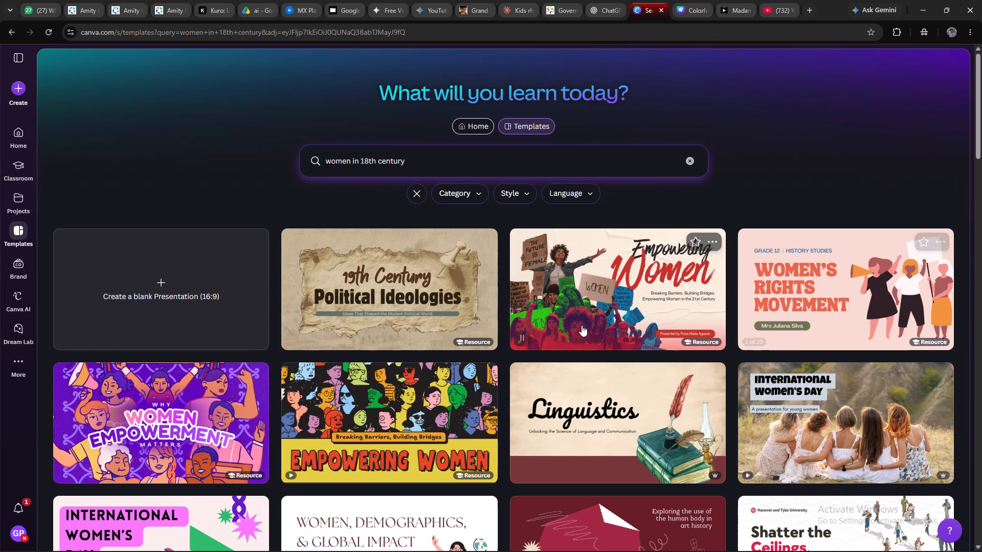
click(513, 172)
key(BackSpace)
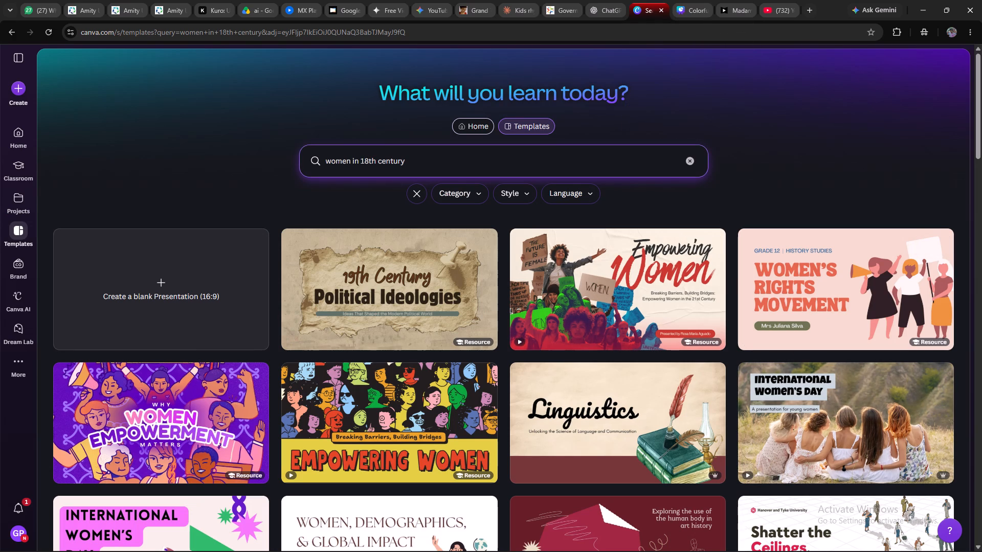
click(386, 162)
click(406, 157)
key(BackSpace)
key(BackSpace)
key(BackSpace)
key(BackSpace)
key(BackSpace)
key(BackSpace)
key(BackSpace)
key(BackSpace)
key(BackSpace)
key(BackSpace)
key(BackSpace)
key(BackSpace)
key(BackSpace)
key(BackSpace)
key(BackSpace)
key(BackSpace)
key(BackSpace)
key(BackSpace)
key(BackSpace)
key(BackSpace)
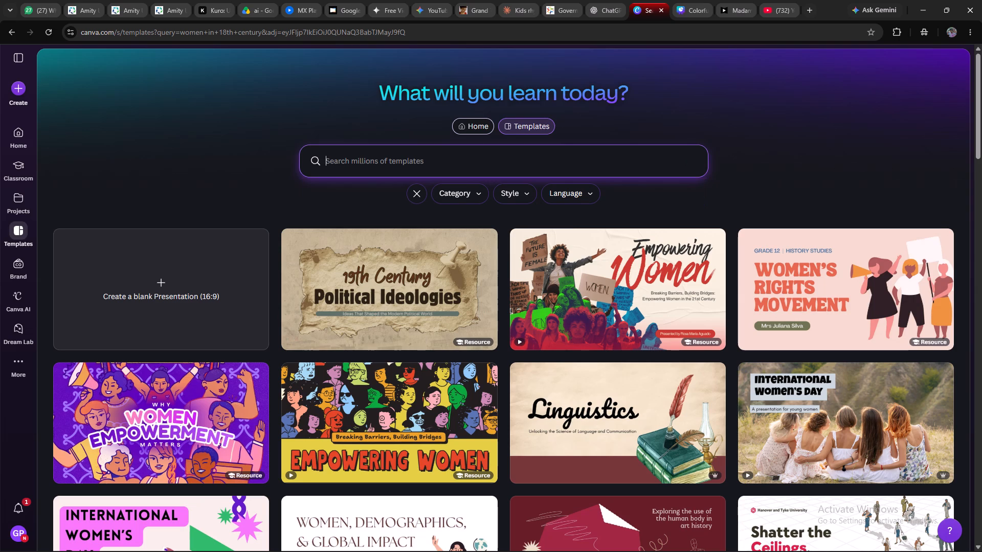
key(t)
key(BackSpace)
key(w)
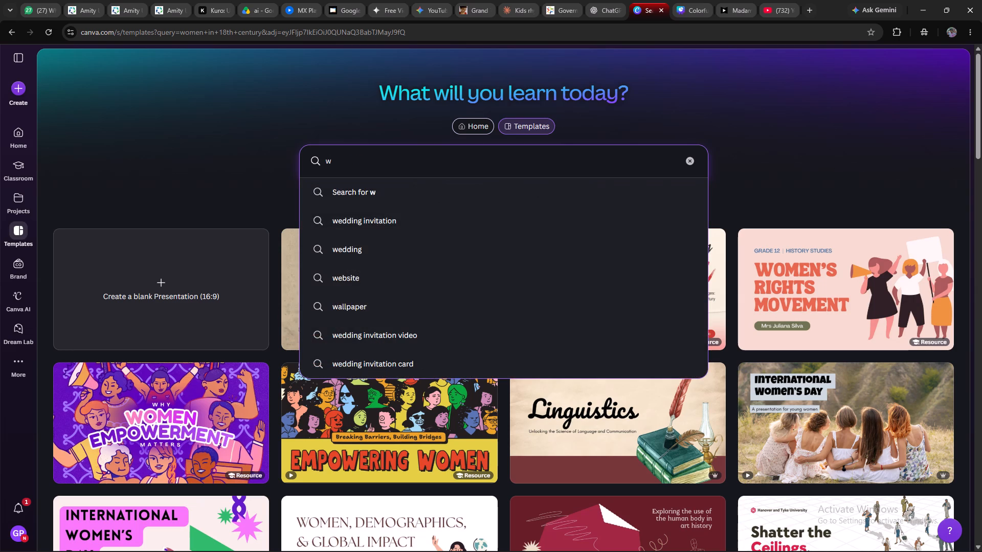
key(BackSpace)
text(regency era)
key(Return)
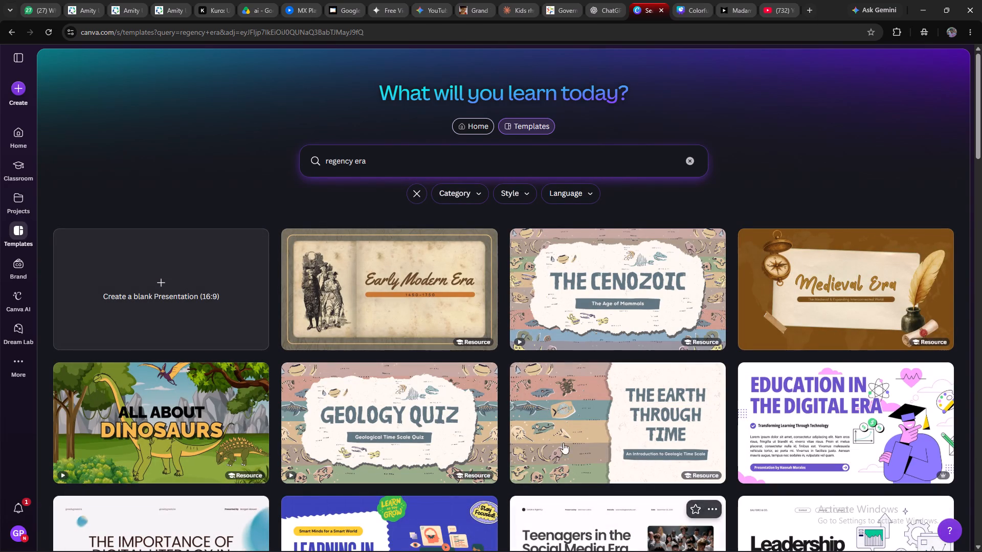
Clear the template query and search for "history".
click(392, 161)
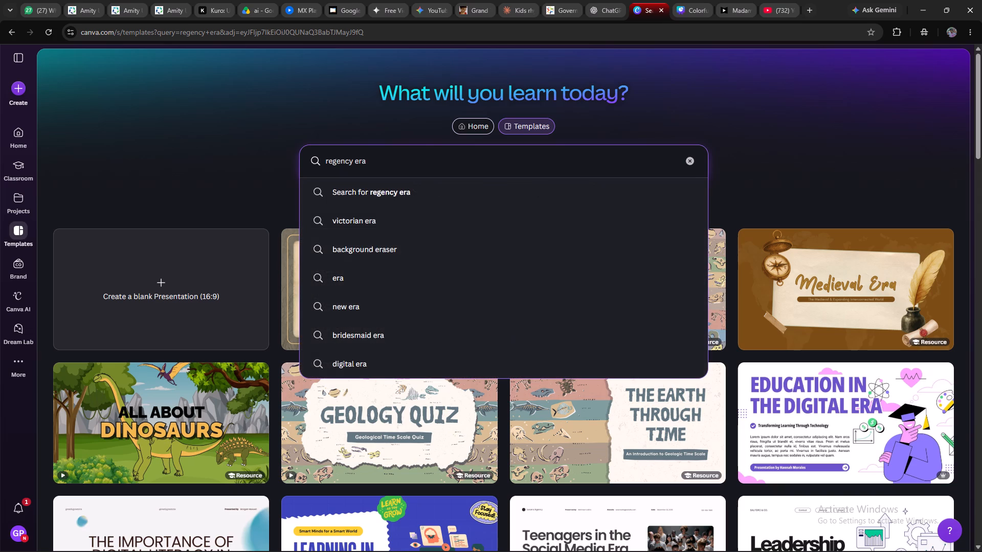
key(space)
click(681, 163)
click(500, 170)
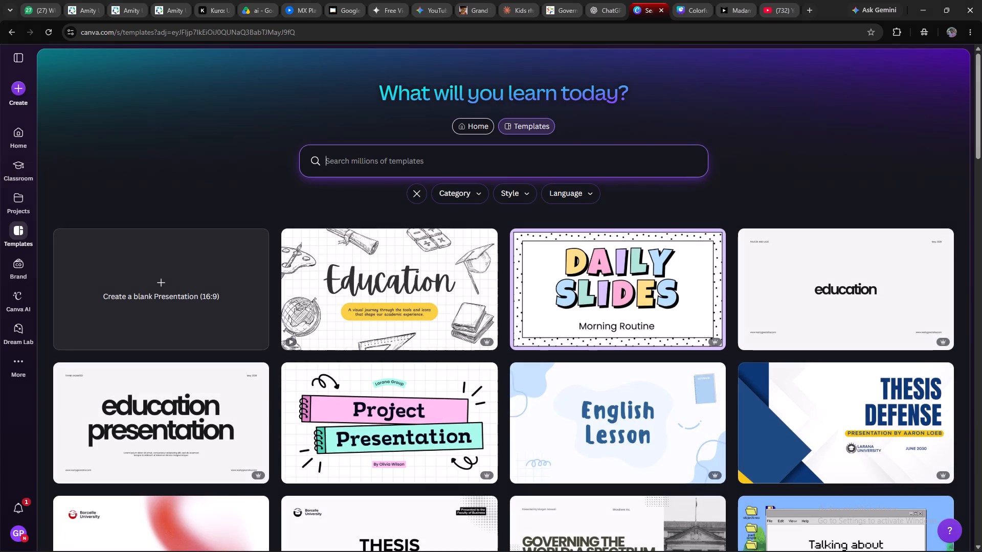
text(histor)
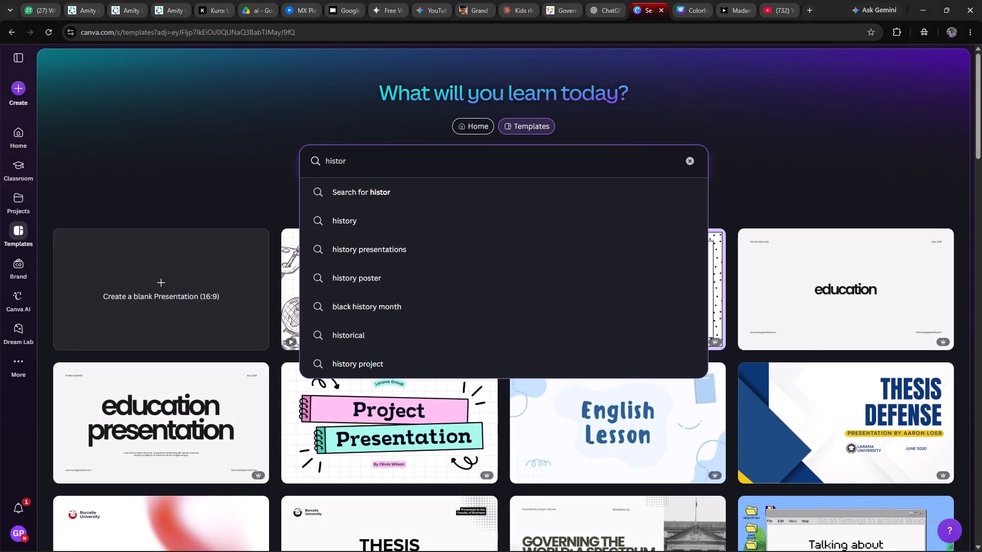
key(y)
key(Return)
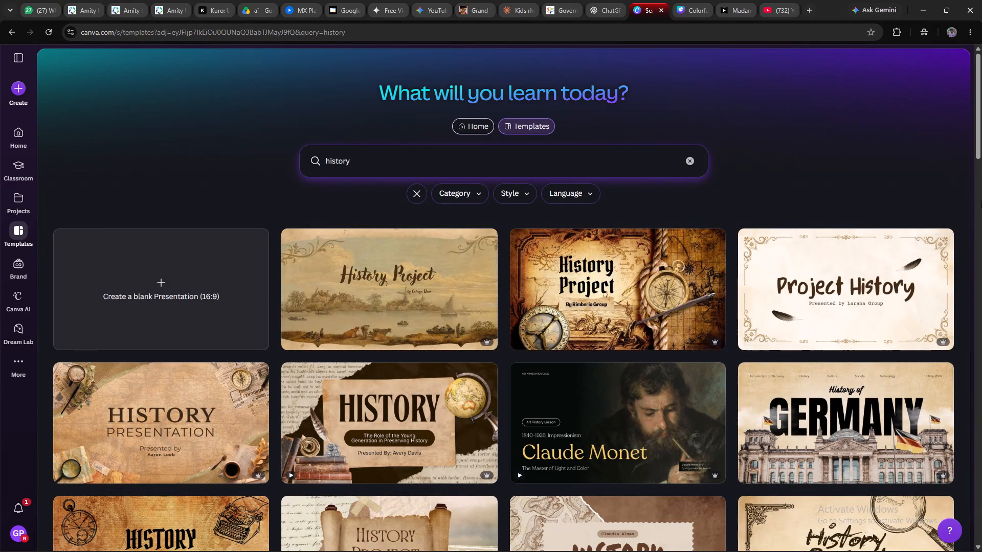
Preview several slides of The Role of Virgin Mary Presentation template and its similar templates, then close the preview.
drag(977, 132, 979, 224)
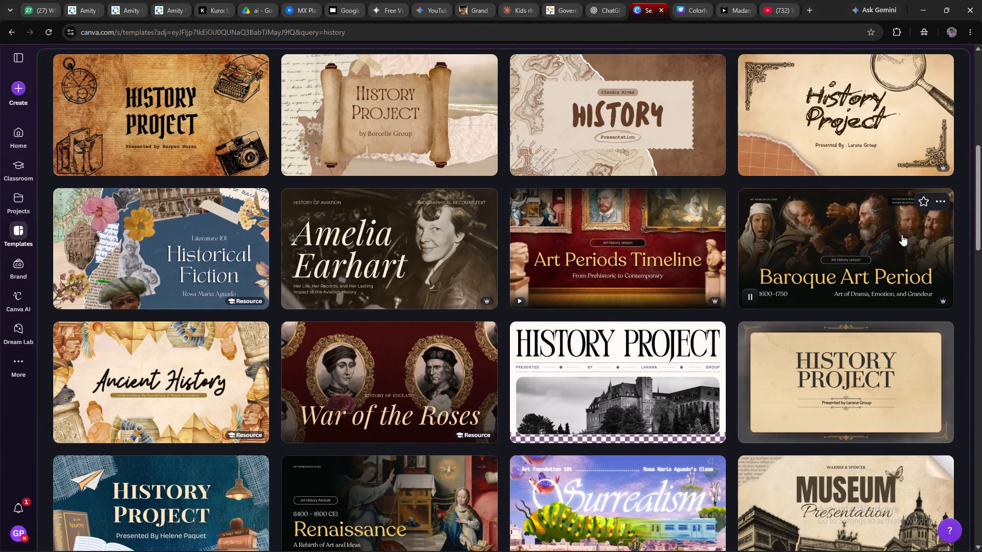
drag(981, 186, 980, 285)
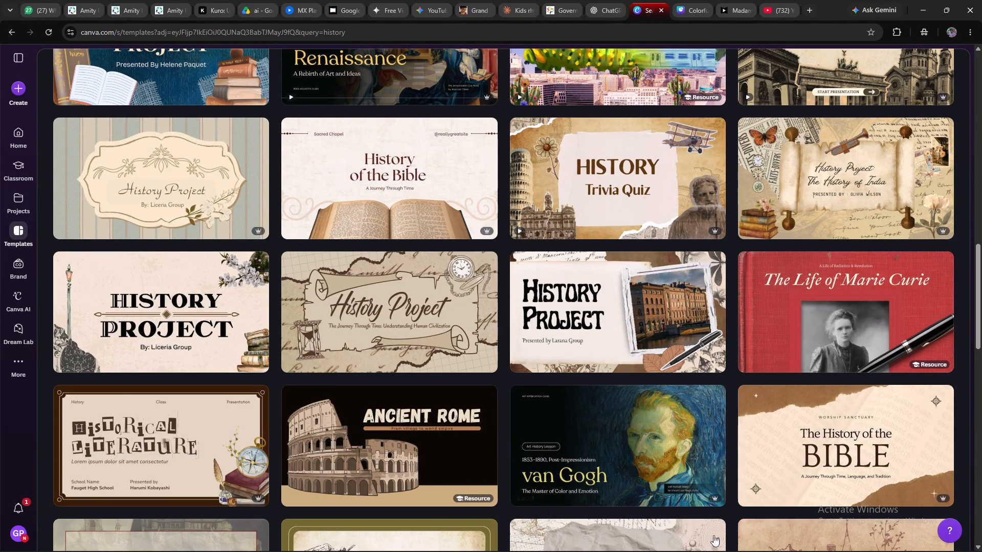
drag(981, 309, 981, 403)
drag(981, 403, 981, 471)
click(372, 381)
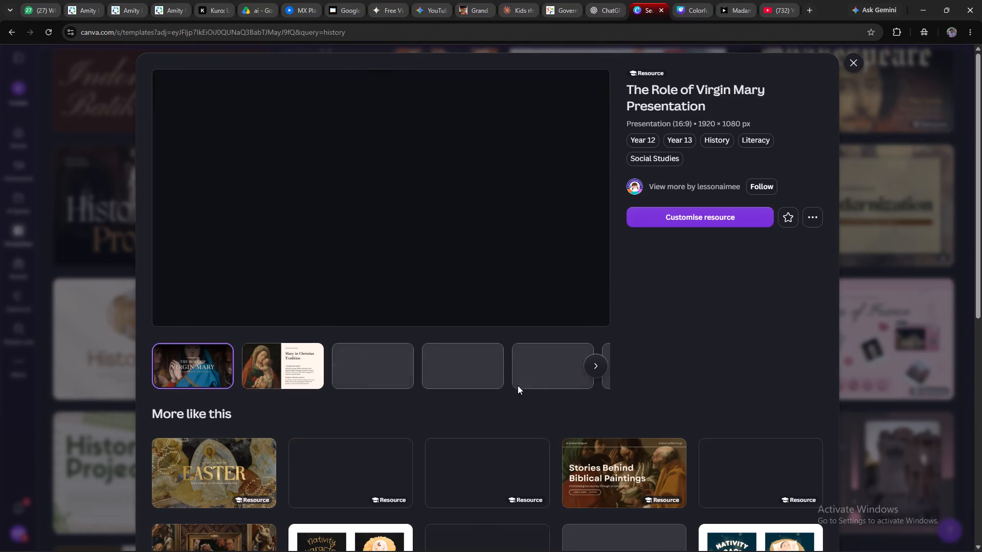
click(283, 379)
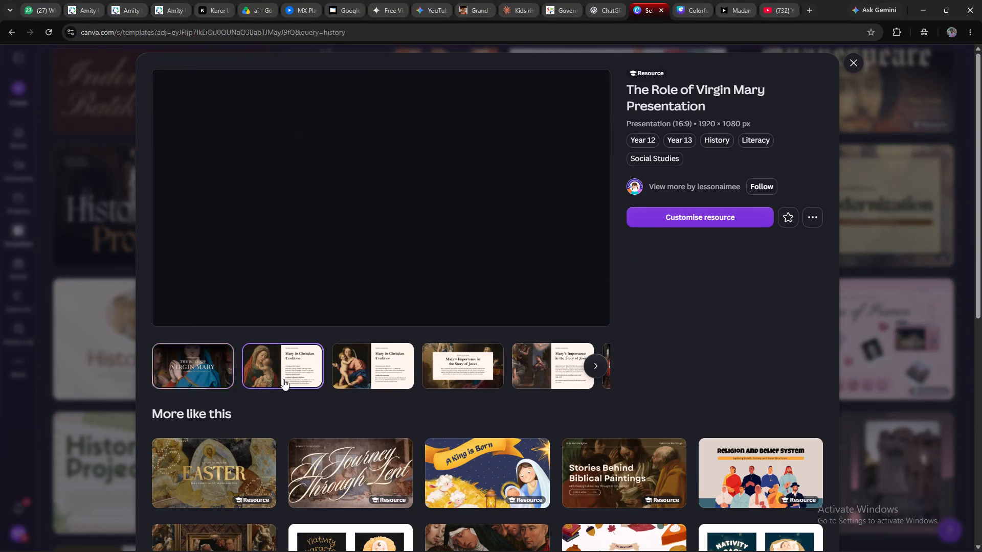
click(302, 377)
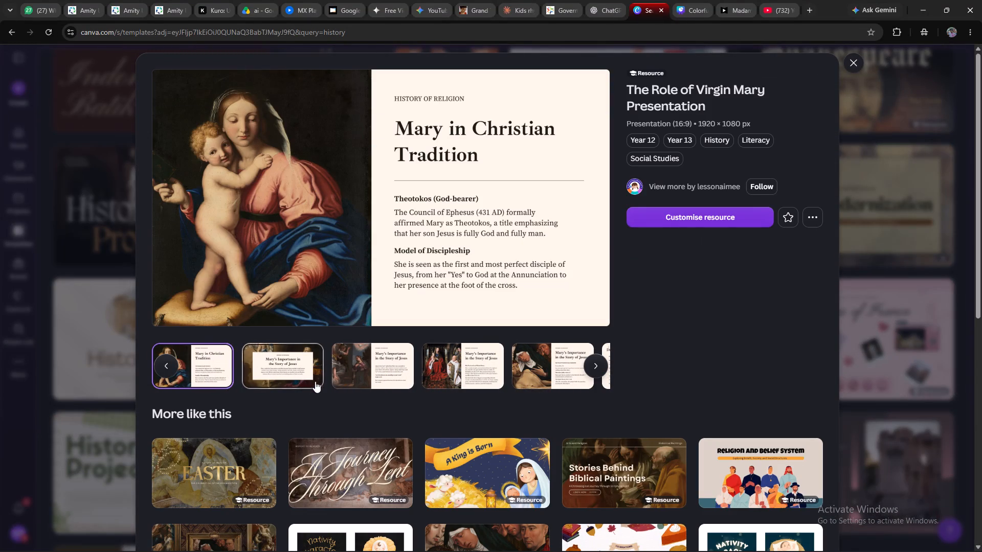
click(356, 374)
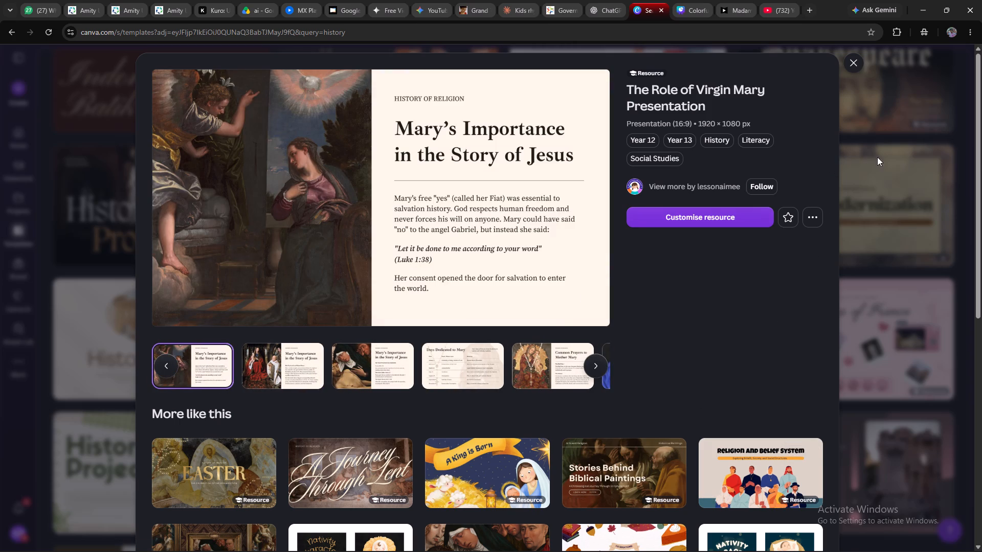
drag(980, 157, 976, 269)
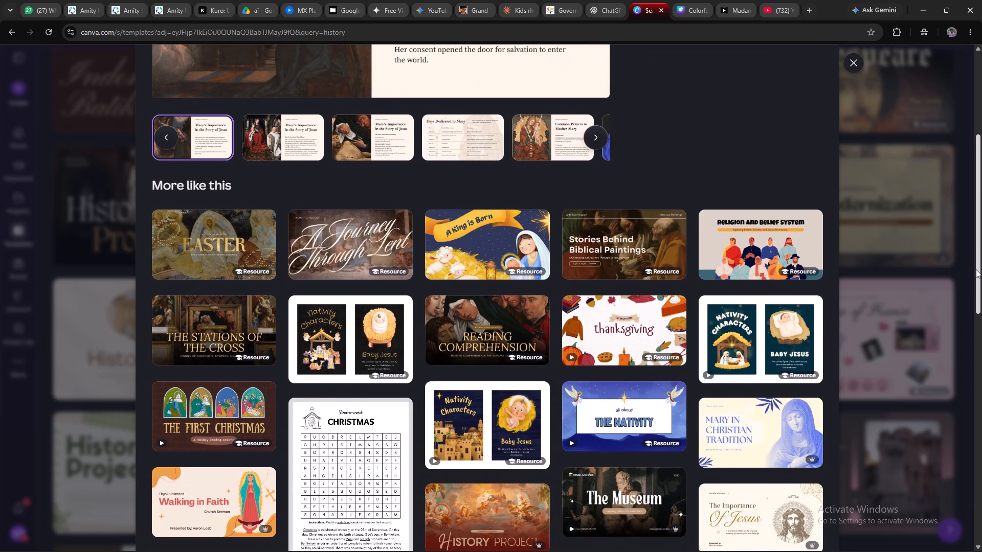
drag(976, 269, 962, 343)
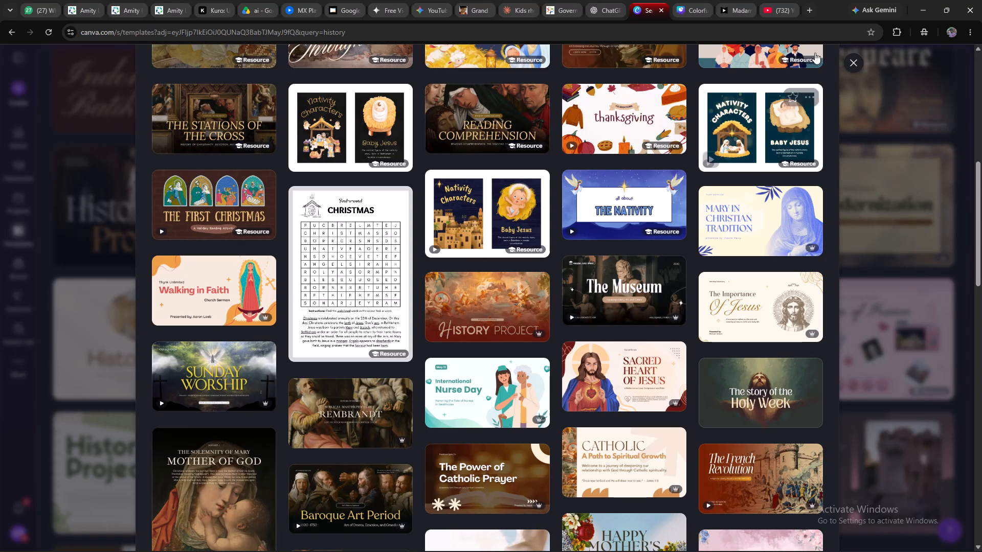
click(849, 62)
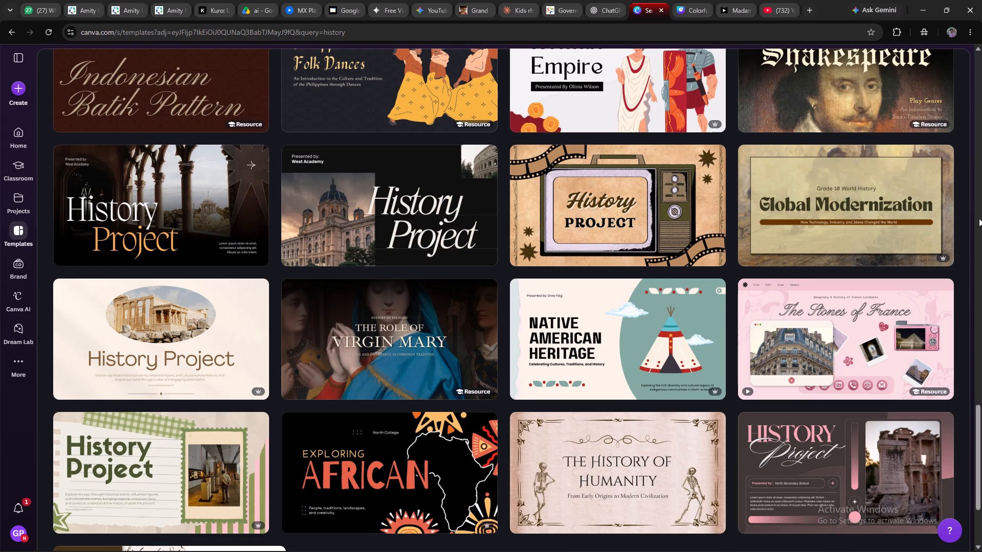
Browse the history template results for a design that suits the literature presentation.
drag(977, 435, 967, 489)
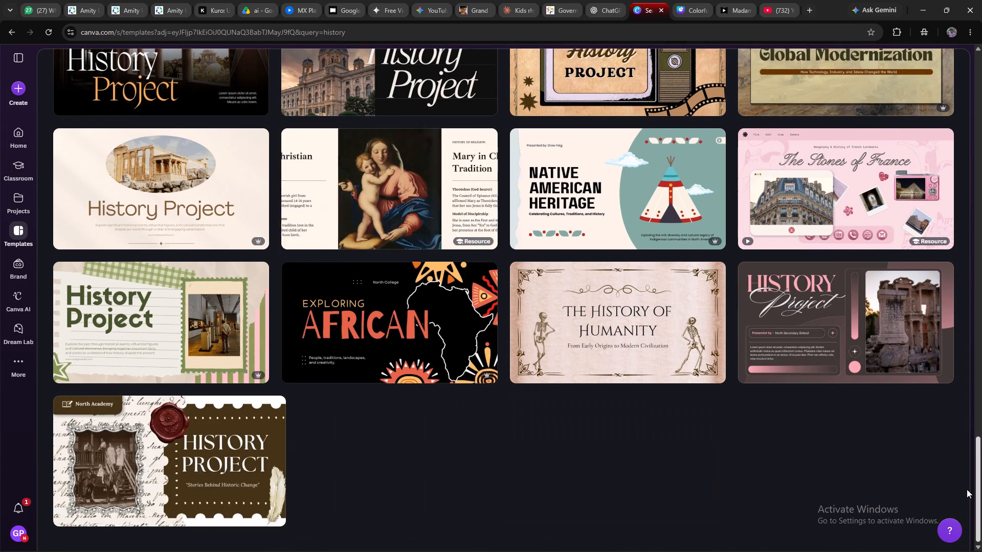
drag(967, 489, 965, 494)
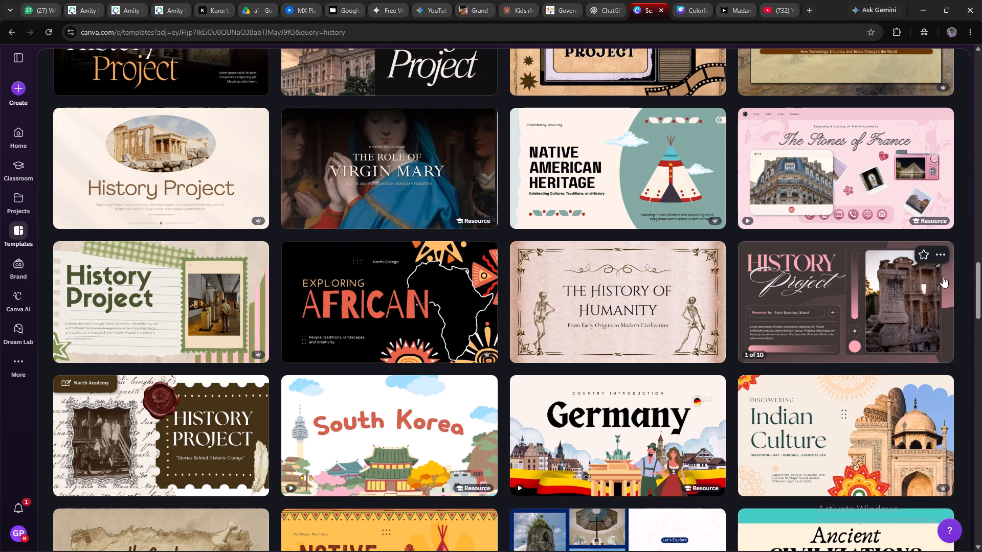
drag(980, 273, 981, 381)
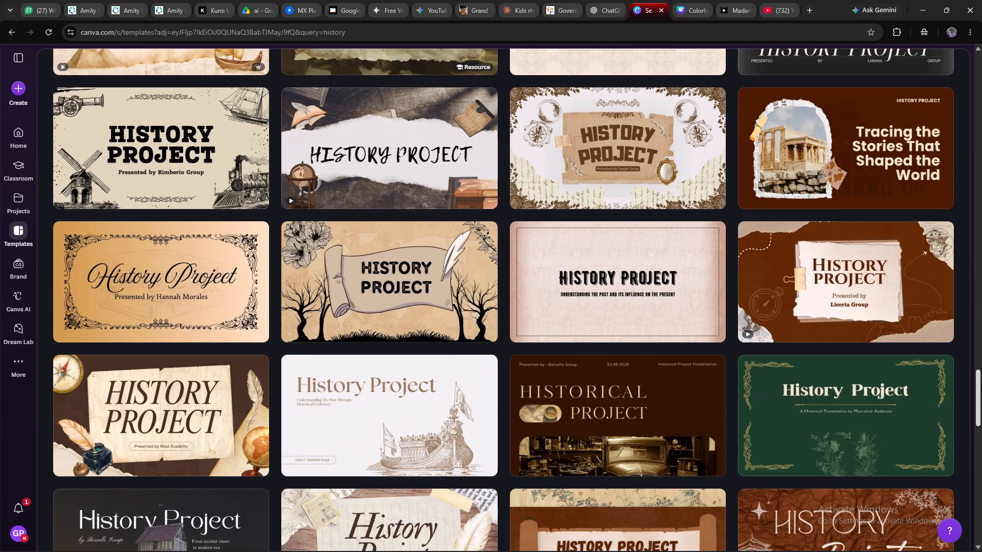
drag(981, 385, 968, 294)
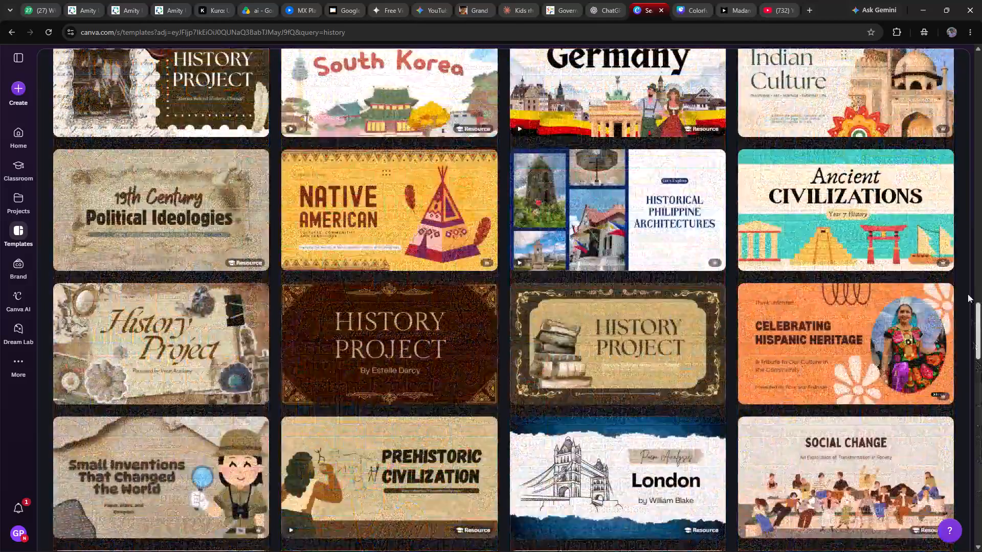
drag(968, 294, 939, 85)
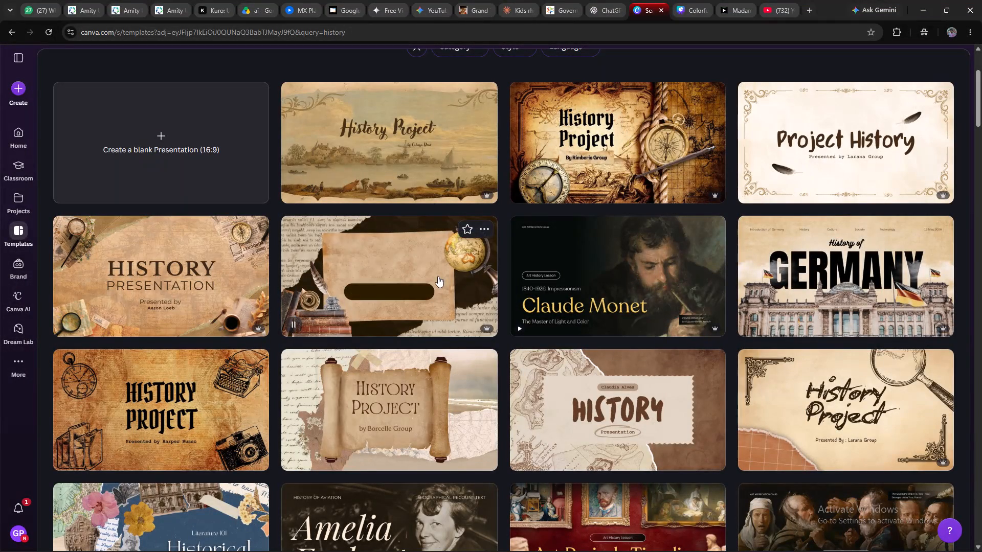
drag(981, 107, 981, 141)
click(981, 141)
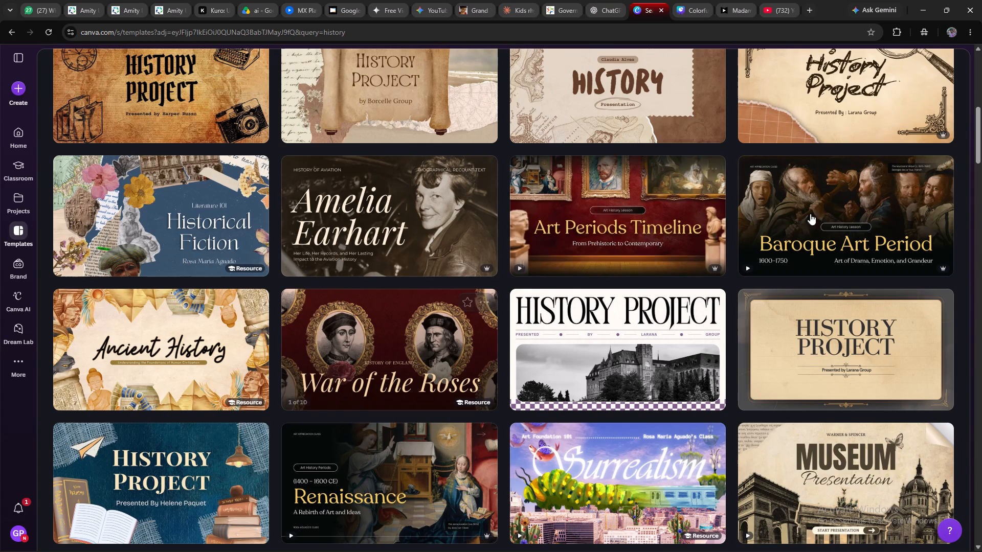
drag(981, 144, 981, 217)
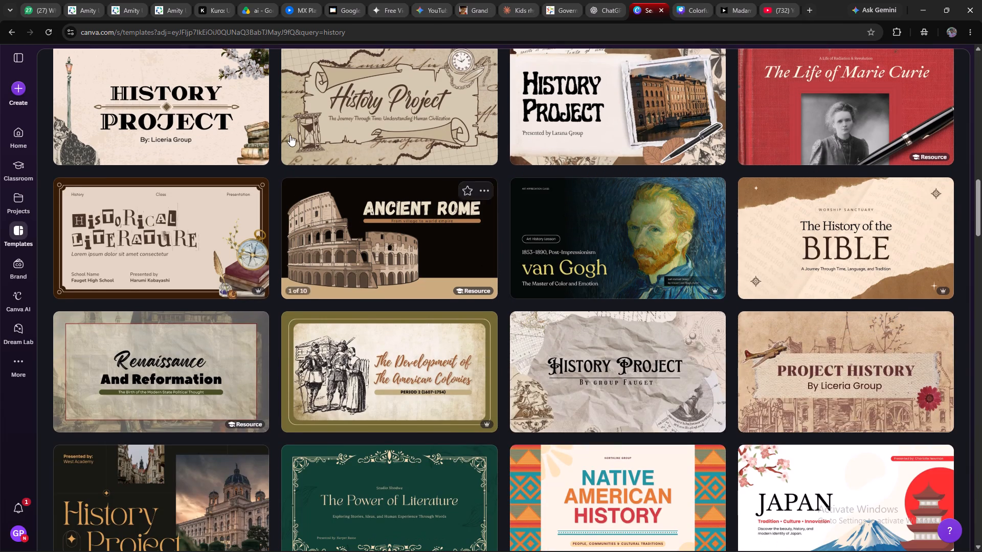
drag(981, 219, 981, 277)
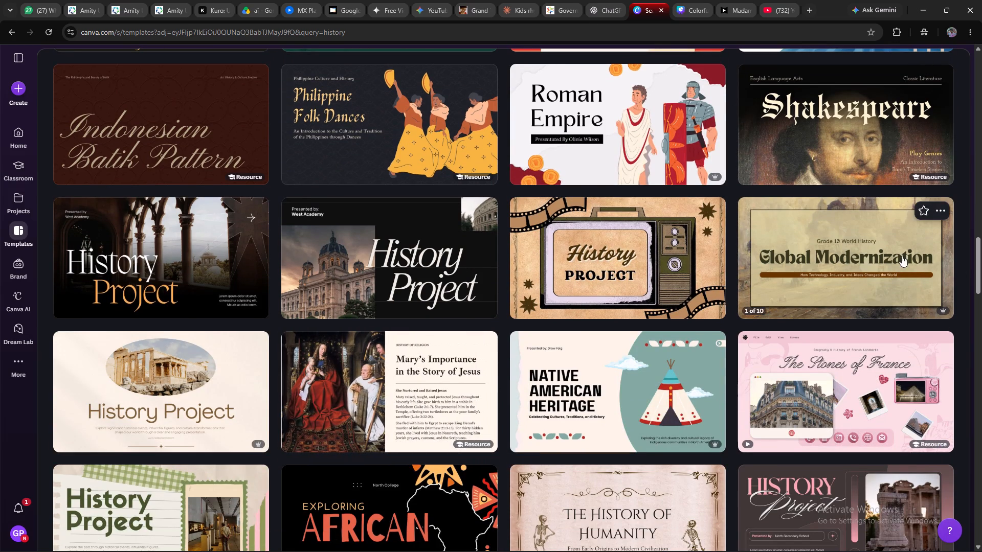
drag(981, 234, 981, 257)
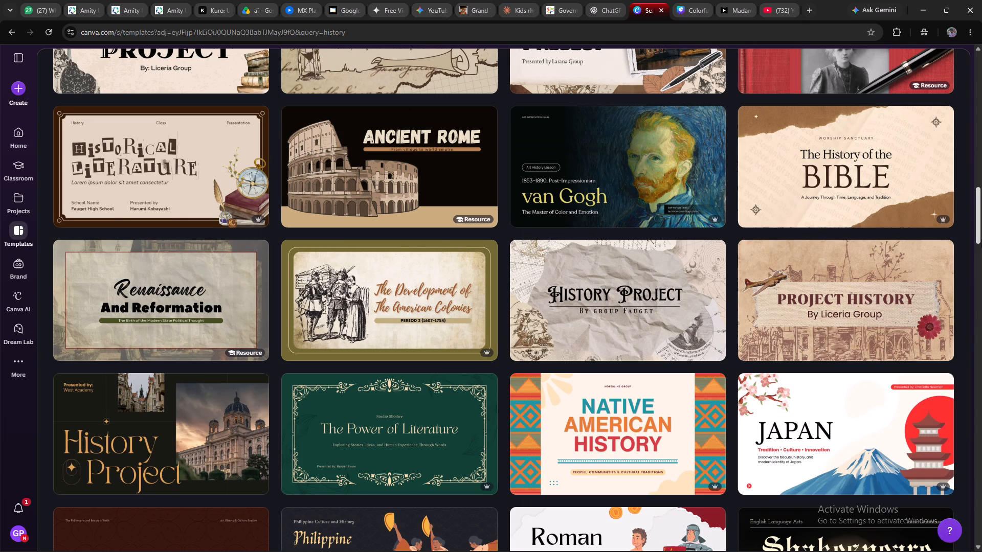
drag(979, 228, 981, 335)
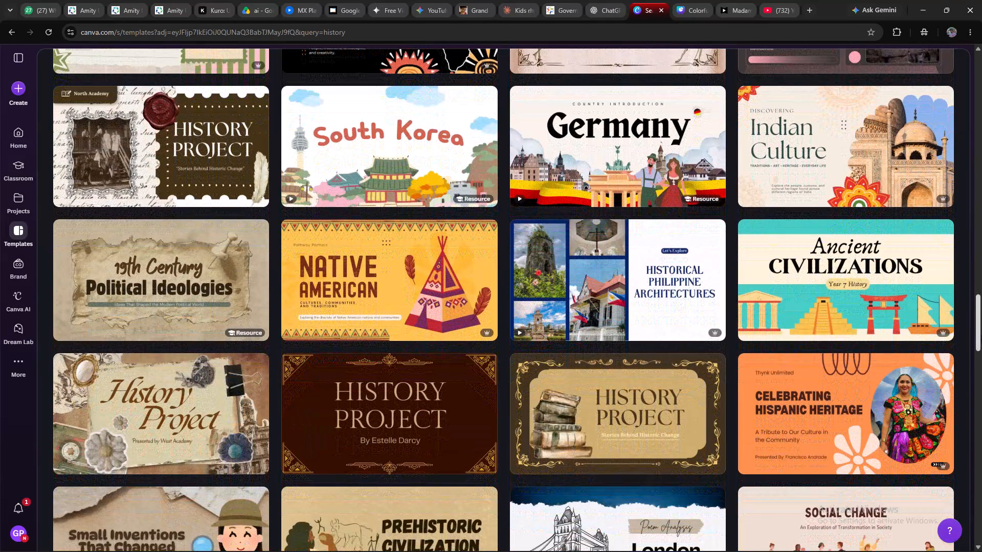
drag(981, 335, 939, 114)
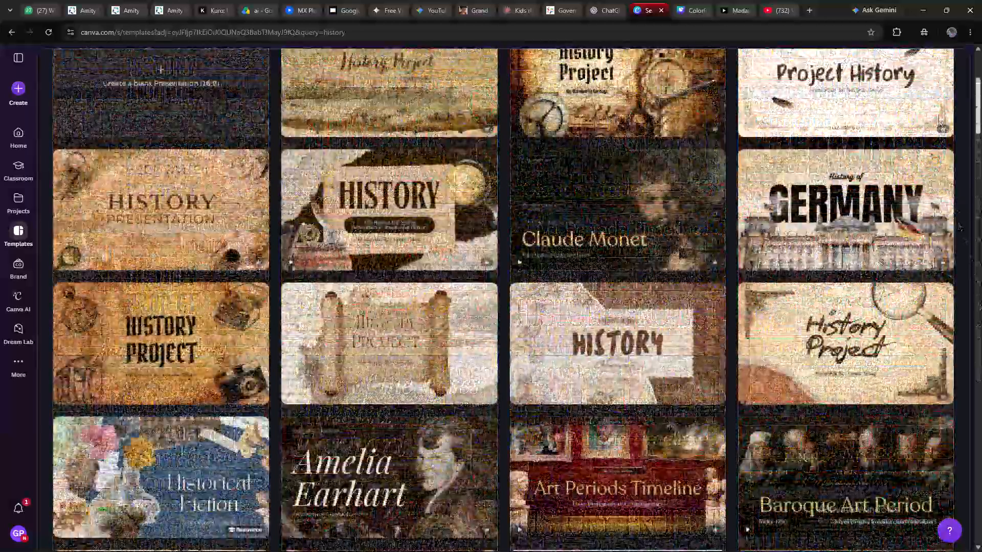
drag(939, 114, 938, 80)
Extend the template query to "history women" and run the search.
click(359, 160)
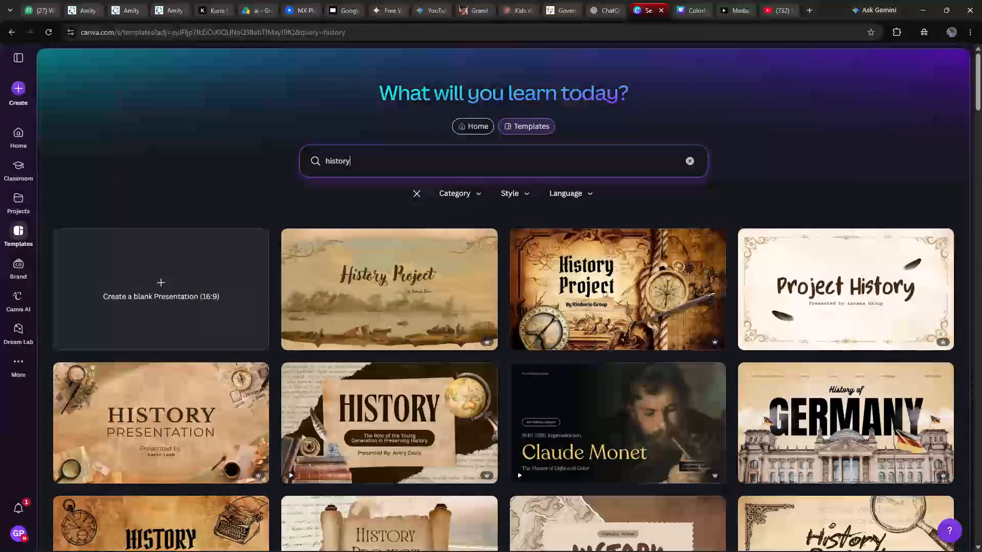
key(space)
text(qw)
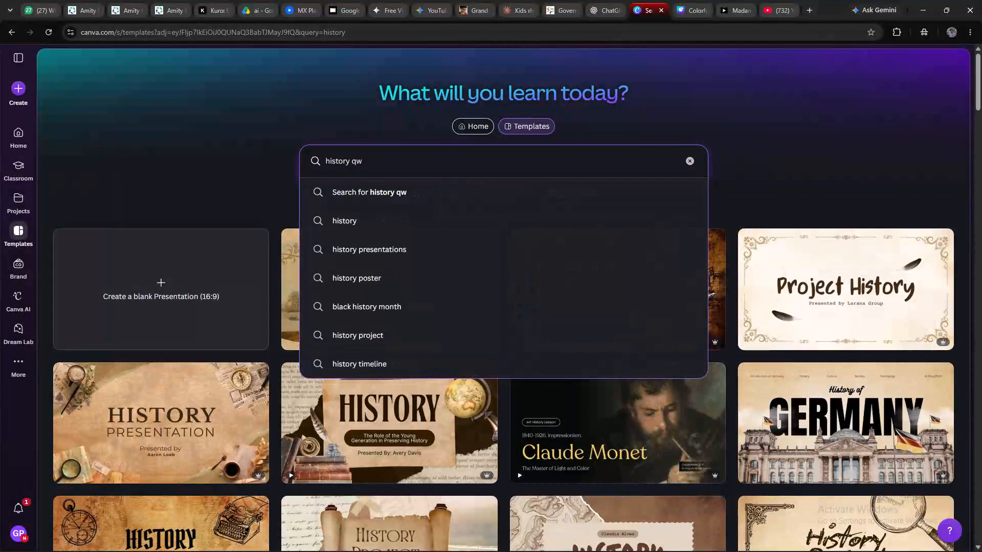
key(BackSpace)
key(BackSpace)
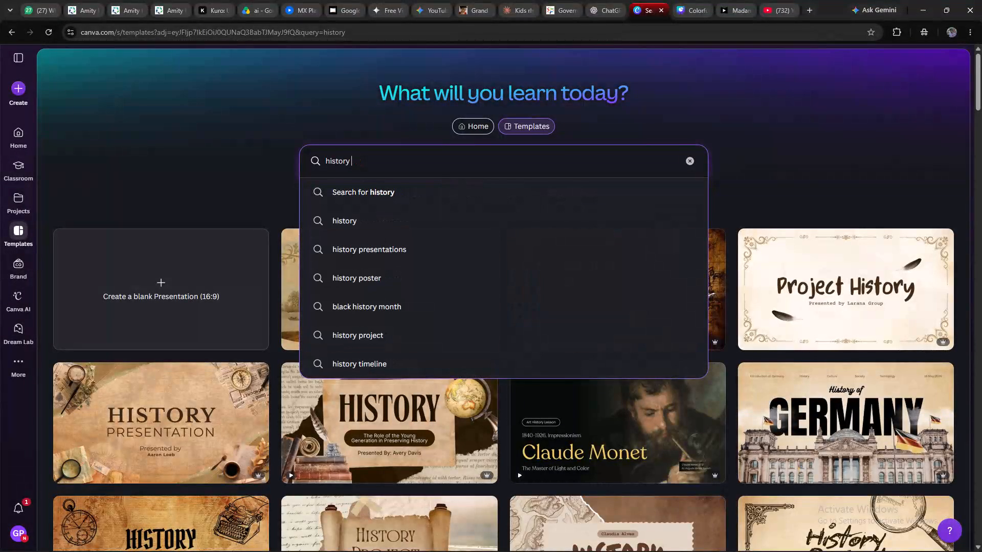
key(w)
text(omen)
key(Return)
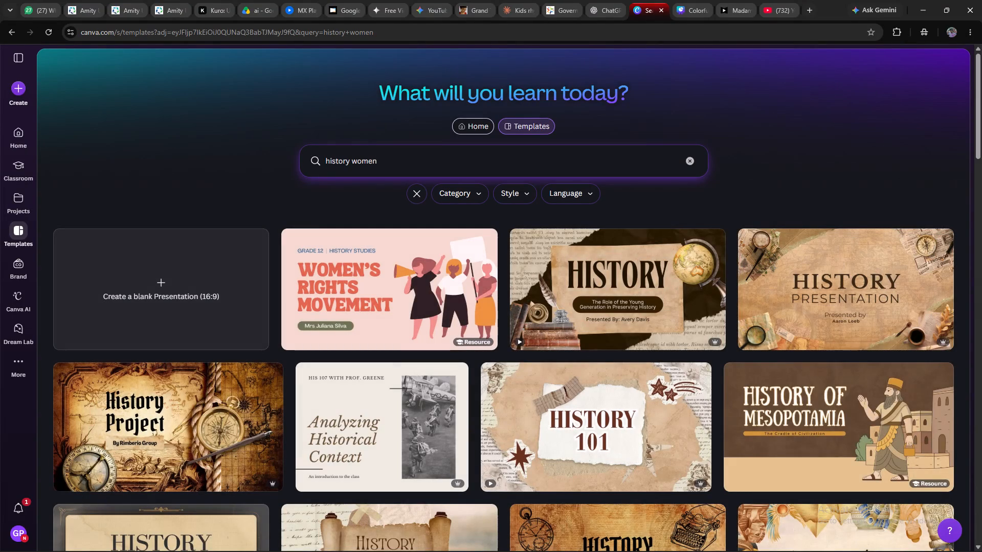
Replace the template query with "historical woman in gown" and run the search.
click(411, 152)
key(BackSpace)
key(BackSpace)
key(BackSpace)
key(BackSpace)
key(BackSpace)
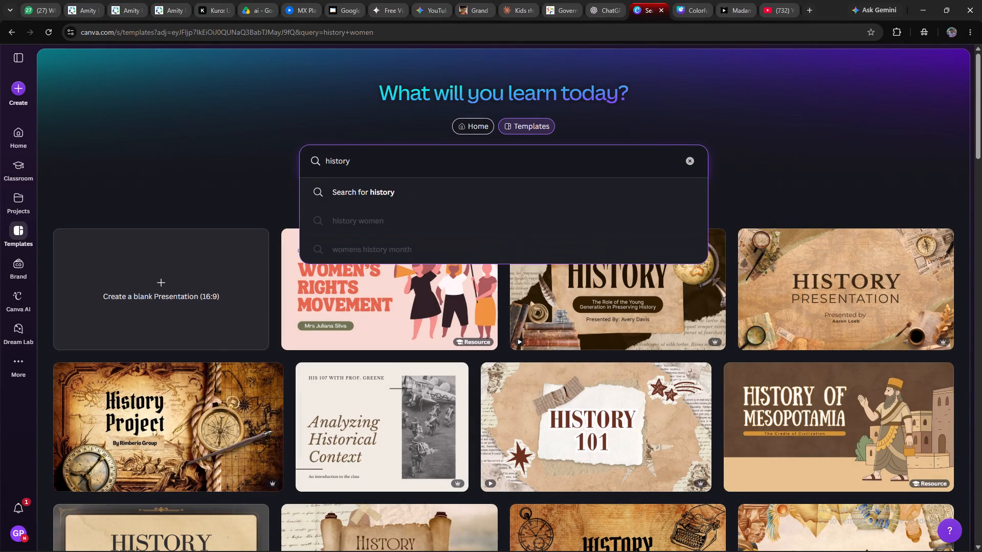
key(BackSpace)
key(BackSpace)
key(BackSpace)
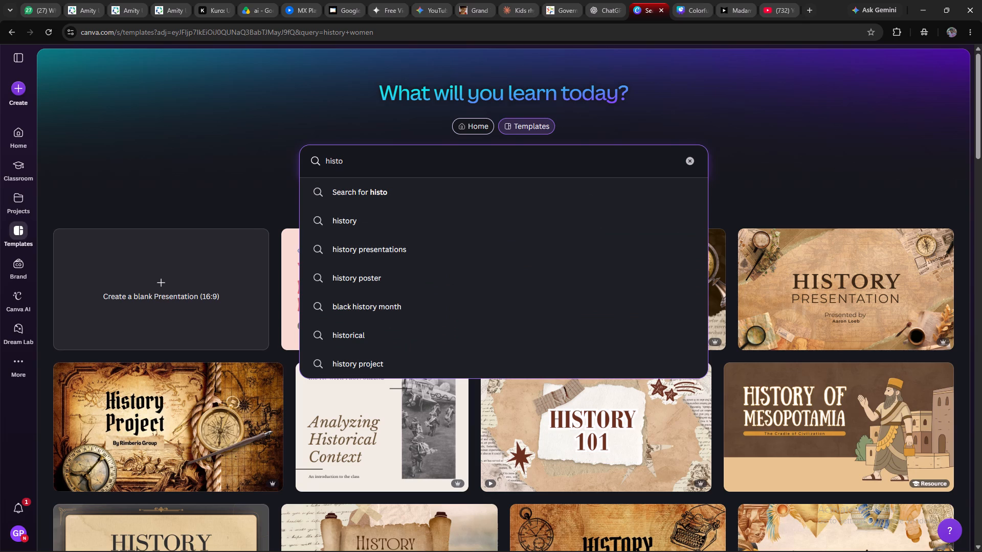
text(rical woma)
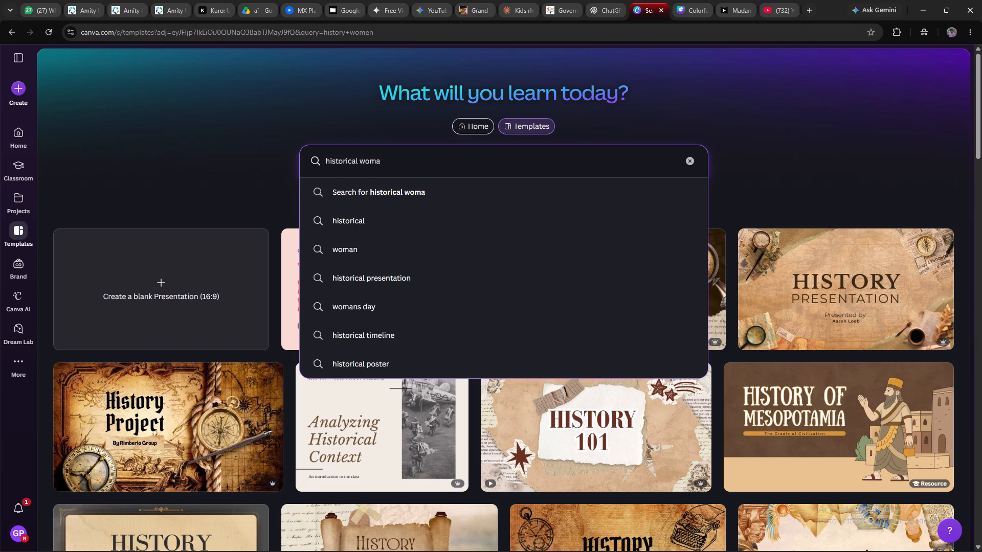
text(n in gown)
key(Return)
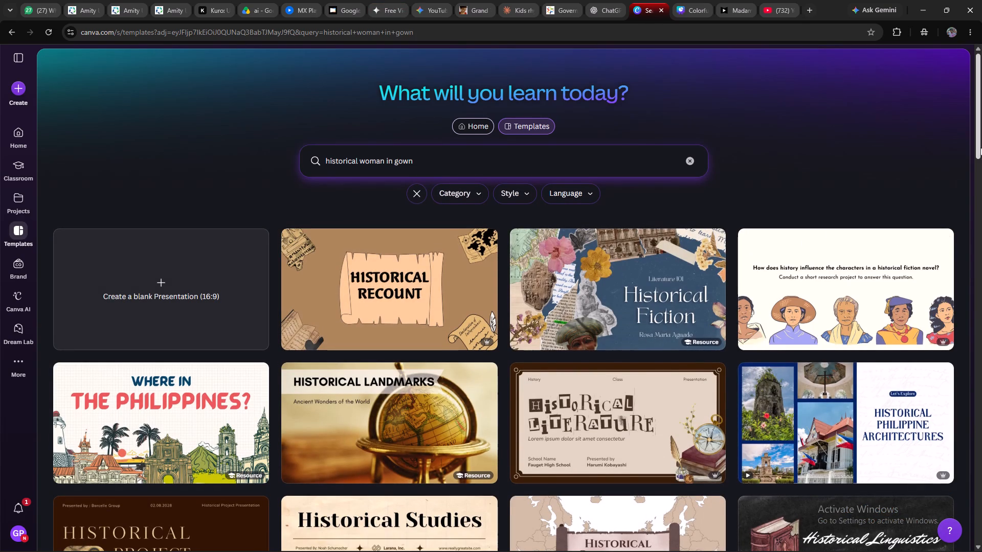
Change "historical" to "vintage" in the template query so it reads "vintage woman in gown", and run the search.
drag(980, 148, 981, 170)
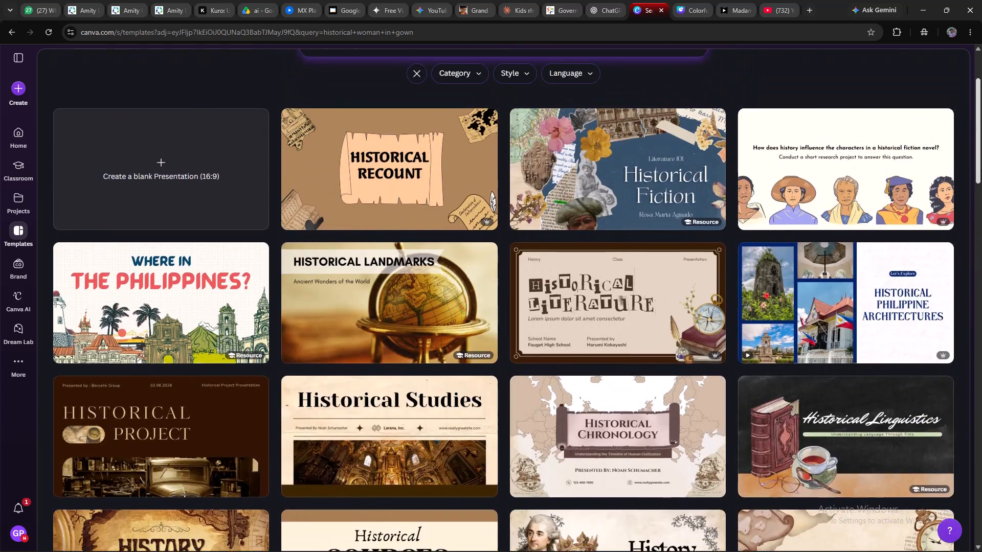
drag(981, 170, 981, 130)
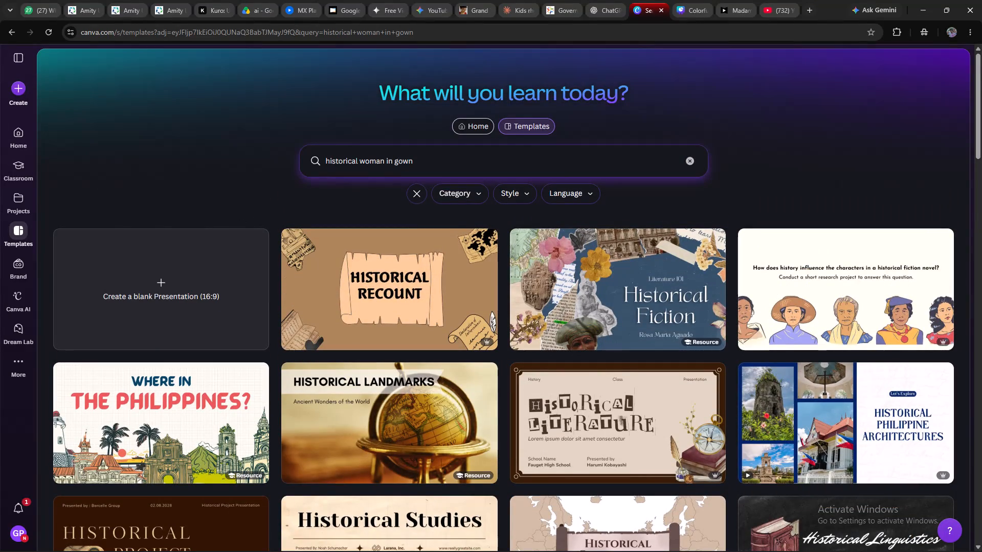
click(357, 161)
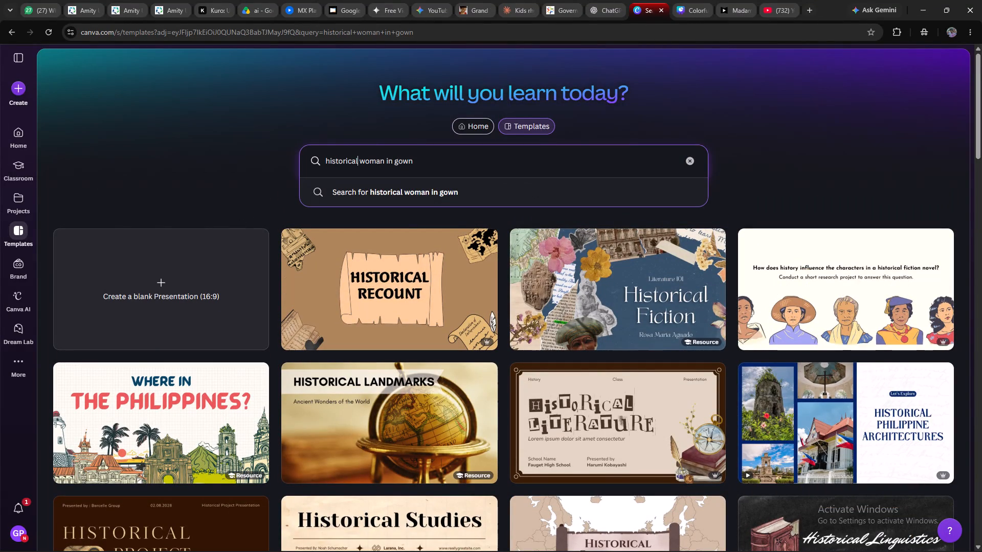
key(BackSpace)
key(BackSpace)
key(BackSpace)
key(BackSpace)
key(BackSpace)
key(BackSpace)
key(BackSpace)
key(BackSpace)
key(BackSpace)
key(BackSpace)
key(BackSpace)
key(BackSpace)
key(BackSpace)
key(BackSpace)
key(BackSpace)
key(BackSpace)
key(BackSpace)
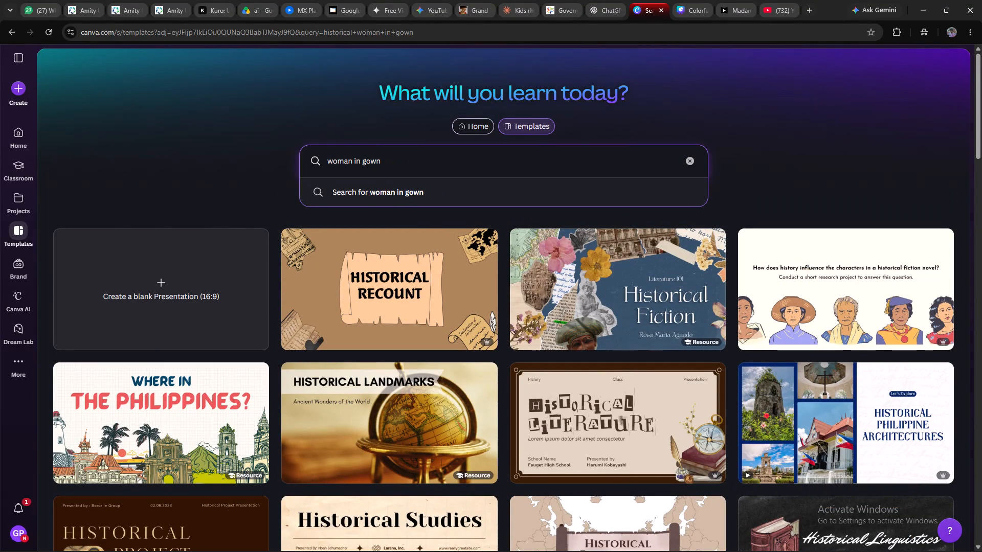
text(vintage)
key(space)
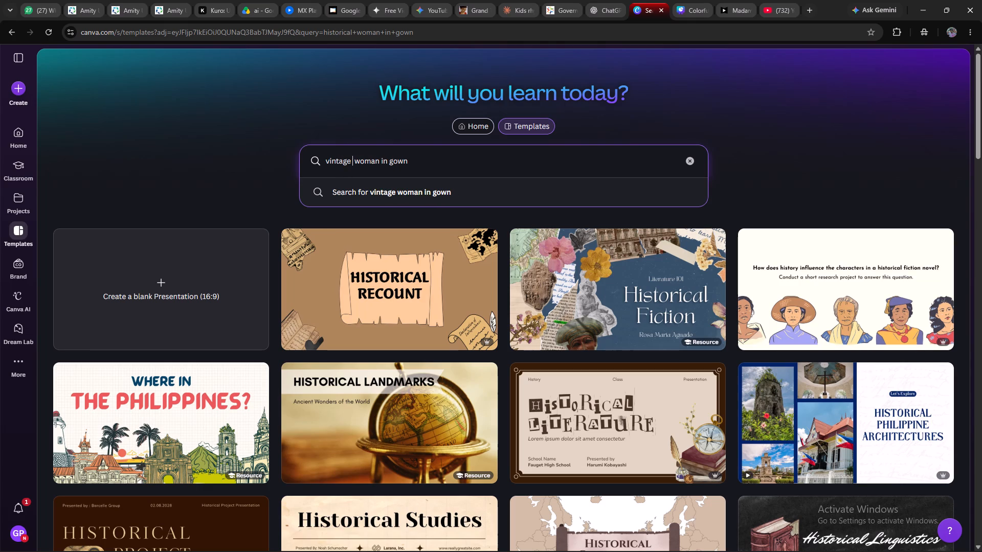
key(BackSpace)
key(Return)
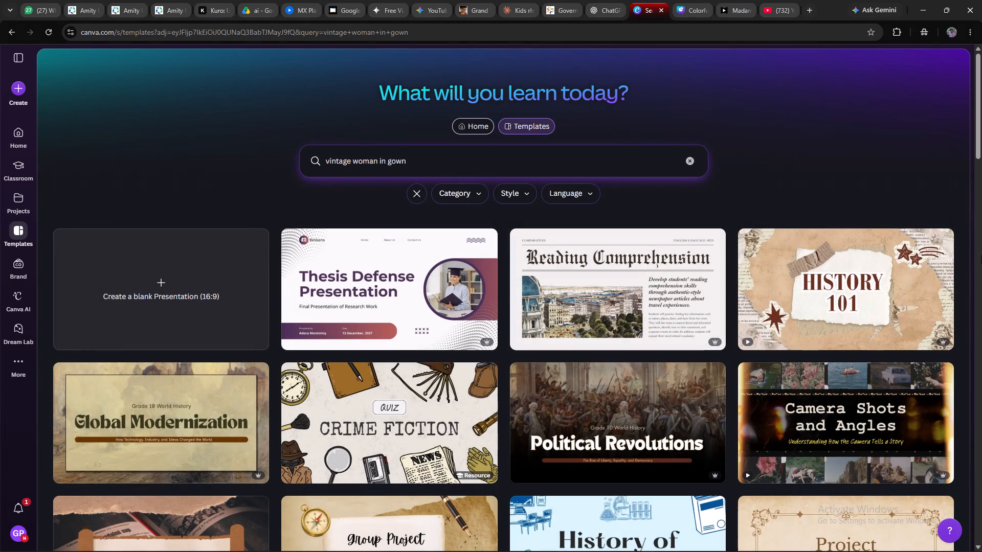
Browse the "vintage woman in gown" template results for a suitable design and reopen the query for editing.
drag(981, 133, 981, 324)
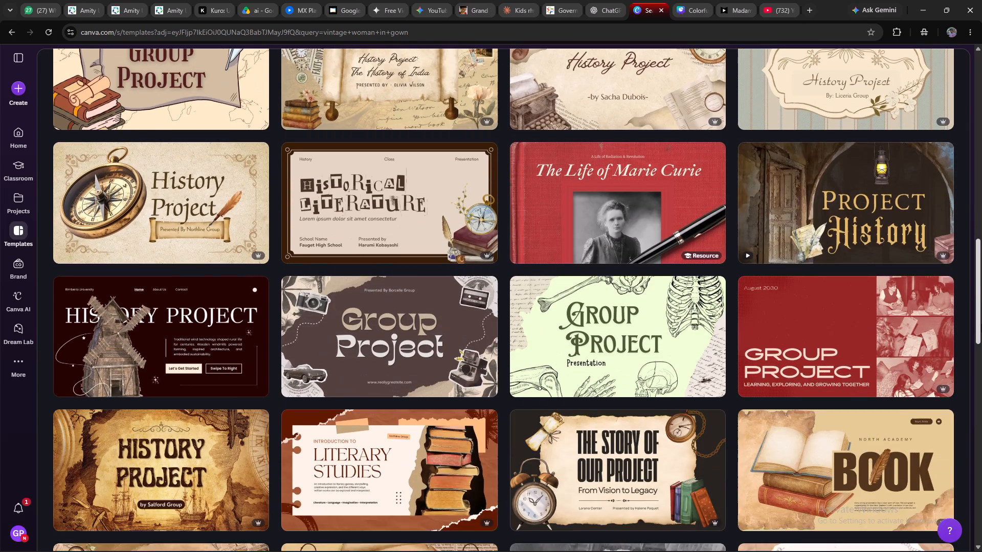
drag(981, 324, 967, 474)
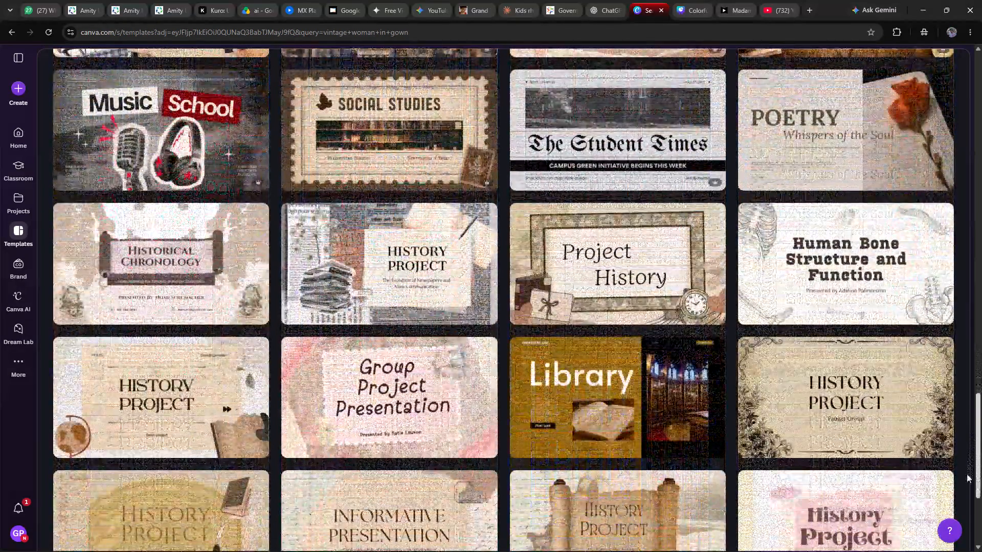
drag(967, 474, 981, 144)
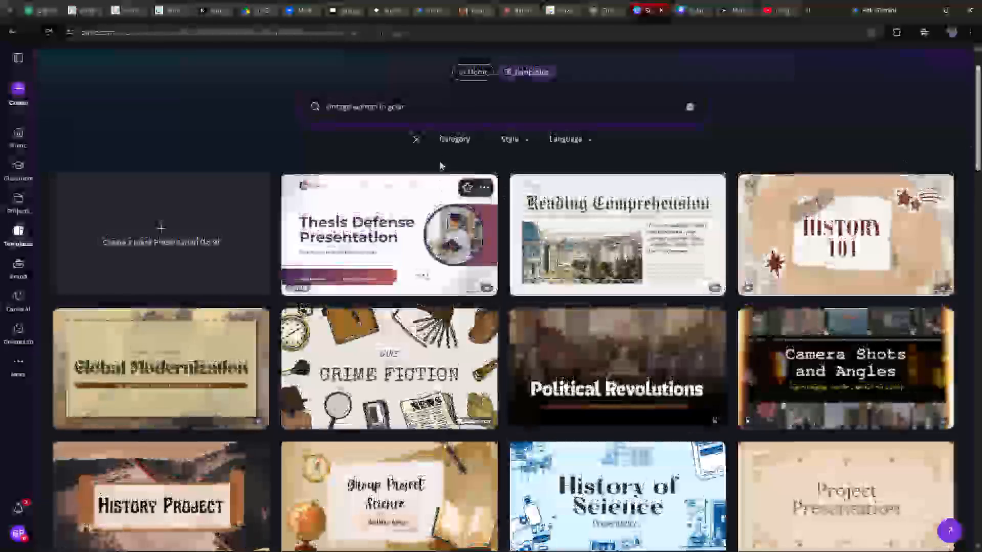
click(436, 118)
click(436, 107)
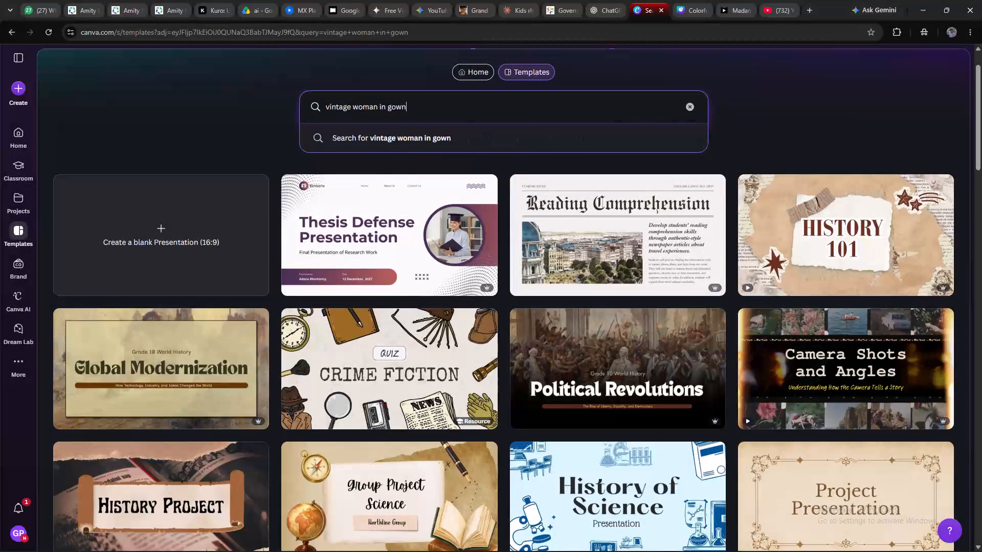
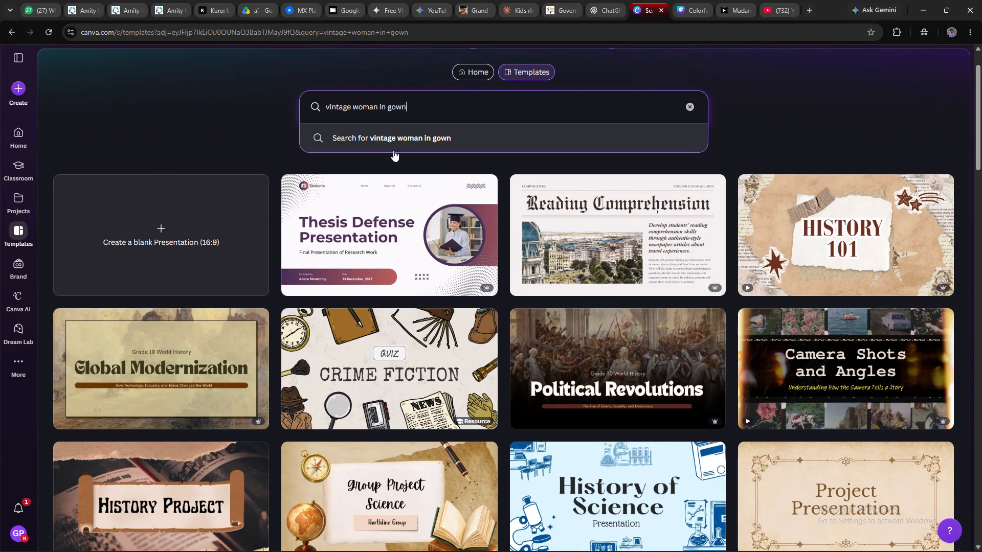
Check the title slide of the open literature presentation design, and return to the "vintage woman in gown" template results.
click(694, 5)
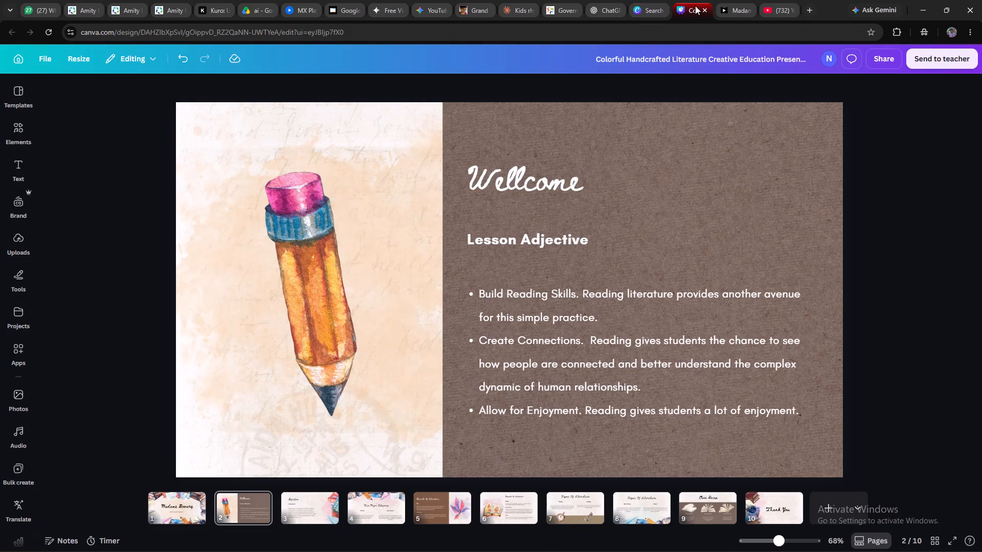
click(158, 503)
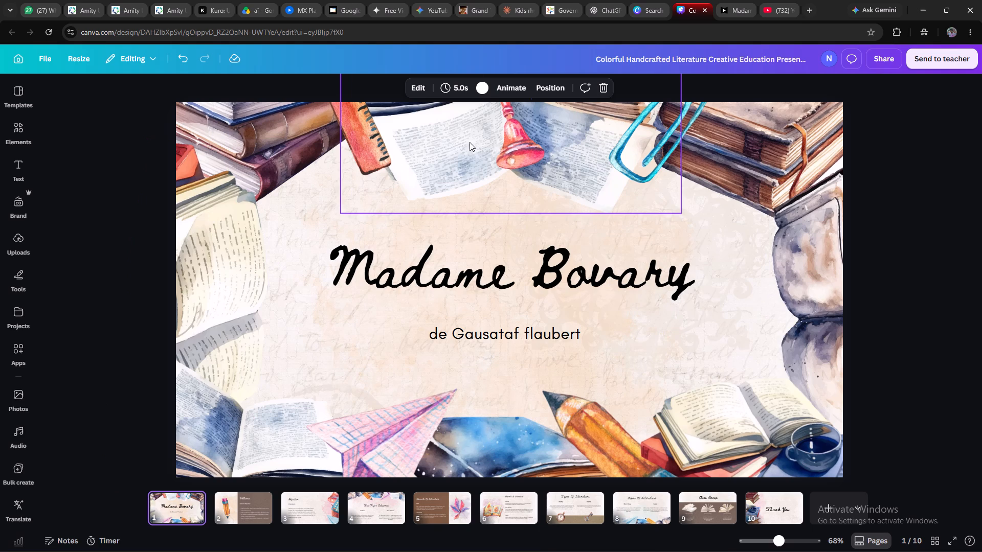
click(643, 6)
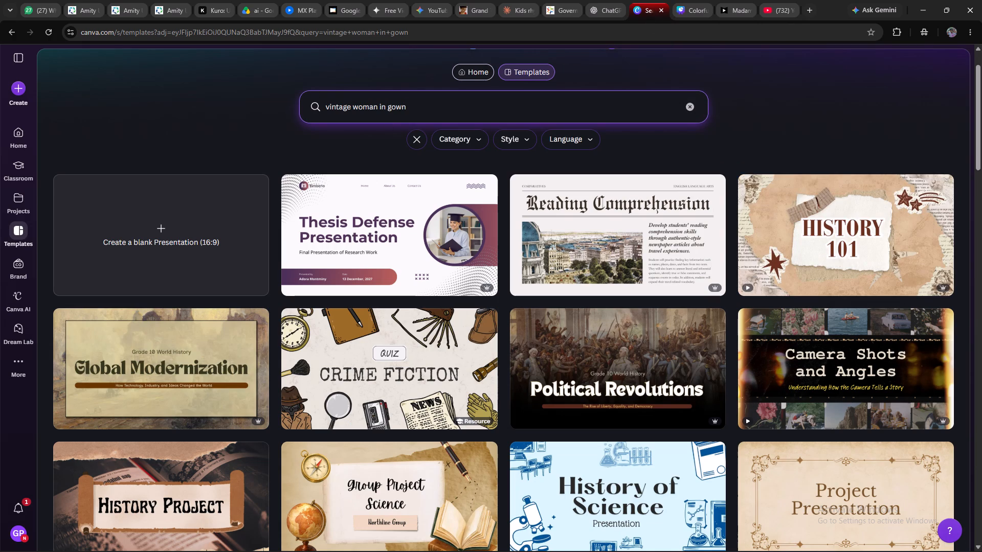
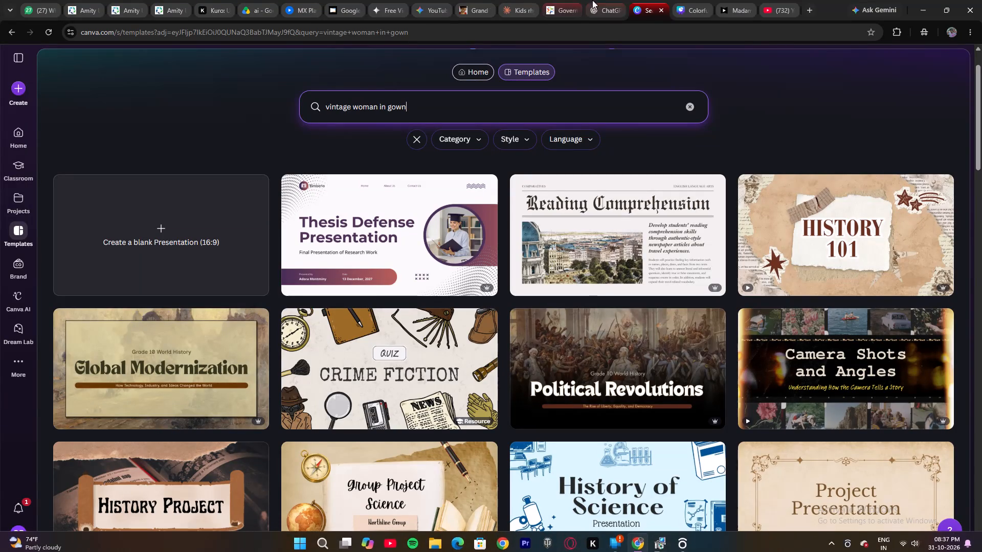
Examine the "vintage woman in gown" template results for a suitable historical style, and return to the Madame Bovary presentation design.
click(699, 0)
click(641, 0)
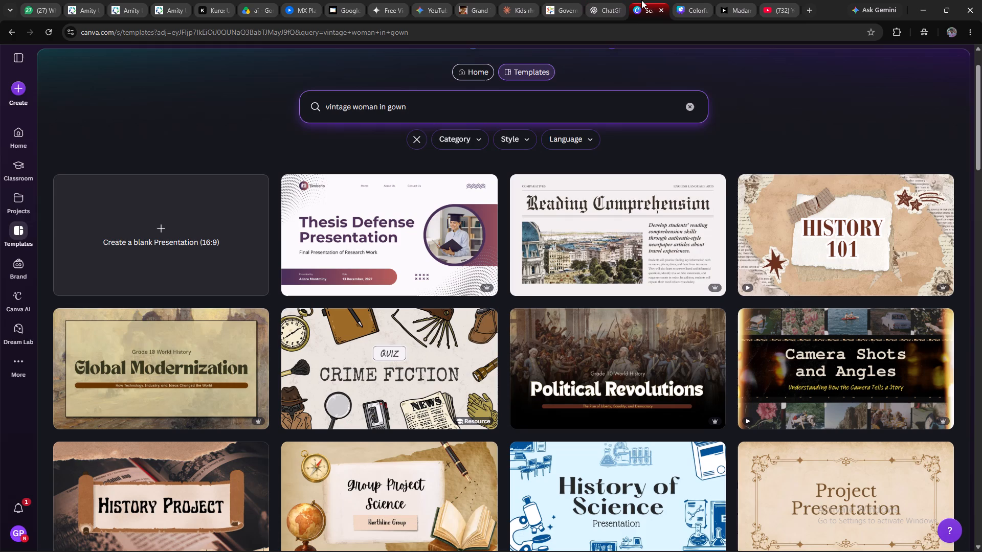
scroll(557, 232, down, 6)
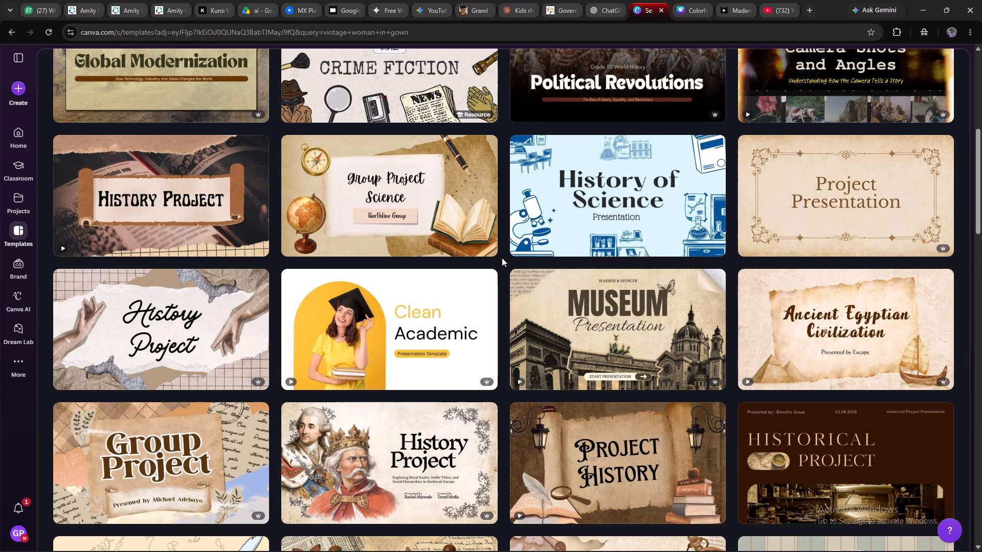
scroll(502, 258, down, 2)
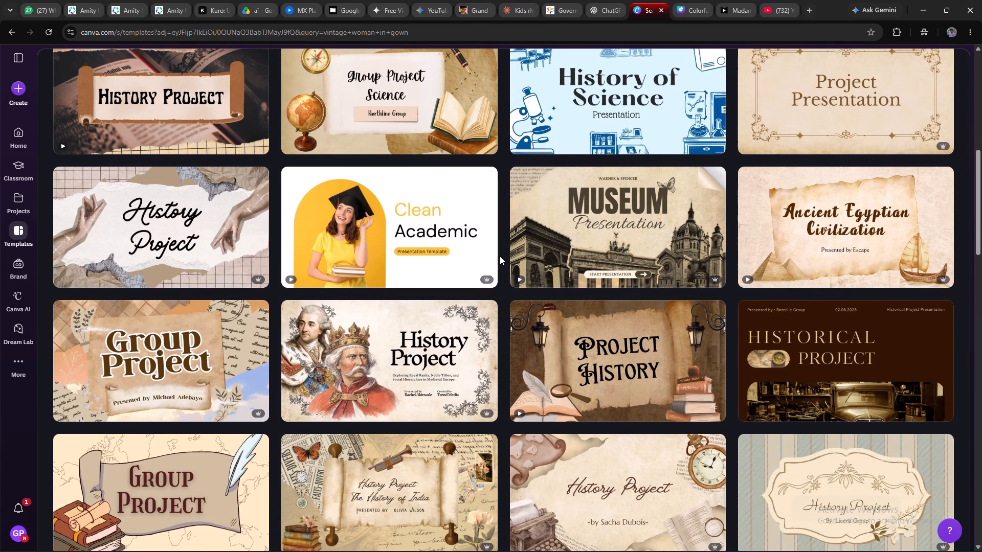
scroll(498, 255, up, 8)
scroll(498, 255, down, 6)
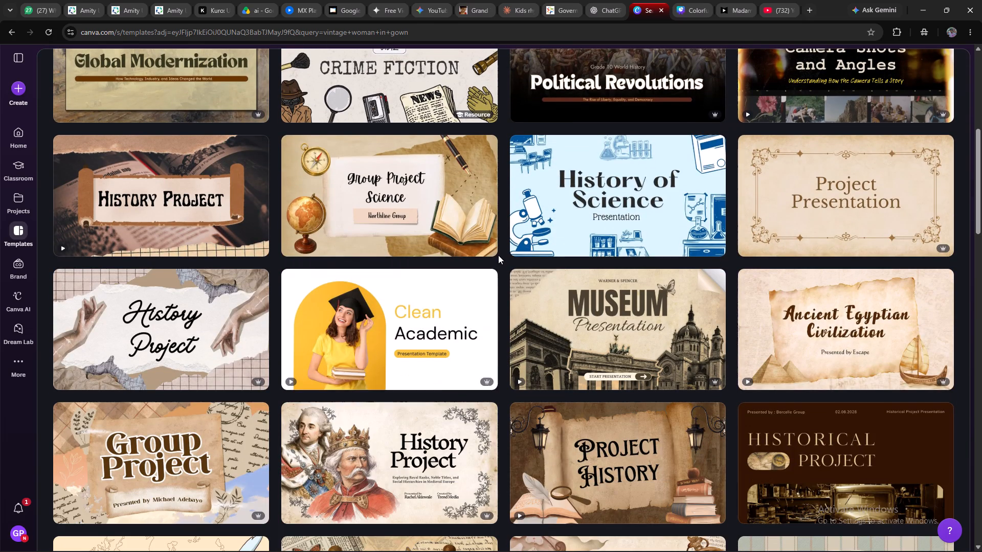
scroll(498, 255, down, 2)
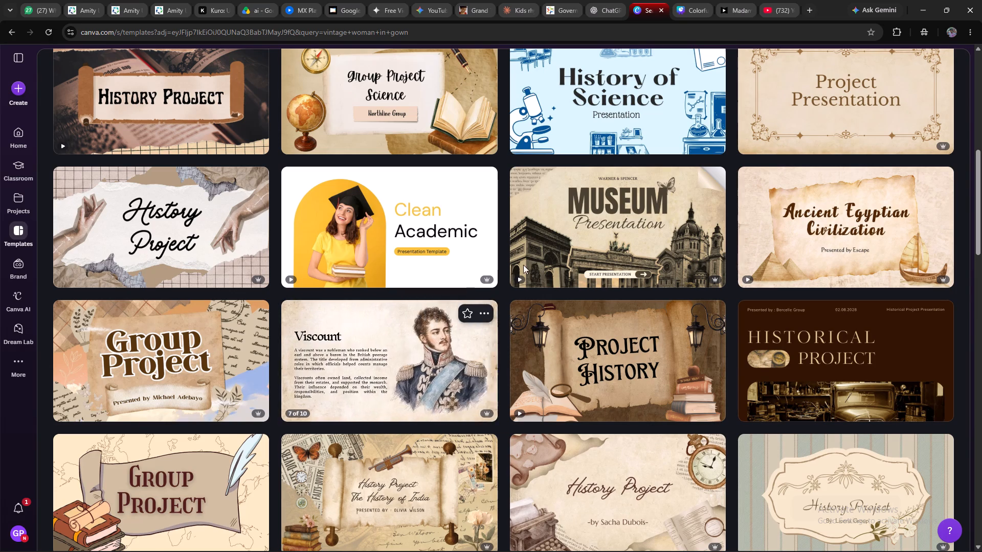
scroll(547, 252, up, 8)
click(704, 0)
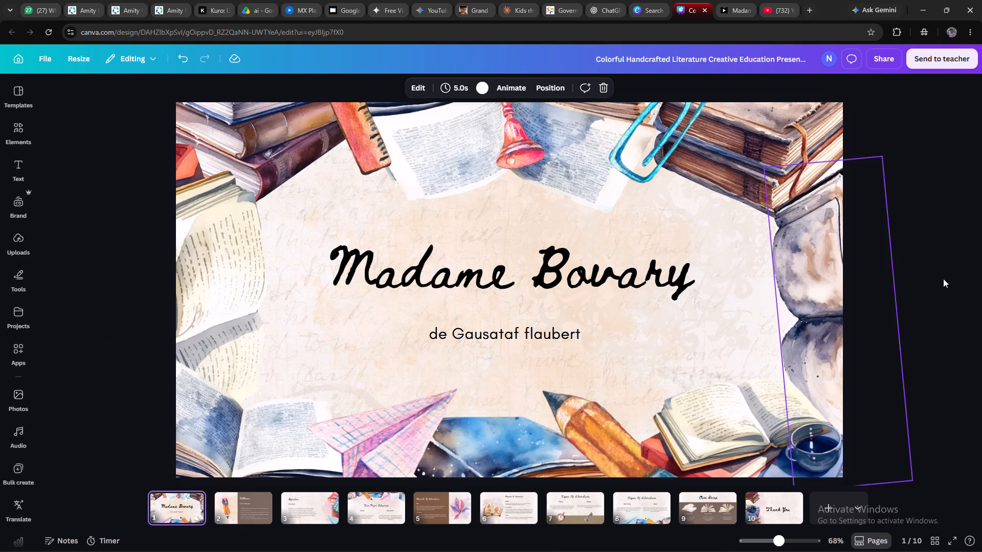
Deselect the graphic on the title slide and go back to the "vintage woman in gown" template results.
click(908, 248)
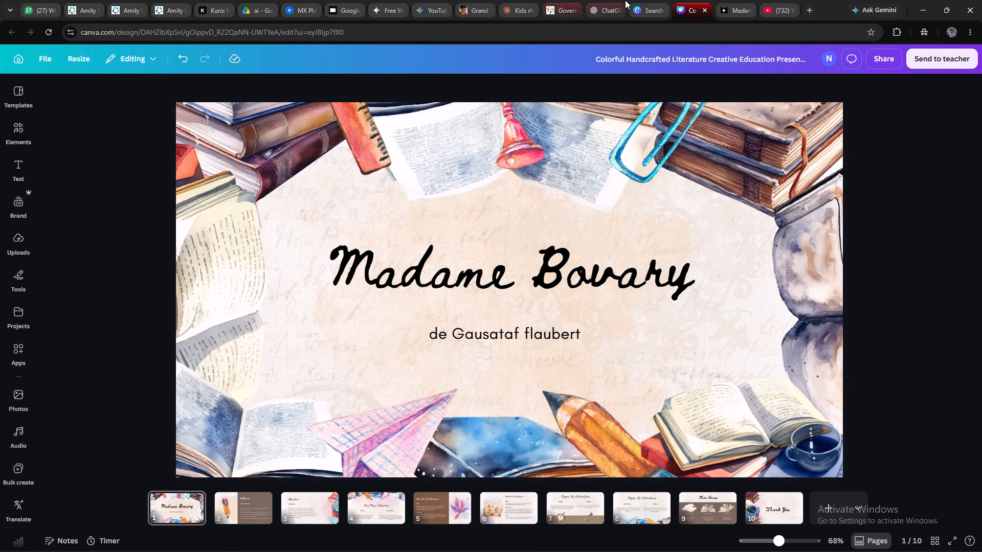
click(637, 1)
click(764, 123)
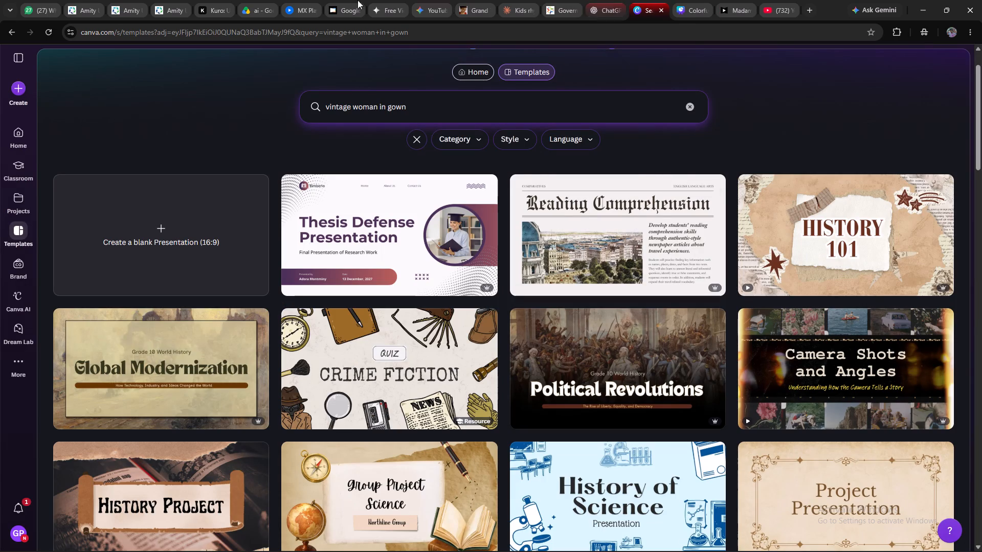
Switch to the open YouTube home page and close it.
click(772, 5)
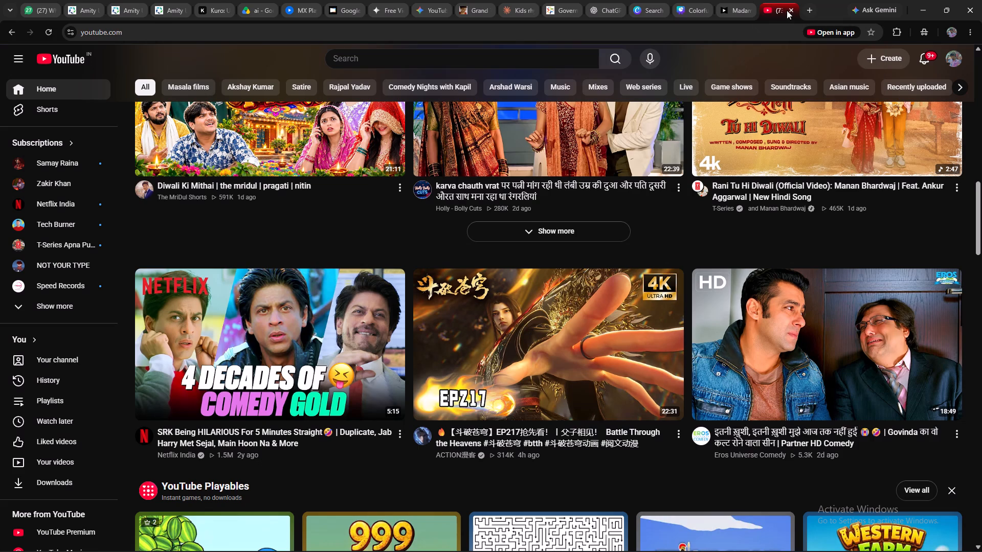
click(793, 12)
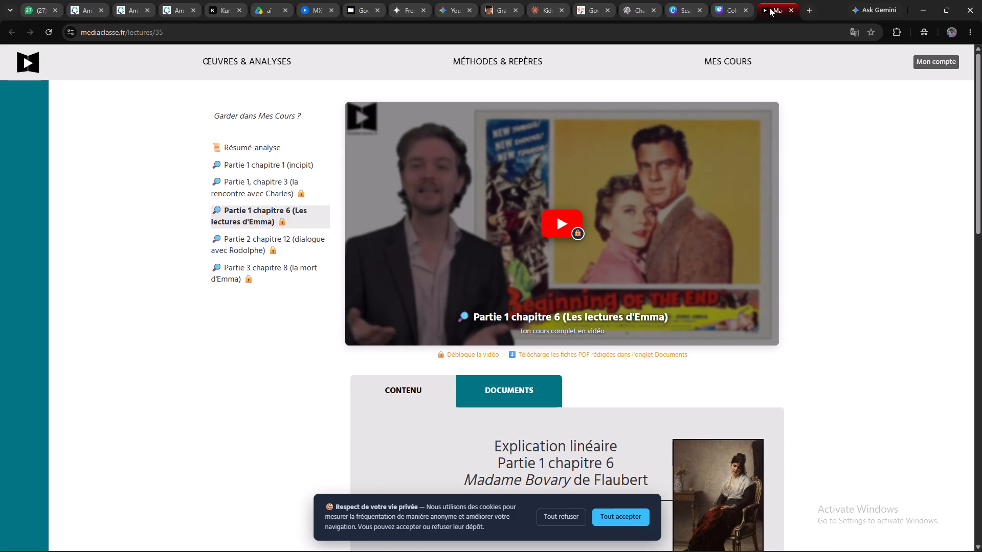
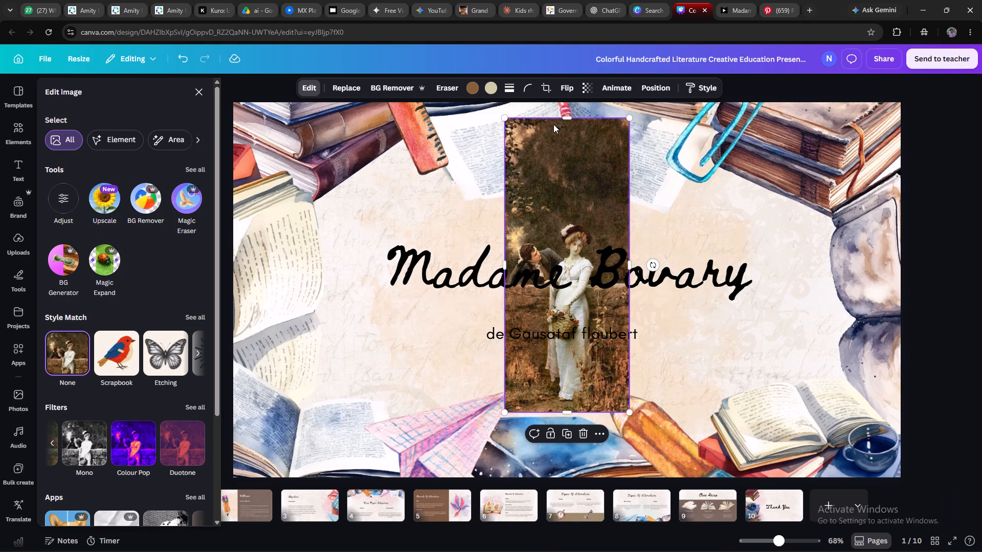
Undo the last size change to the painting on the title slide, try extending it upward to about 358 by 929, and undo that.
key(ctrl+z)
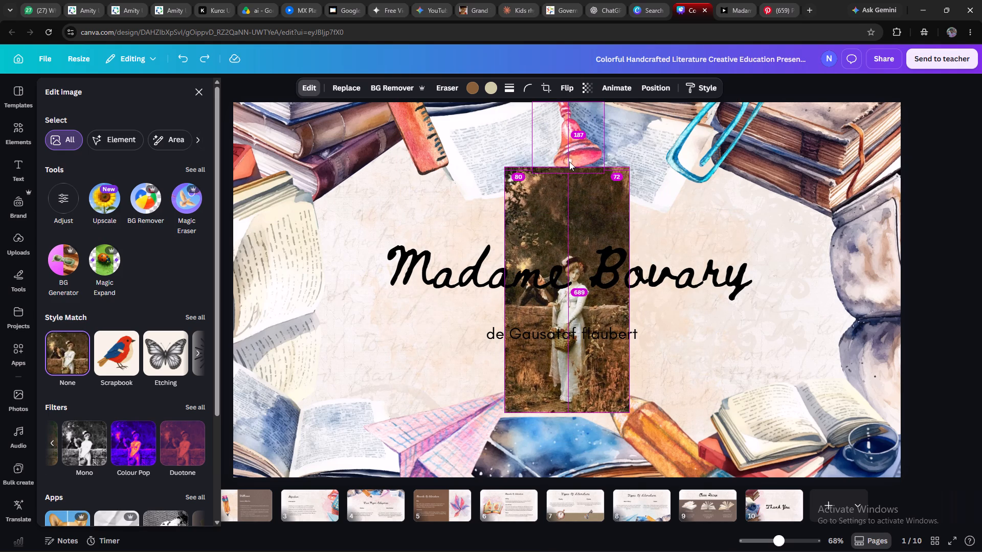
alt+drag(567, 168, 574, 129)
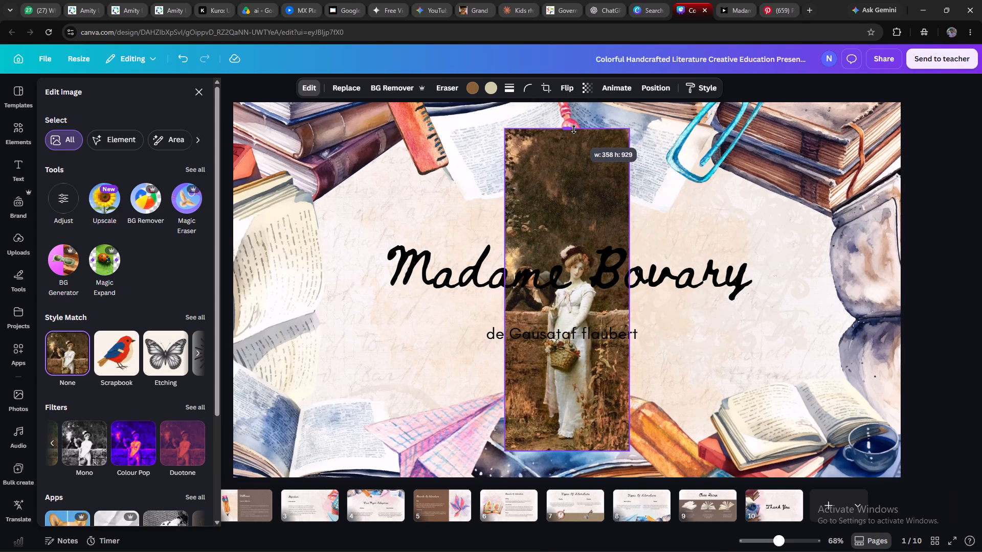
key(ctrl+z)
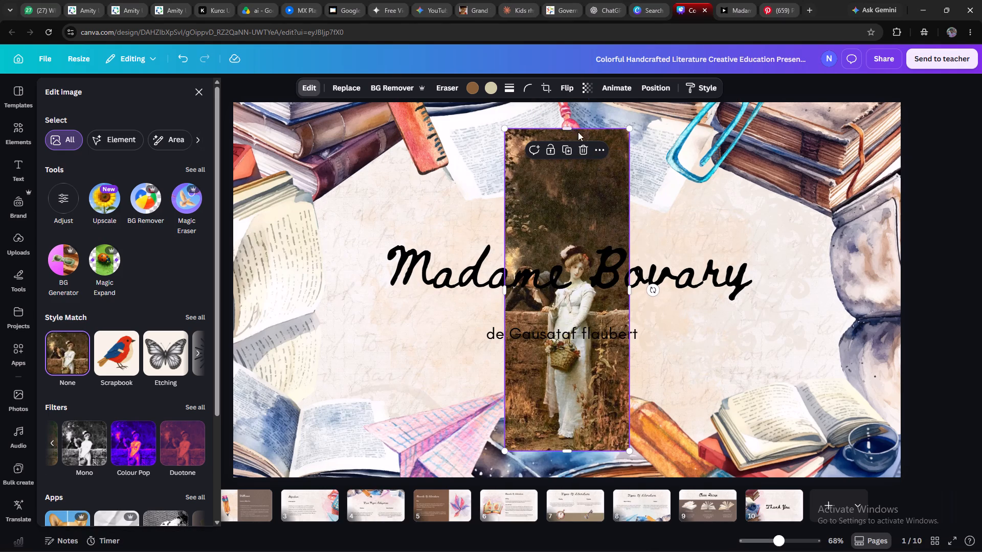
Enlarge the painting of the woman in white on the title slide to fill the full slide height.
alt+drag(629, 165, 710, 119)
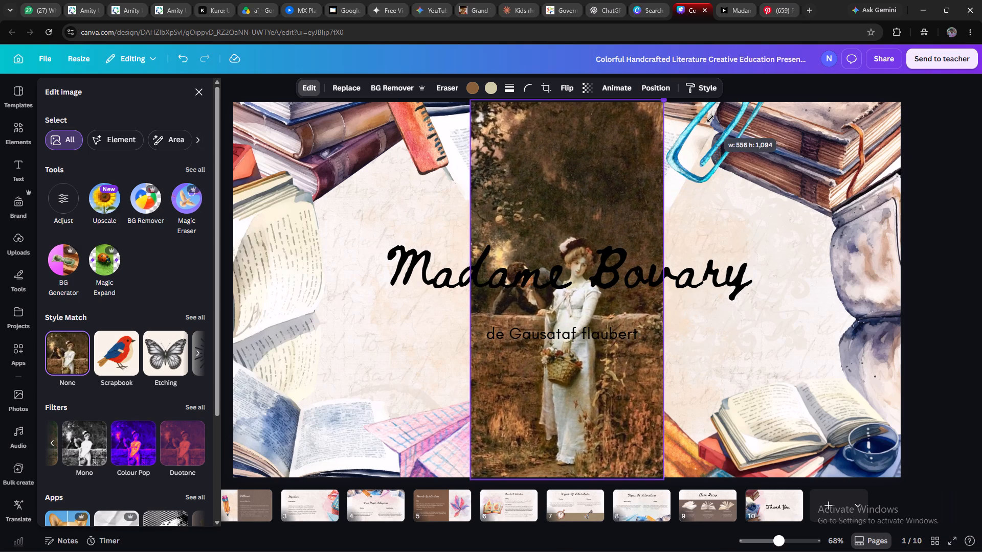
alt+drag(710, 119, 701, 121)
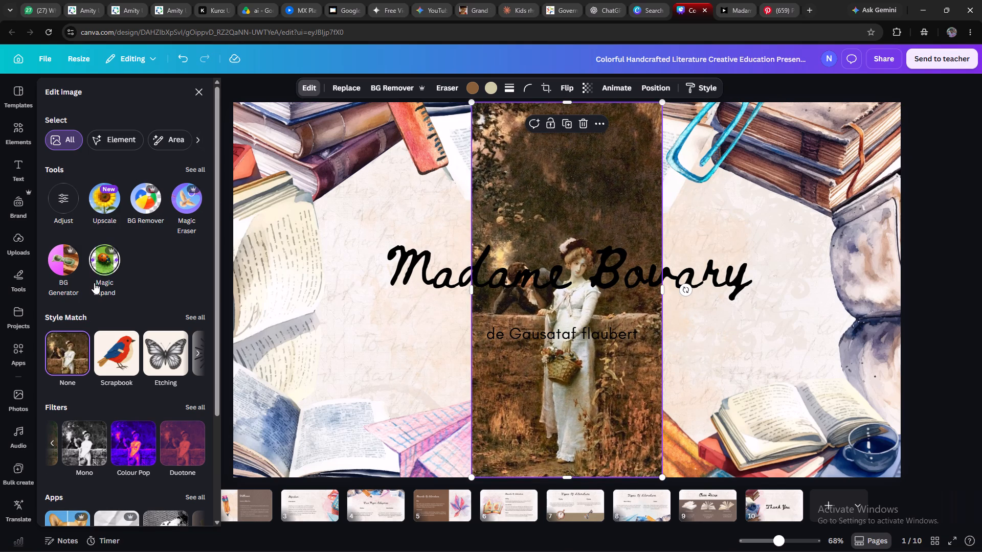
Generate Magic Expand versions of the painting at the Whole Page size.
click(102, 260)
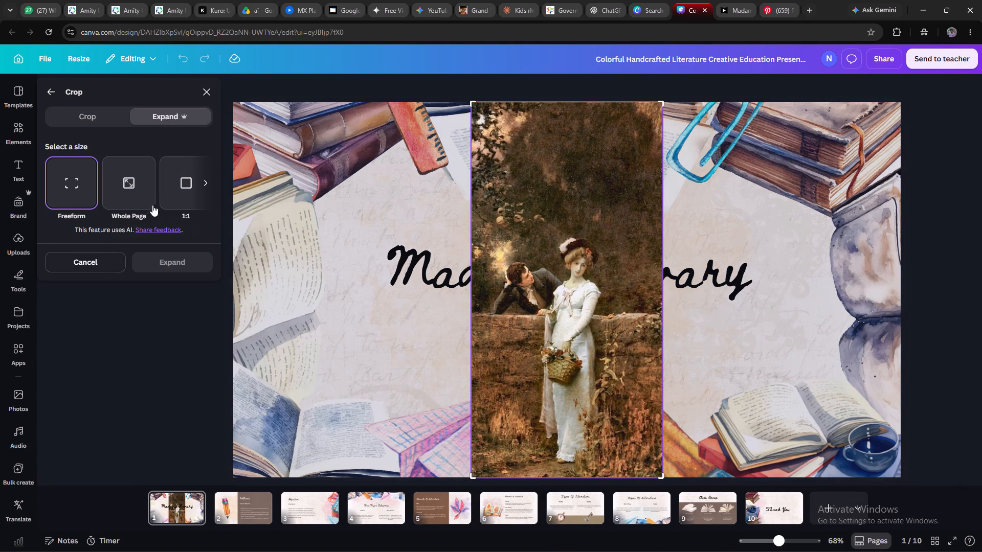
click(134, 188)
click(171, 265)
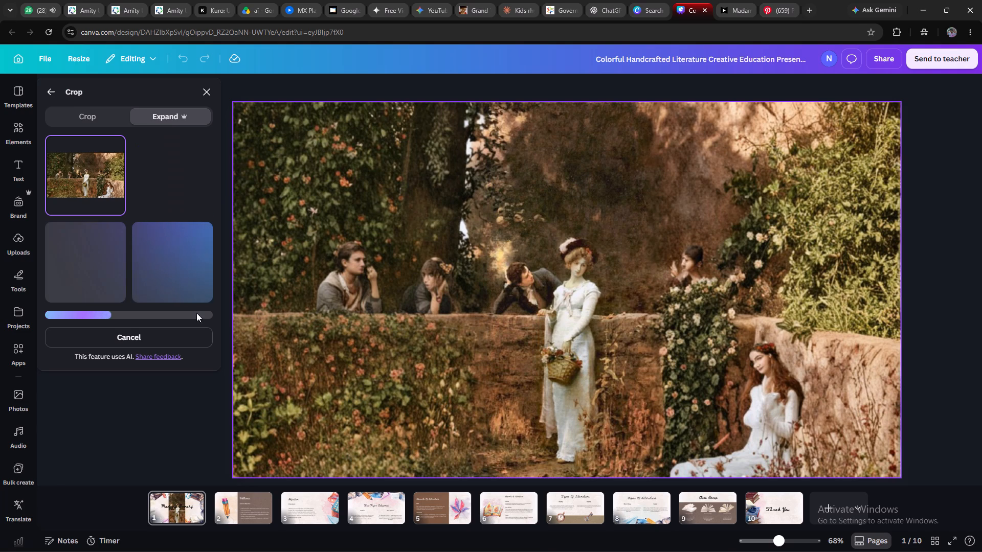
Compare the generated expansions and select the version with white blossoms and a curving stone wall.
click(165, 175)
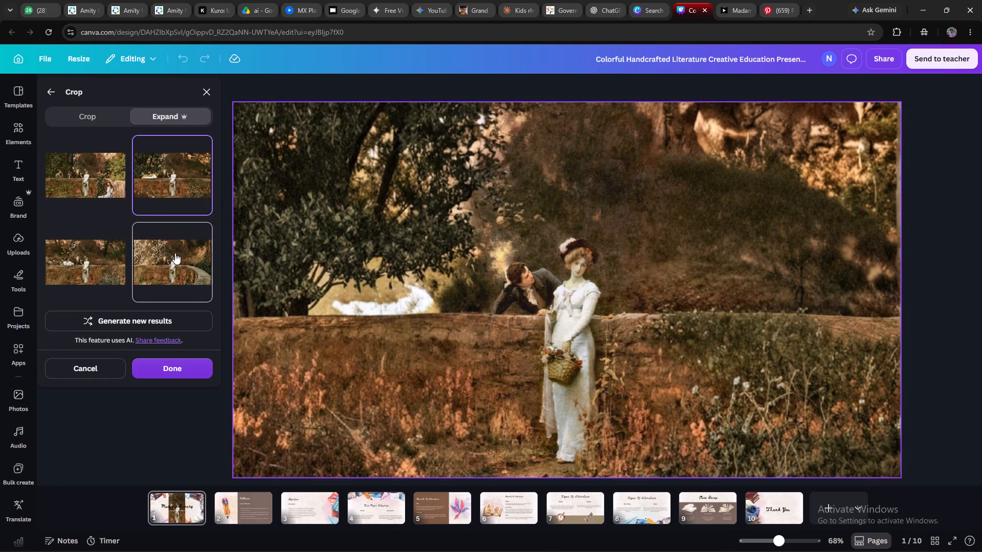
click(175, 255)
click(99, 261)
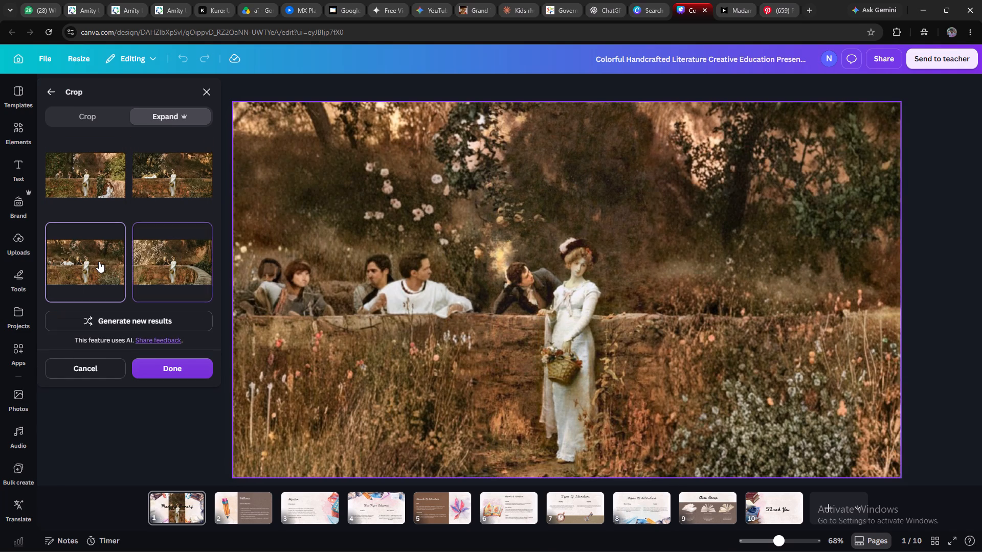
click(196, 193)
click(200, 245)
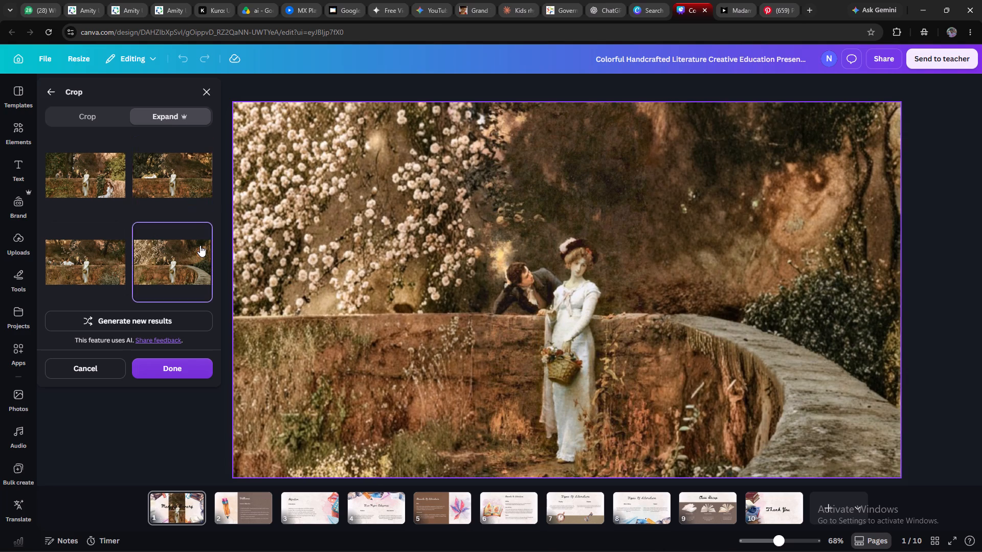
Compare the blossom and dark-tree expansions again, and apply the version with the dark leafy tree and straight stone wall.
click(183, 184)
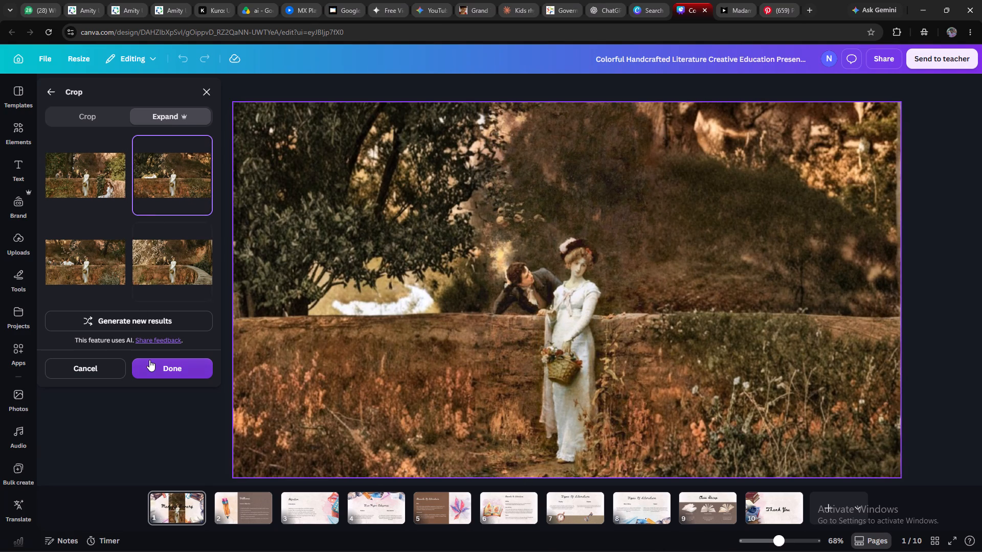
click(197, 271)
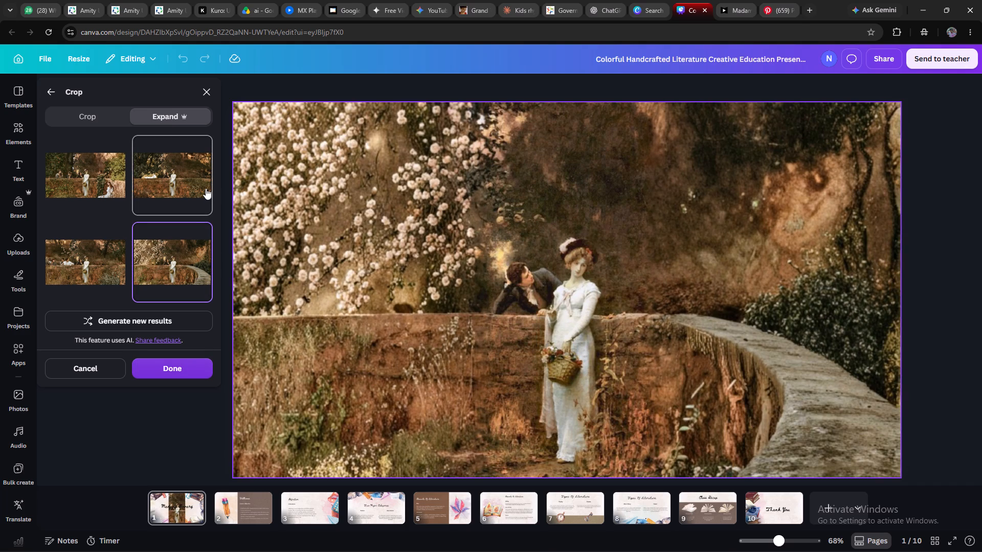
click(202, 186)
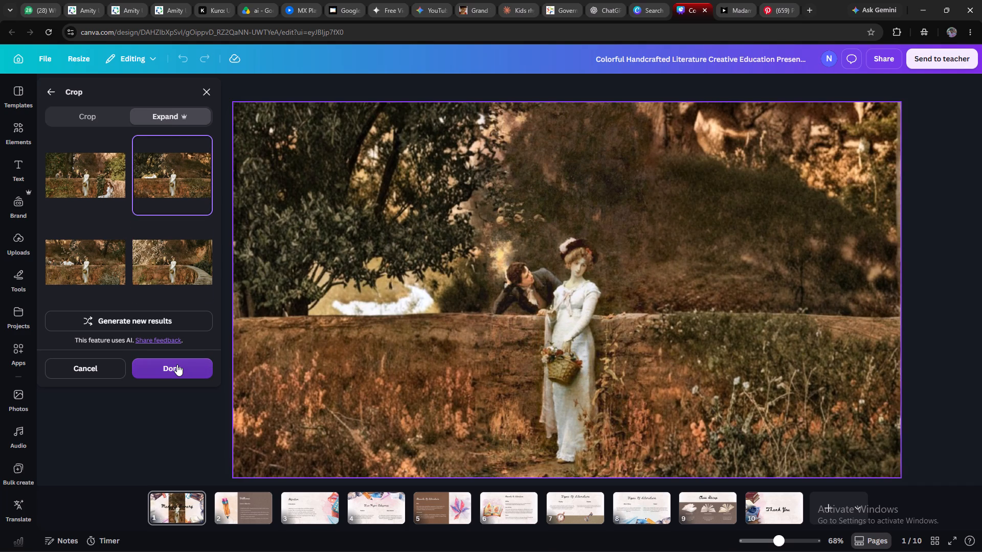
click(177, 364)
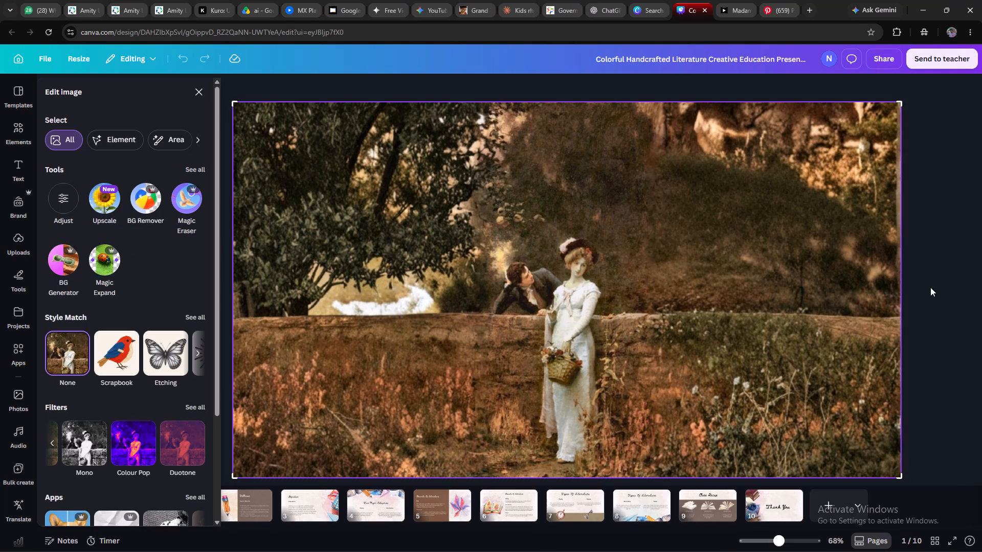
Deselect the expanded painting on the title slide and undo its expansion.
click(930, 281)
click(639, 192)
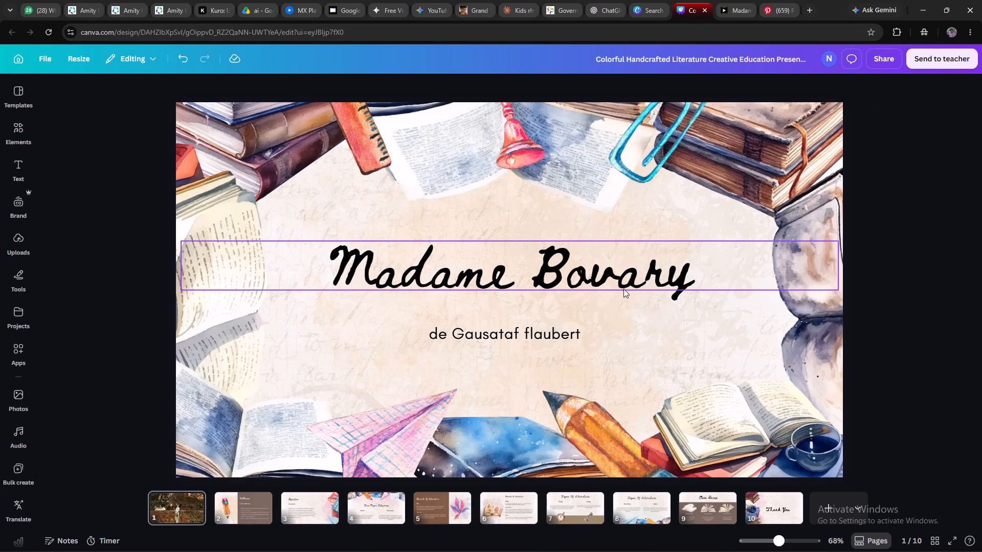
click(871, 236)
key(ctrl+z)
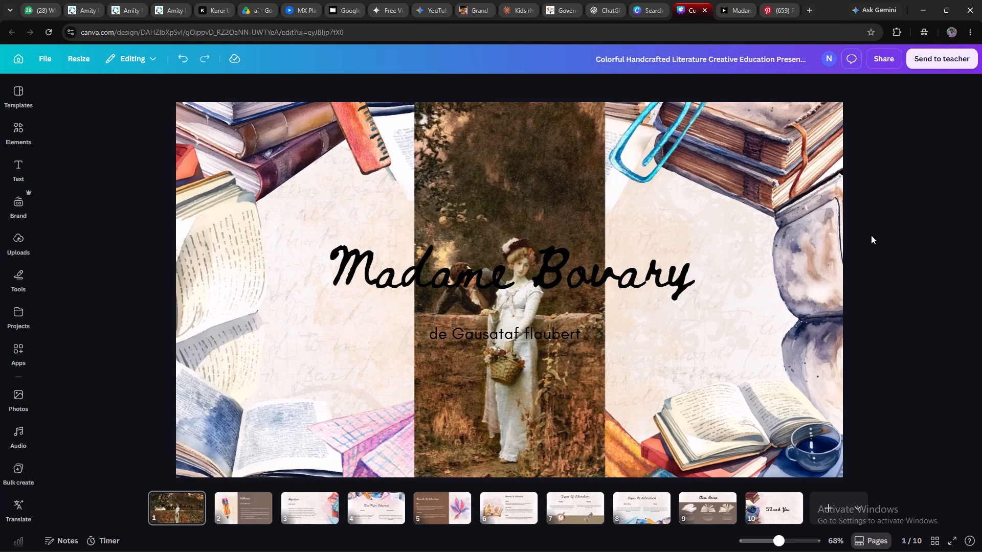
Open the image editing tools for the painting of the woman in white on the title slide.
click(512, 186)
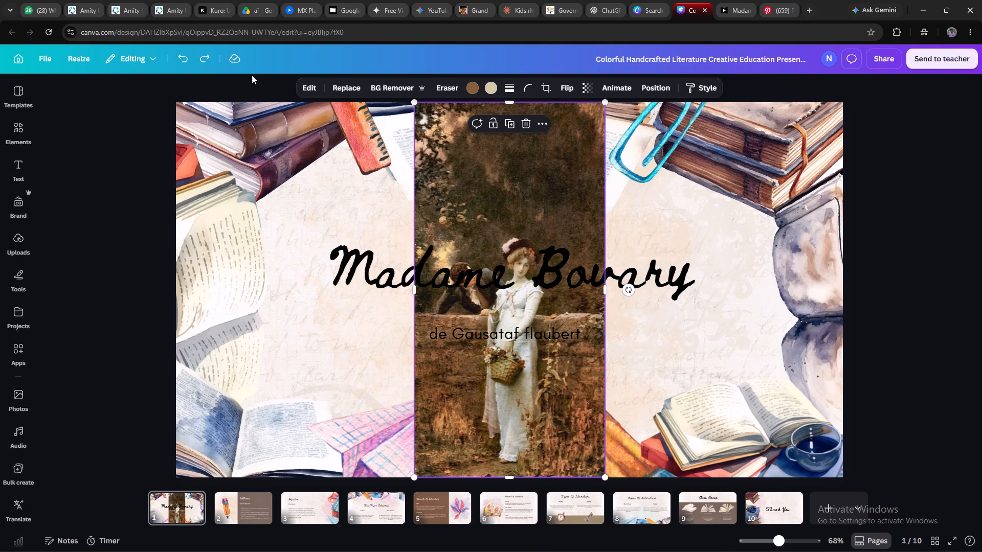
click(299, 83)
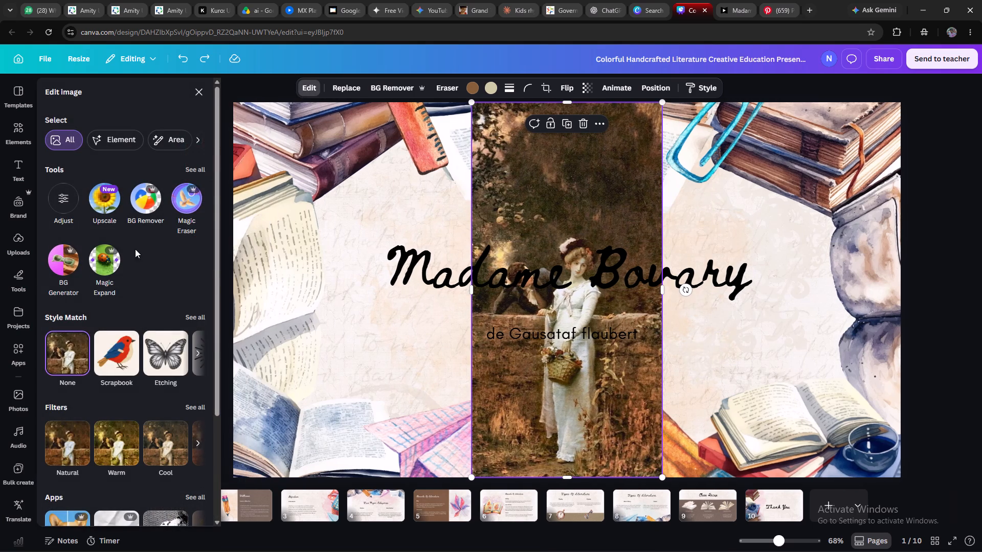
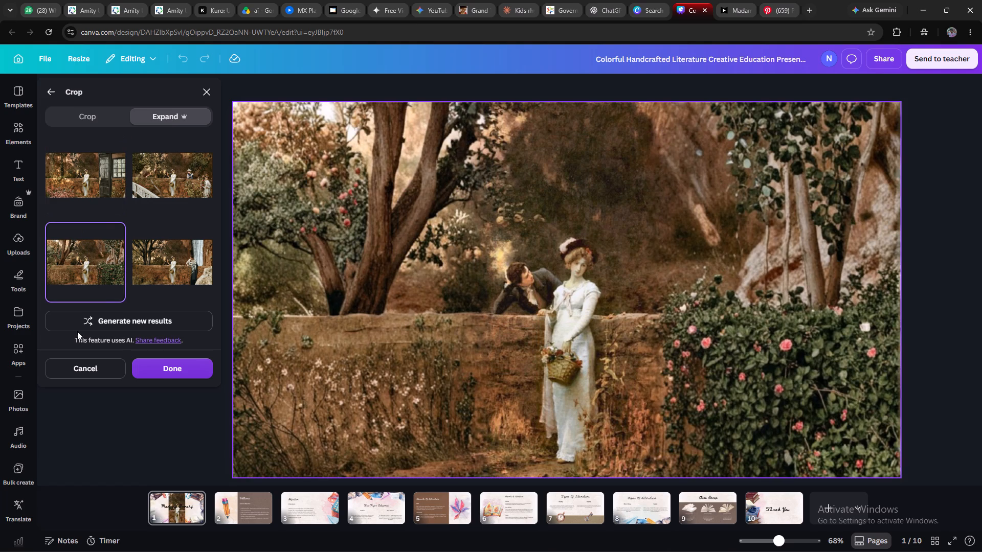
Apply the selected Magic Expand version, with the pink rose bush beside the wall, to the title slide's painting.
click(154, 365)
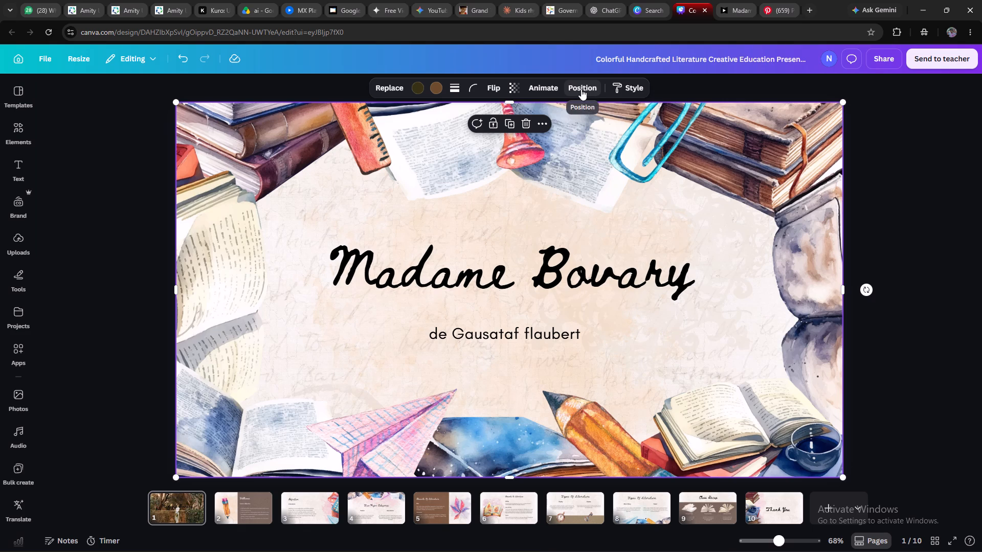
Examine the title slide's layer stack, including the blank-looking full-slide layer directly beneath the Madame Bovary title.
click(596, 88)
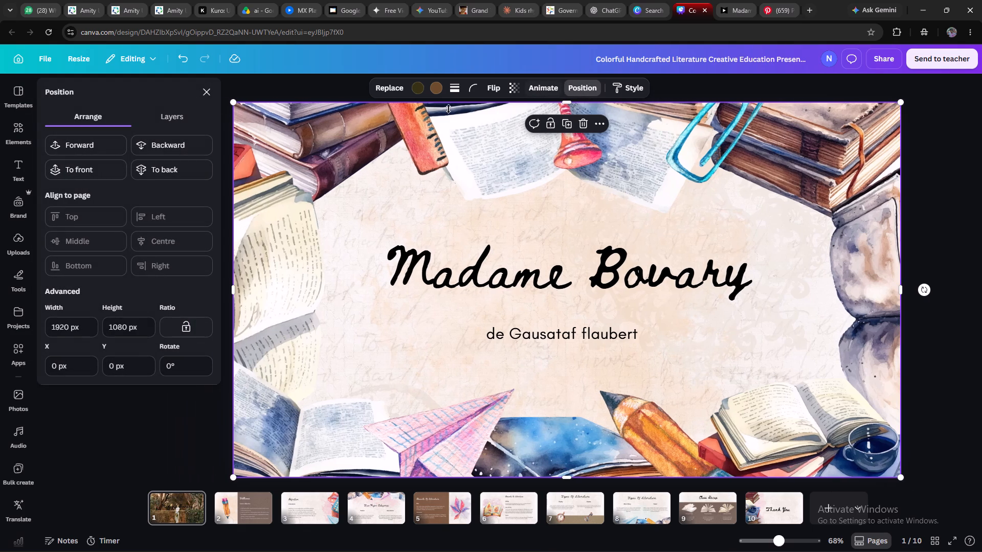
click(185, 117)
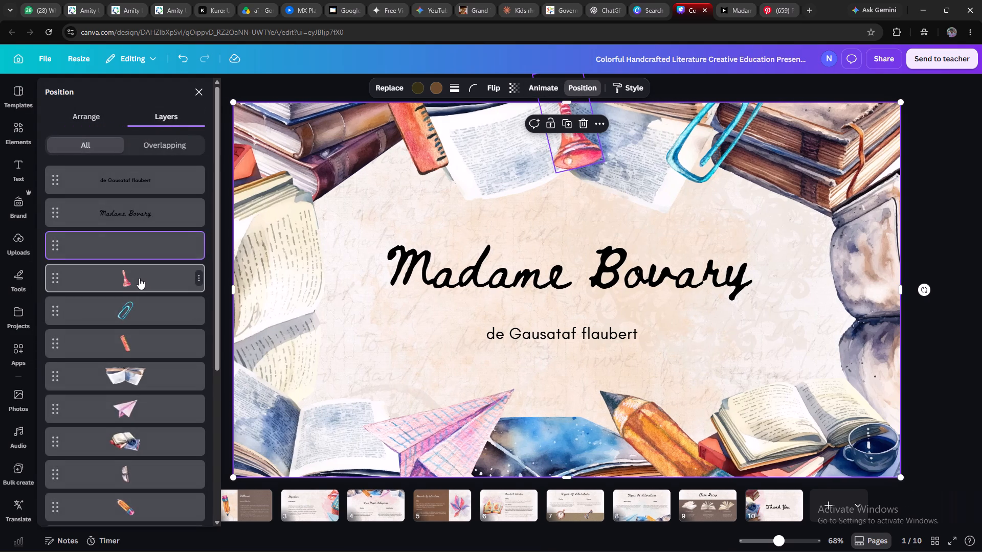
scroll(139, 278, down, 13)
scroll(137, 288, up, 7)
scroll(137, 286, down, 6)
scroll(137, 286, up, 9)
click(136, 242)
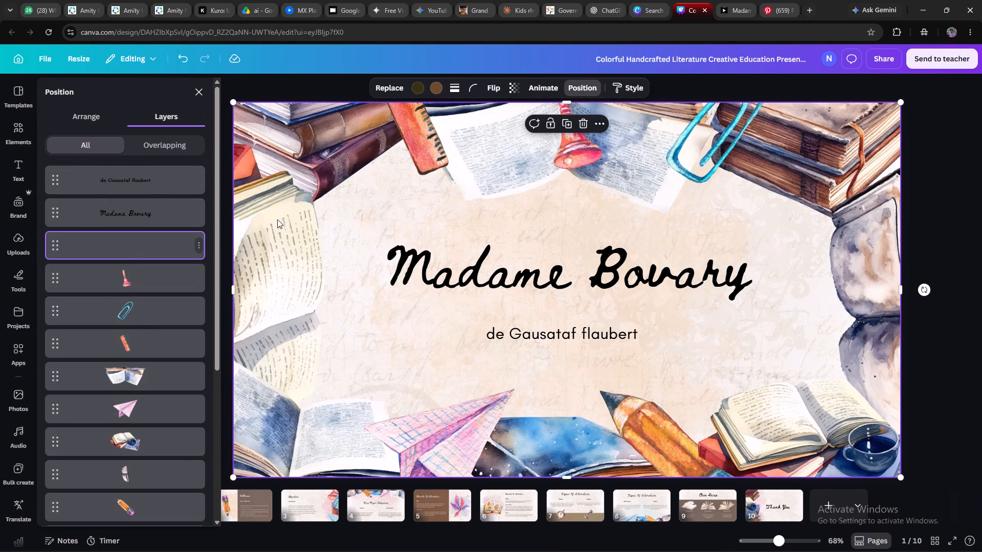
click(946, 164)
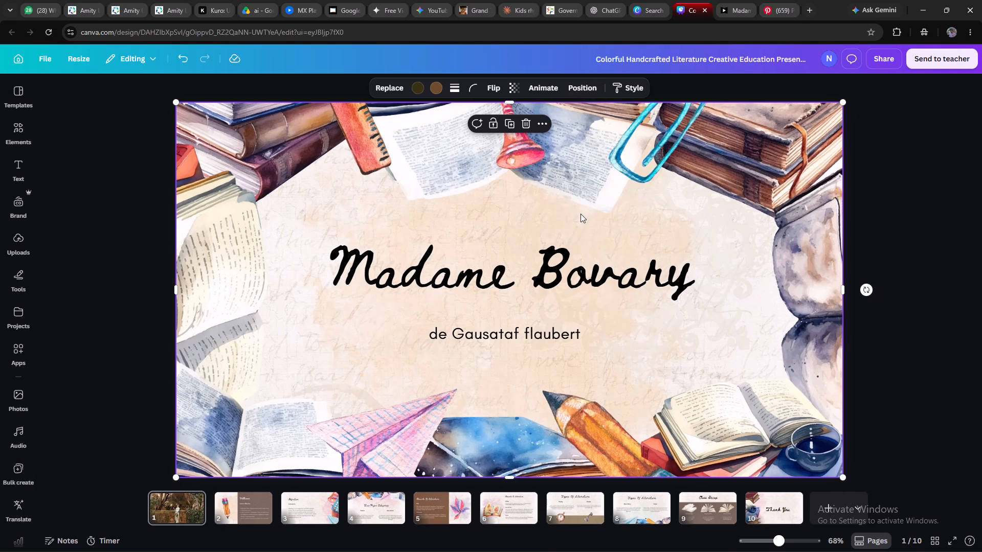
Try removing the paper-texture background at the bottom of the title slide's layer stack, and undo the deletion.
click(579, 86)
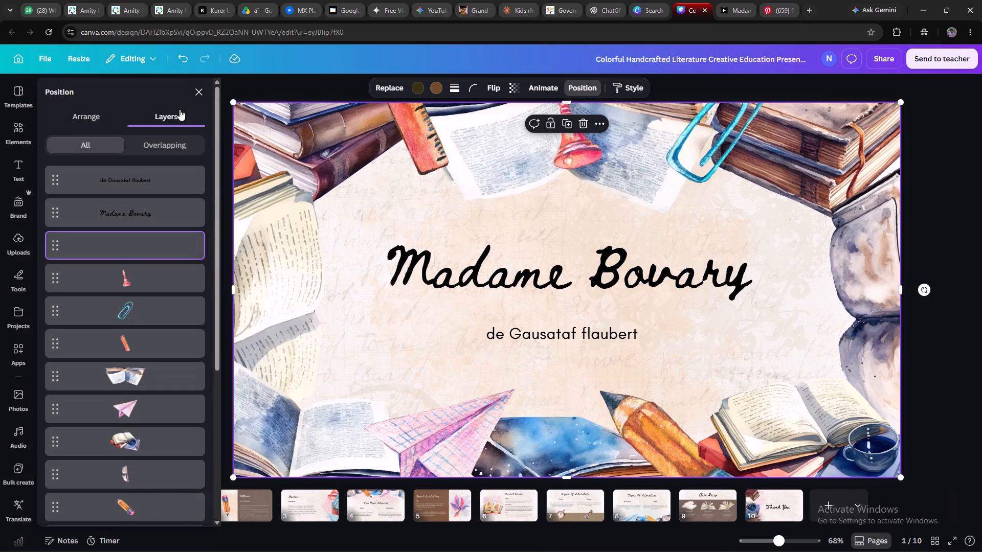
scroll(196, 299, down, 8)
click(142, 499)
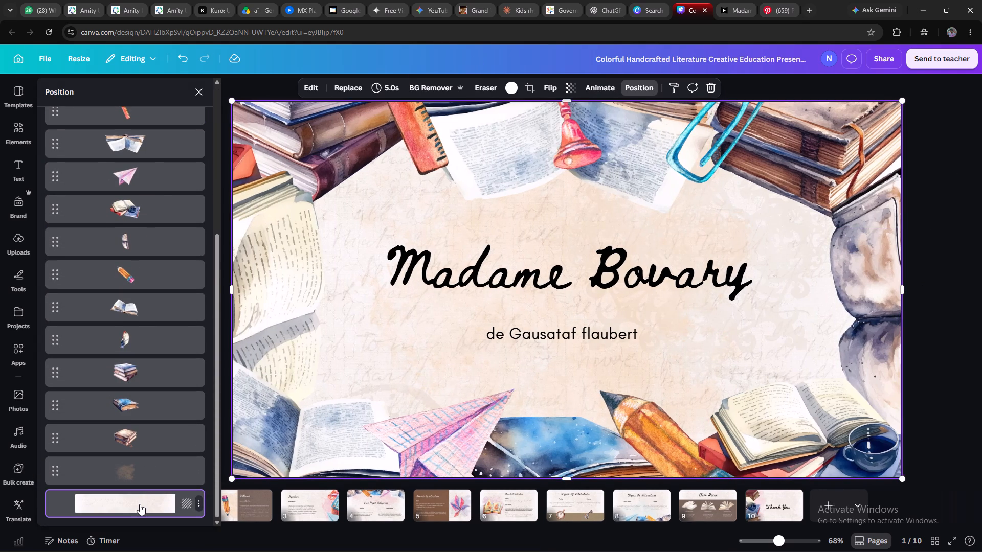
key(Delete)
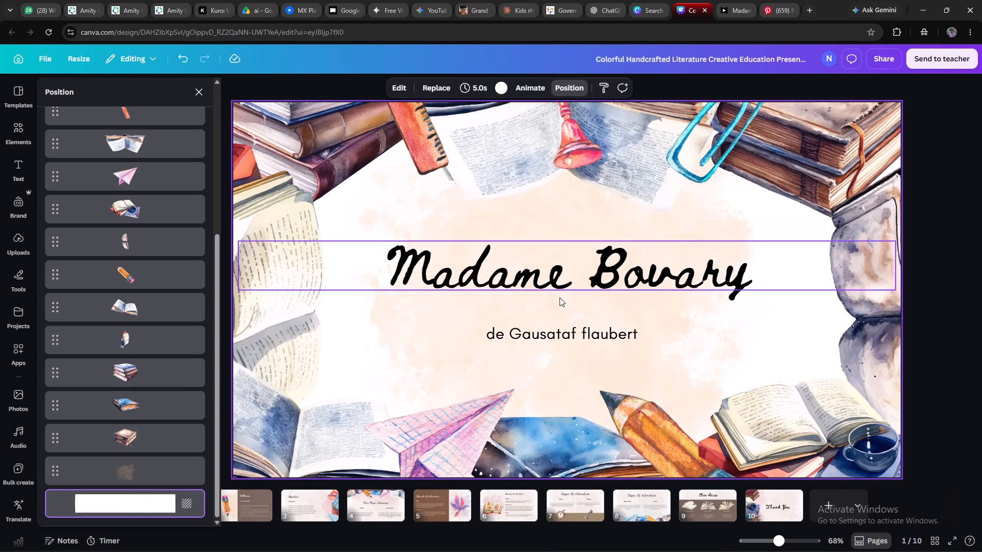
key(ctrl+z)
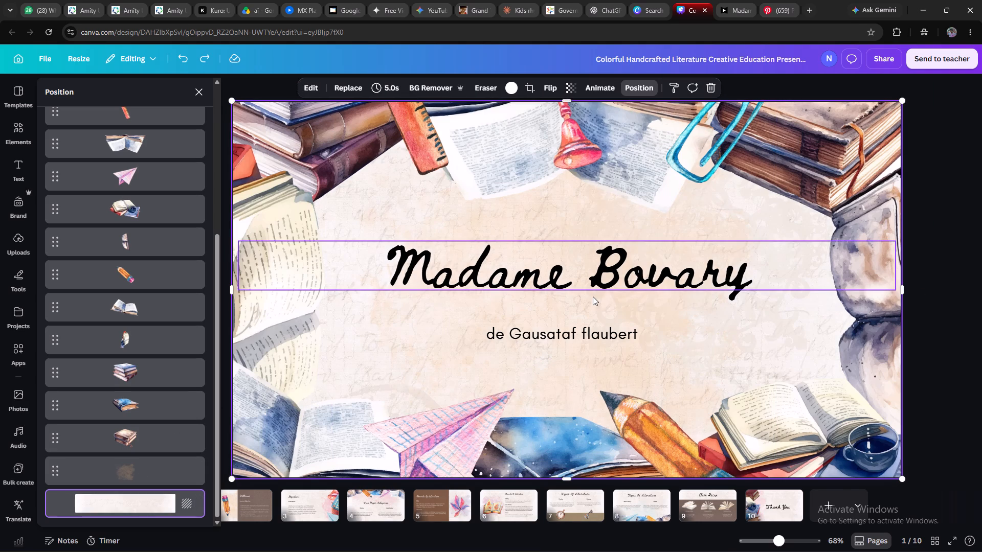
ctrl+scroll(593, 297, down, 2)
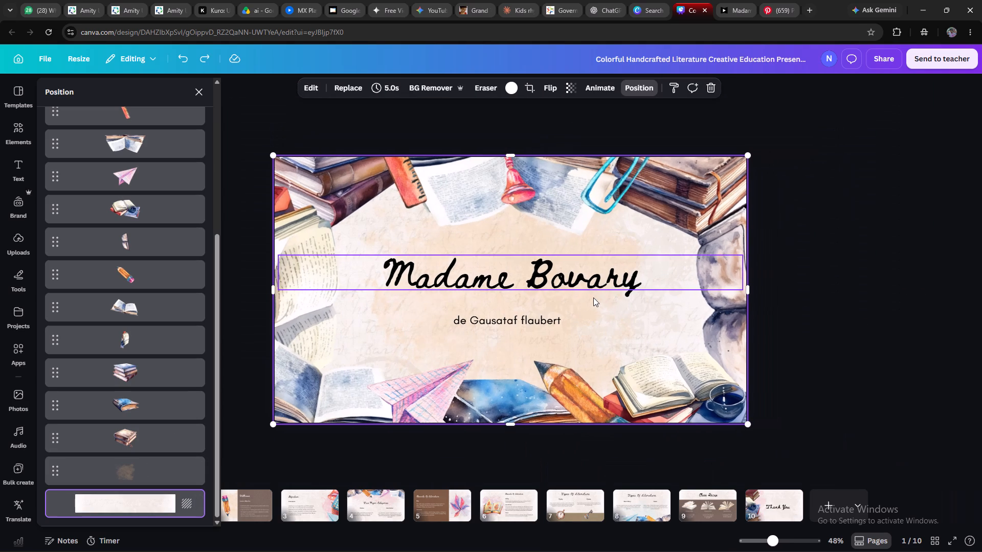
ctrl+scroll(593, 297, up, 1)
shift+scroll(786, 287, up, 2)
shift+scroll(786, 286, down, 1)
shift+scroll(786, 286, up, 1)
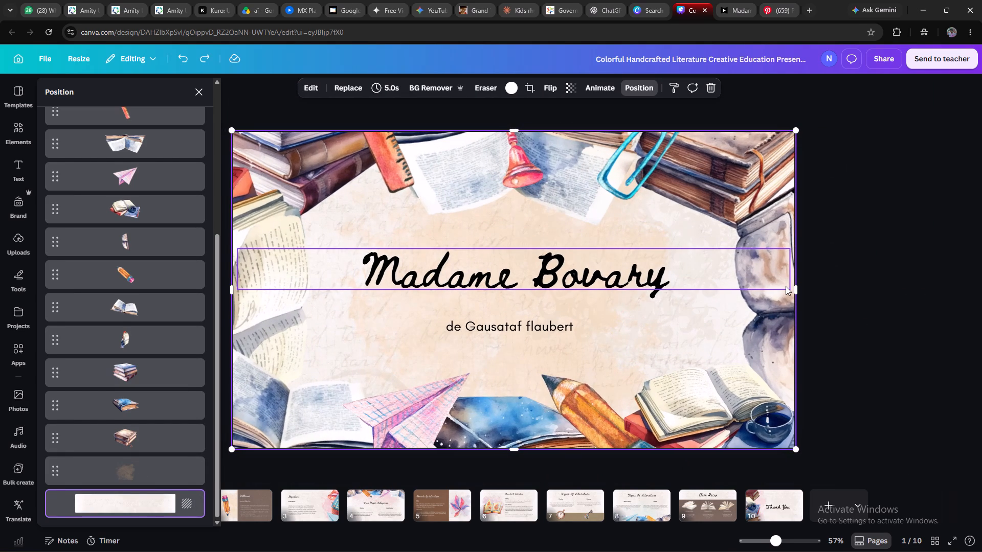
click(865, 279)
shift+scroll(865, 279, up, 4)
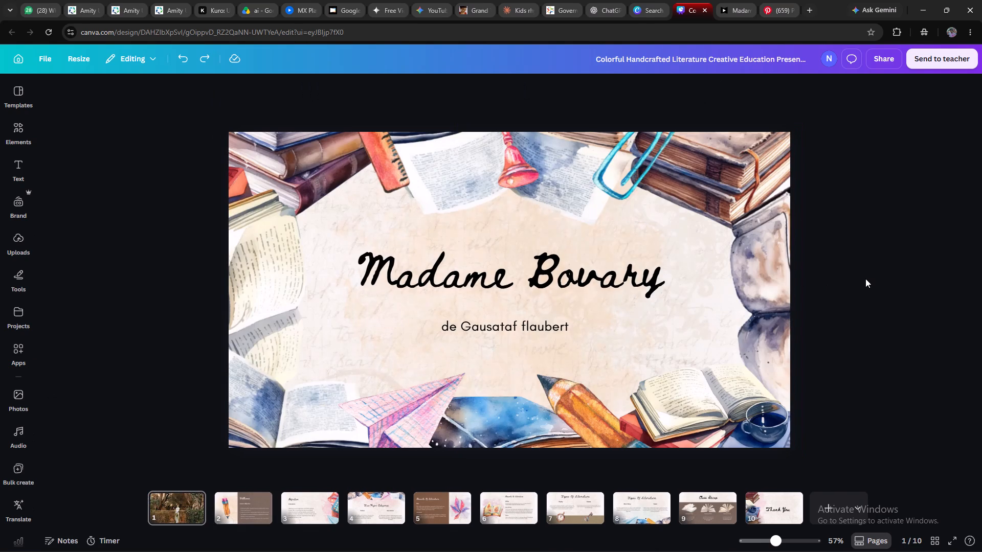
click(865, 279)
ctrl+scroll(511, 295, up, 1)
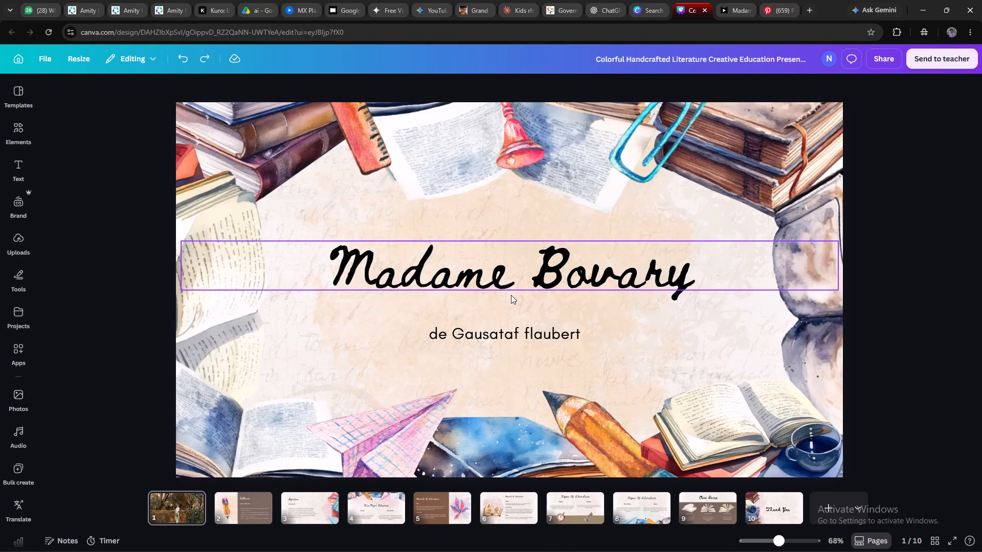
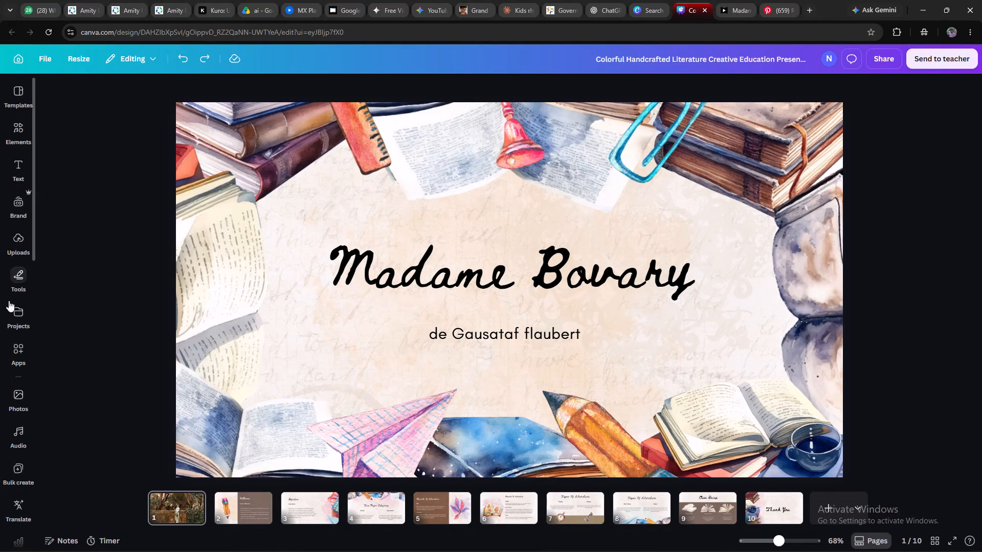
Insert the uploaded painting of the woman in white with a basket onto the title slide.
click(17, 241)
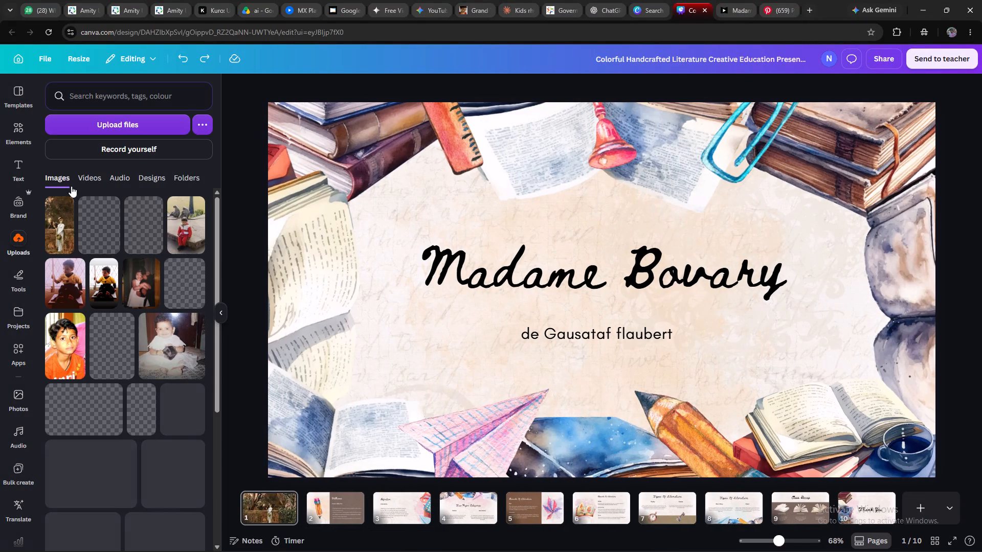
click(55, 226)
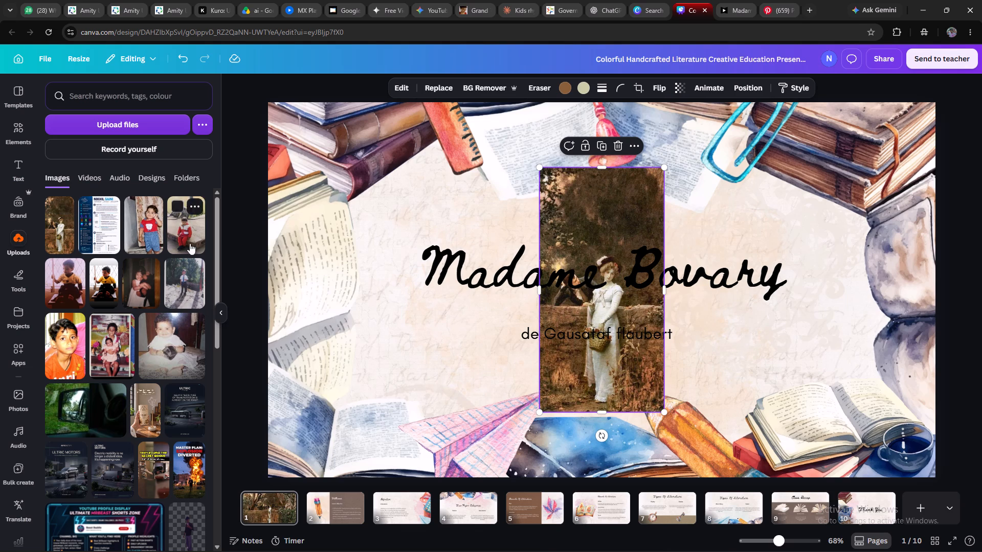
Browse the uploaded images for other pictures.
scroll(148, 356, down, 6)
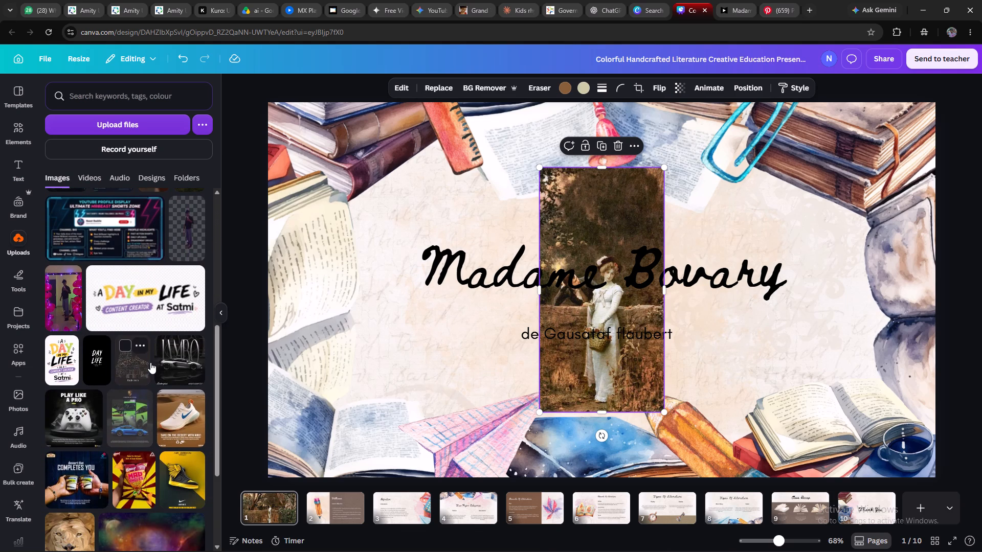
scroll(150, 362, down, 4)
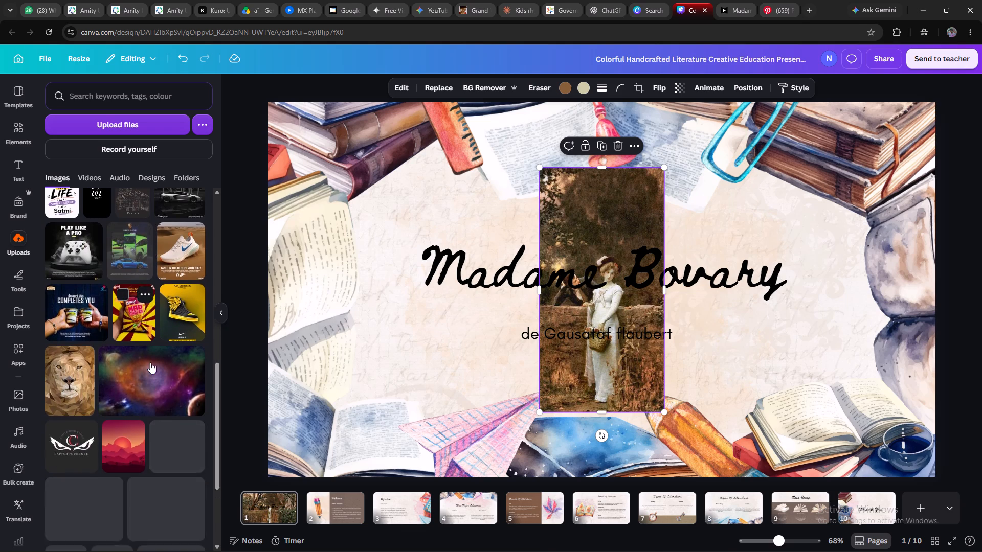
scroll(150, 362, down, 4)
scroll(150, 362, up, 15)
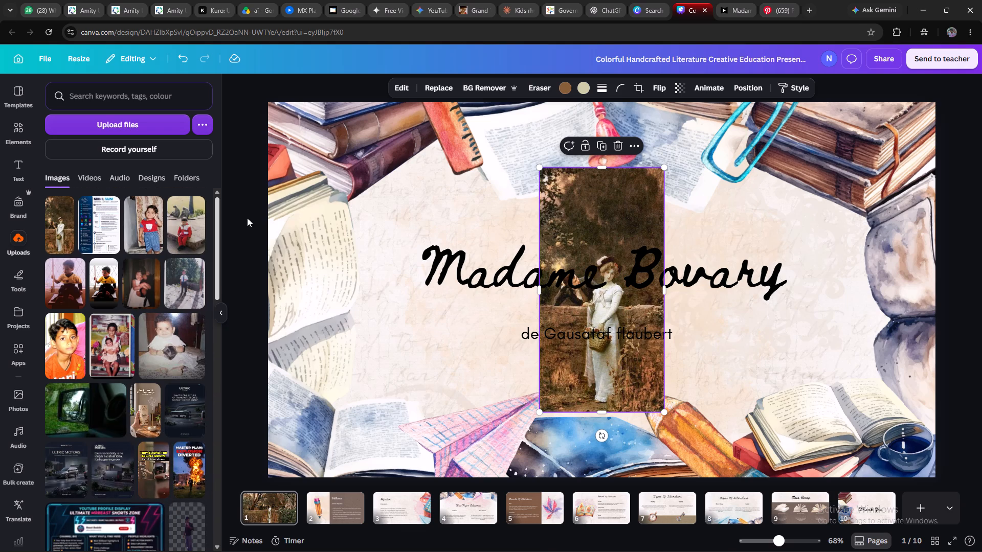
scroll(309, 218, up, 5)
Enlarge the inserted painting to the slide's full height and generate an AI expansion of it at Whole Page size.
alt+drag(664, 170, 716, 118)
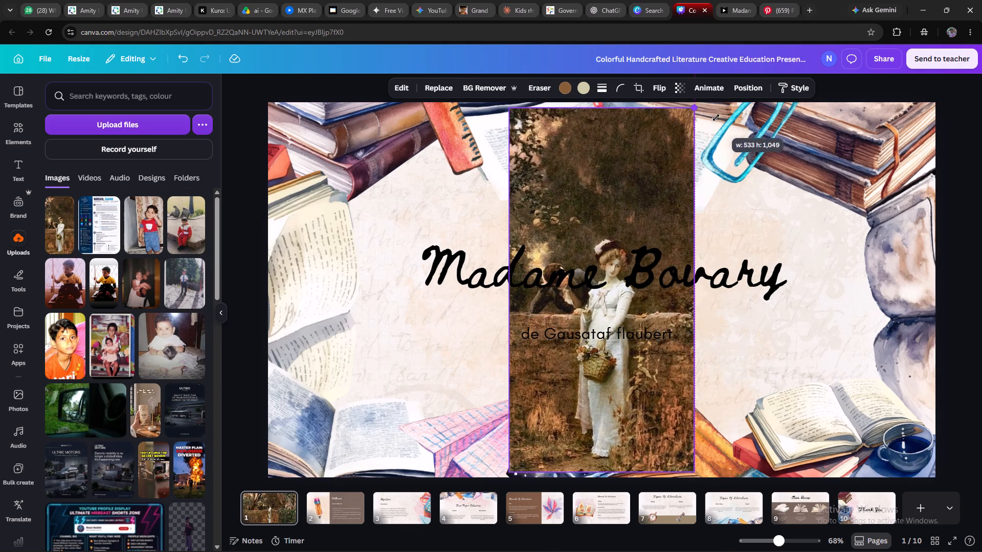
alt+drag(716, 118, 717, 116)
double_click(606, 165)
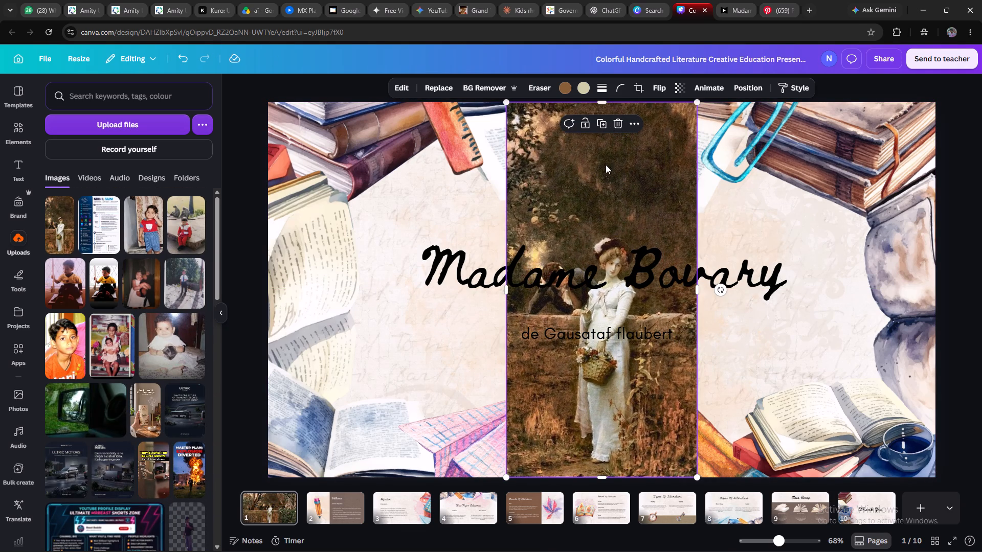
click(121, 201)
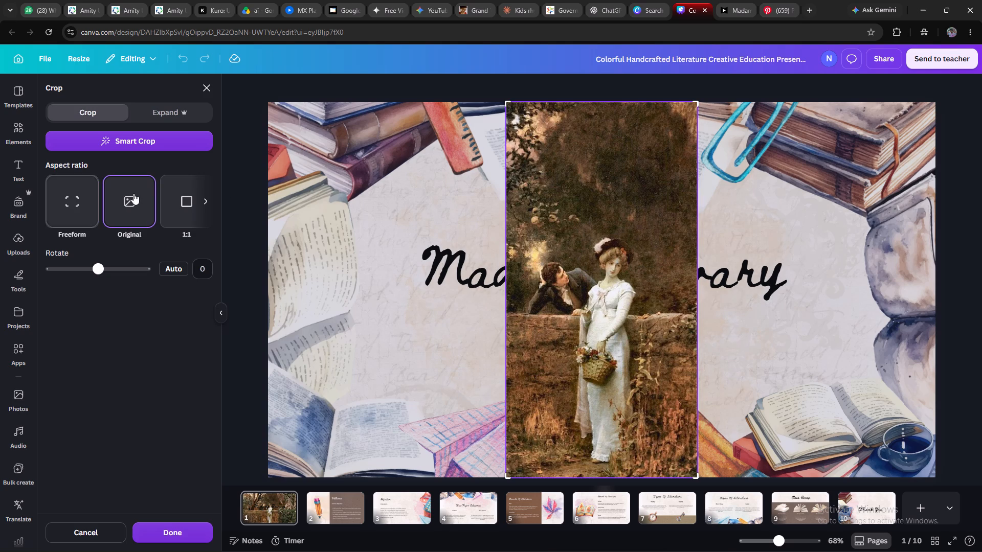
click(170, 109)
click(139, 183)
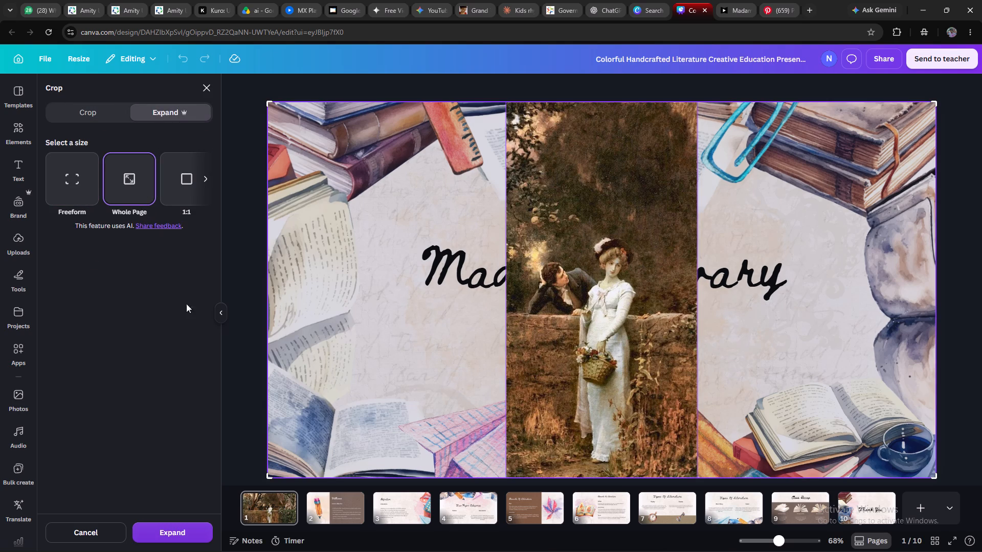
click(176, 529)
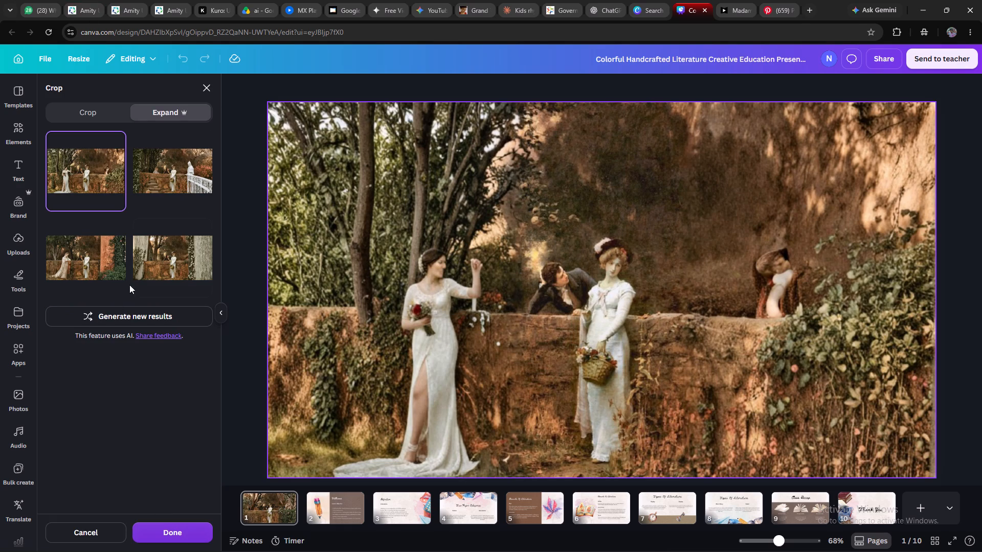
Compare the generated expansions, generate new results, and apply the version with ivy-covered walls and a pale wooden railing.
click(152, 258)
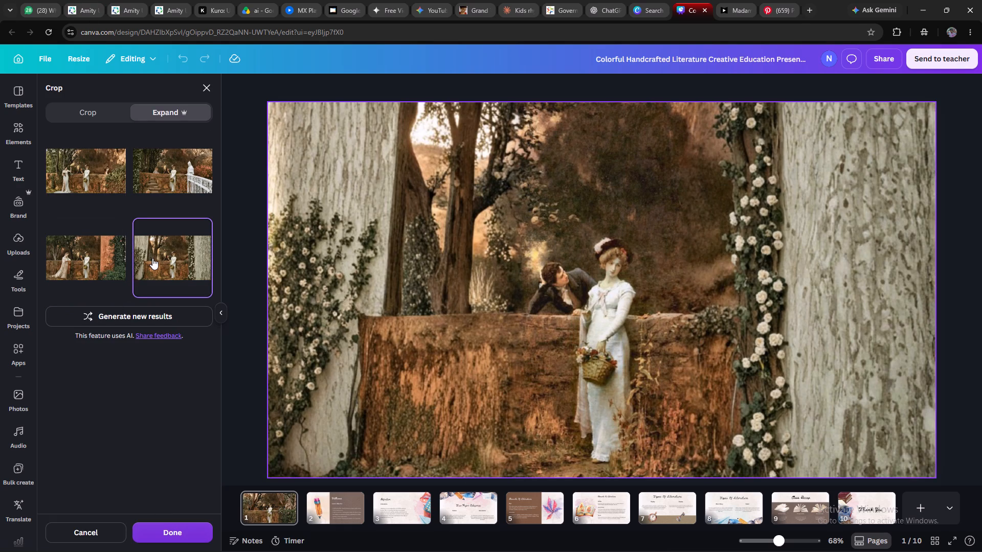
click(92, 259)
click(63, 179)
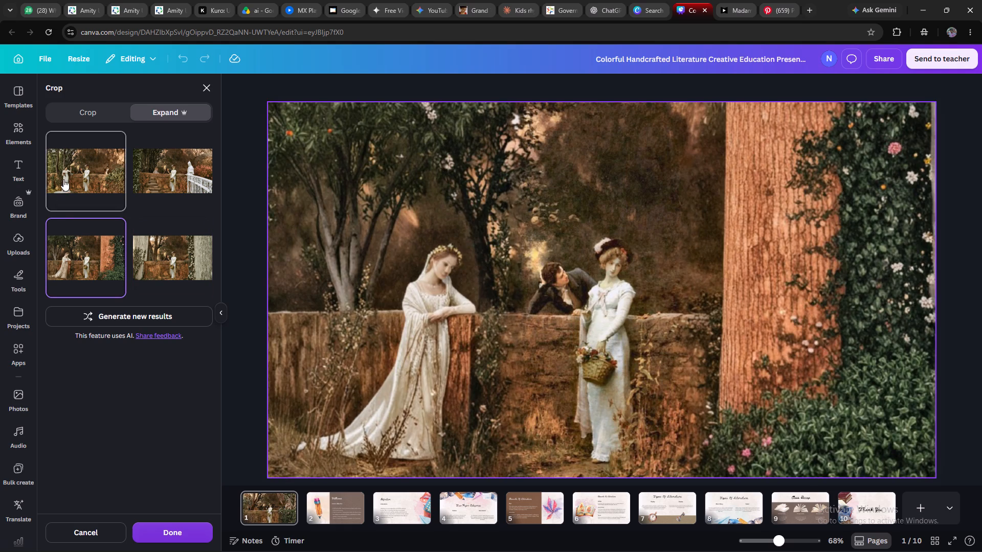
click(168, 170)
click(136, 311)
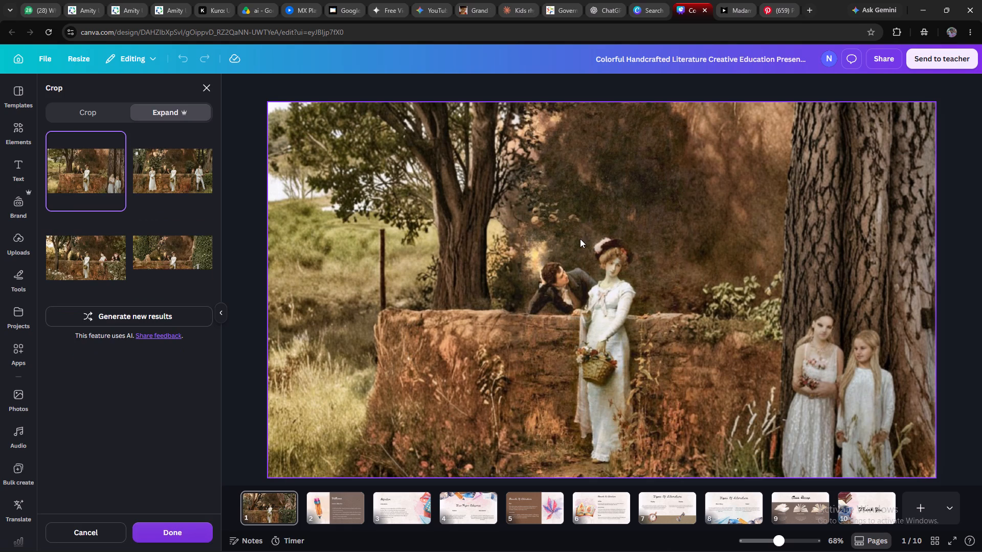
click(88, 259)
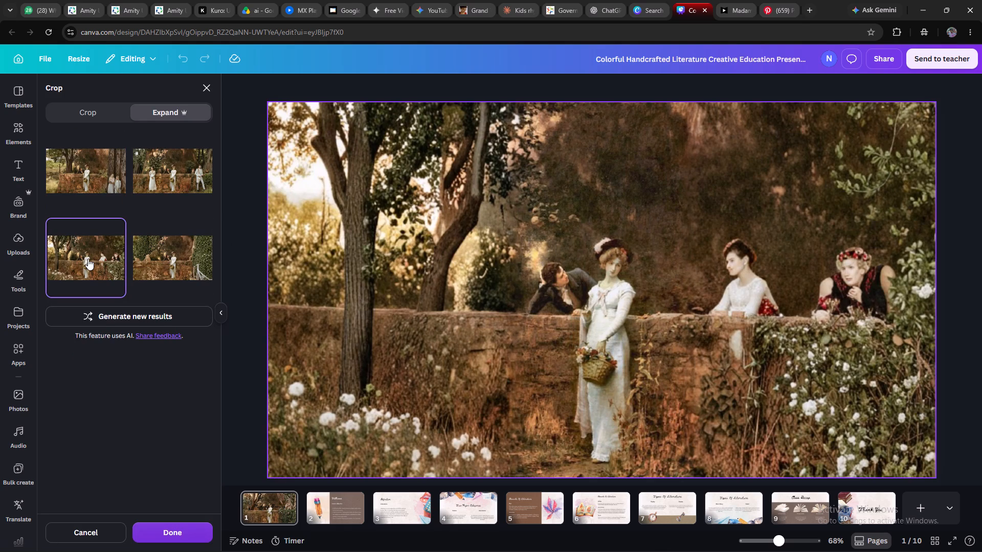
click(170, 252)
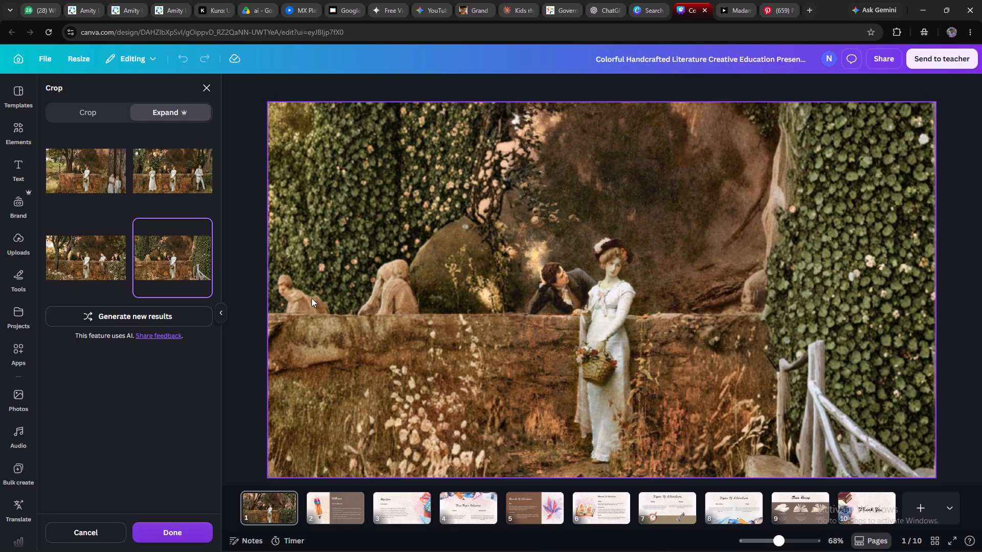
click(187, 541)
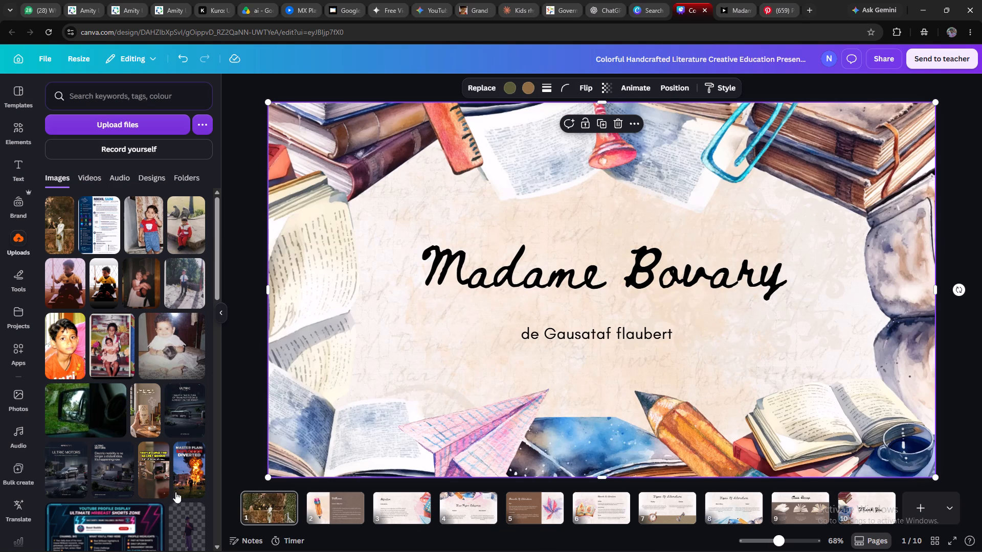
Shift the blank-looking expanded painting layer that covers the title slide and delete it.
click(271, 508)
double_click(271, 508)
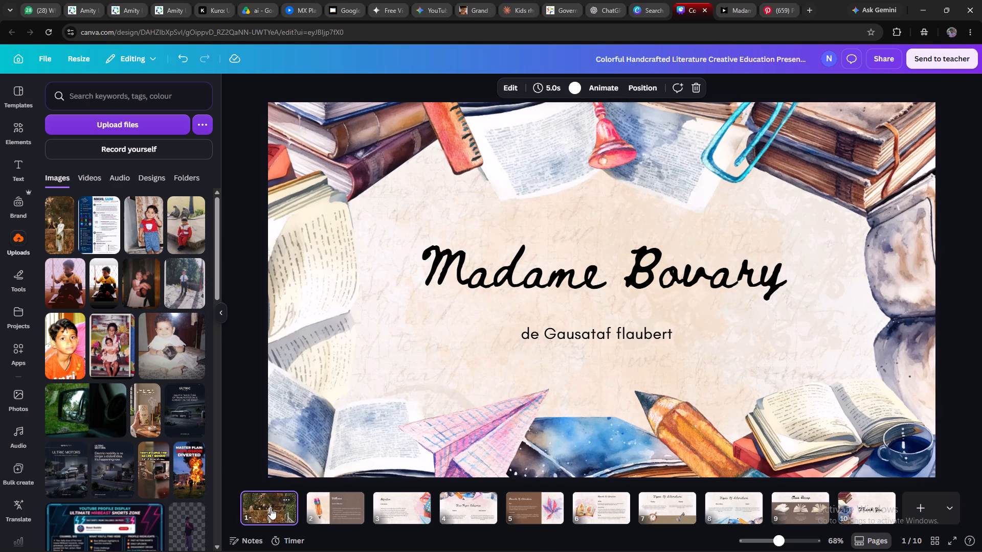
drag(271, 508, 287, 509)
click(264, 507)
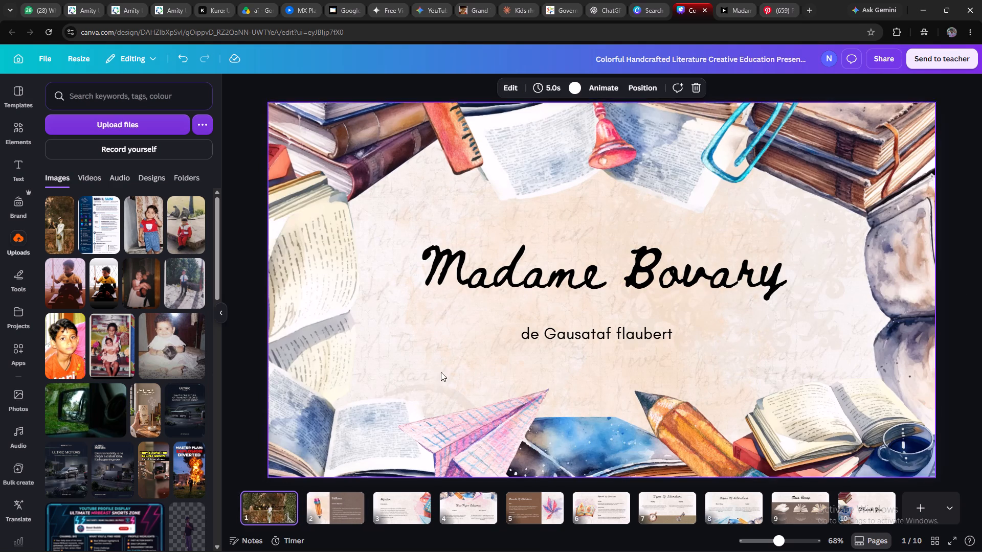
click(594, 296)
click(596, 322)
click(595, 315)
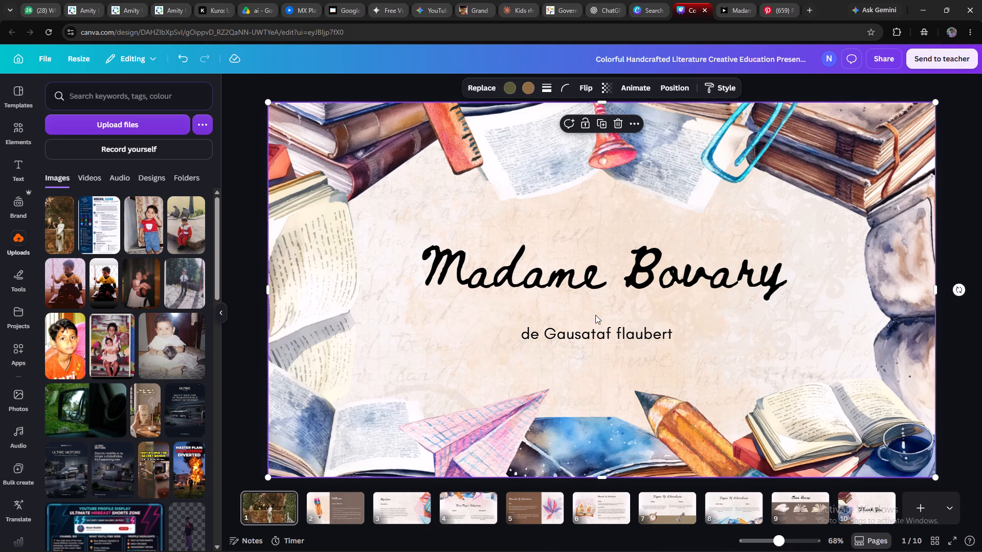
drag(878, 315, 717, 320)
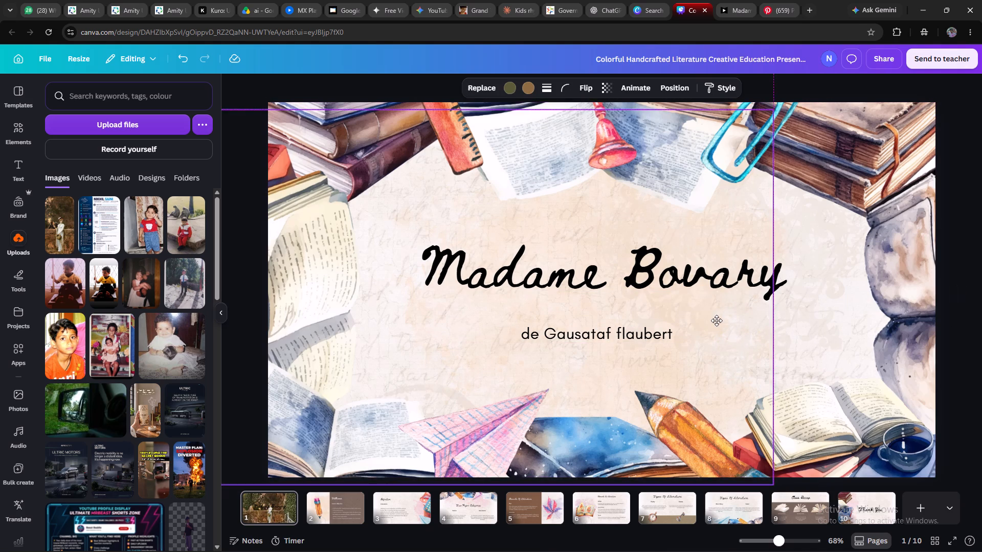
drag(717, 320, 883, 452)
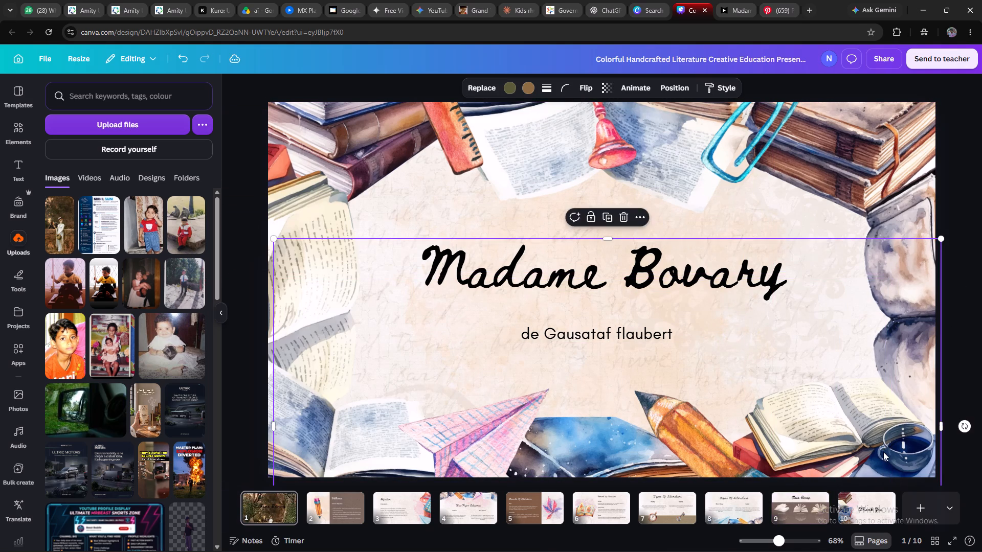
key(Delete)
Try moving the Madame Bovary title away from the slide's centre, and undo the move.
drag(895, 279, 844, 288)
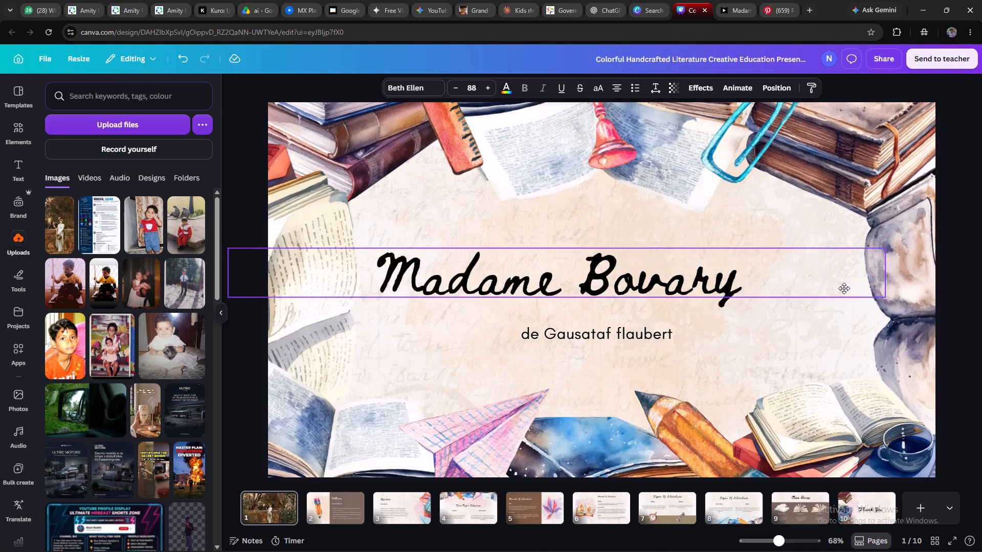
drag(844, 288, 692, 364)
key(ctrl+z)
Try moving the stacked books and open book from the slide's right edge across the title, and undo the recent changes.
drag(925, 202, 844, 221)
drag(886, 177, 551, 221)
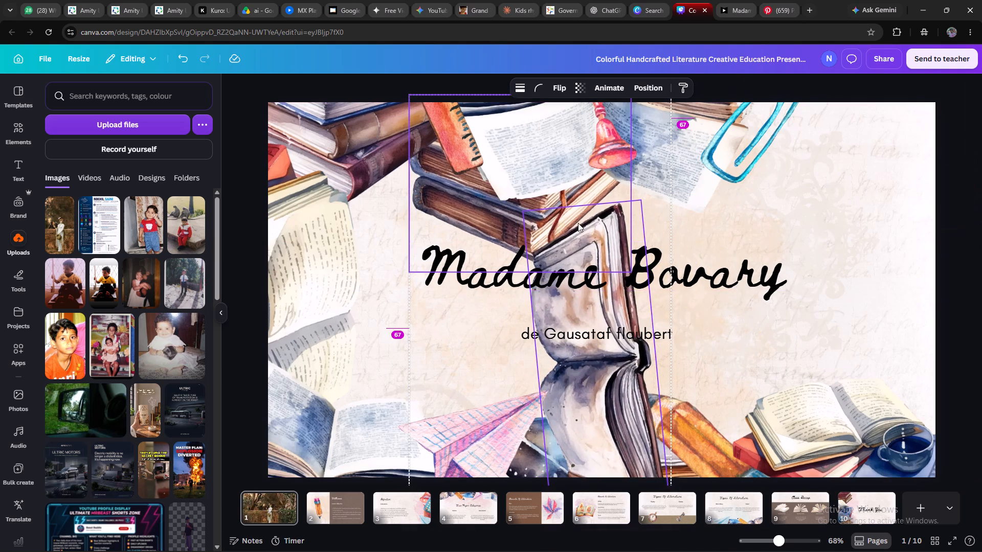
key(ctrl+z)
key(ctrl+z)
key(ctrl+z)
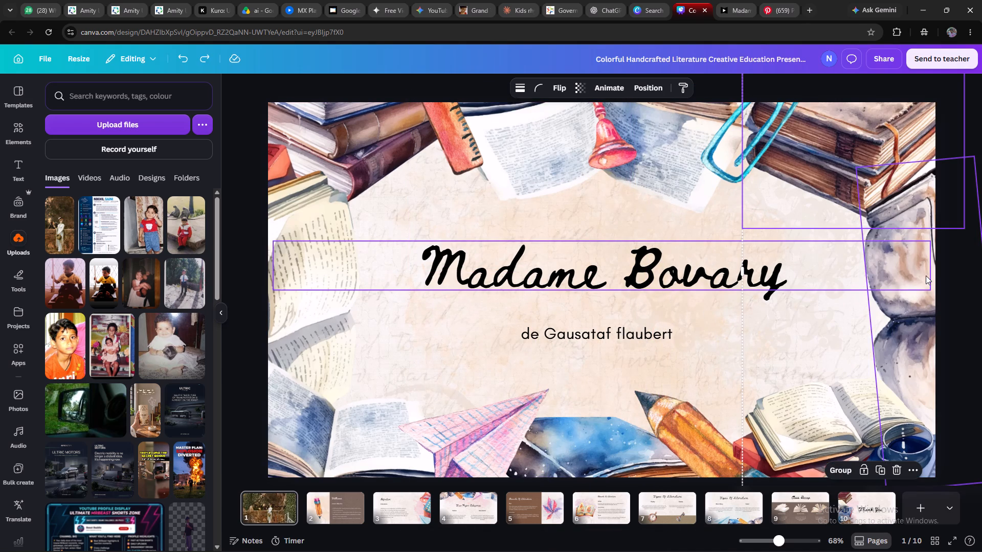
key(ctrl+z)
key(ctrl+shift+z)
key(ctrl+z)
Undo the title slide's painting edits, including its expansion and placement, back to the original watercolour books design with the Madame Bovary title.
key(ctrl+z)
key(ctrl+z)
key(ctrl+shift+z)
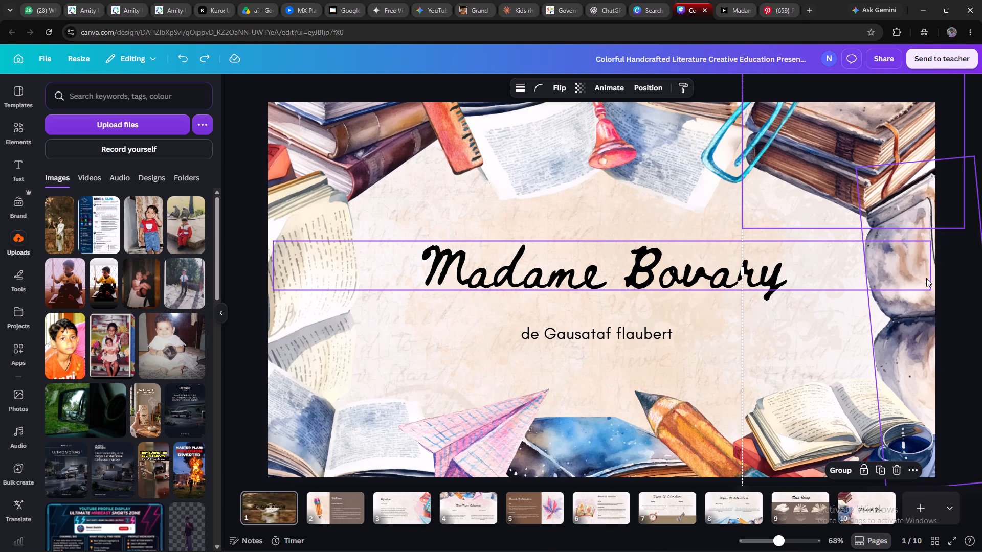
click(266, 508)
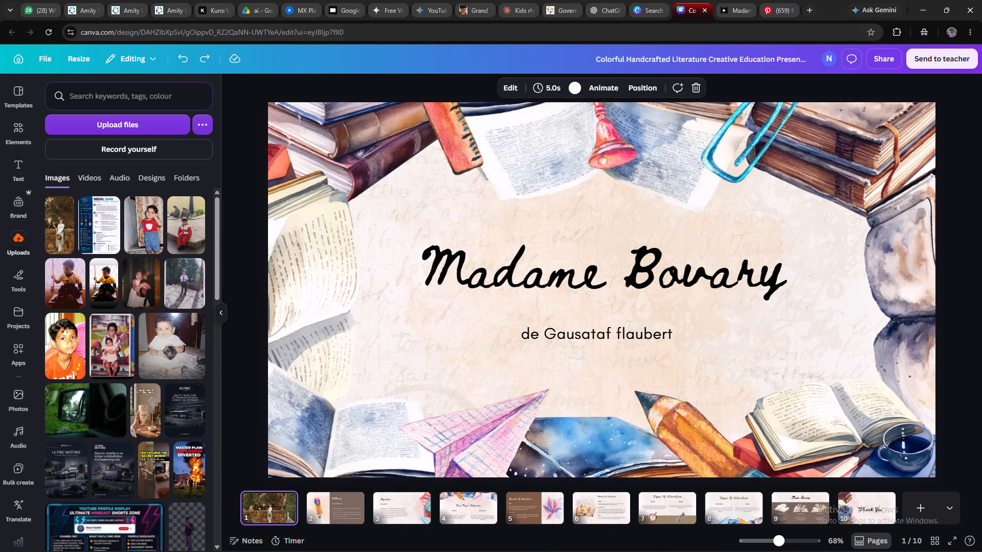
click(253, 152)
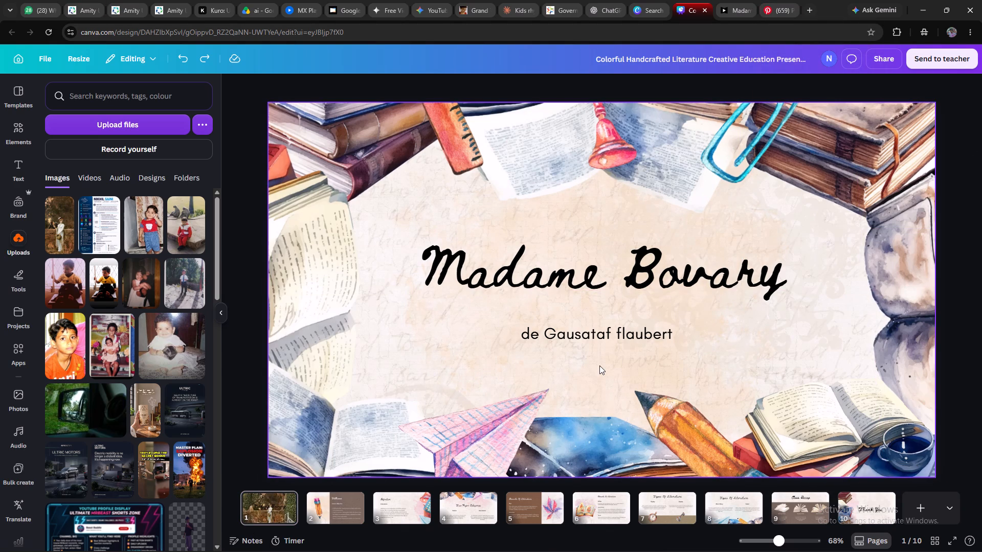
key(ctrl+z)
key(ctrl+z)
key(ctrl+z)
key(ctrl+z)
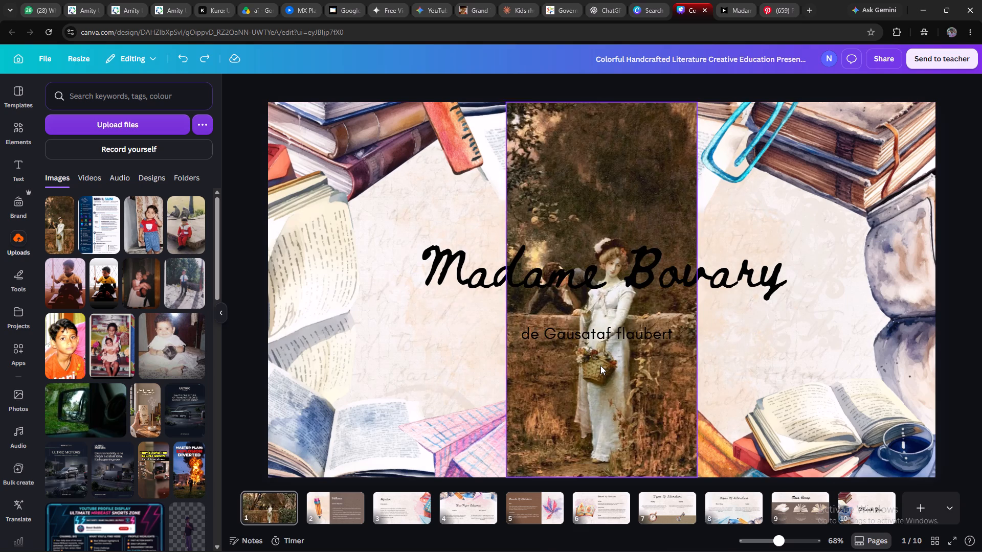
key(ctrl+z)
key(ctrl+z)
key(ctrl+z)
key(ctrl+shift+z)
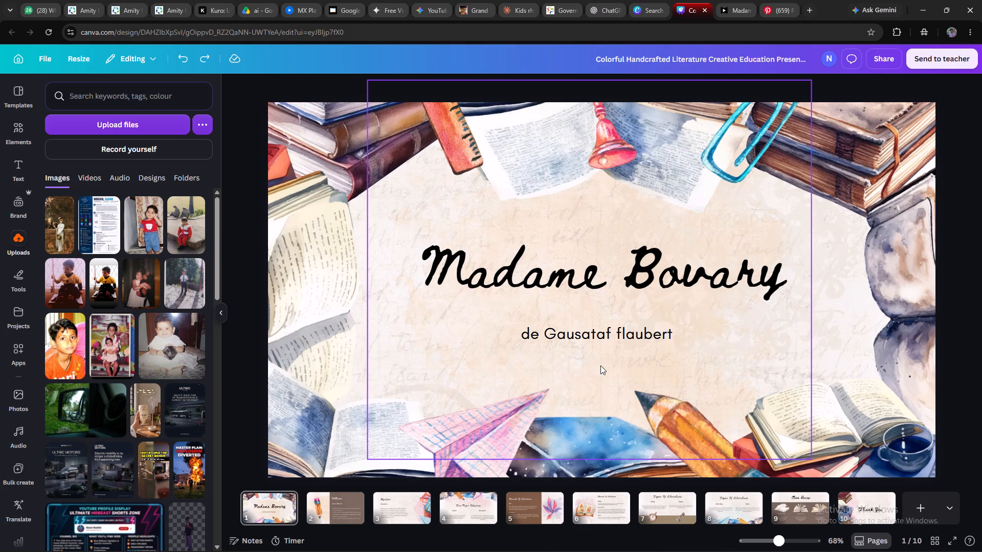
click(241, 305)
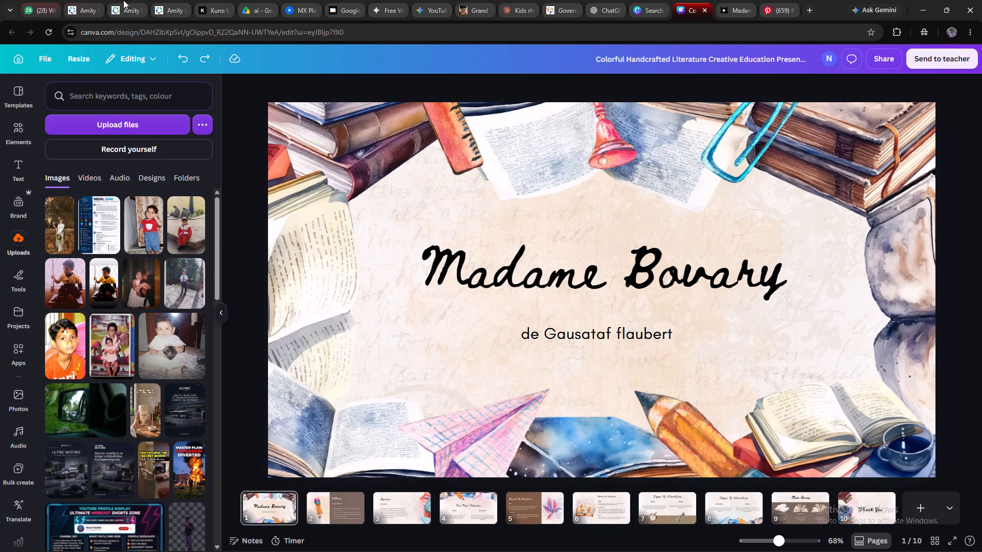
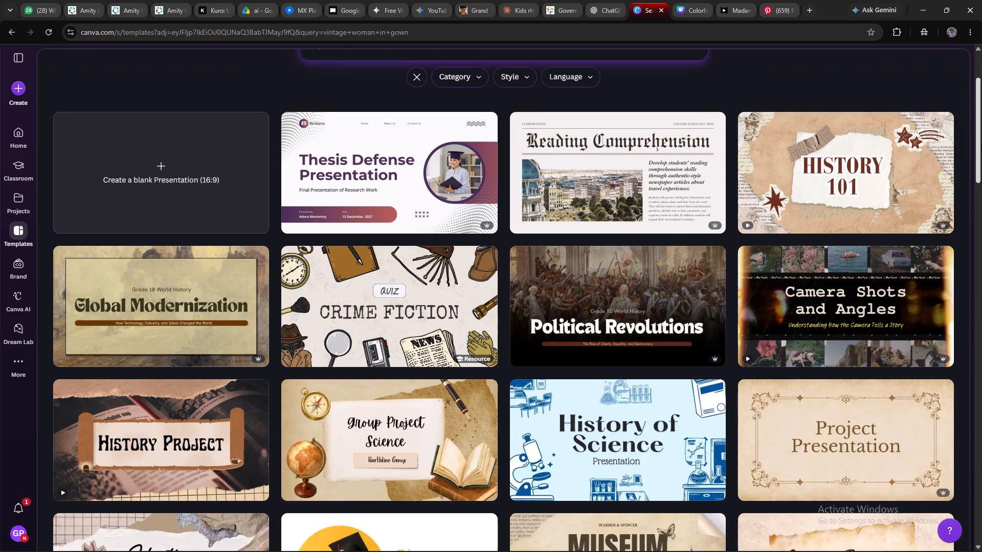
drag(981, 144, 981, 127)
click(149, 313)
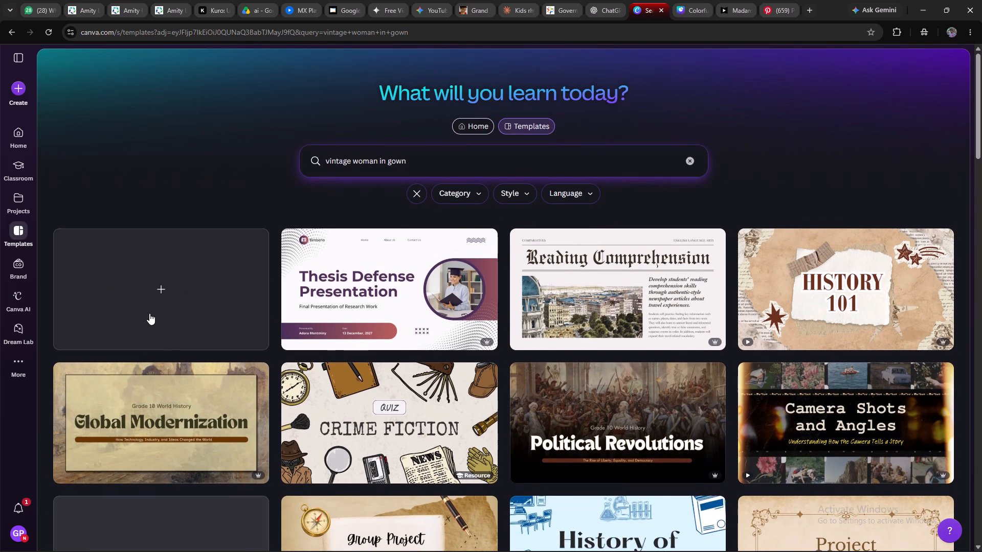
click(166, 292)
click(166, 292)
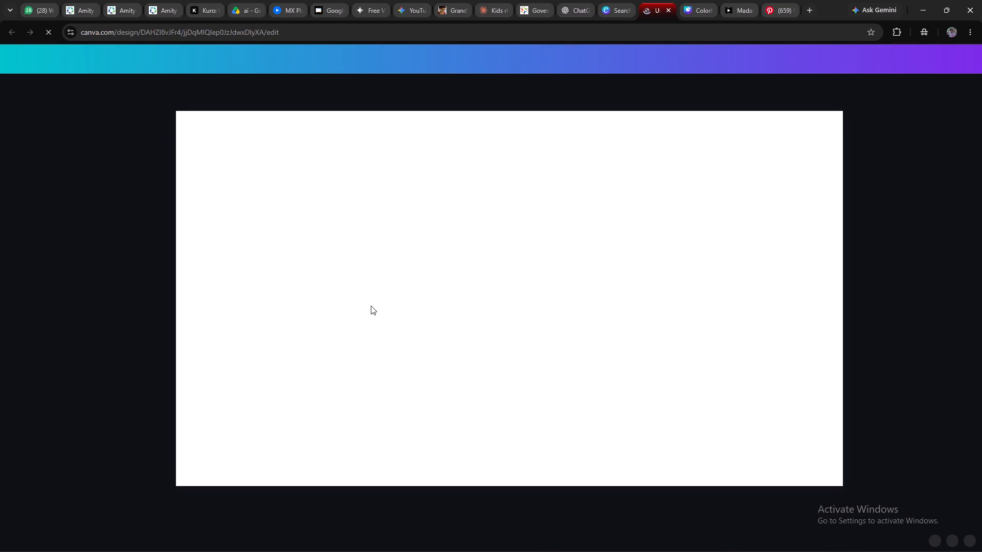
click(391, 307)
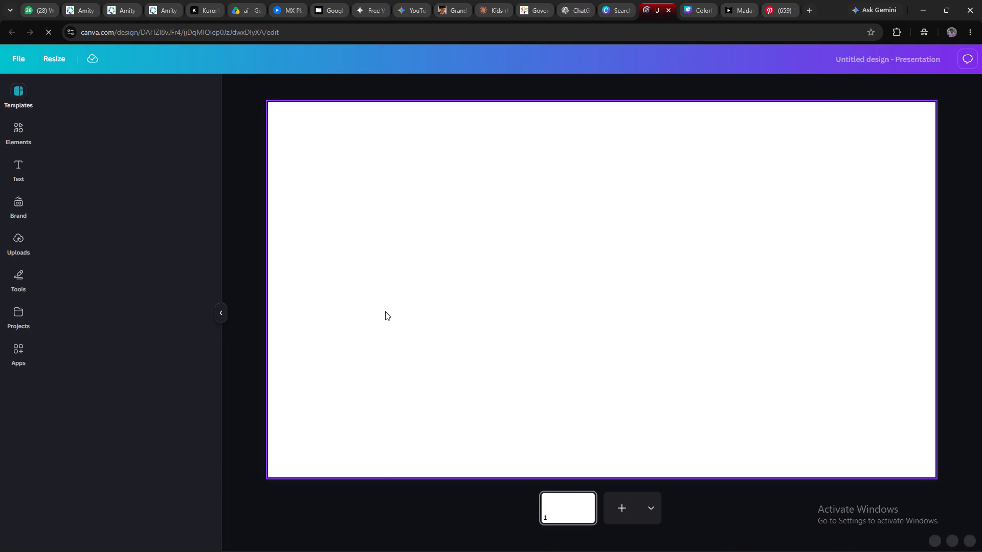
Place the uploaded painting of the woman in white with a basket on the blank slide.
click(18, 253)
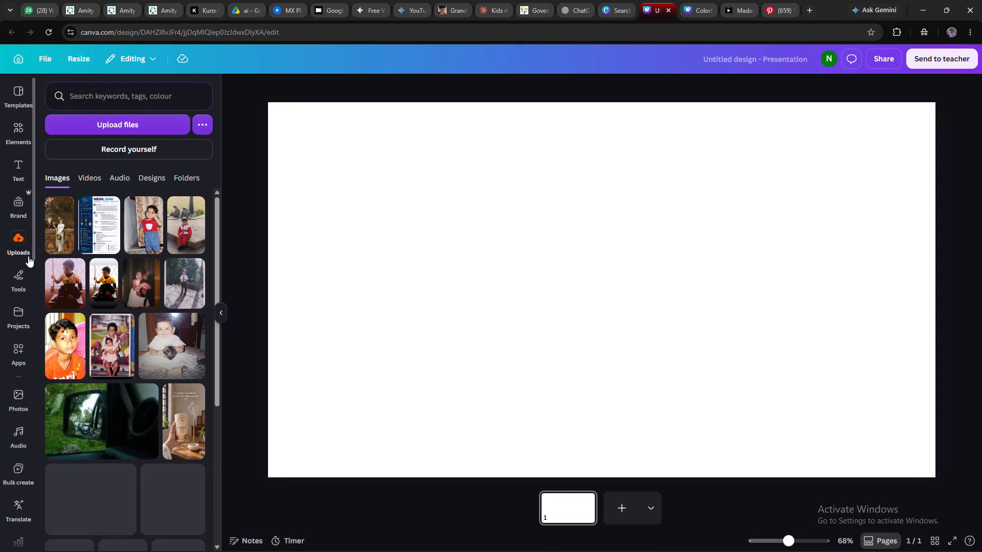
click(53, 236)
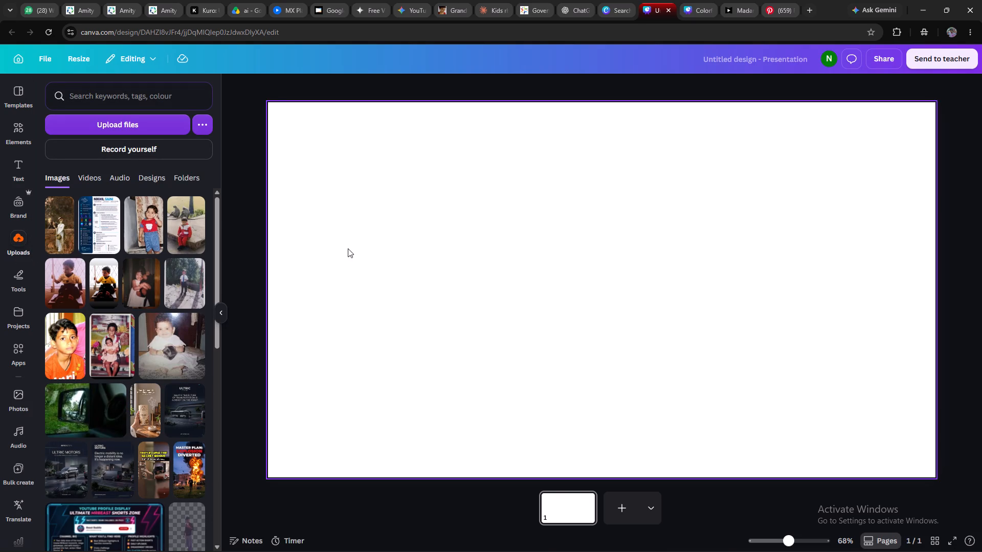
click(61, 245)
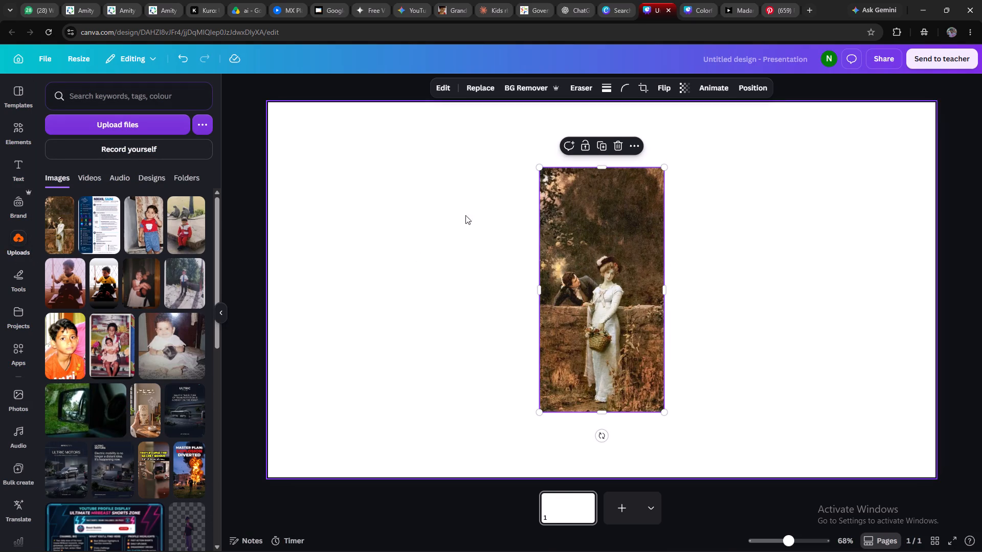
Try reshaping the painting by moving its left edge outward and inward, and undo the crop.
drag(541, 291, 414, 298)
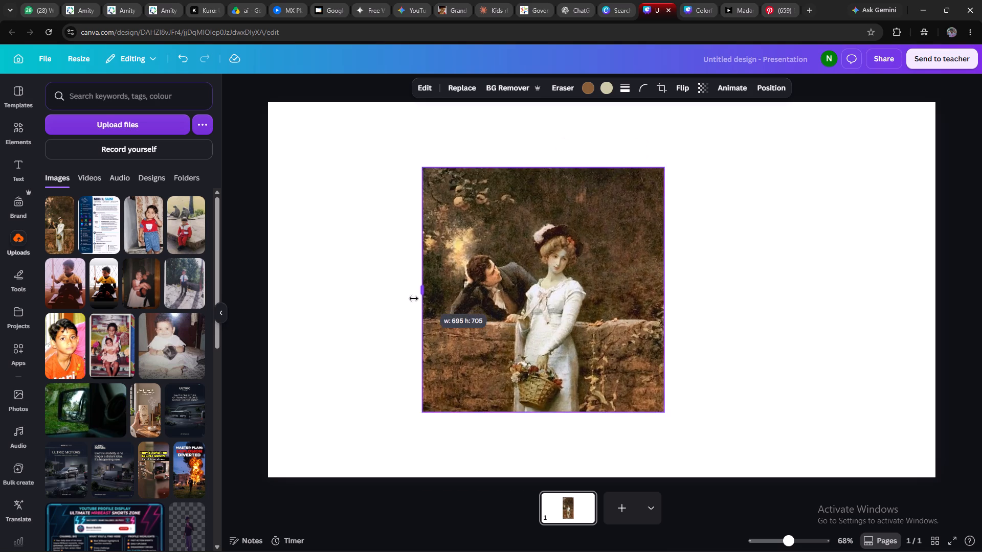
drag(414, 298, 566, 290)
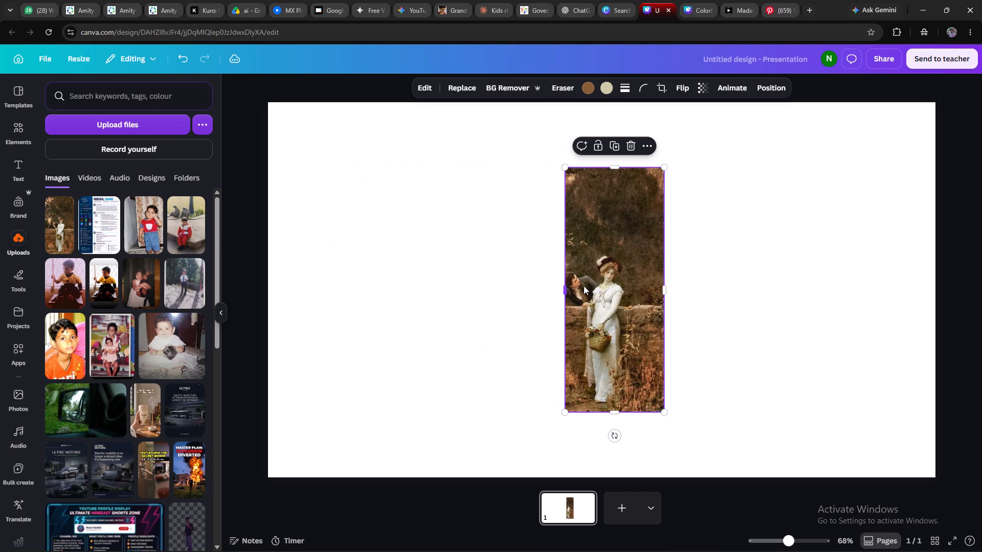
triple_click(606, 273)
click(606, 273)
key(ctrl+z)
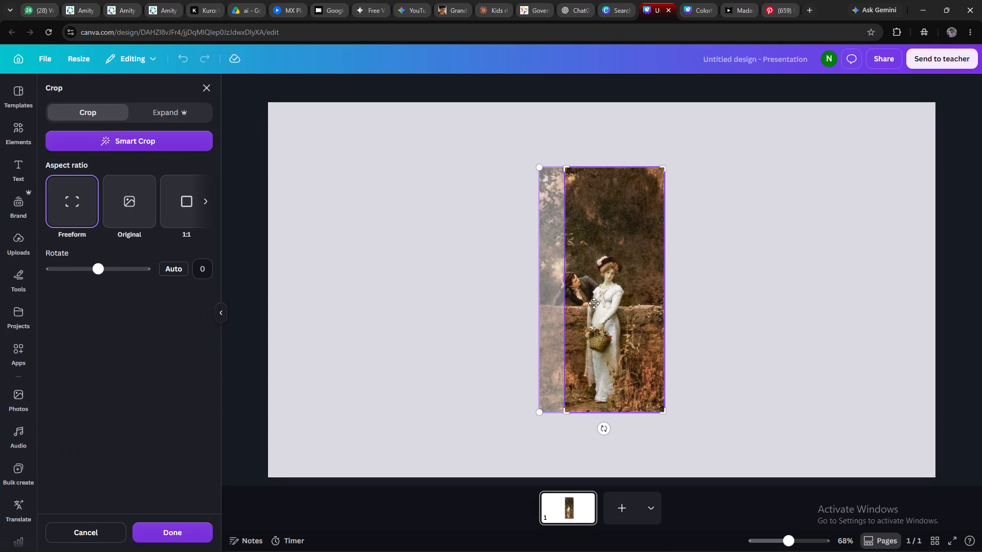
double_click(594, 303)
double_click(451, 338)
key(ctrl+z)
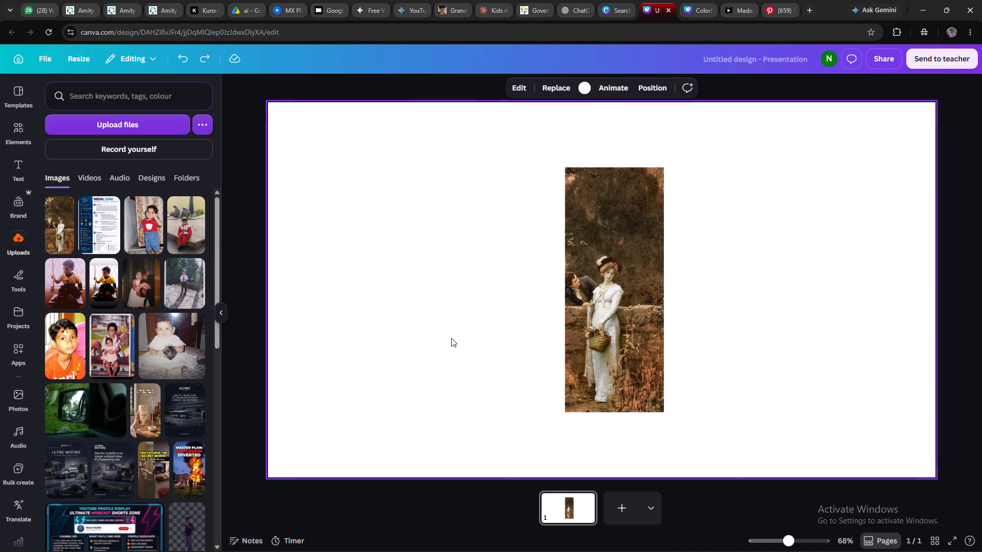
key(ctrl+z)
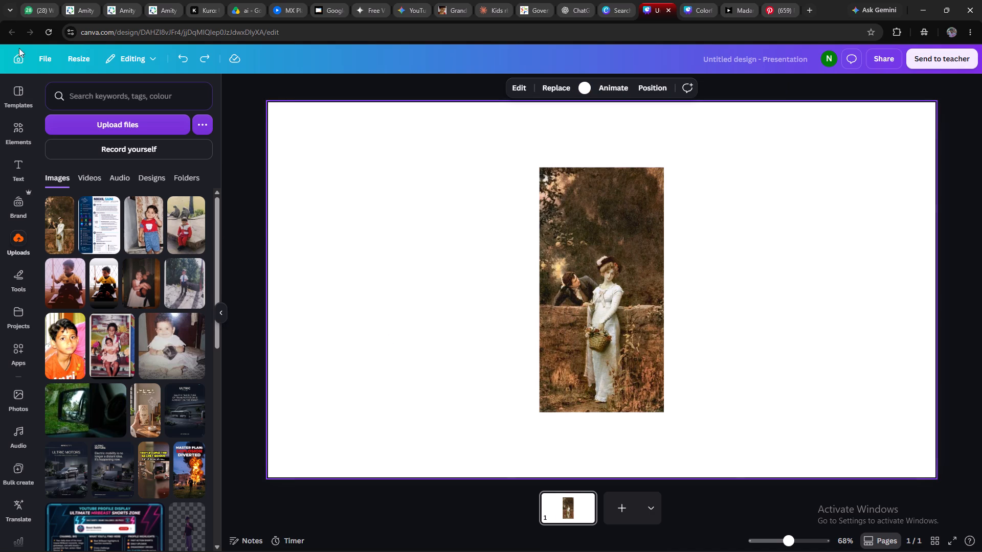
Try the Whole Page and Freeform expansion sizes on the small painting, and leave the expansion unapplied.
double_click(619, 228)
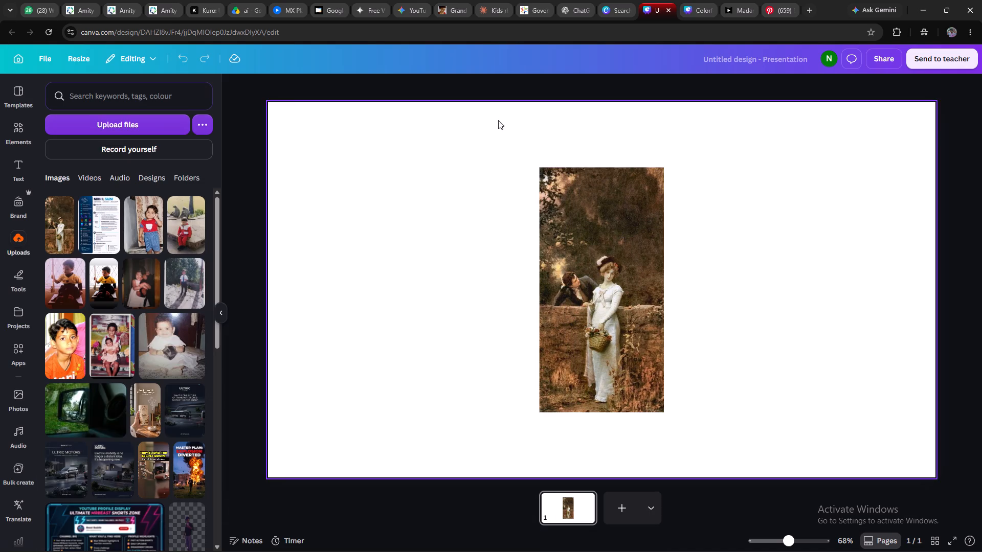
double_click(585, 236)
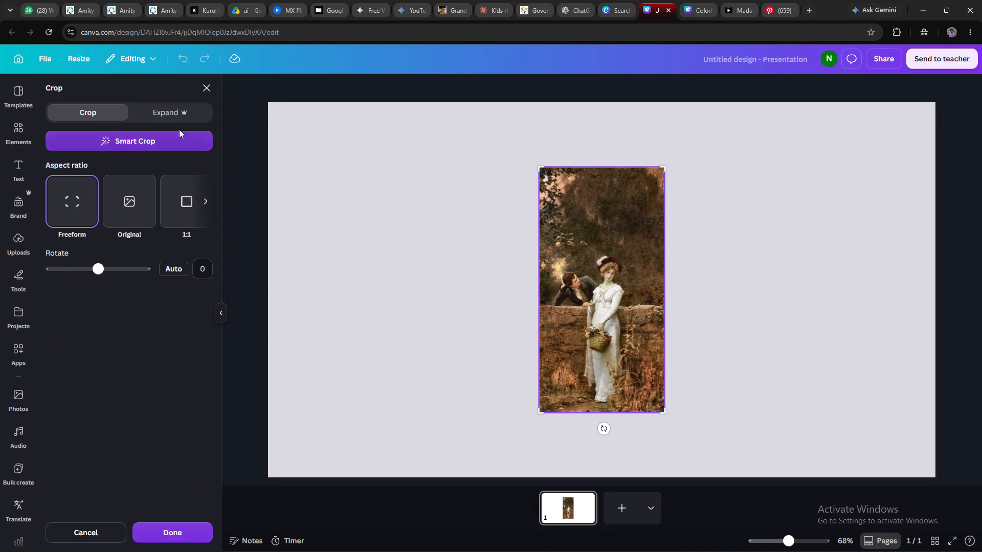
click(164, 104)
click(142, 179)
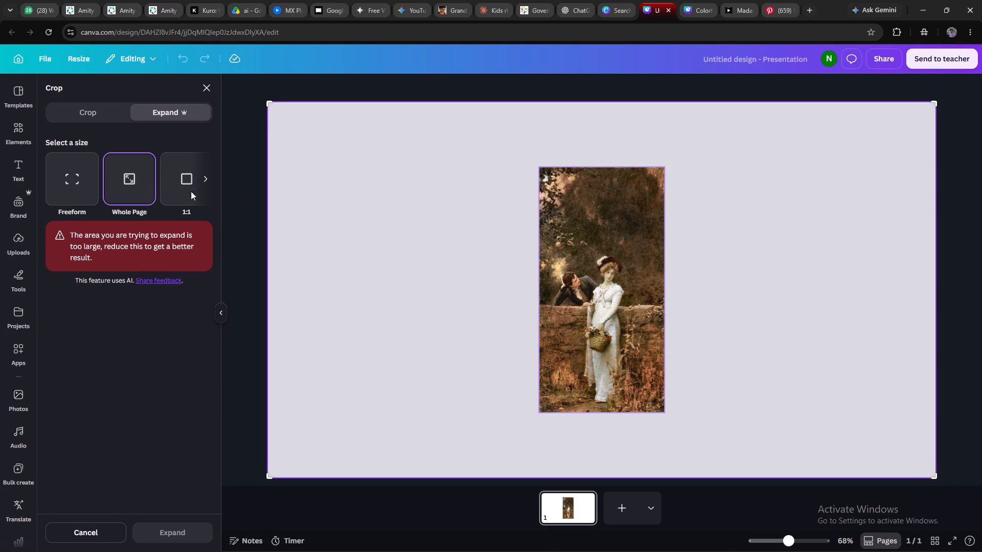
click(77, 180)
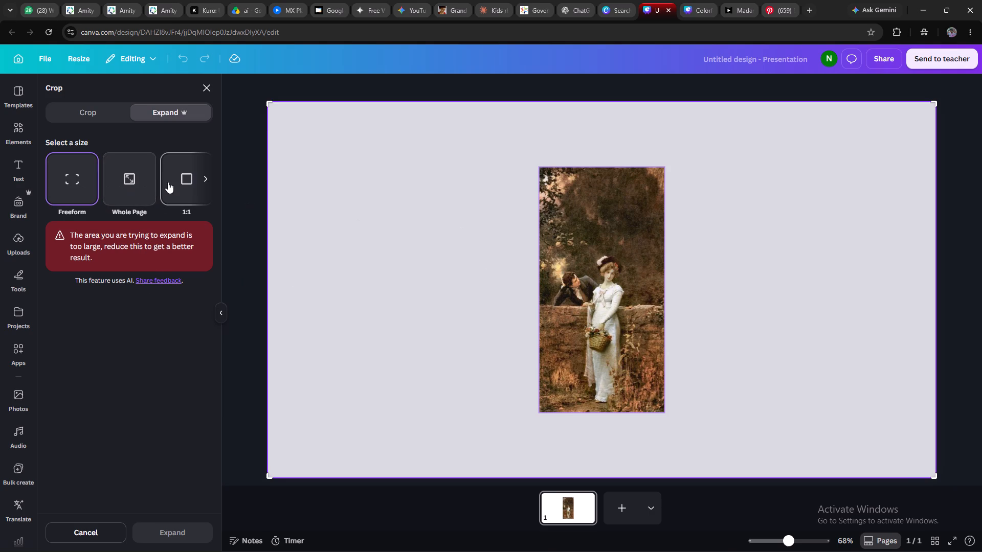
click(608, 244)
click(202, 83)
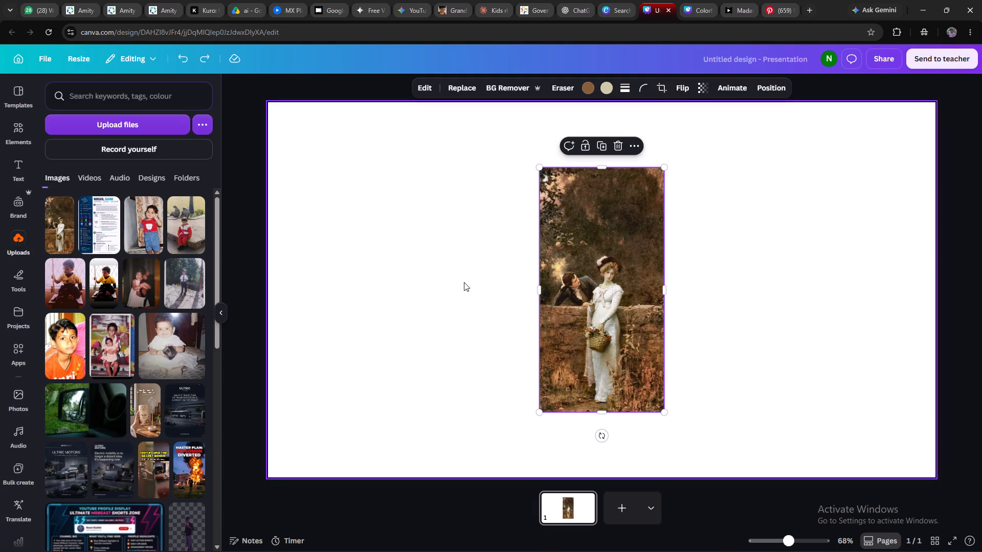
Enlarge the painting to the full height of the slide, centred horizontally.
click(438, 252)
double_click(561, 221)
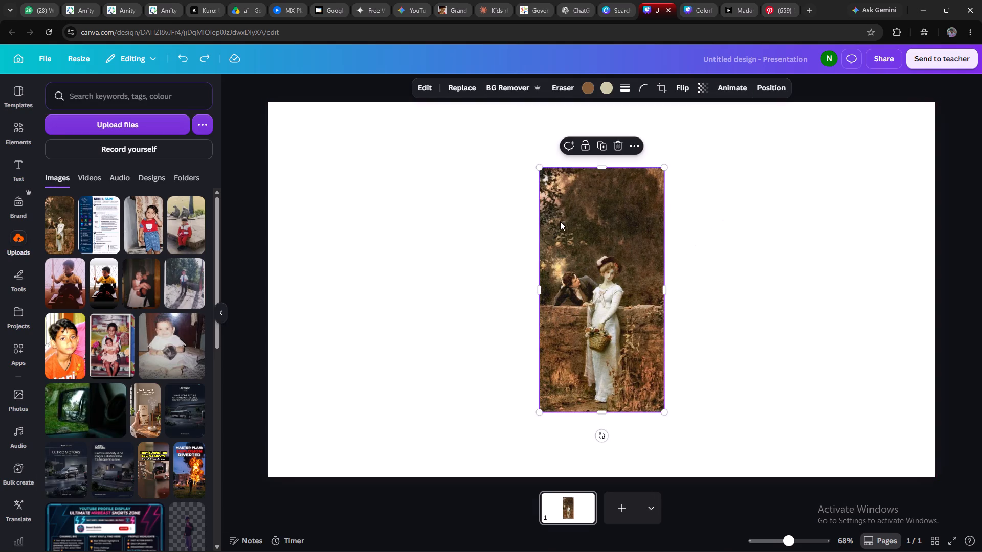
click(610, 238)
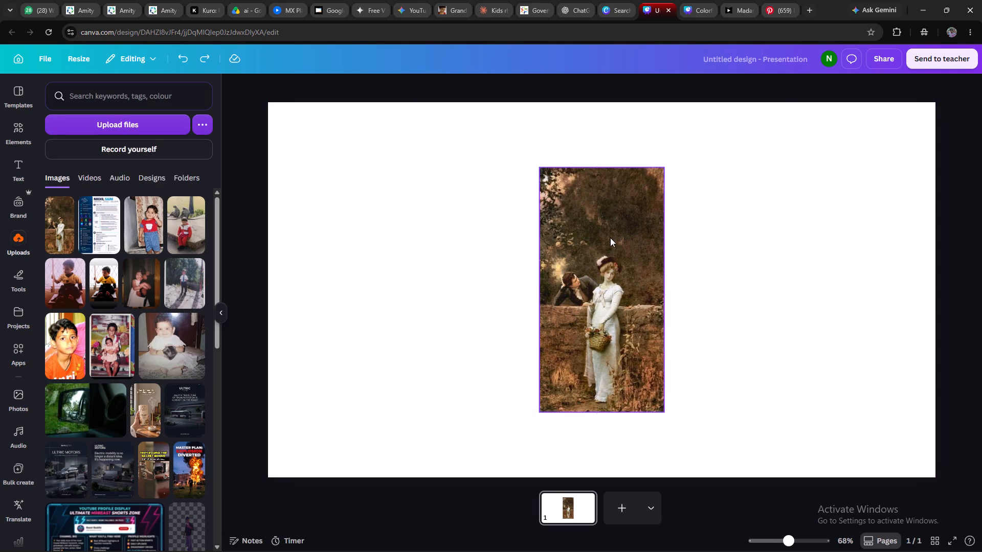
alt+drag(668, 167, 711, 108)
alt+right_click(711, 108)
click(578, 166)
double_click(525, 172)
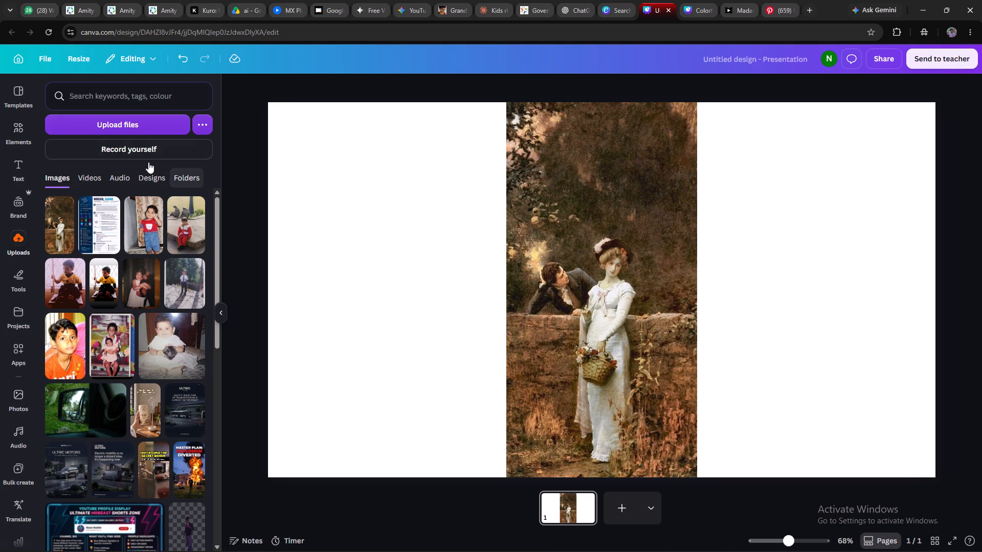
Use Magic Expand at Whole Page size on the painting, and apply the result with woodland trees on both sides.
double_click(577, 183)
click(568, 142)
click(427, 78)
click(421, 82)
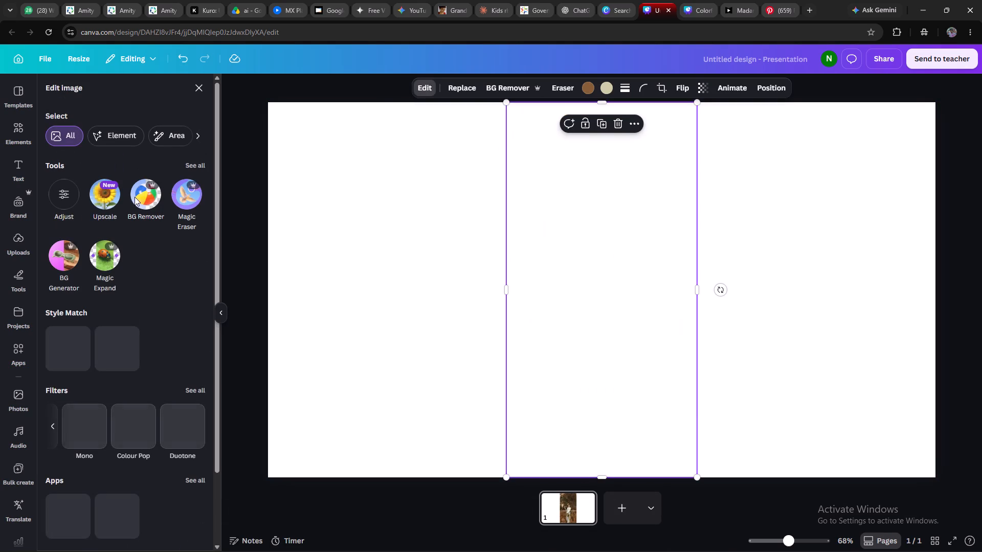
click(89, 259)
click(146, 182)
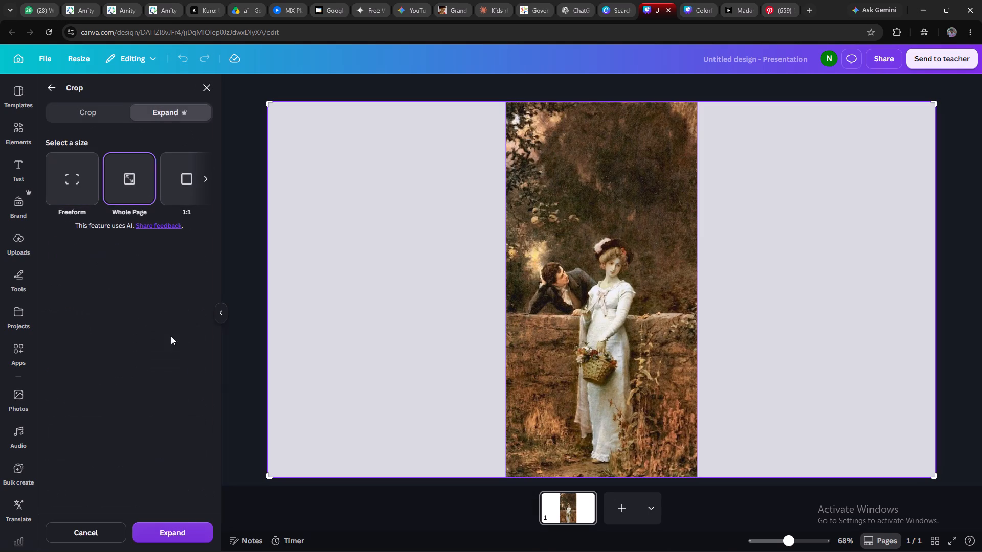
click(178, 534)
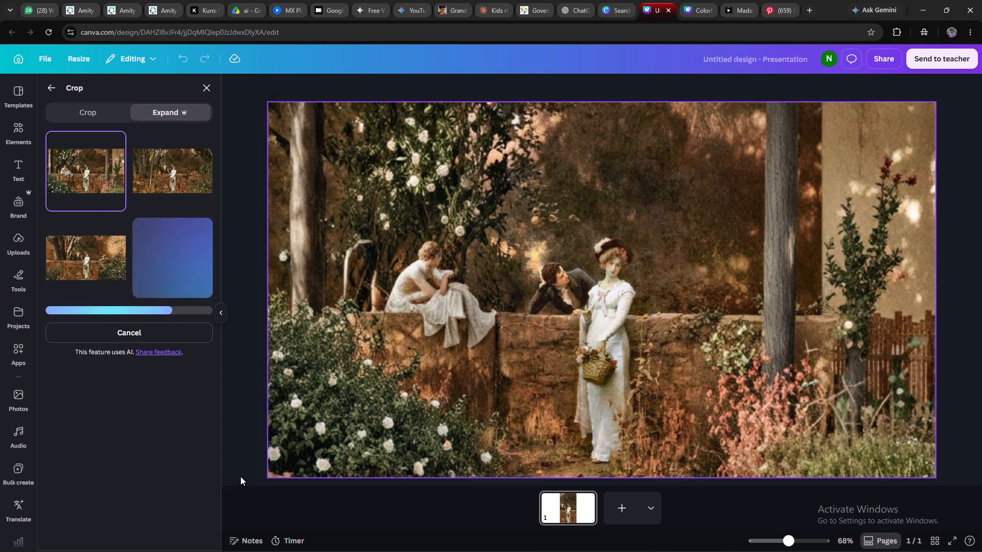
click(167, 160)
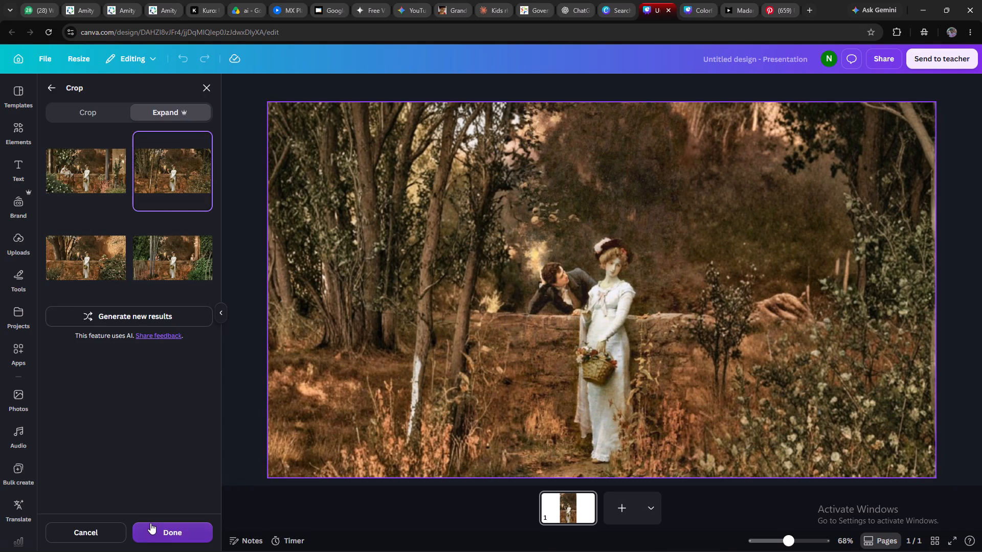
click(154, 525)
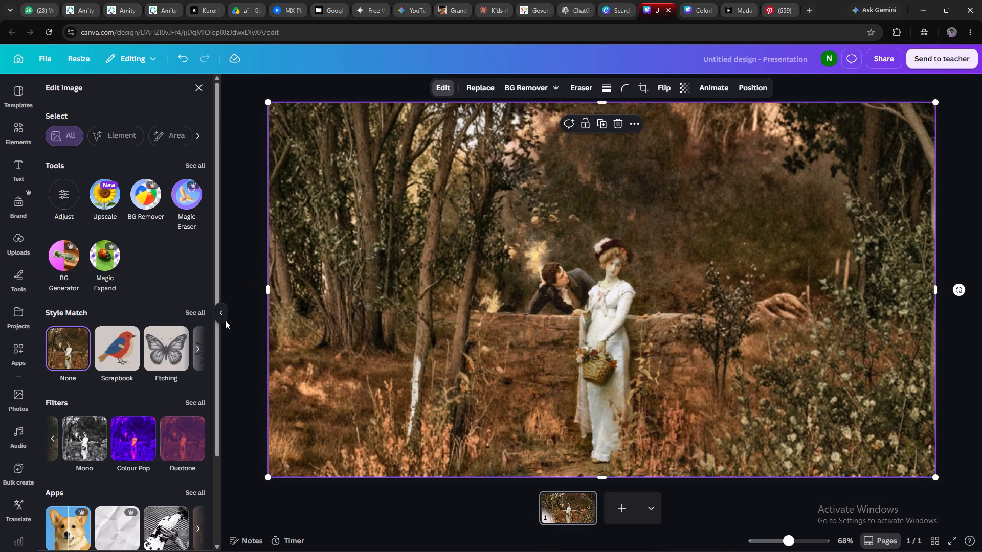
click(220, 305)
click(119, 235)
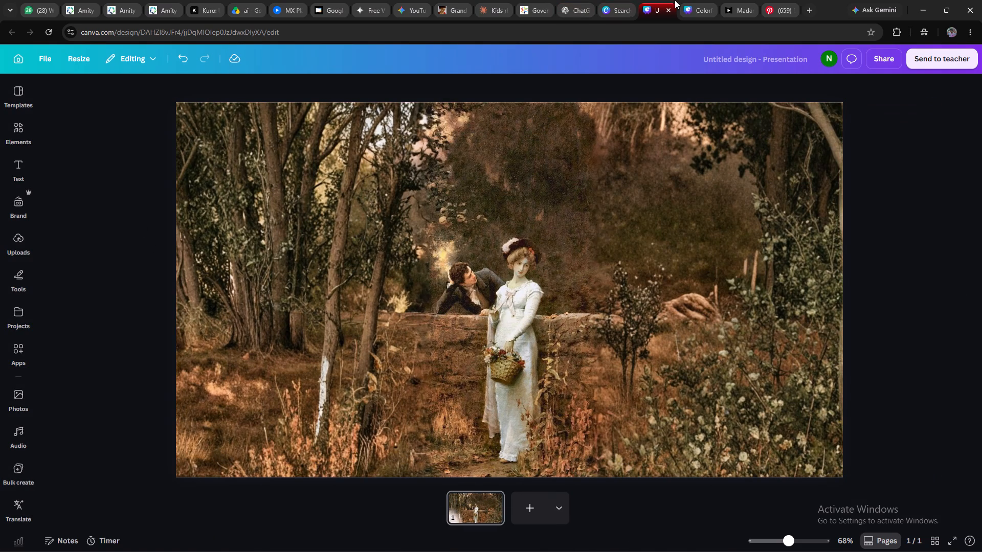
Return to the Madame Bovary presentation, dismiss the Gemini assistant and collapse the uploads area to clear space around the title slide.
click(697, 12)
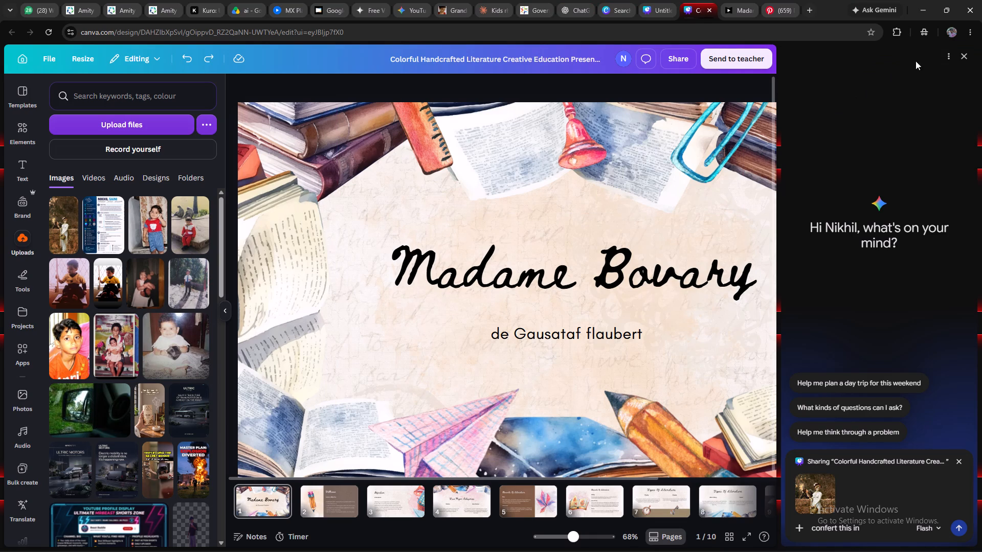
click(963, 55)
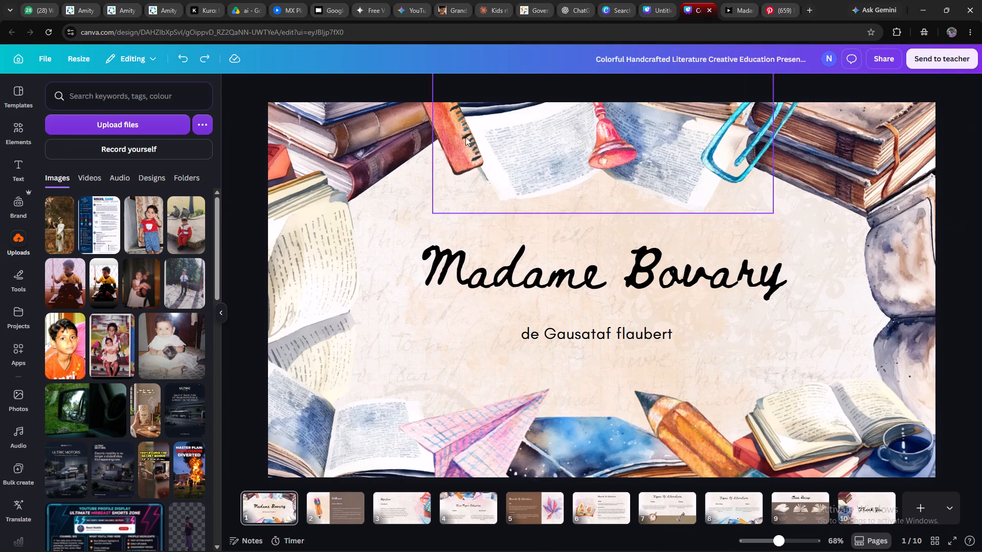
click(222, 304)
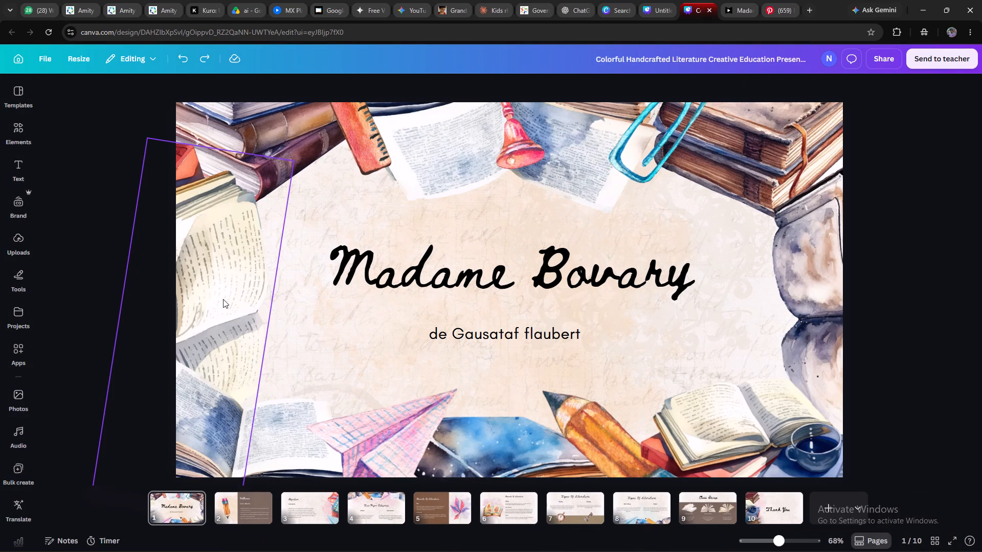
click(66, 215)
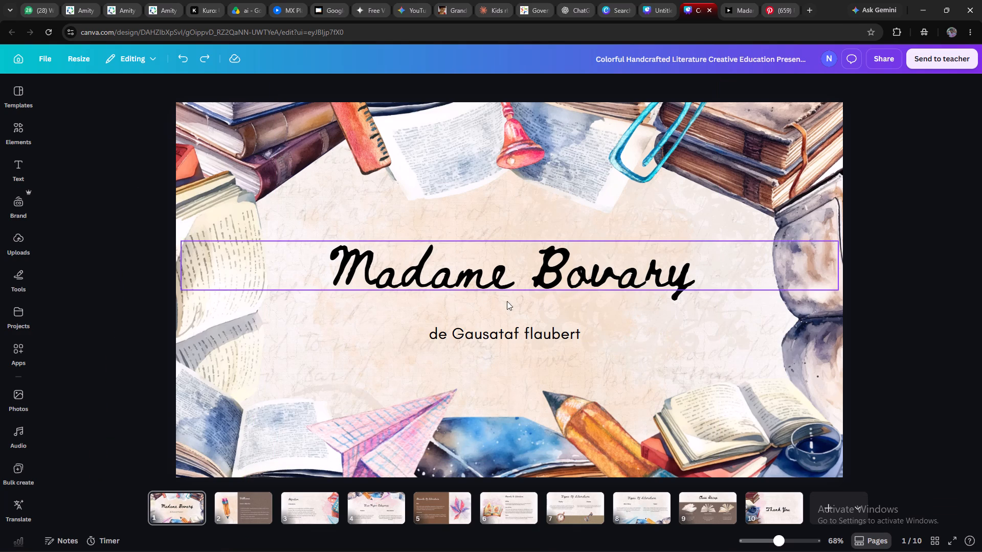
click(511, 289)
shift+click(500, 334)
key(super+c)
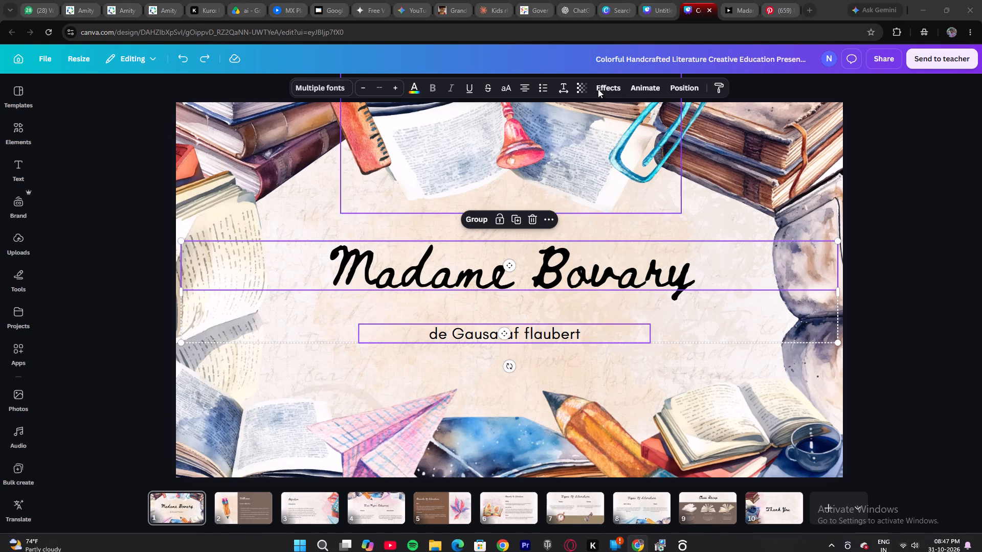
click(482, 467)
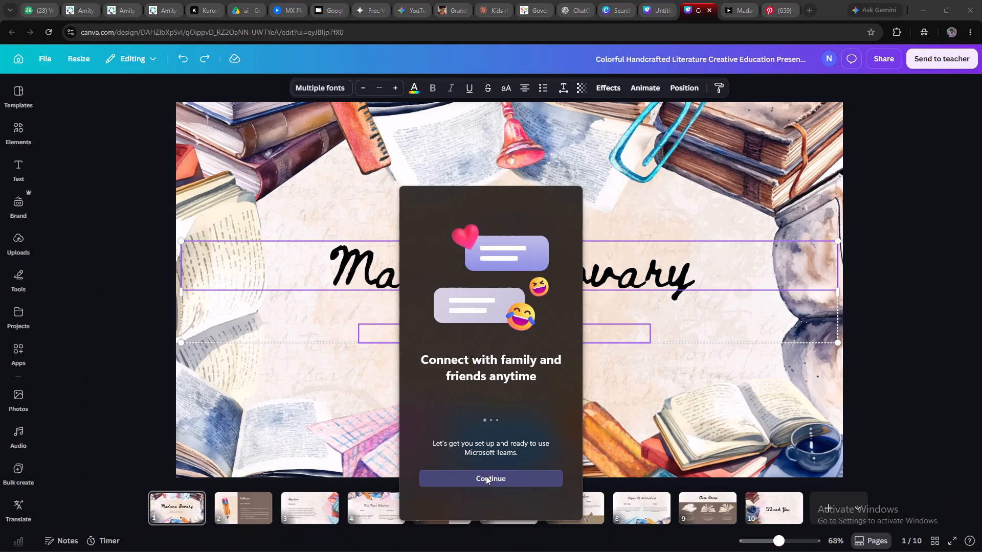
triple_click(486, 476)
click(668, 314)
Copy the Madame Bovary title and its author line from the presentation, and paste both onto the painting slide in the untitled design.
click(631, 264)
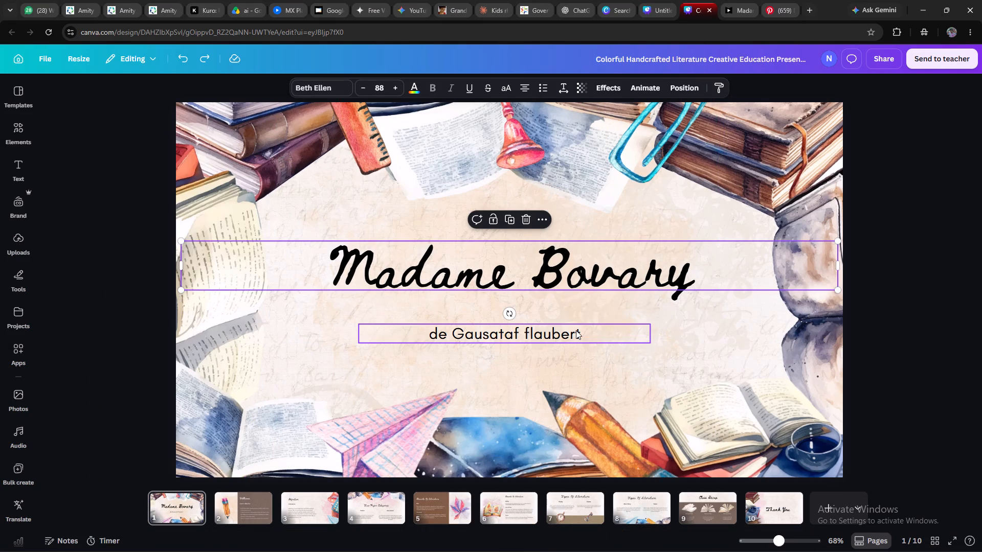
click(567, 339)
shift+click(584, 286)
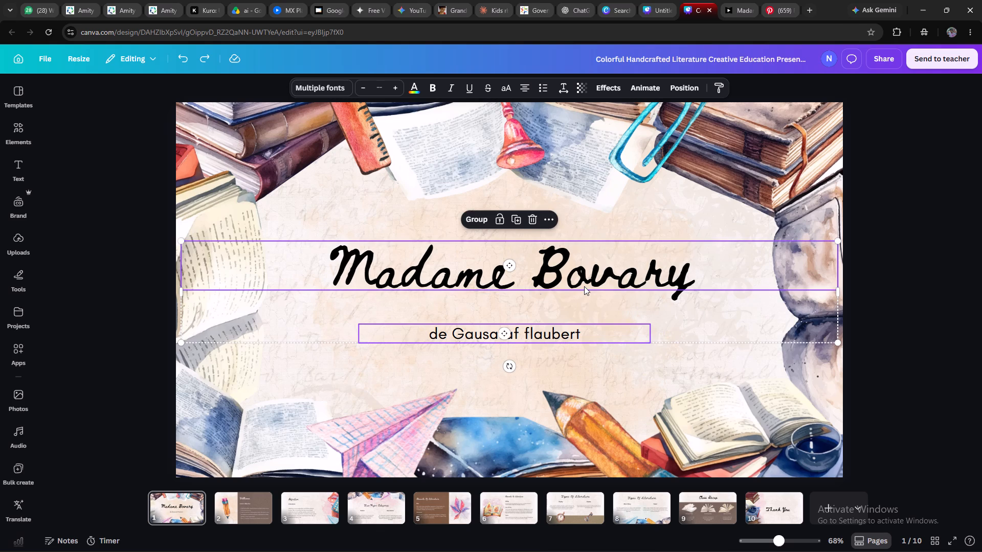
key(ctrl+c)
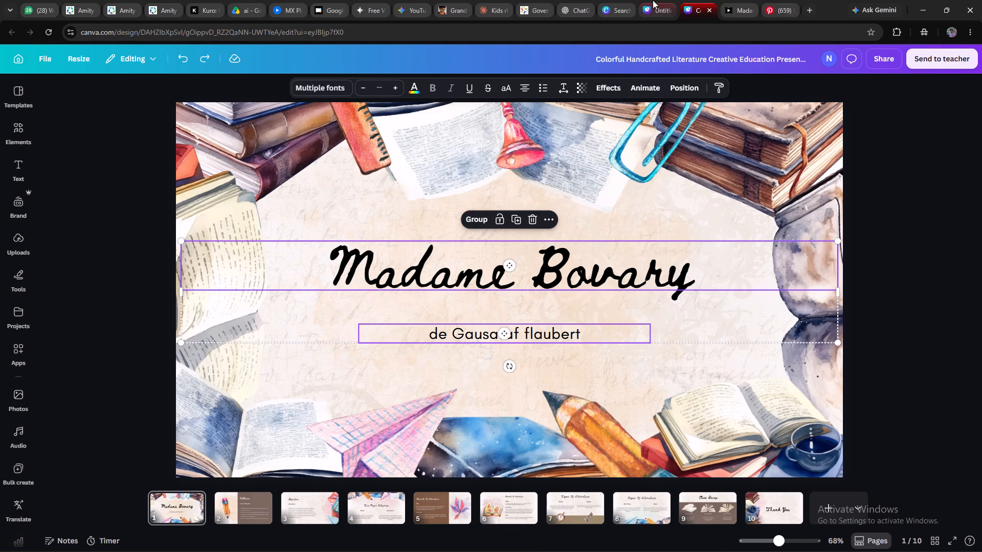
click(653, 0)
key(ctrl+v)
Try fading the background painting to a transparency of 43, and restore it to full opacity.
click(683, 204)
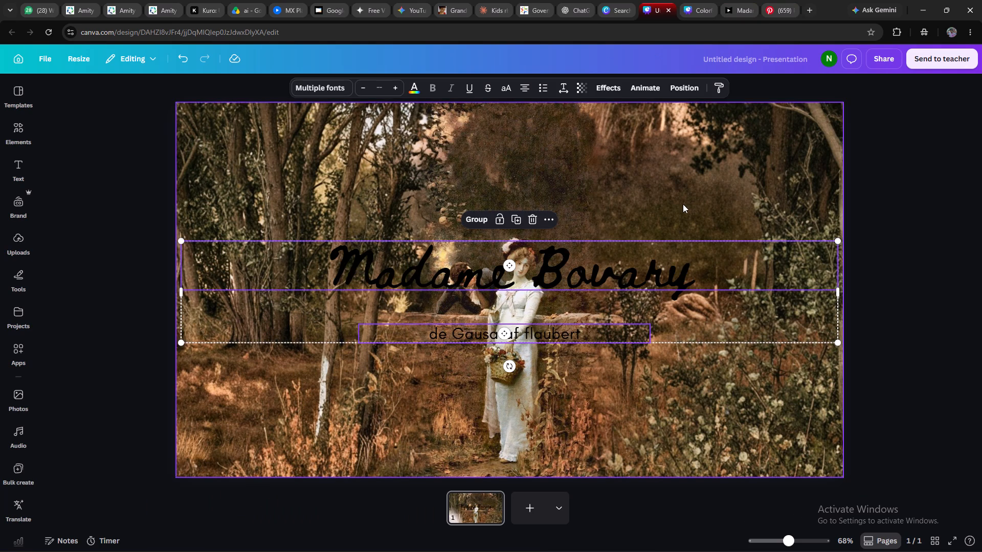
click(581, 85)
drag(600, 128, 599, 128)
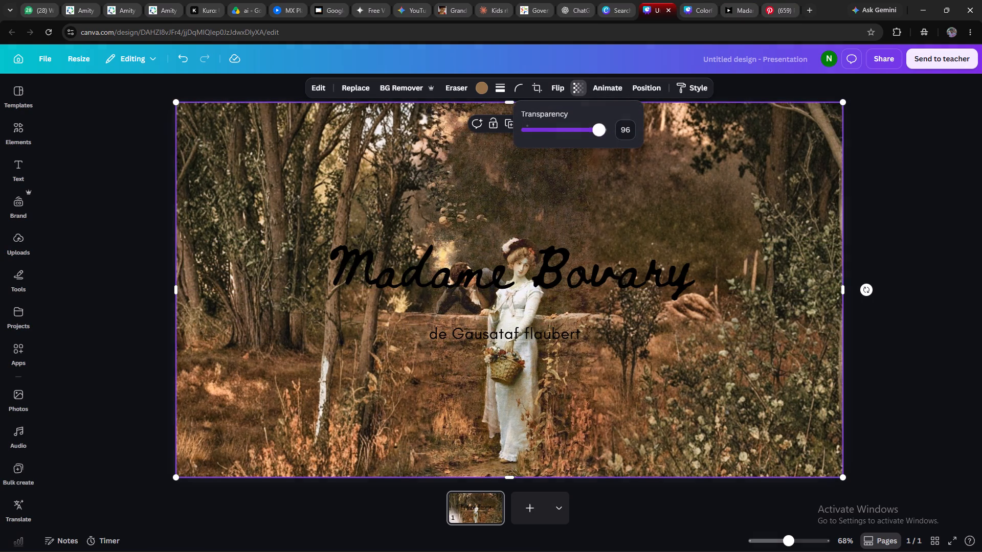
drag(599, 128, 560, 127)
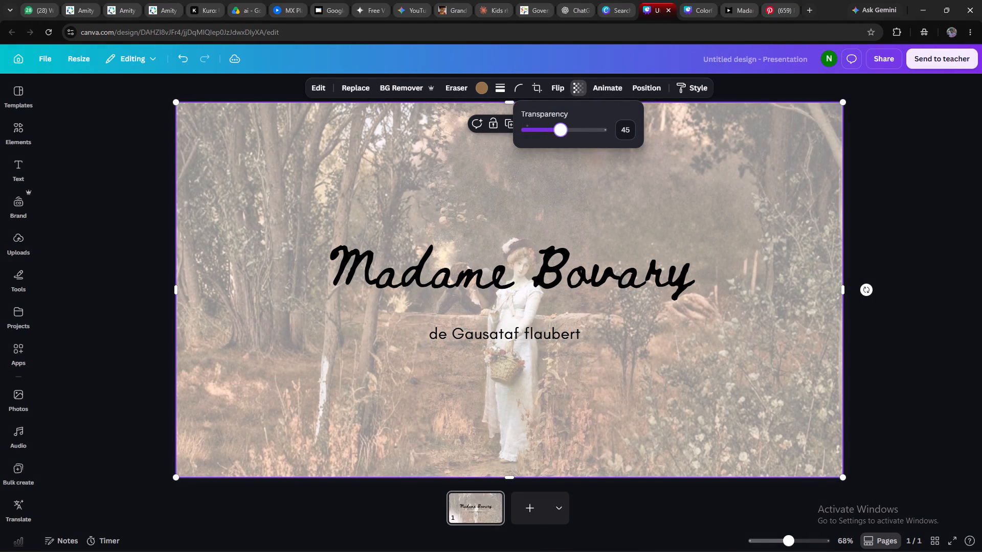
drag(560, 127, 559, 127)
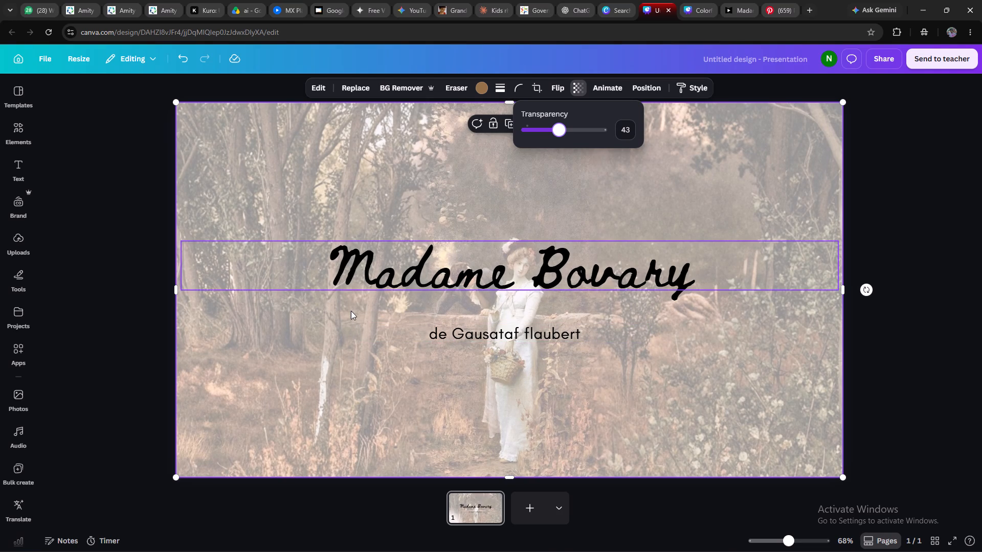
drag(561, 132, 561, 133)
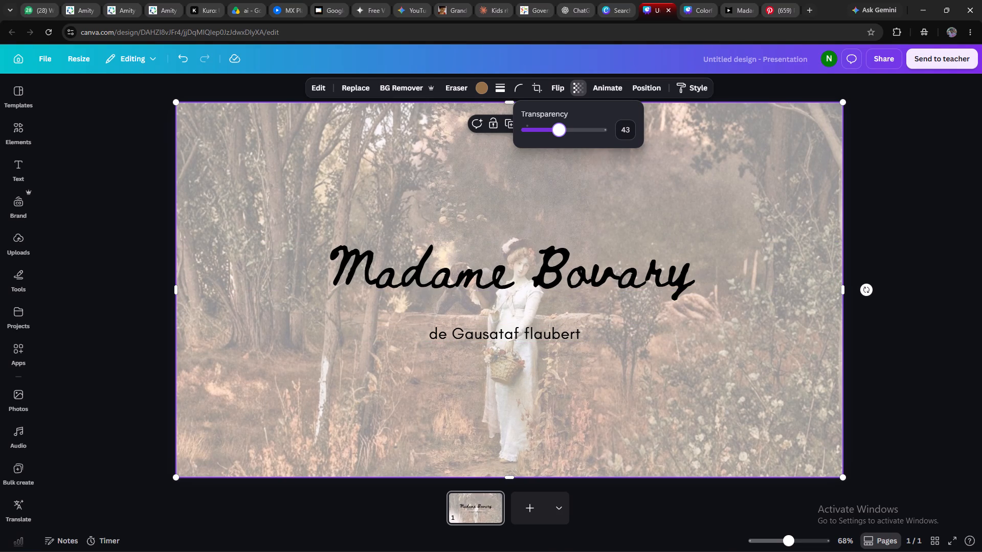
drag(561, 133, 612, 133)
Move the title to the lower part of the painting, and place the author line beneath it near the slide's bottom-right corner.
drag(526, 252, 526, 248)
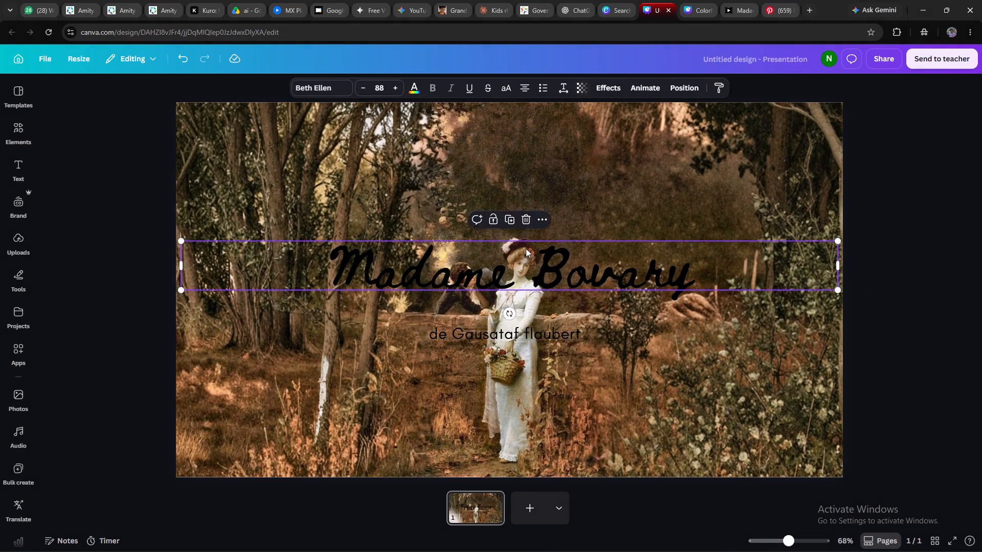
drag(526, 248, 507, 378)
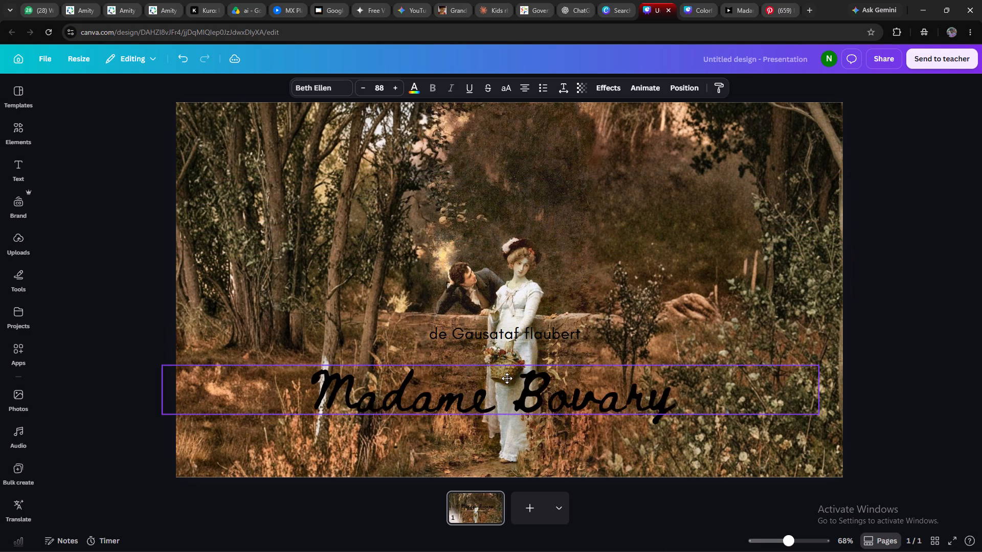
drag(507, 378, 535, 366)
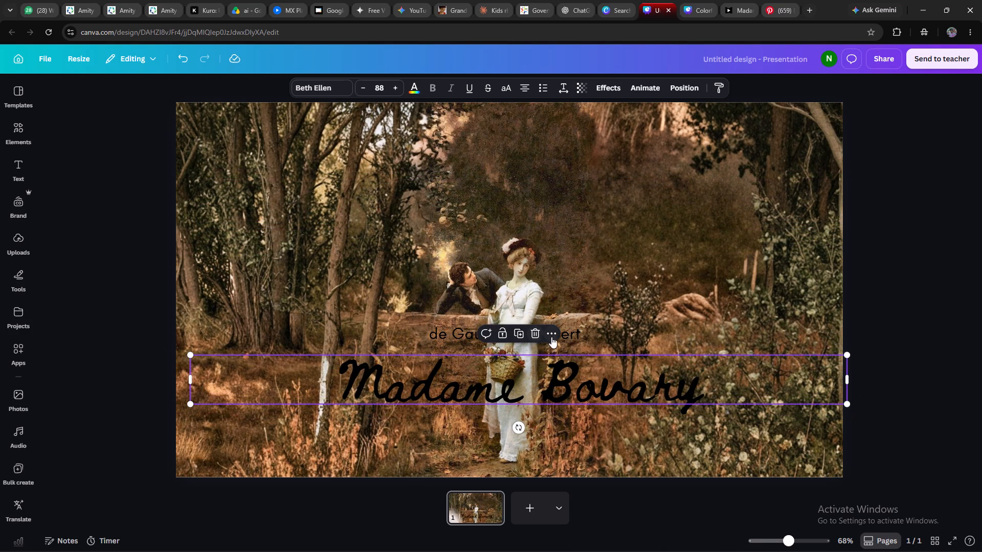
drag(571, 333, 584, 444)
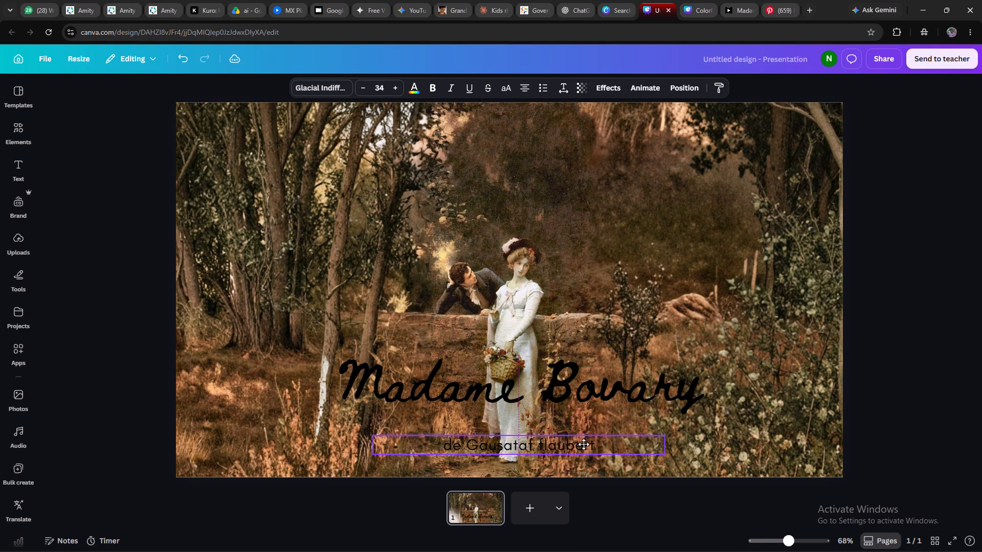
drag(584, 444, 584, 444)
drag(549, 396, 553, 423)
drag(551, 443, 660, 461)
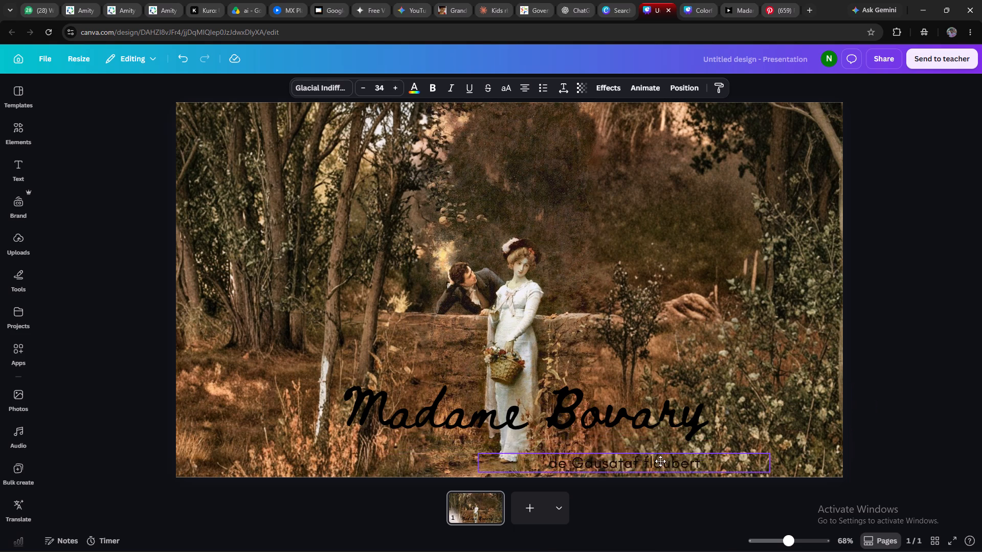
drag(660, 461, 720, 457)
click(696, 352)
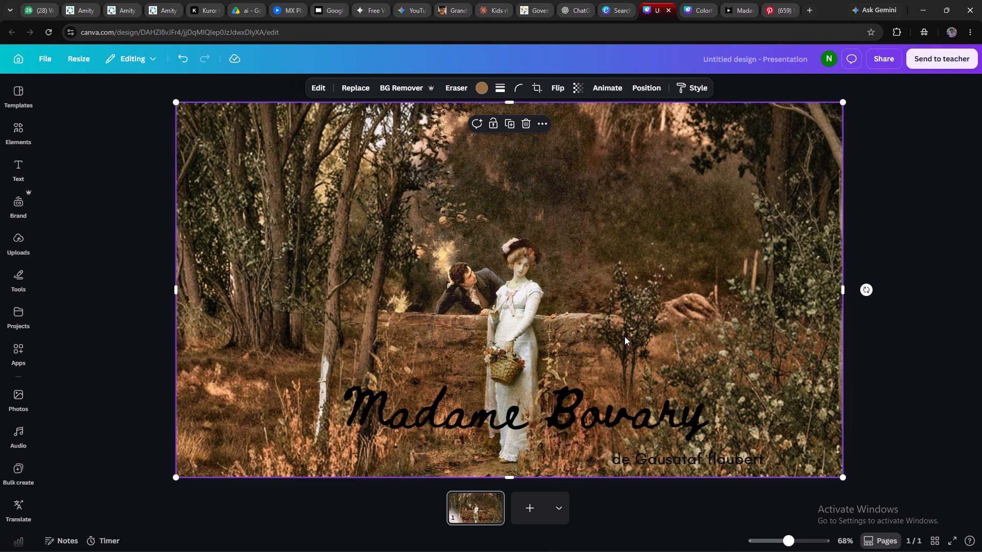
Add a blank second slide, and go back to the painting slide.
click(540, 516)
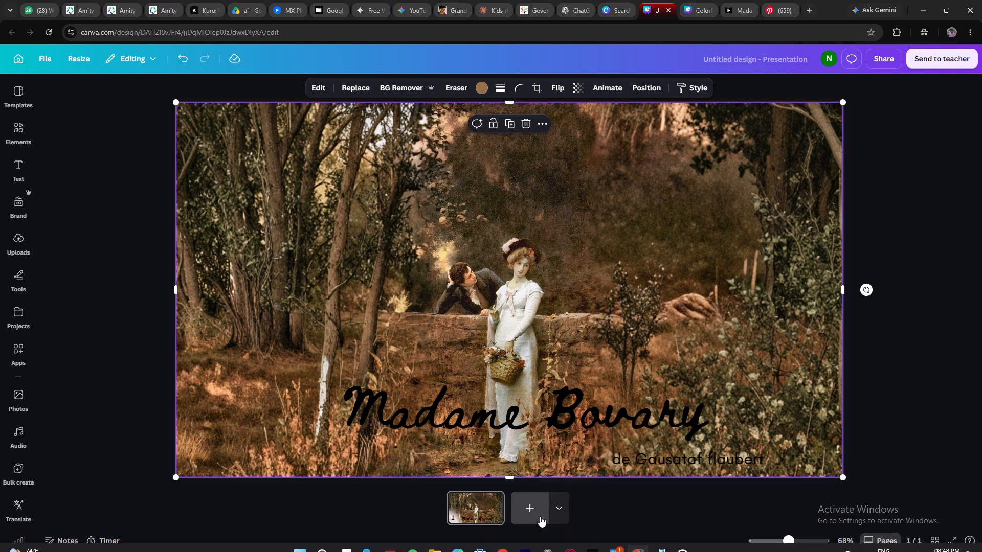
click(456, 505)
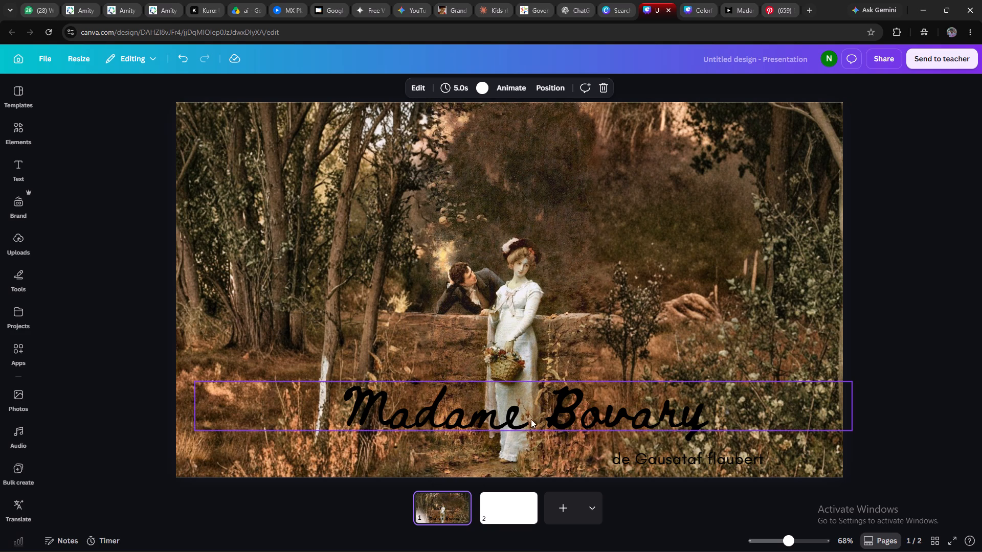
Move the Madame Bovary title over to the lower-left area of the painting slide.
drag(524, 417, 364, 421)
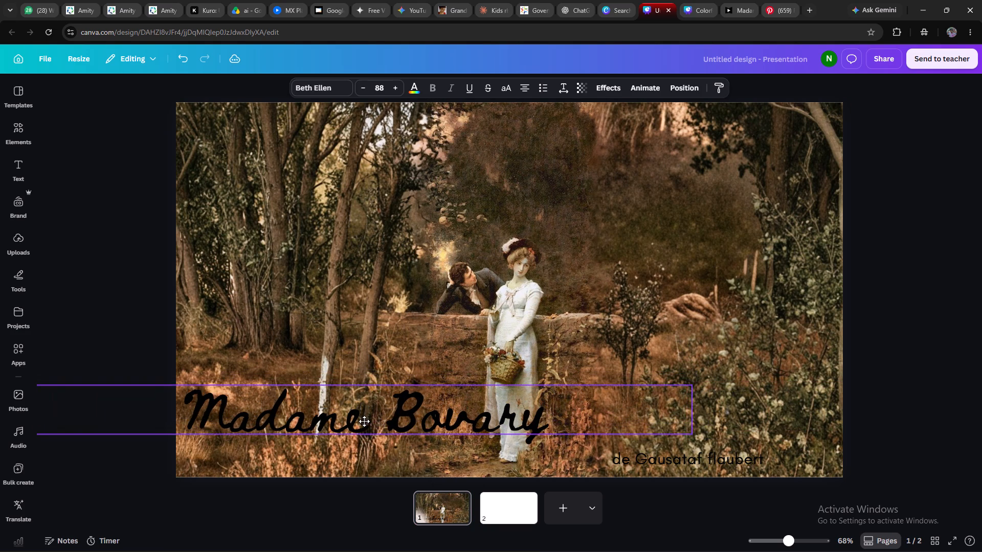
drag(364, 421, 366, 420)
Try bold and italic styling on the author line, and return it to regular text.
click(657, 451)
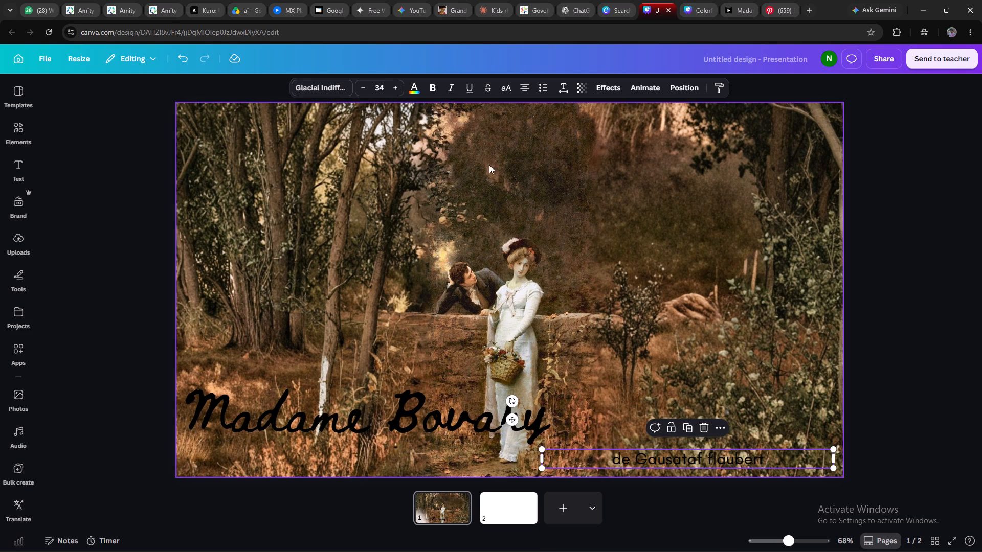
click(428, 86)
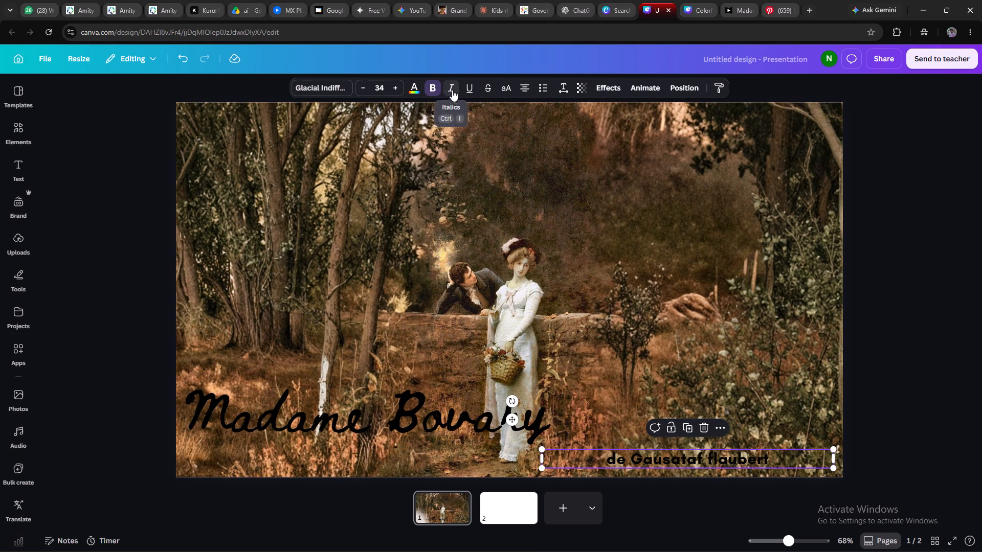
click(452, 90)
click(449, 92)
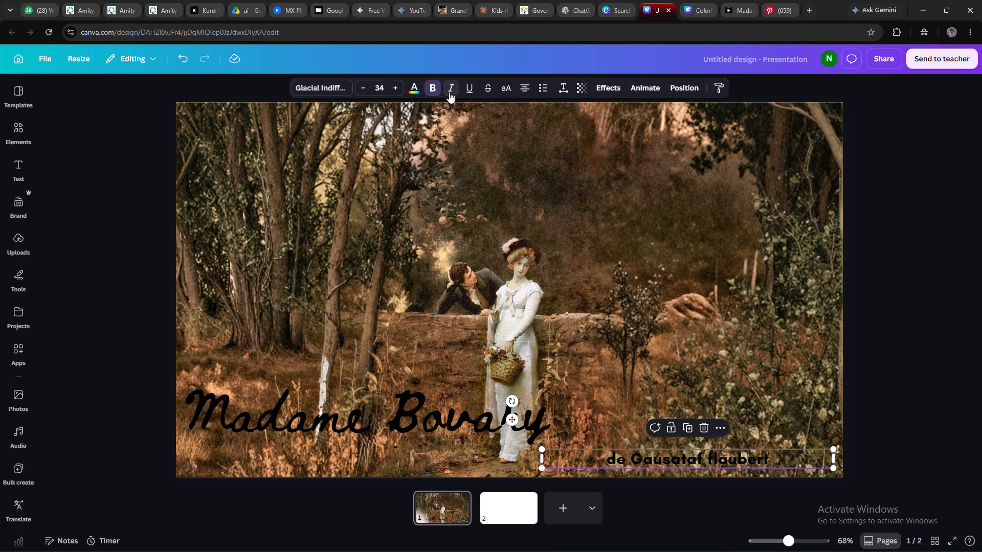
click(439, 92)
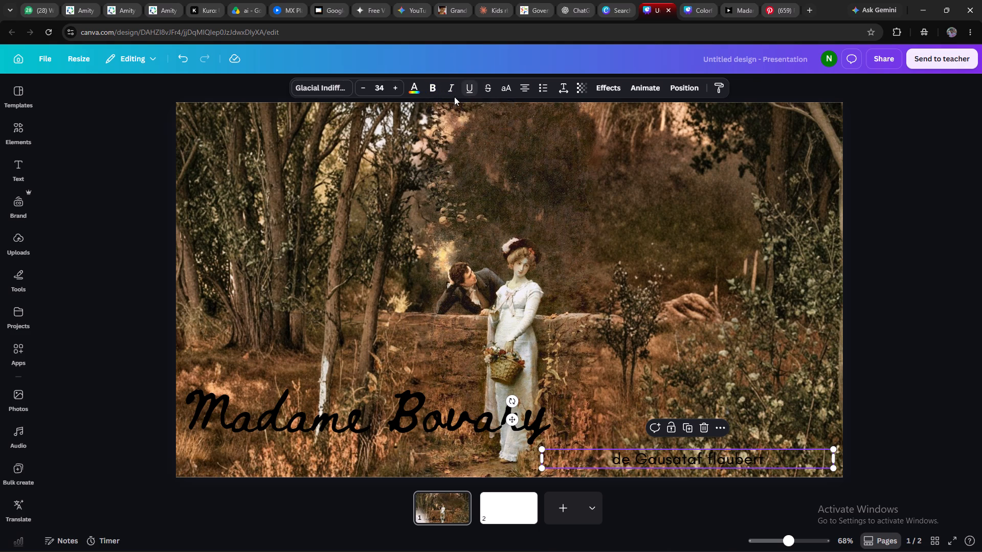
Set the author line's font size to 35.
click(397, 85)
double_click(397, 85)
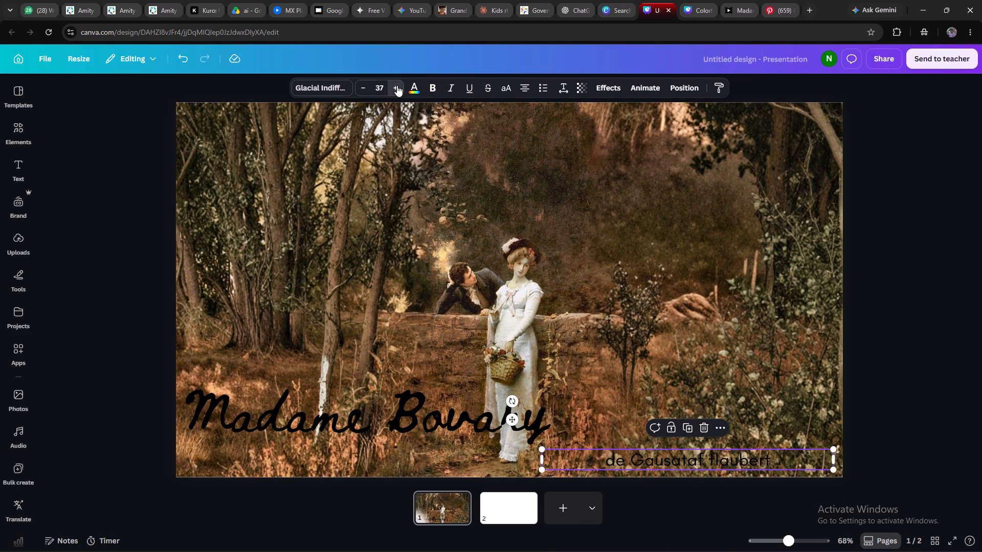
double_click(369, 91)
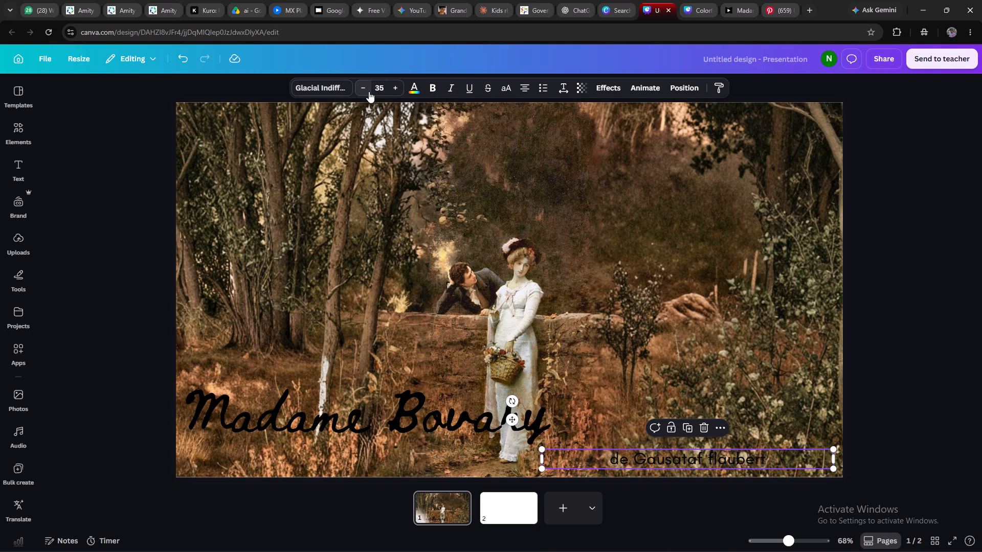
click(680, 361)
Select the Madame Bovary title on the painting slide.
click(565, 412)
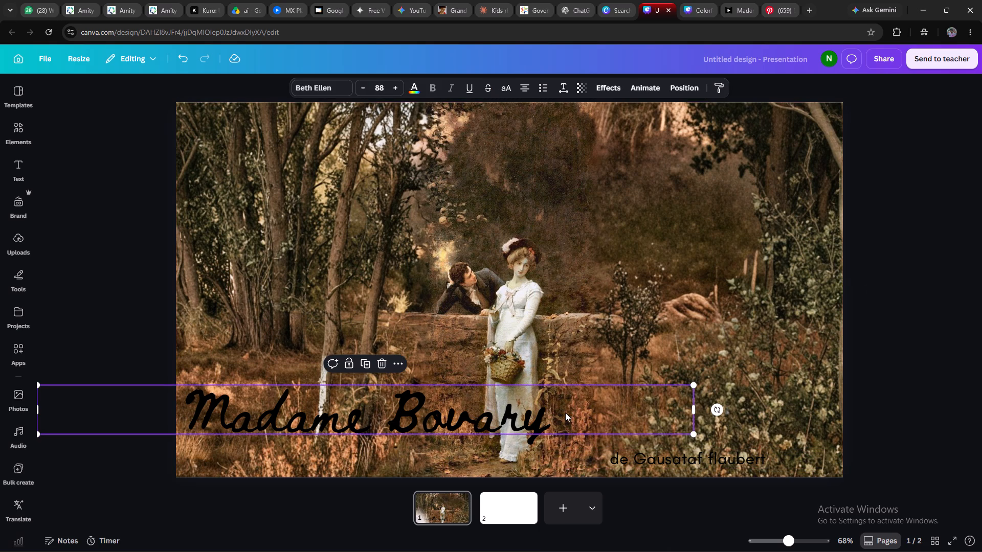
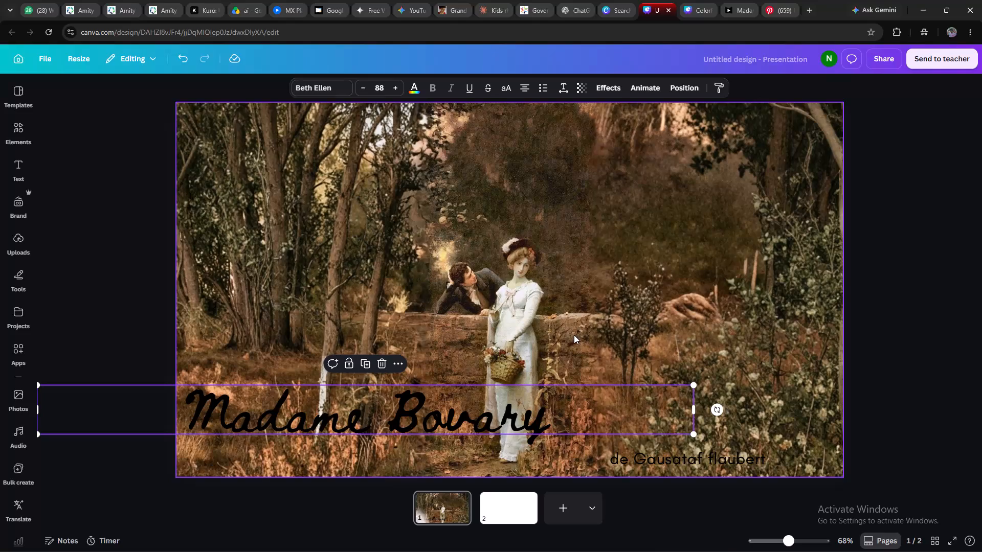
Widen the author line's text box toward the slide's left so its centred text sits closer beneath the title.
click(687, 453)
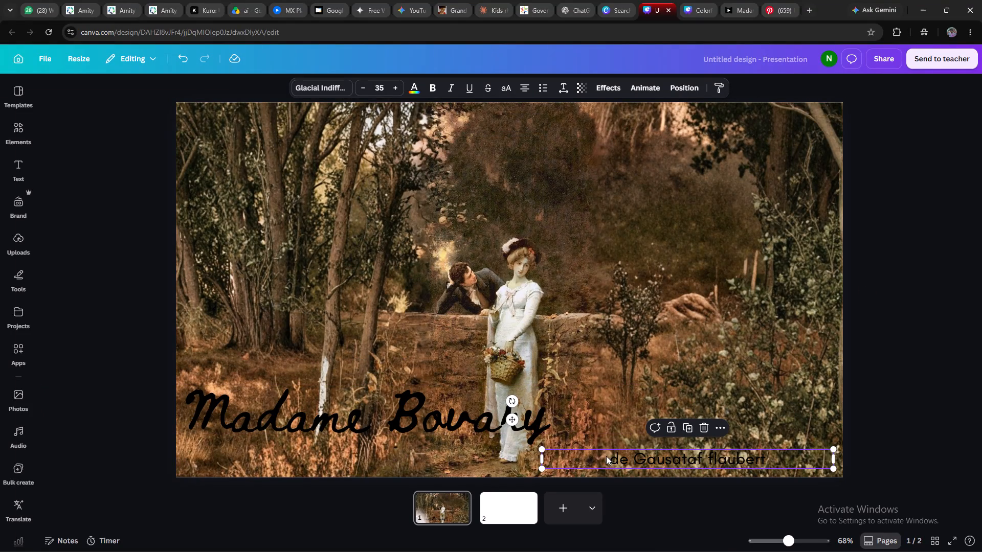
drag(540, 456, 540, 457)
drag(540, 457, 466, 452)
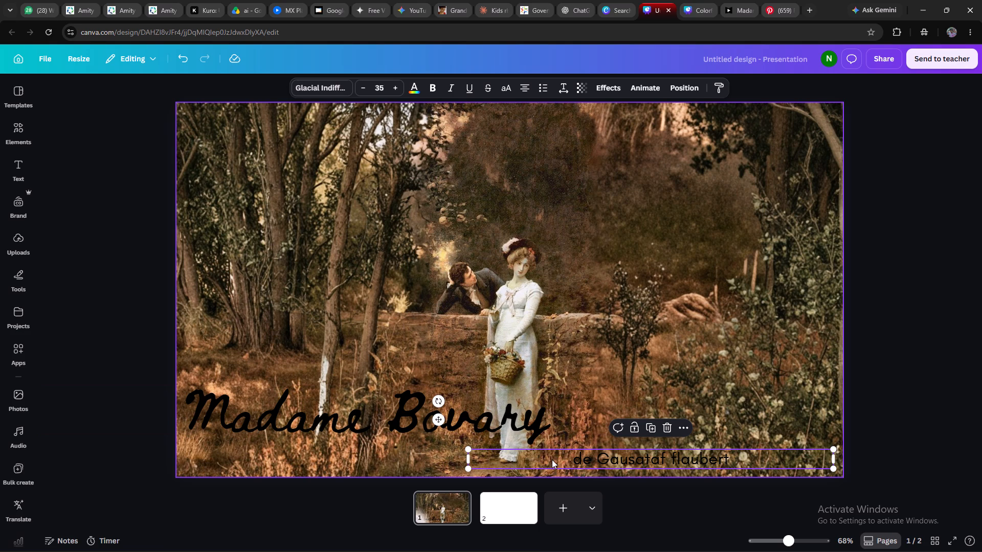
drag(467, 459, 466, 460)
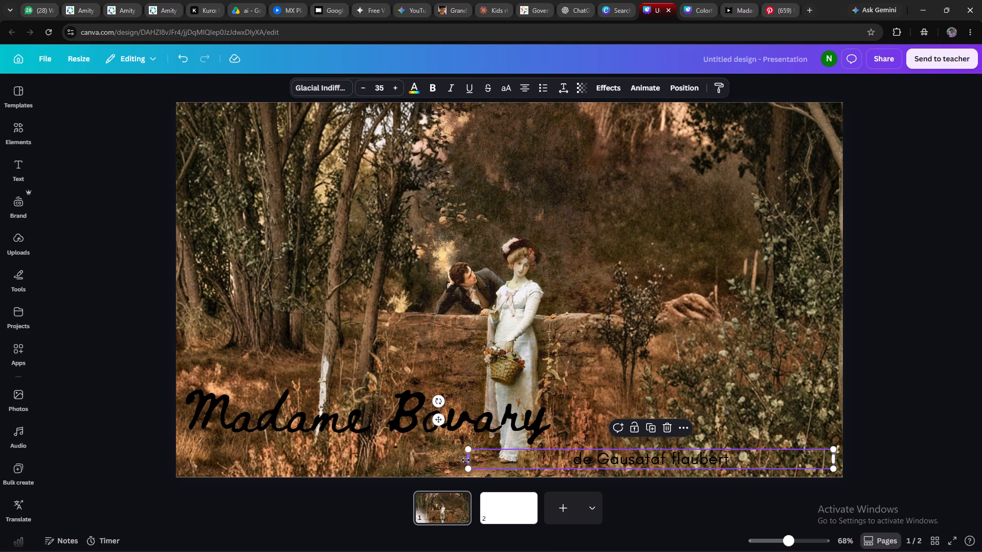
drag(466, 460, 393, 459)
click(649, 313)
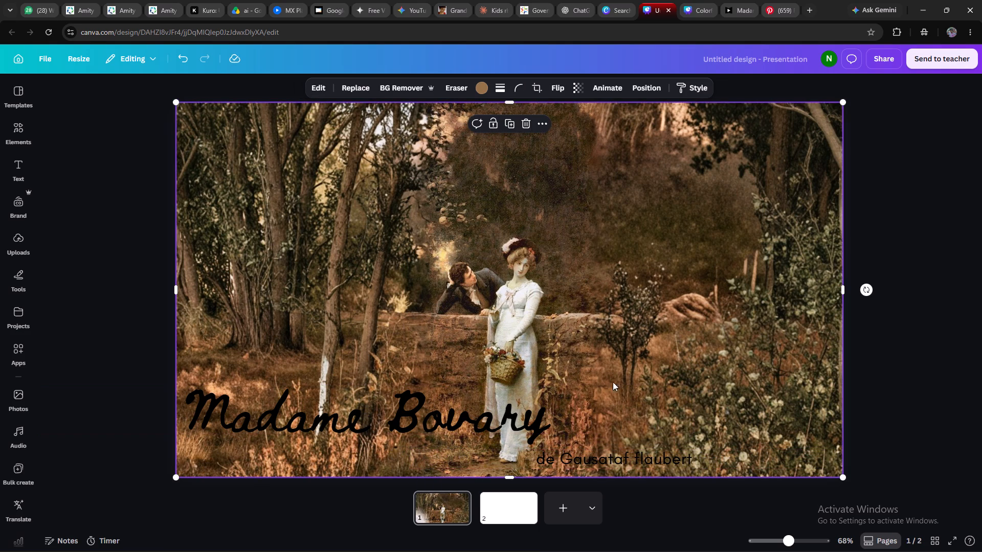
Nudge the background painting slightly toward the left on the title slide.
click(493, 435)
drag(489, 405, 484, 403)
click(546, 454)
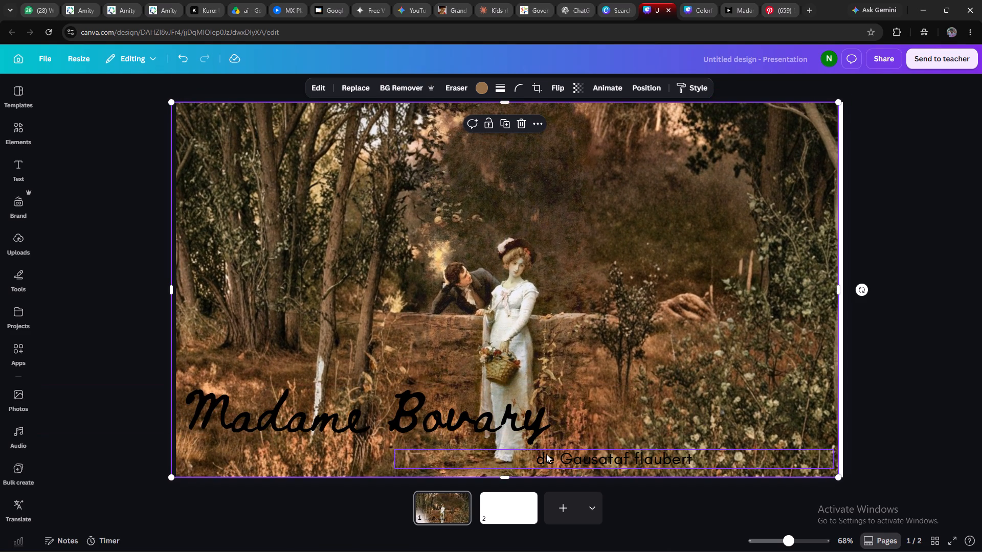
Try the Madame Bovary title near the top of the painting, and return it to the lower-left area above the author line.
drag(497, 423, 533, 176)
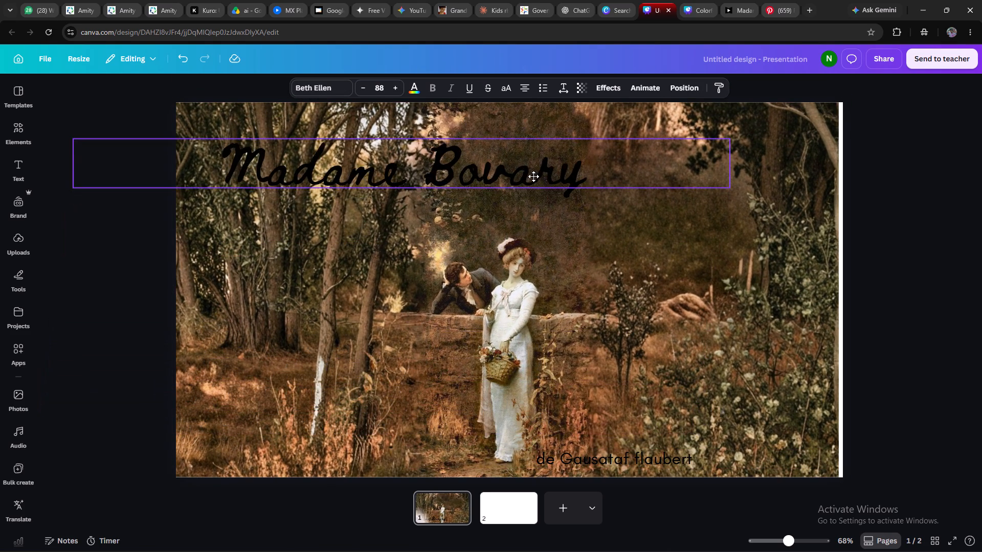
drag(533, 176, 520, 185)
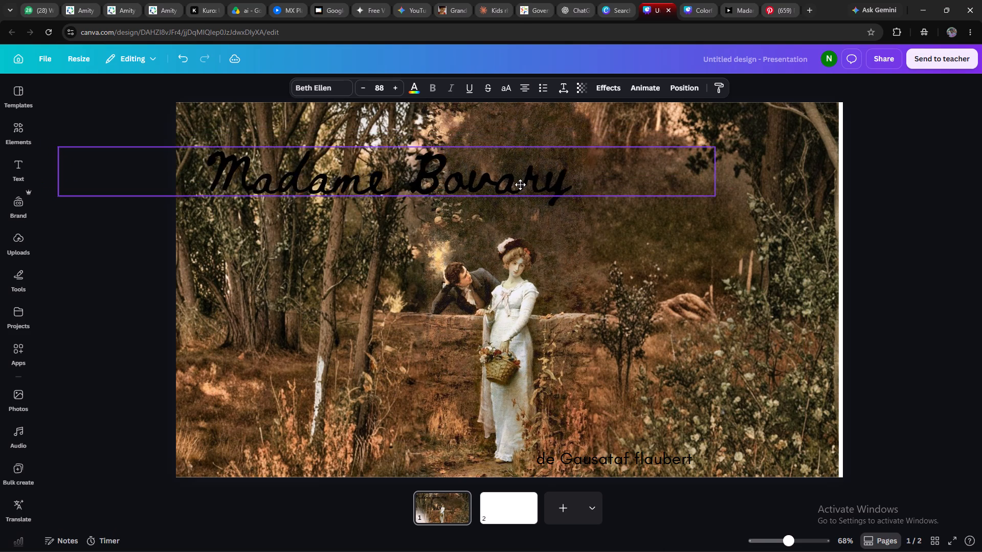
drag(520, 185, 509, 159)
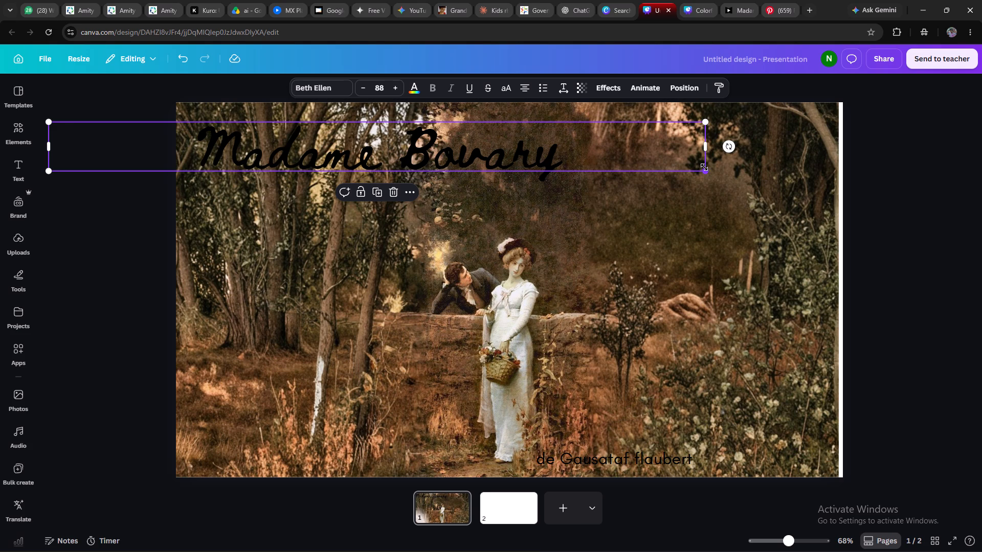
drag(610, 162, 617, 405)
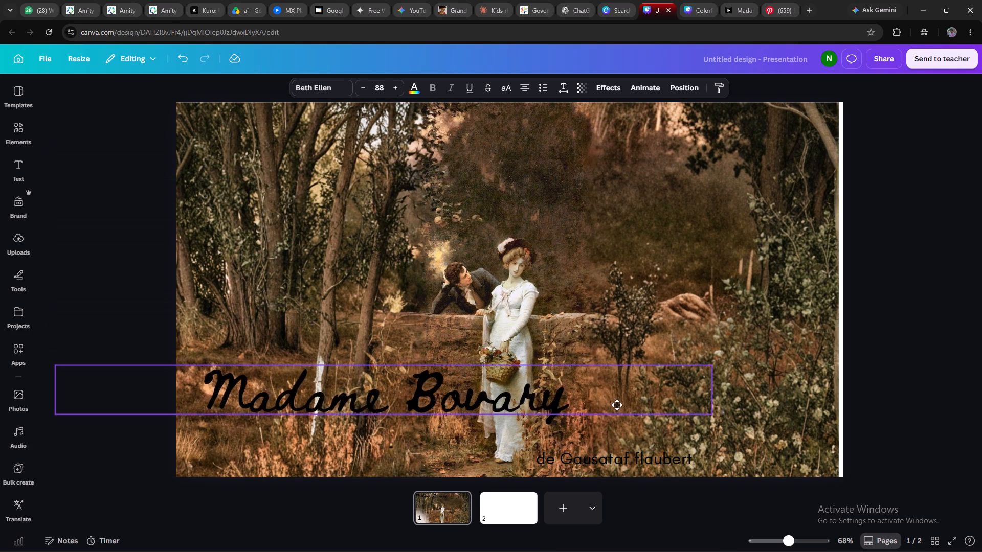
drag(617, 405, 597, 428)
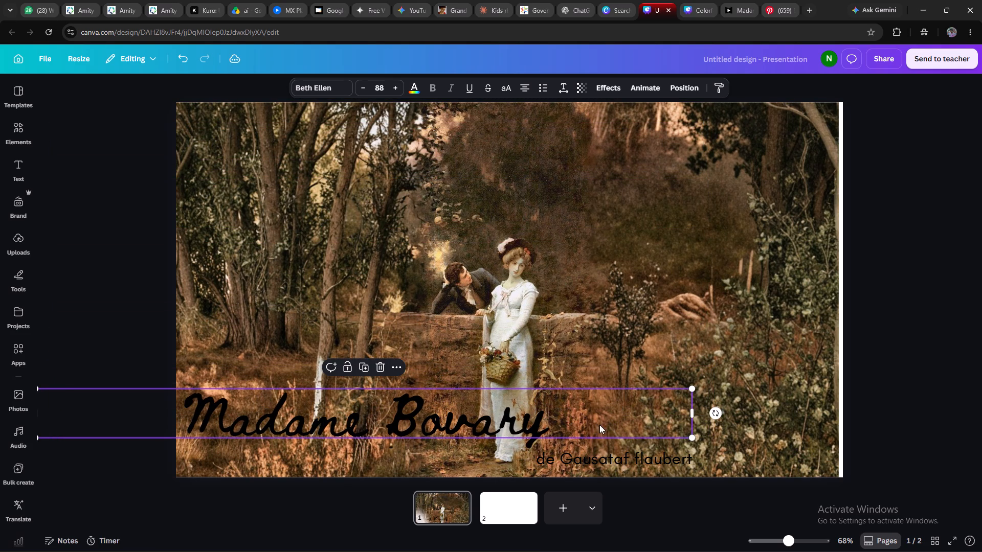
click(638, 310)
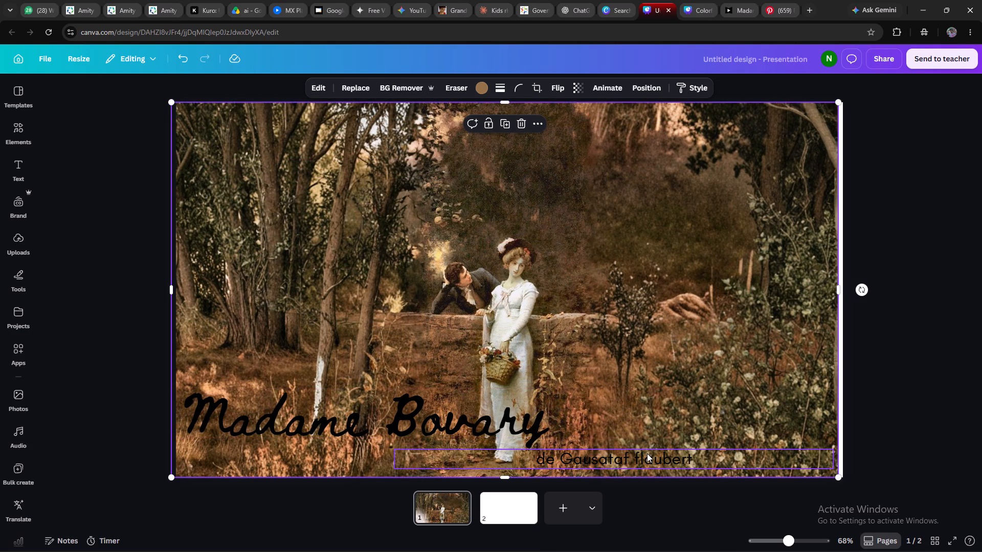
Shift the author line slightly to the right beneath the end of the Madame Bovary title.
drag(647, 453, 673, 452)
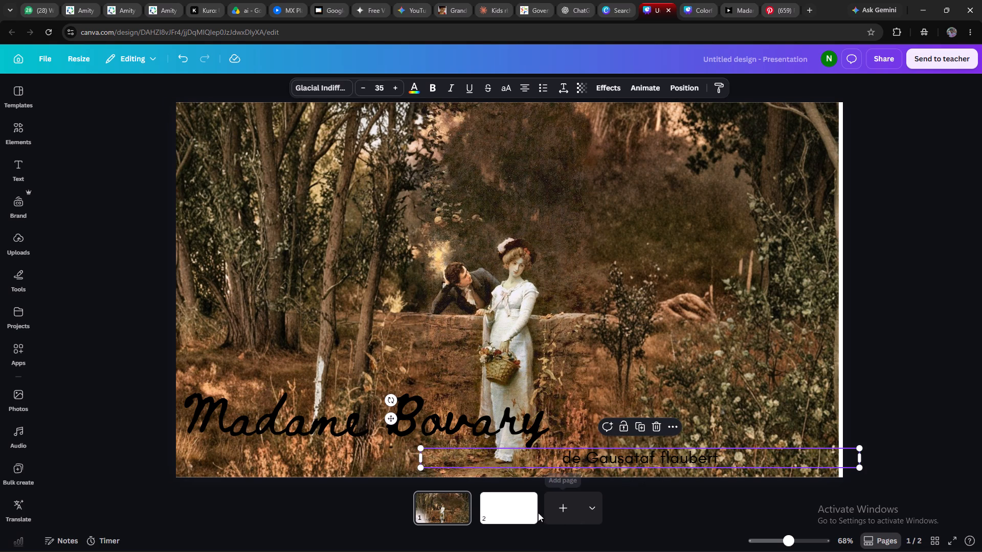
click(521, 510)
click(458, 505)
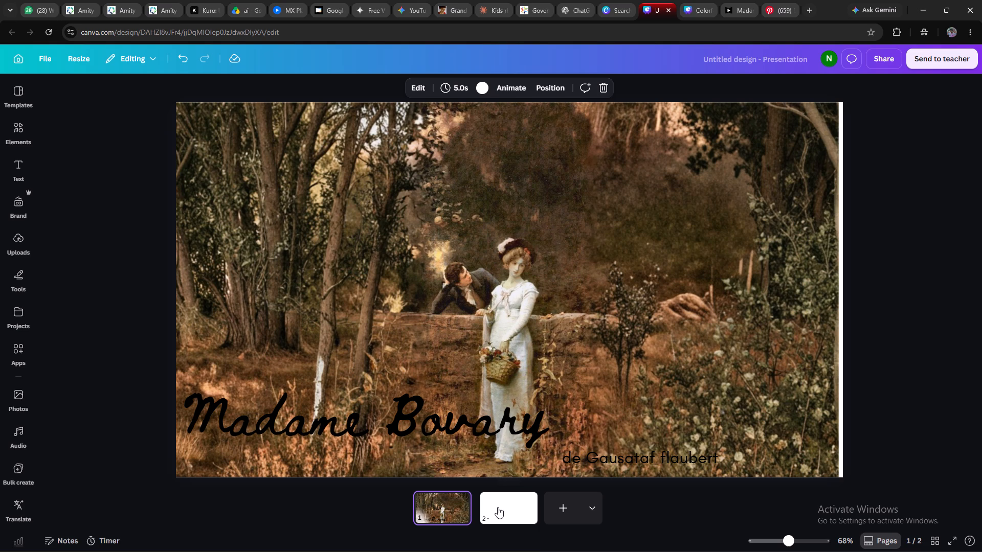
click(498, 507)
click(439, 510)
click(487, 507)
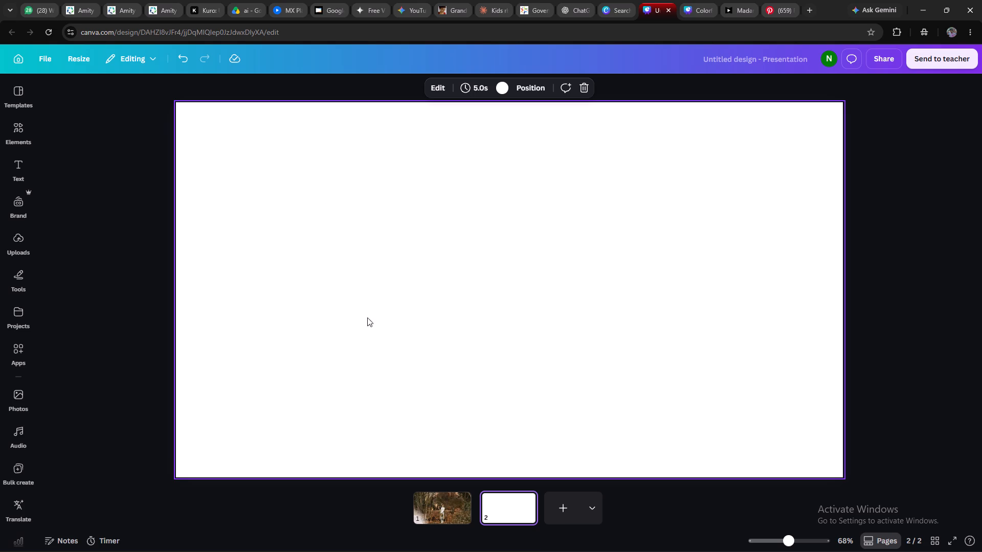
click(437, 514)
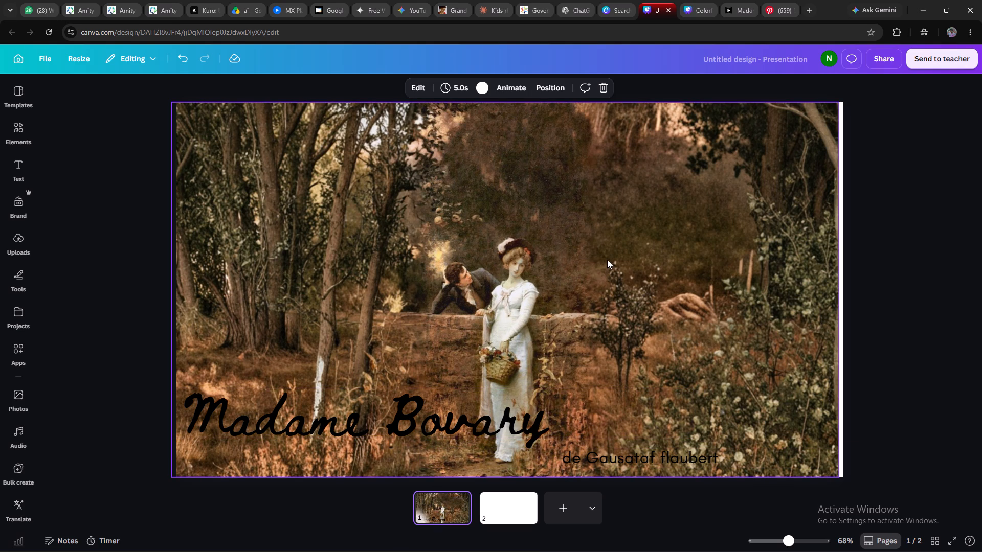
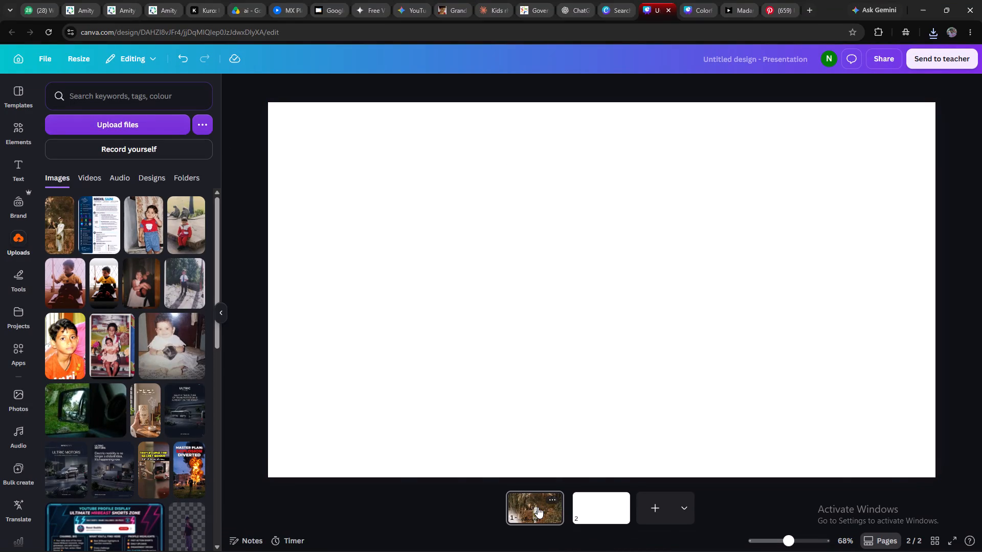
Reposition the author line farther right along the title slide's bottom edge, just below and past the end of the Madame Bovary title.
drag(739, 463, 809, 464)
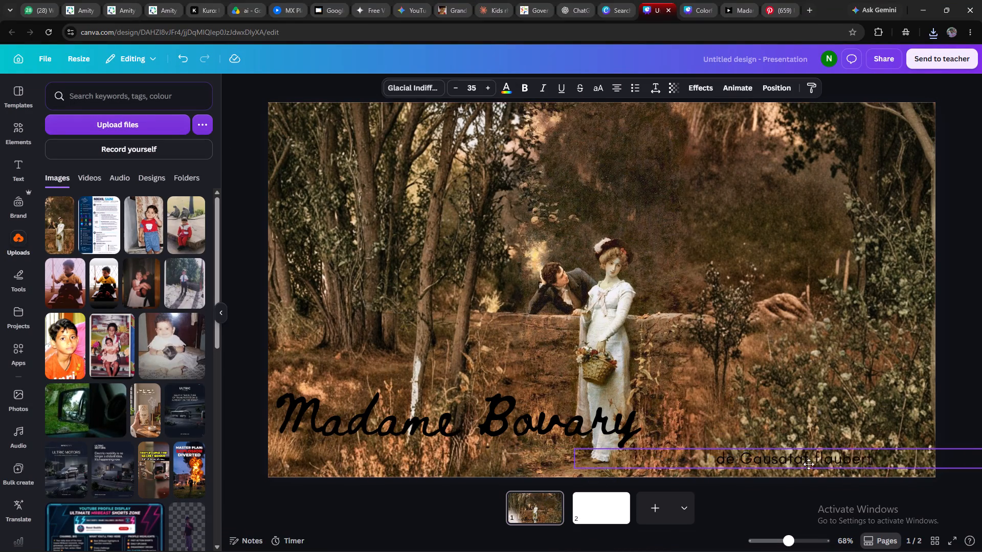
drag(809, 464, 765, 460)
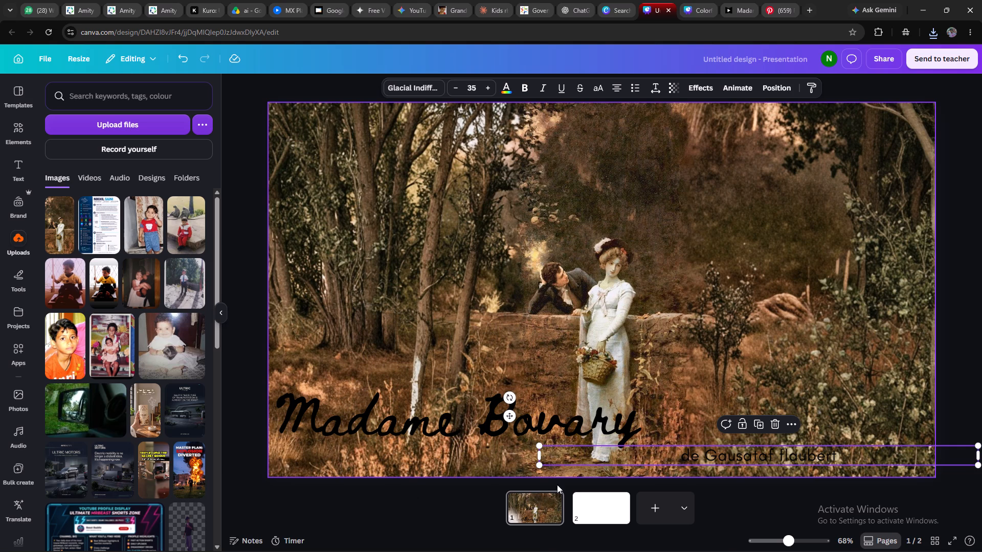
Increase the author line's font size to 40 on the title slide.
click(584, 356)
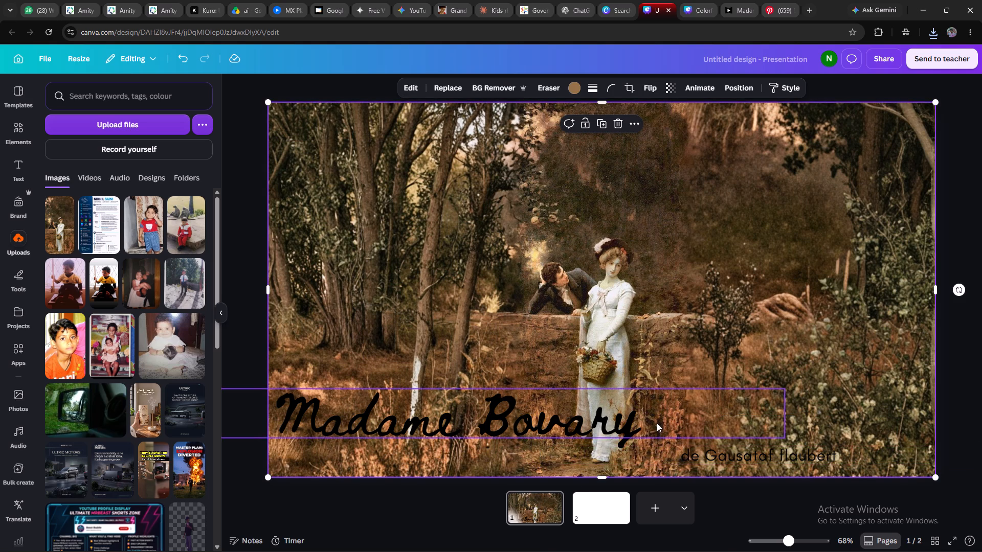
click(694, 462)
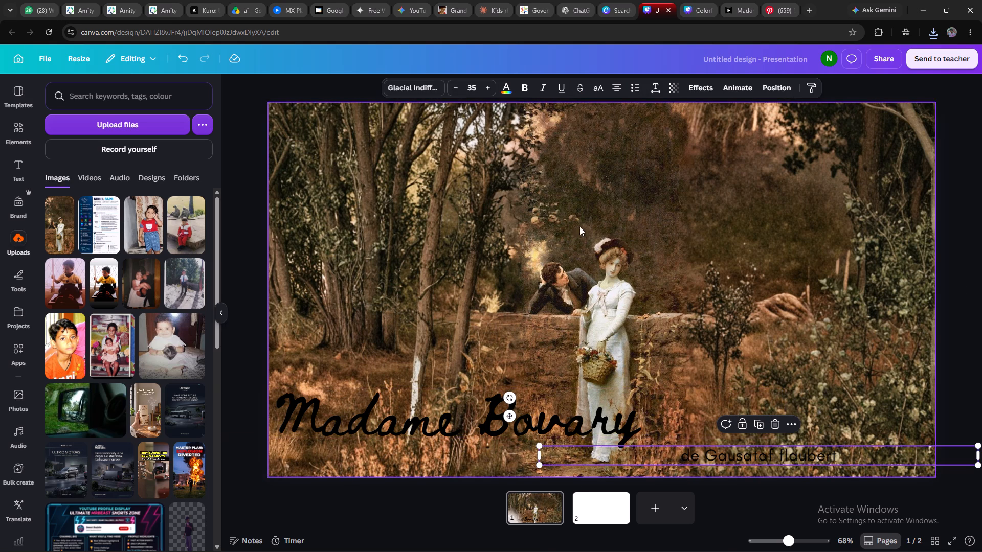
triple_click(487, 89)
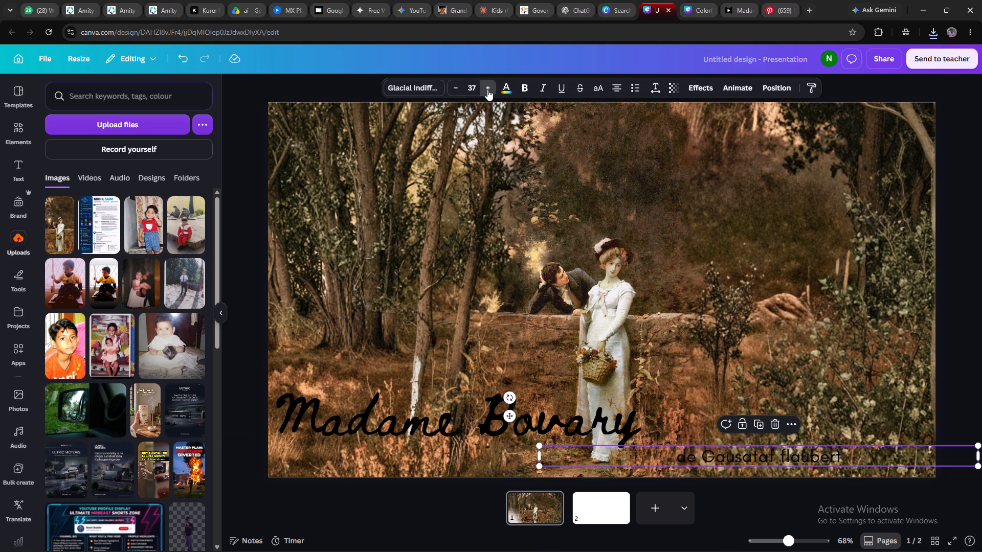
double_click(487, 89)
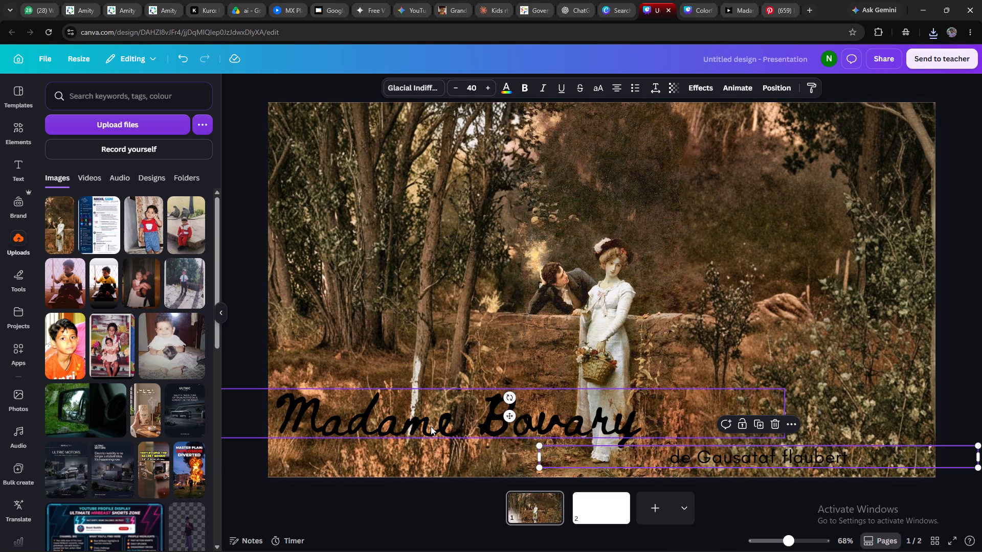
Enlarge the Madame Bovary title, trying font sizes up to 93 and settling on 92.
click(431, 426)
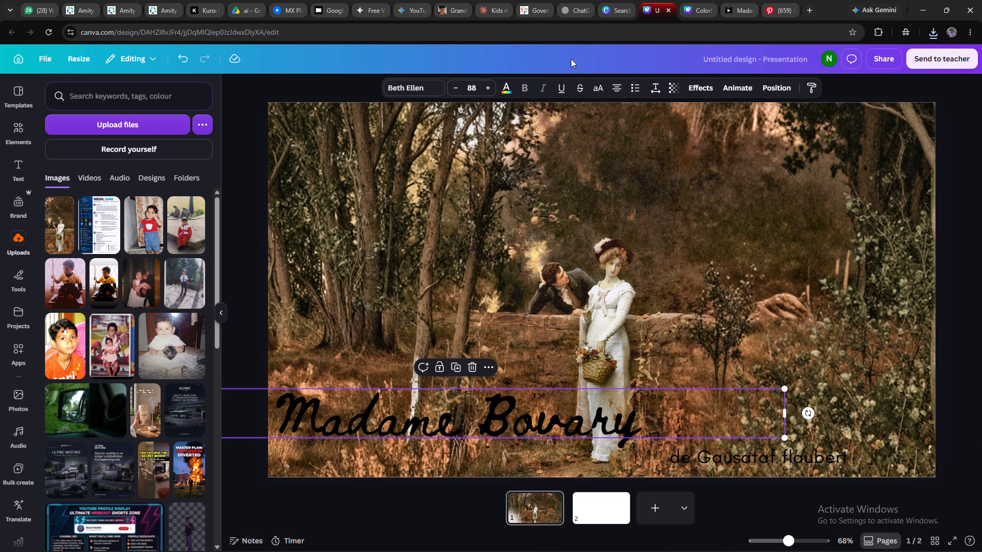
triple_click(492, 87)
double_click(492, 87)
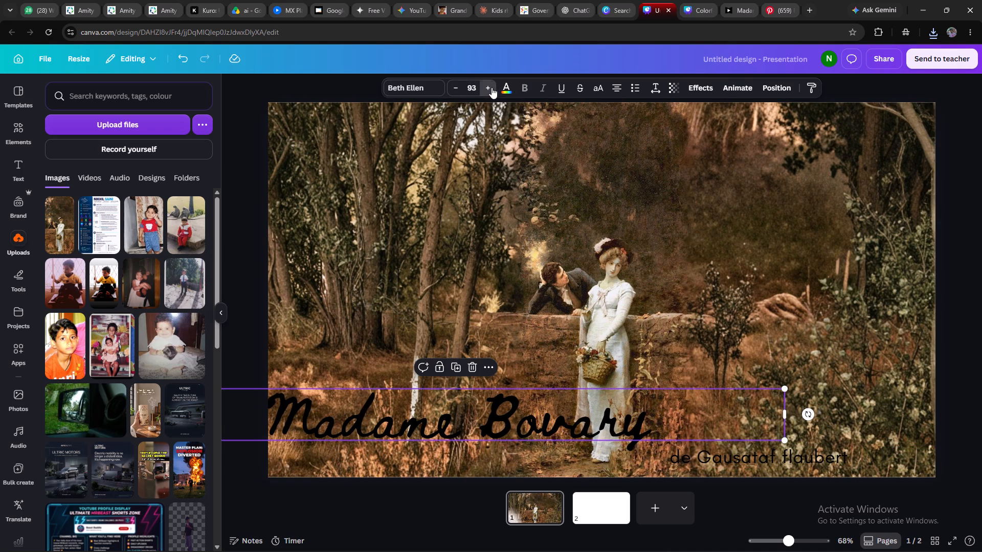
click(461, 88)
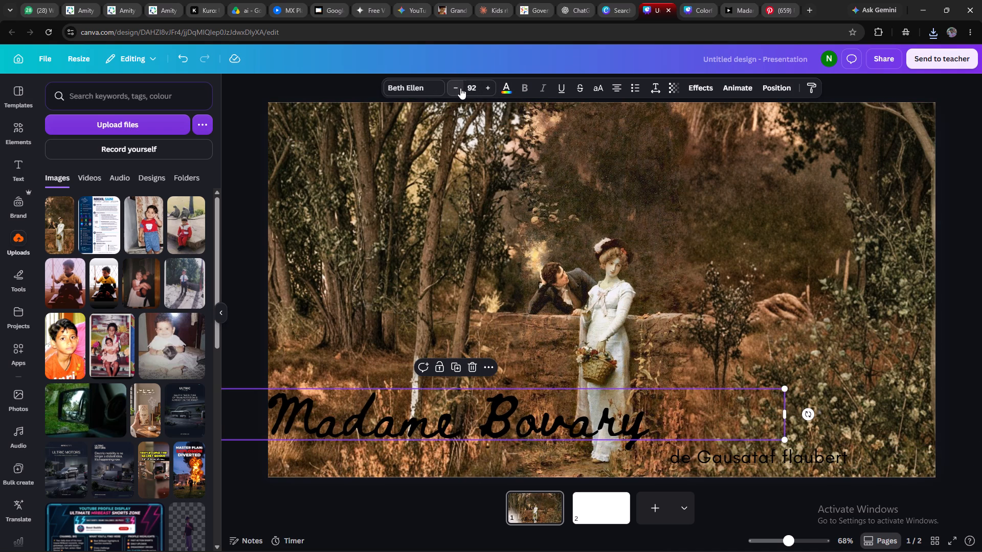
click(460, 88)
click(494, 90)
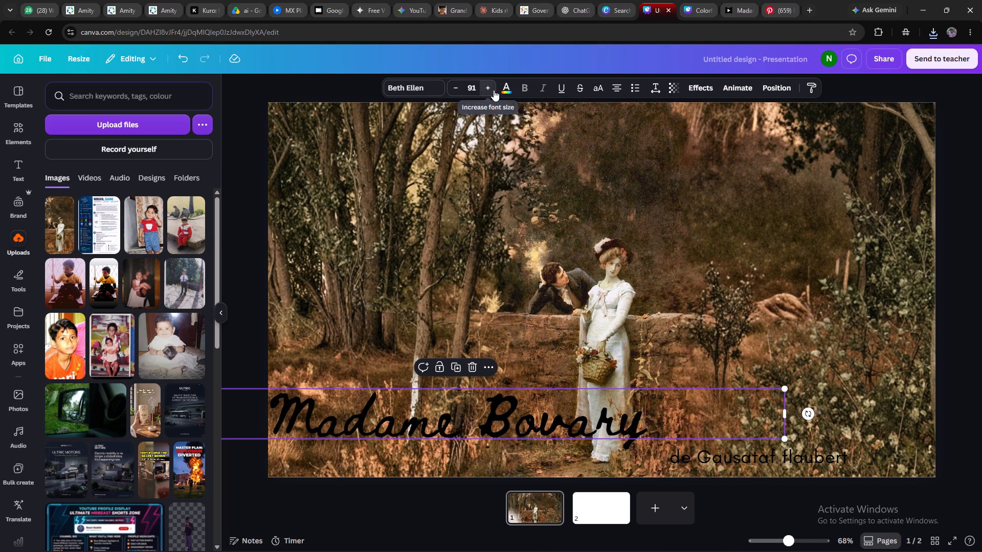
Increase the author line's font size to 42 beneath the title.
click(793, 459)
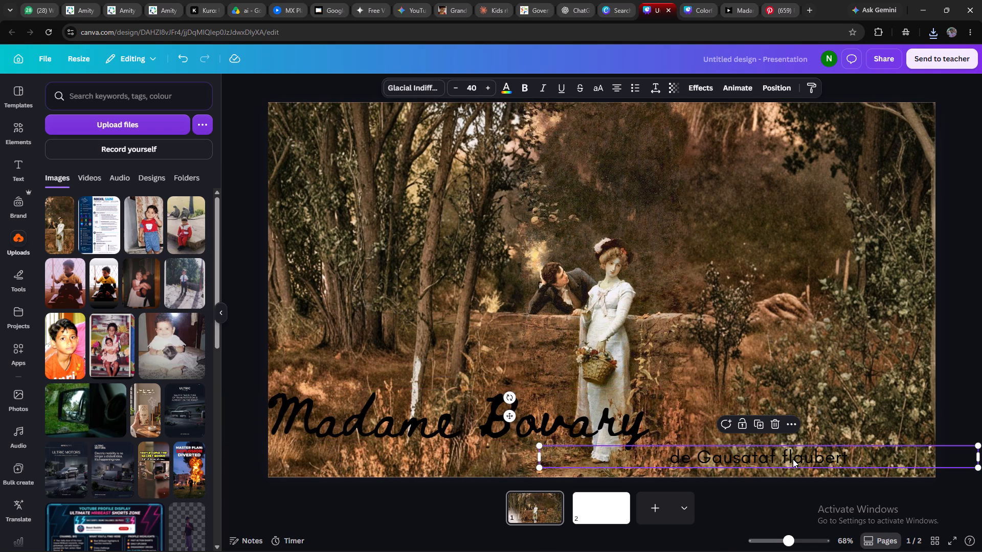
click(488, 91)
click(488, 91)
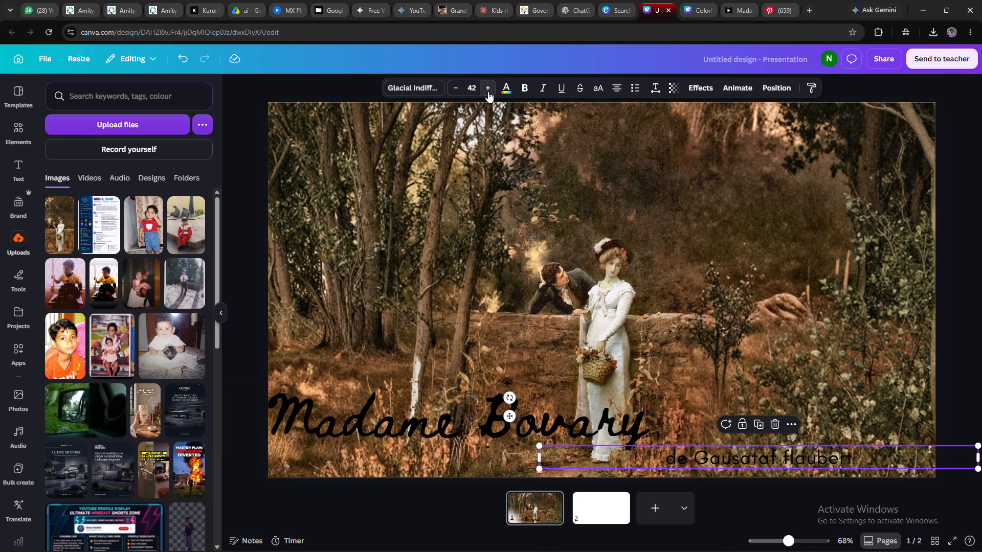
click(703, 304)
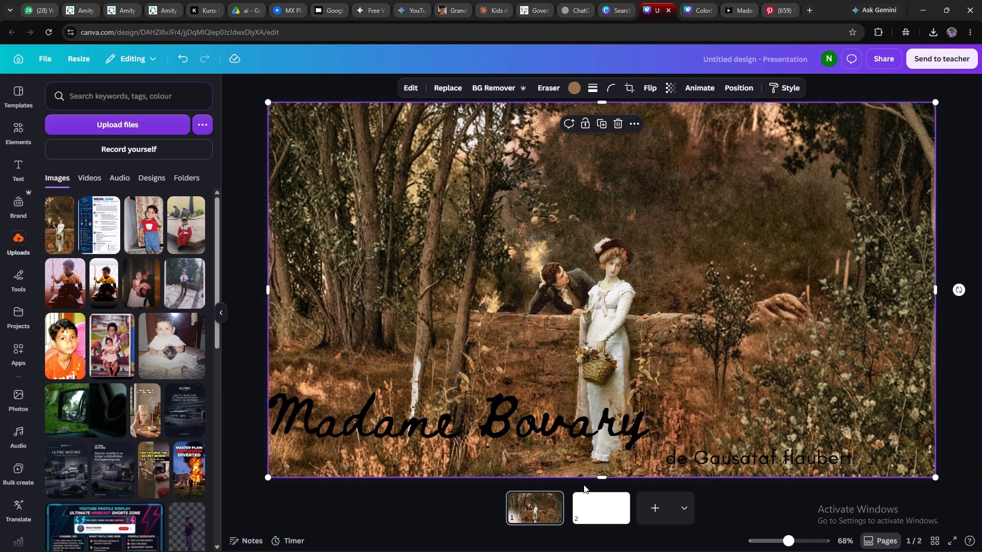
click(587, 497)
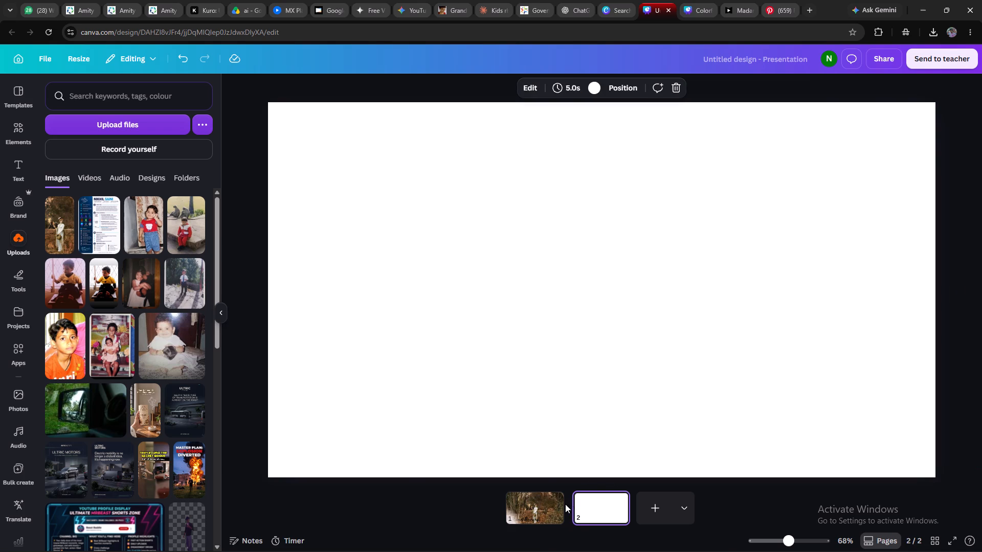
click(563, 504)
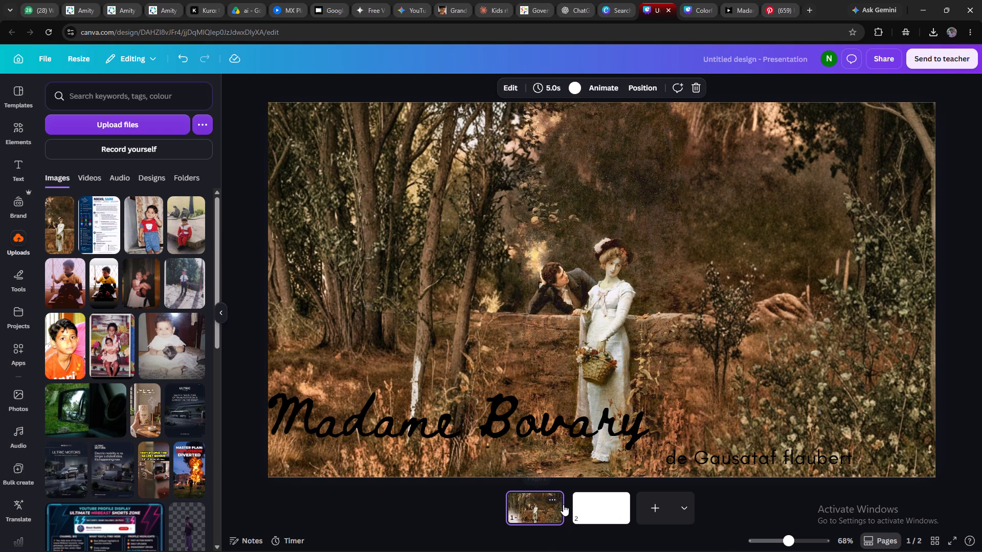
Try bold, italic and underline styling on the author line, and leave it in bold only.
click(755, 466)
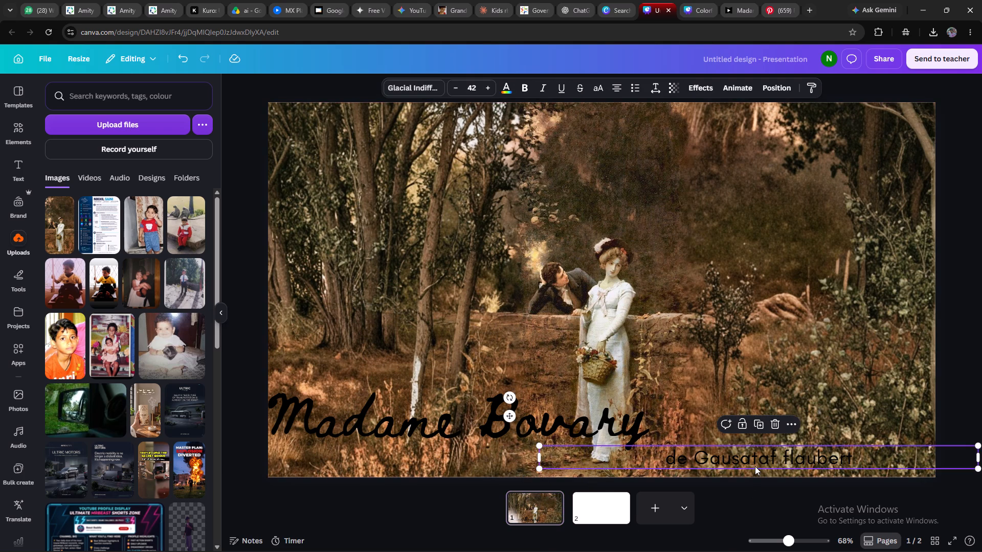
click(520, 89)
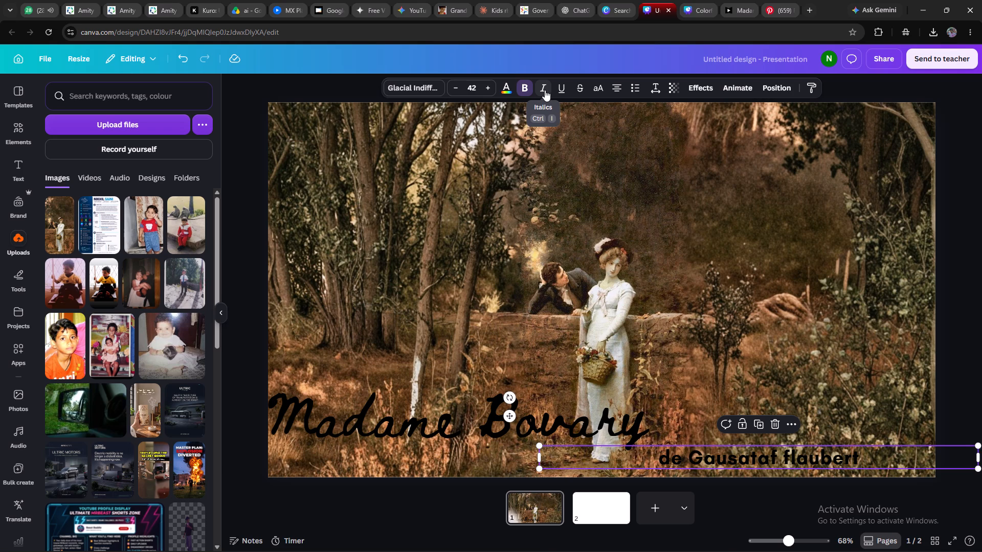
click(520, 88)
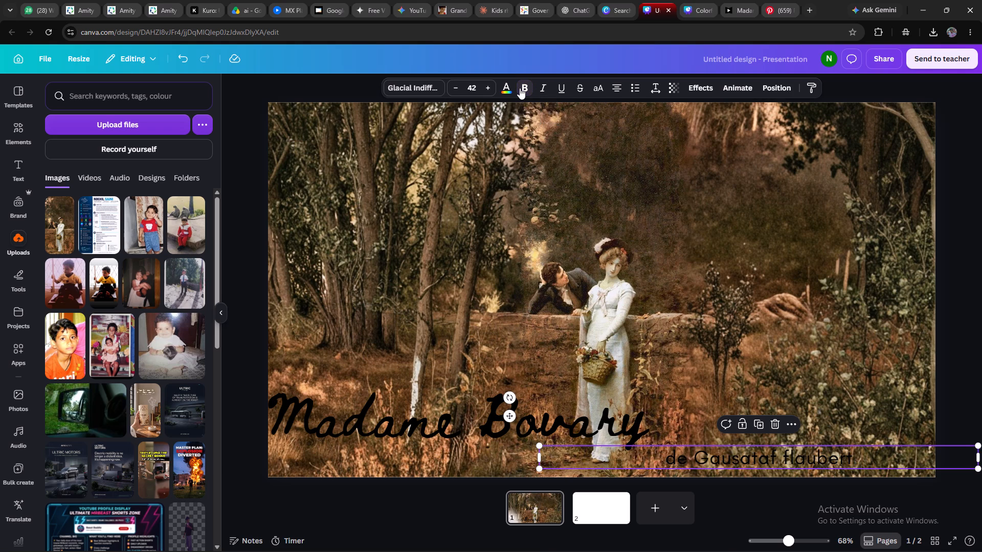
click(524, 88)
click(527, 88)
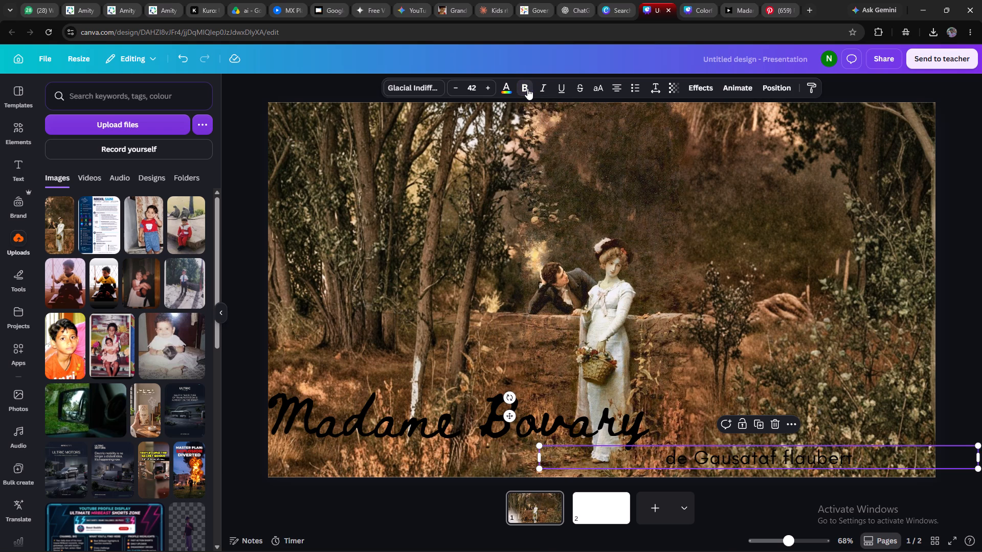
click(527, 88)
click(537, 88)
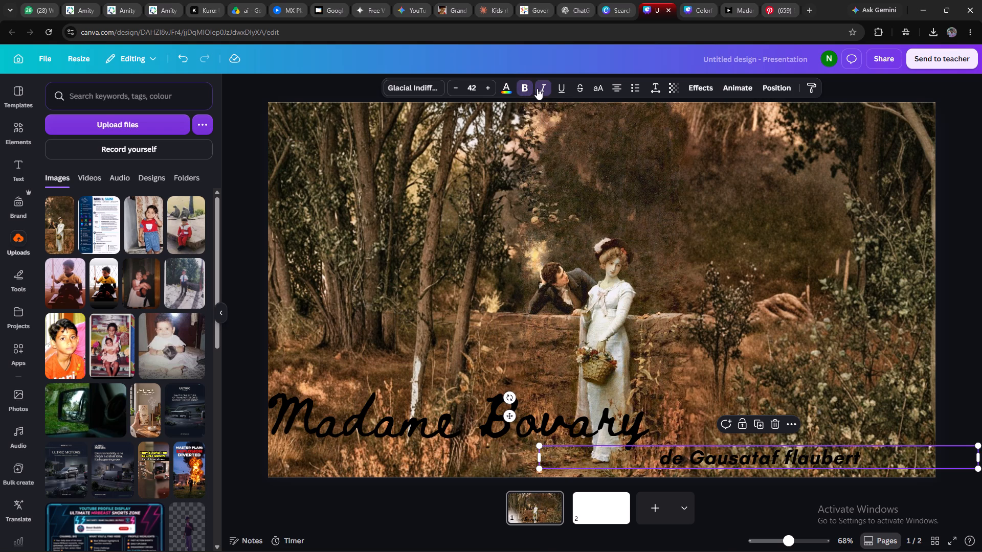
click(528, 88)
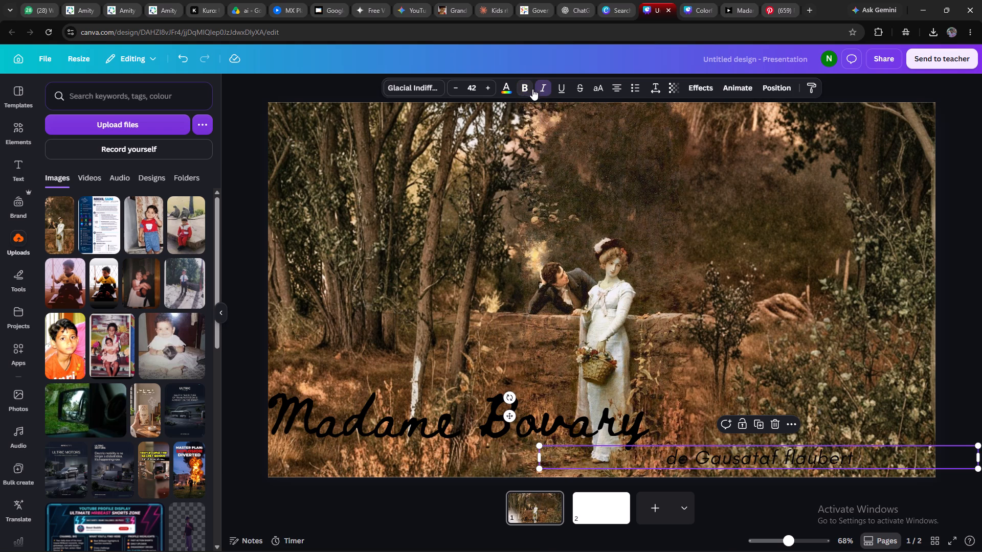
click(537, 89)
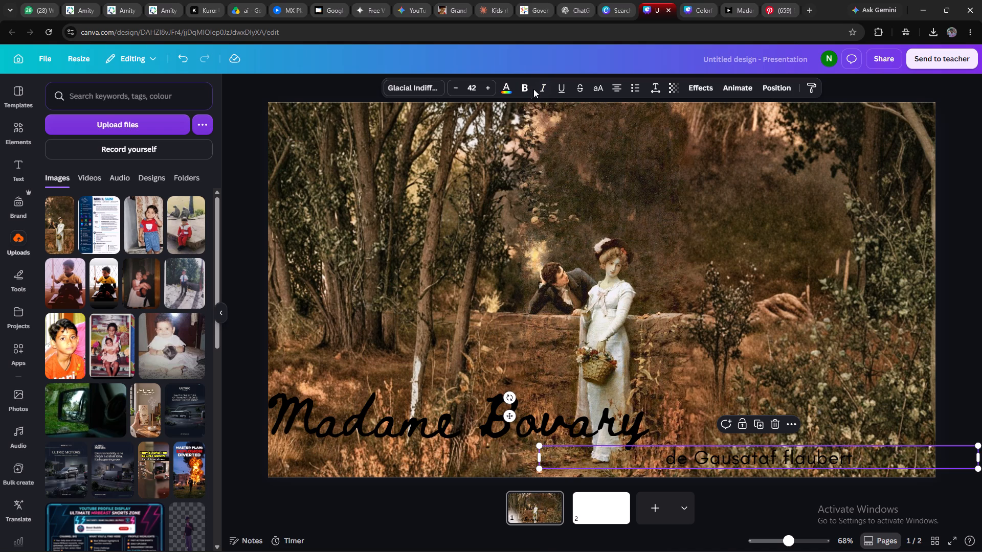
click(553, 89)
click(553, 89)
click(525, 89)
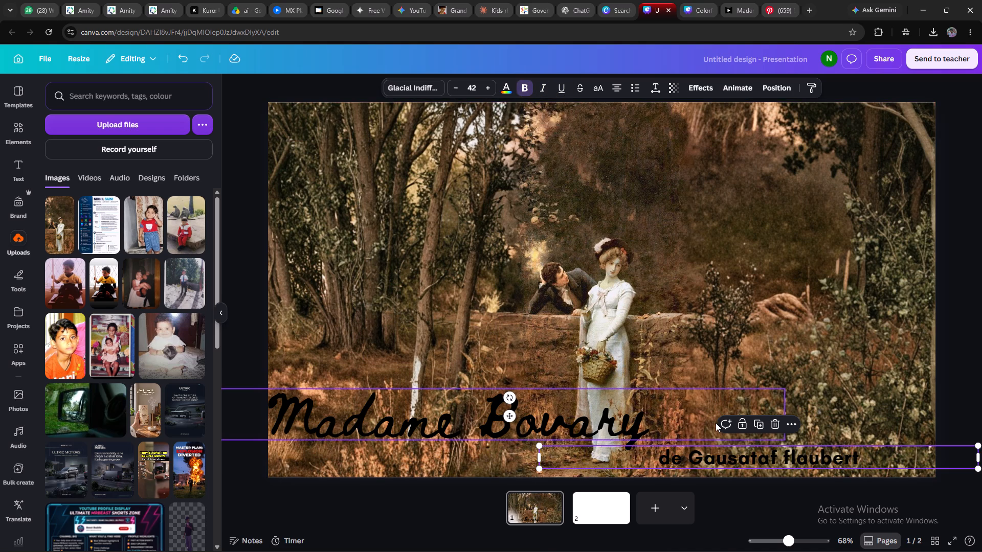
Reduce the bold author line's font size, trying 34 and settling on 37.
click(730, 450)
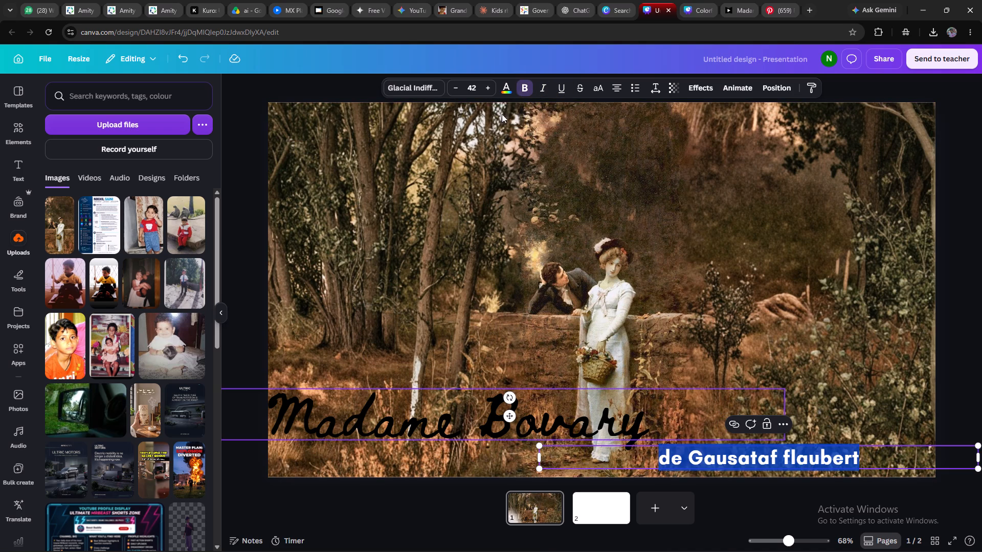
click(454, 83)
triple_click(454, 83)
triple_click(454, 83)
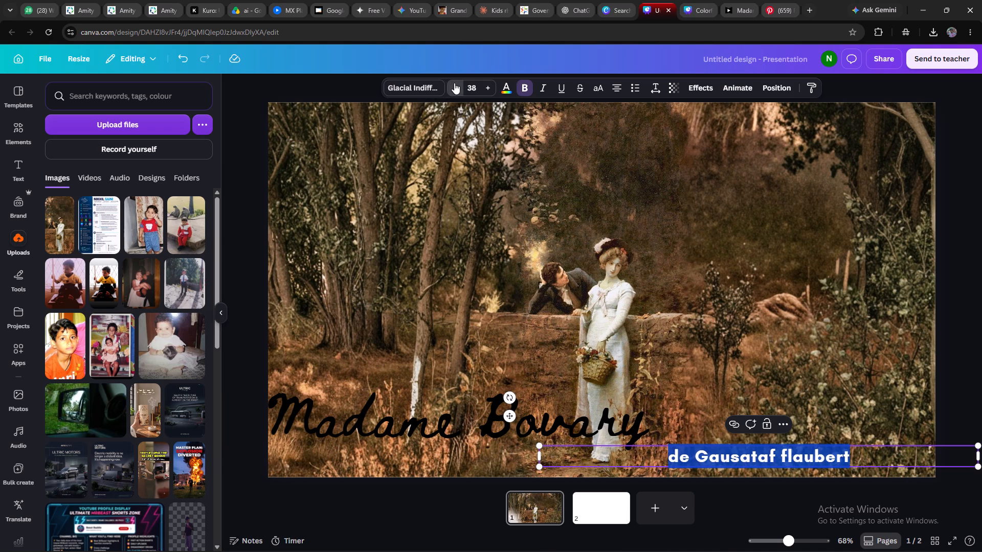
click(454, 83)
click(606, 310)
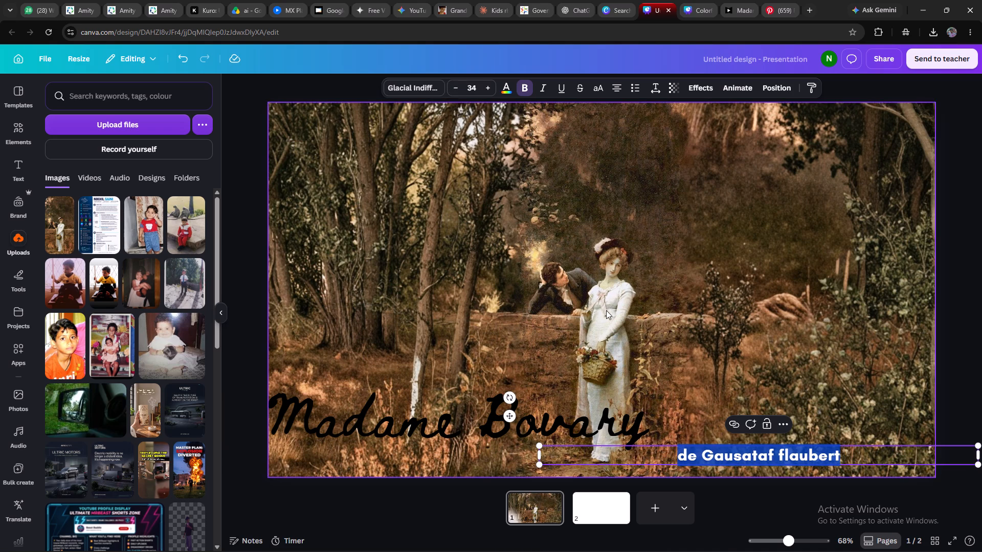
click(671, 459)
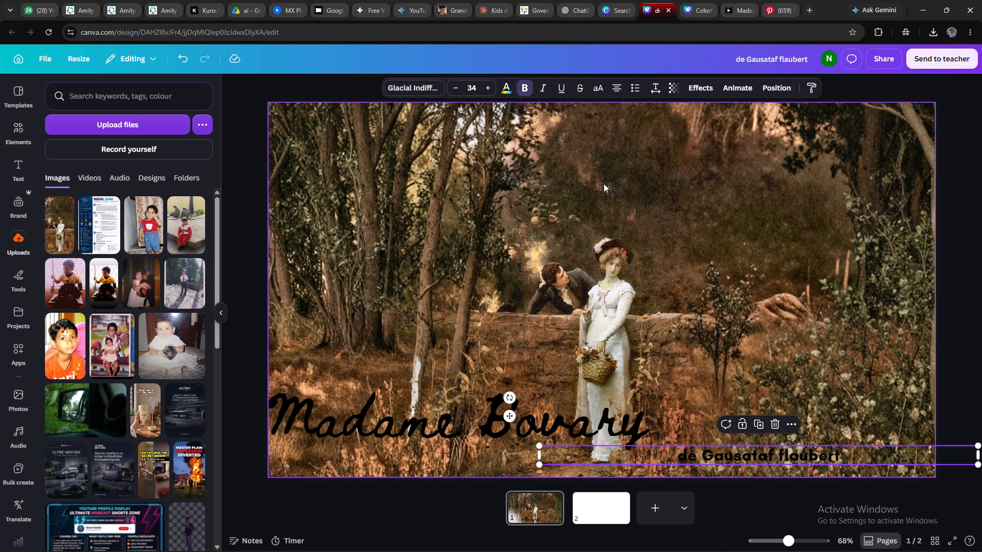
triple_click(492, 88)
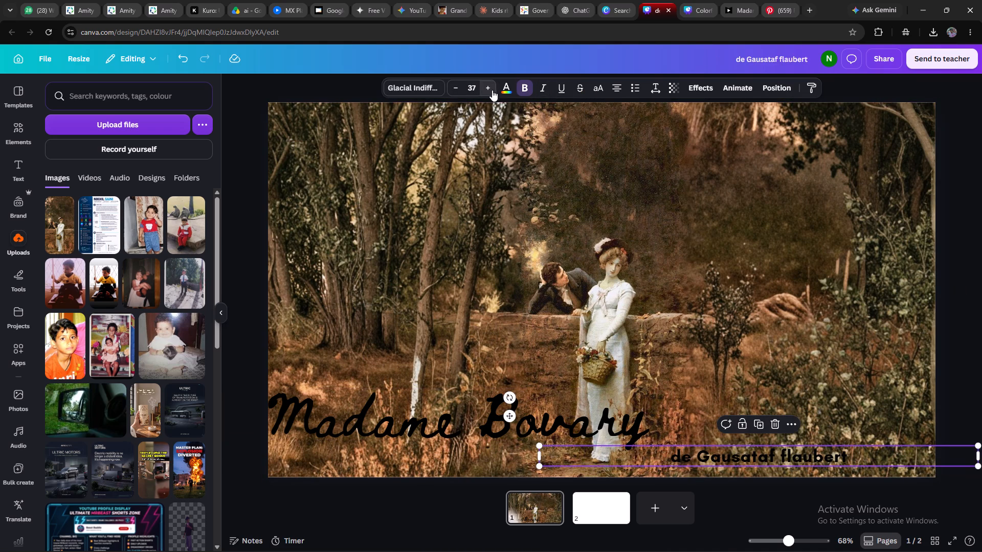
click(661, 421)
click(667, 349)
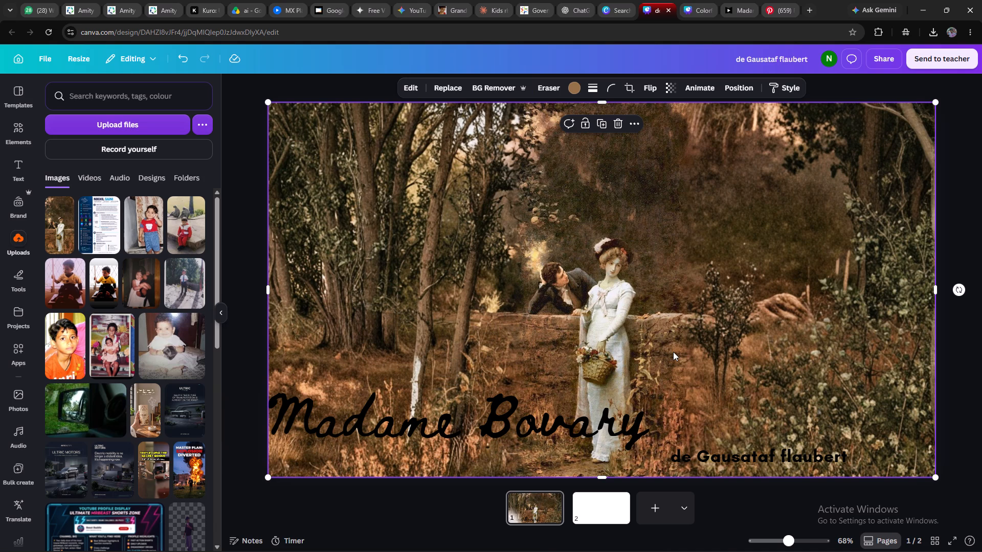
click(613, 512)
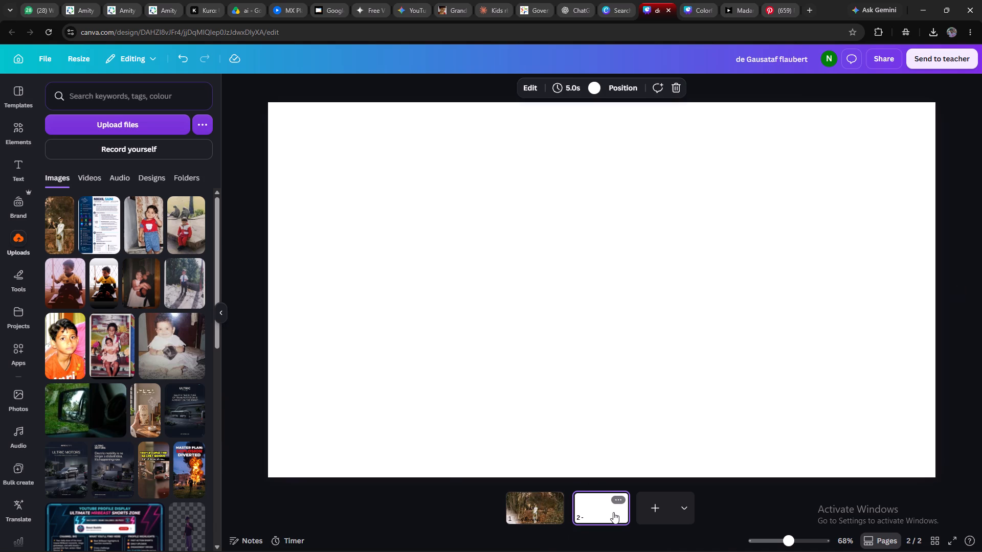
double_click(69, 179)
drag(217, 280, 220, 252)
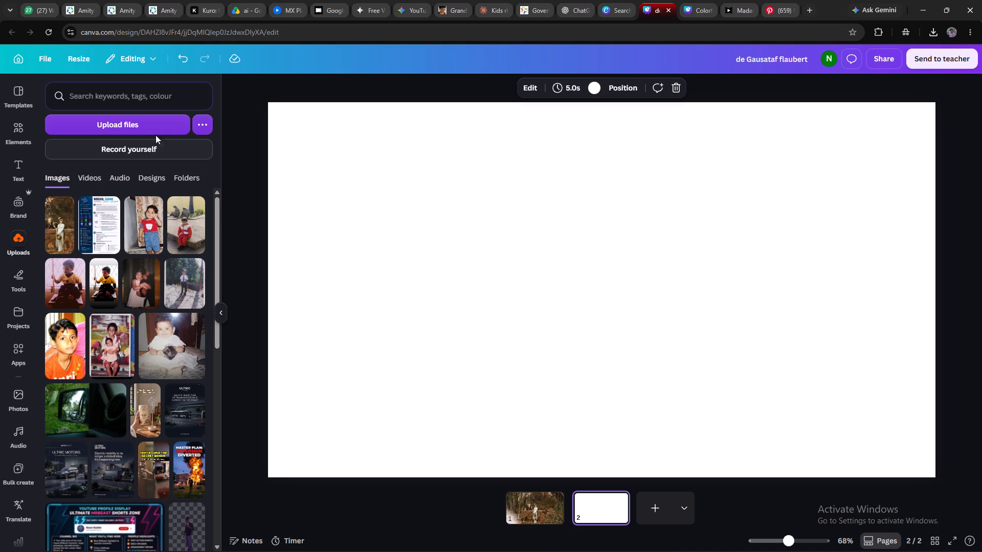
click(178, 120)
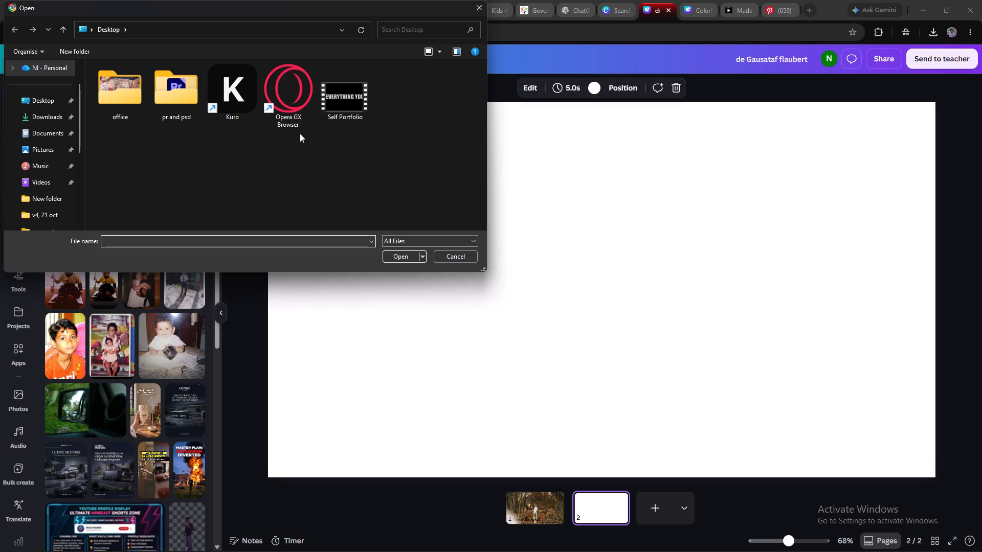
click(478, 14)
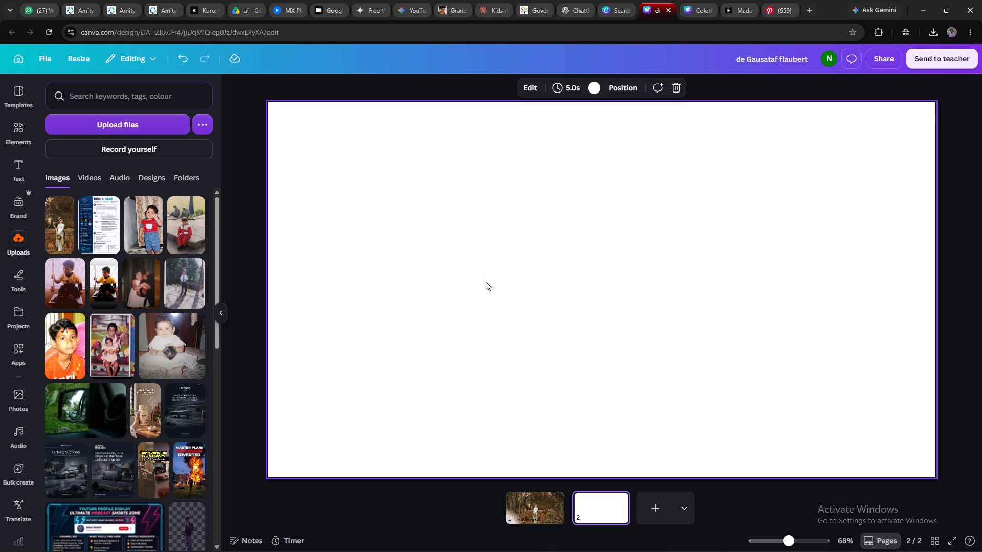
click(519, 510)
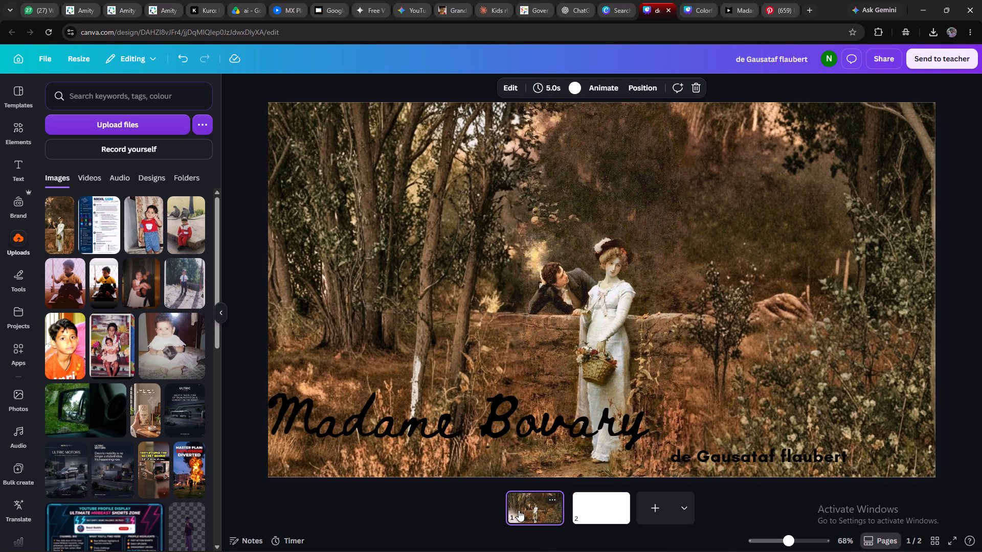
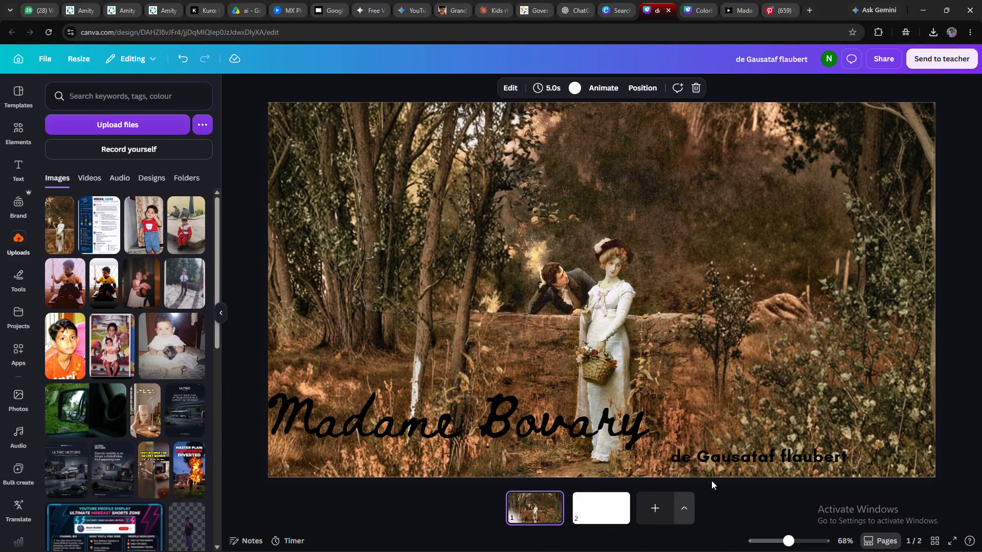
Shift the author line farther right along the painting's bottom edge, closer to the slide's lower-right corner.
click(731, 468)
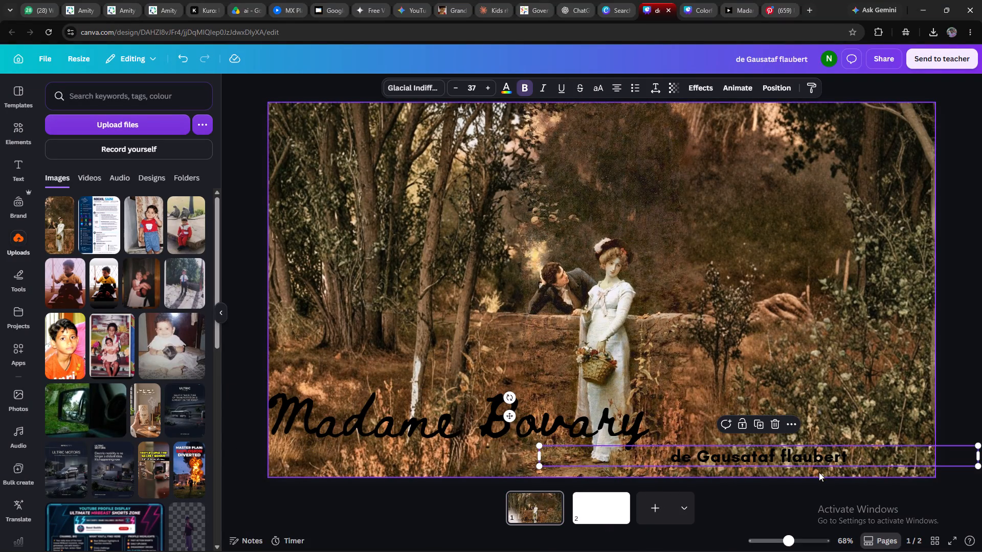
drag(821, 461, 845, 460)
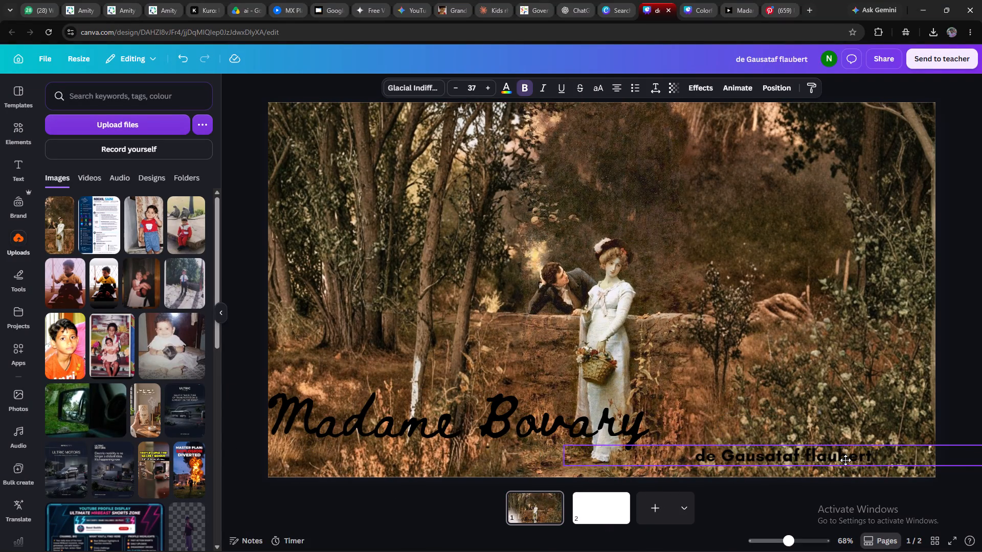
drag(845, 460, 863, 458)
click(798, 390)
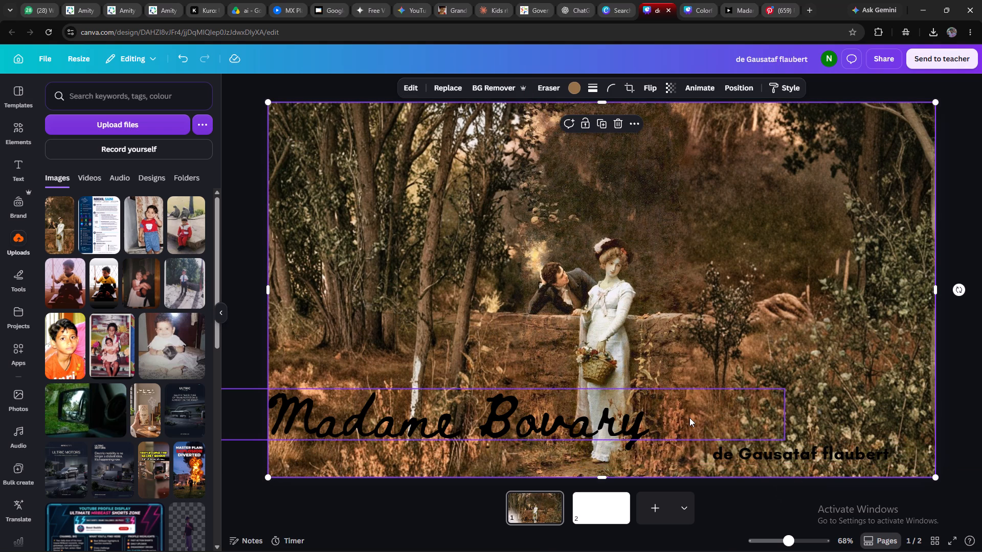
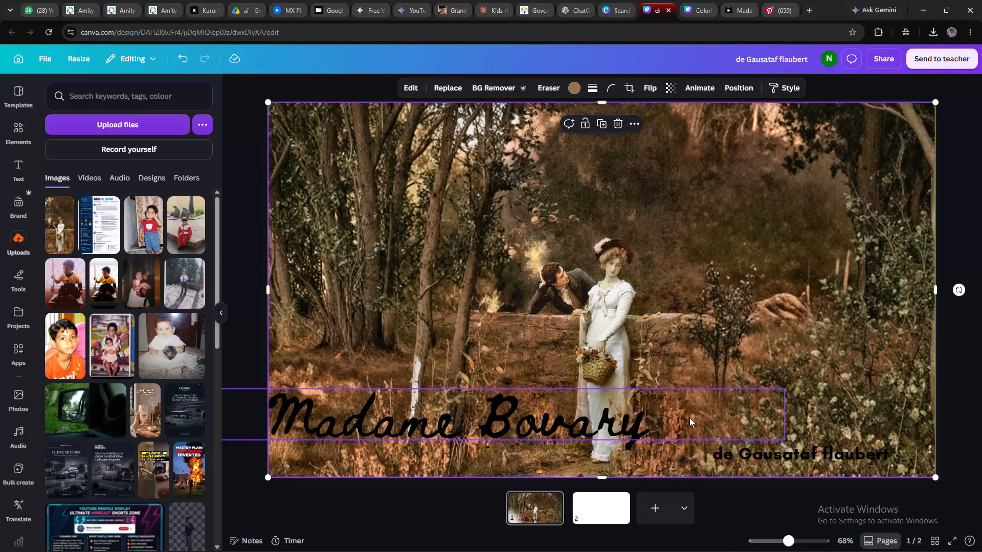
Switch to the blank second page and bring up the available actions for it.
click(631, 511)
click(622, 510)
click(629, 361)
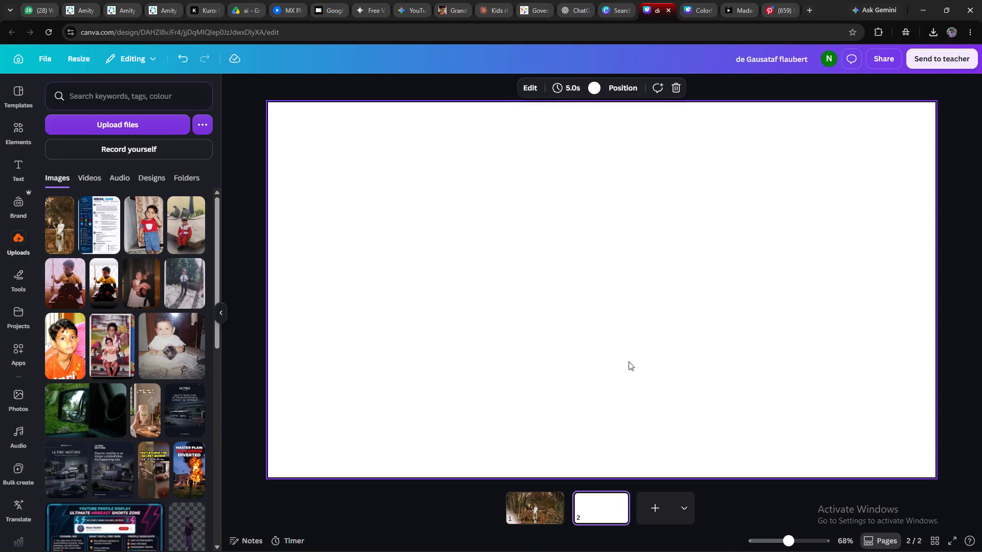
right_drag(627, 363, 620, 369)
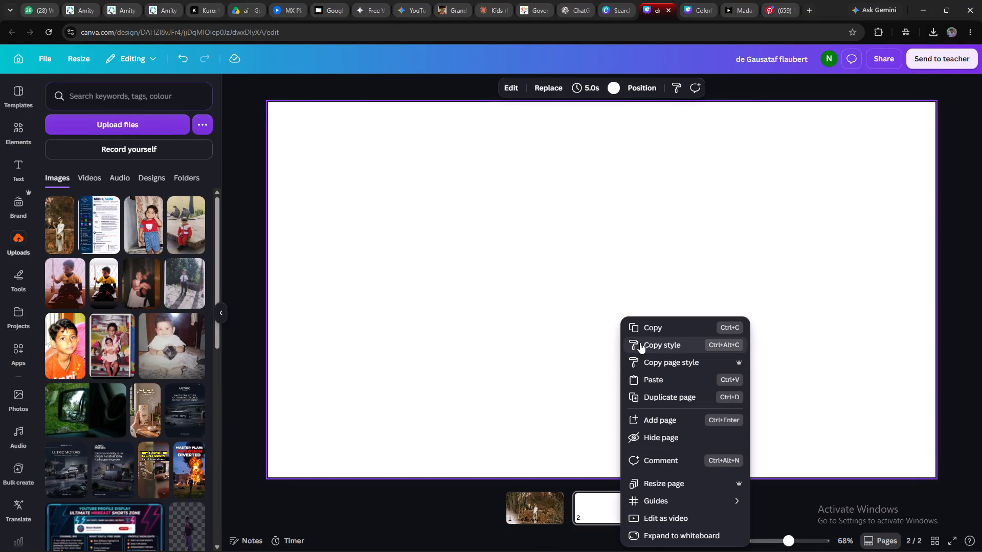
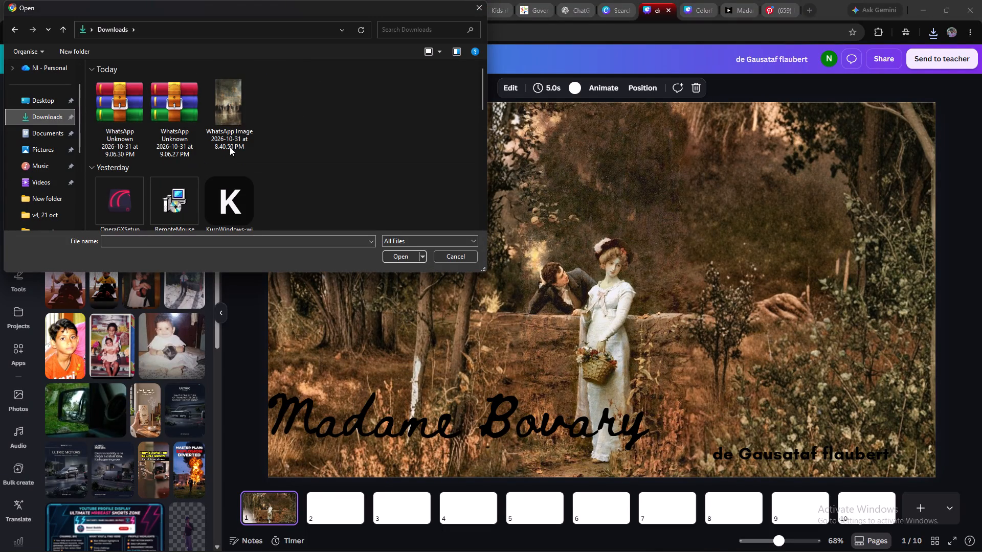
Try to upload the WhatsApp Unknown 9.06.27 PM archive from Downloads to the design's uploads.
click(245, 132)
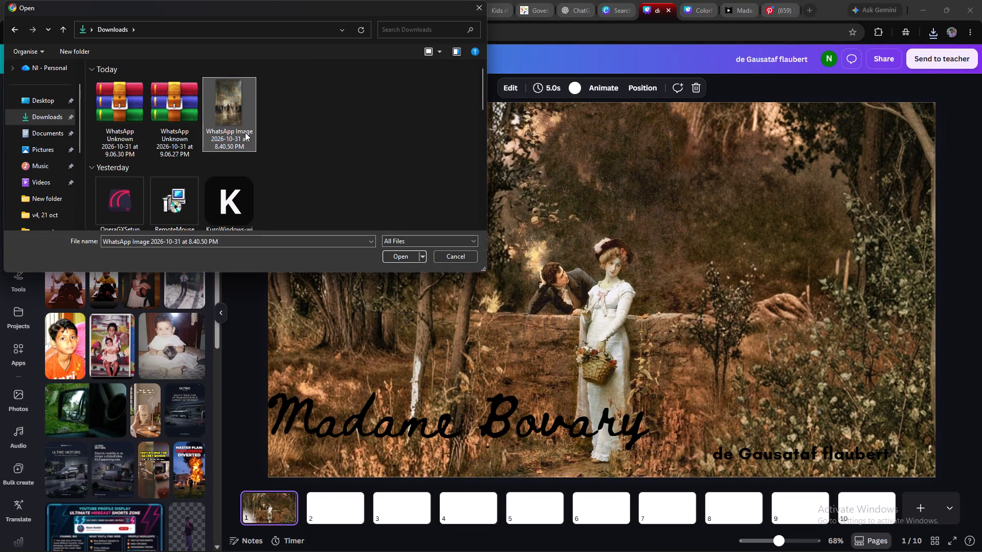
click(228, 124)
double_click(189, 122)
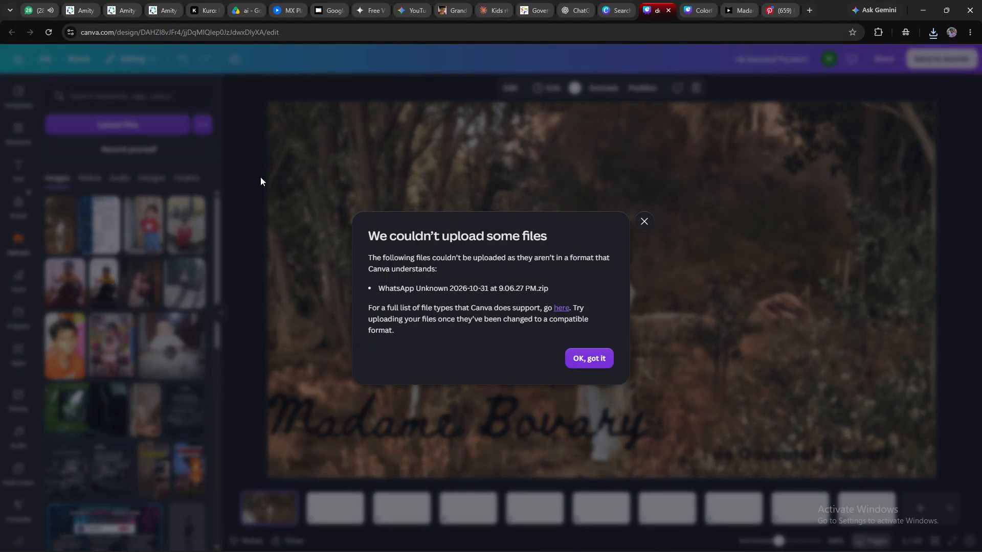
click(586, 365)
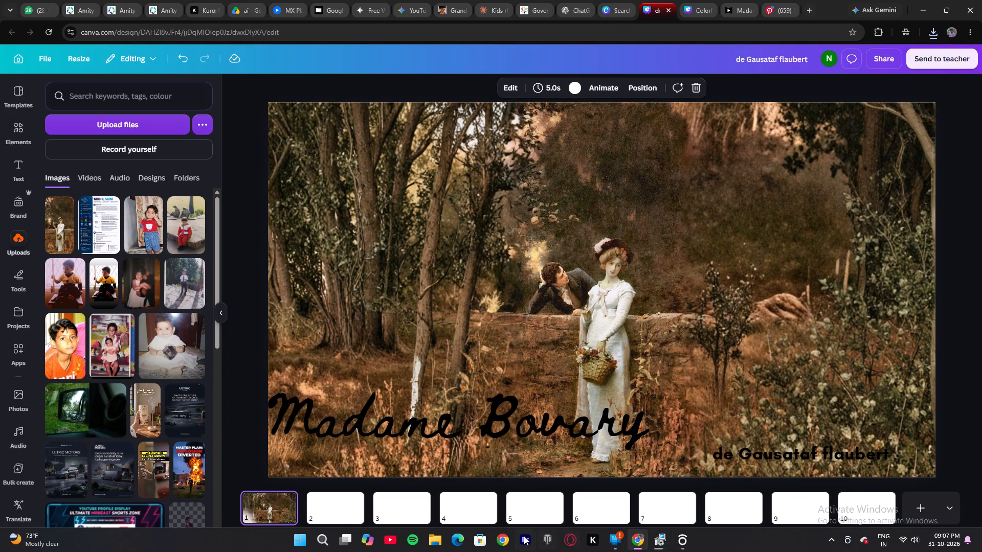
In File Explorer, extract the WhatsApp Unknown 9.06.27 PM and 9.06.30 PM archives into their own folders in Downloads.
click(436, 543)
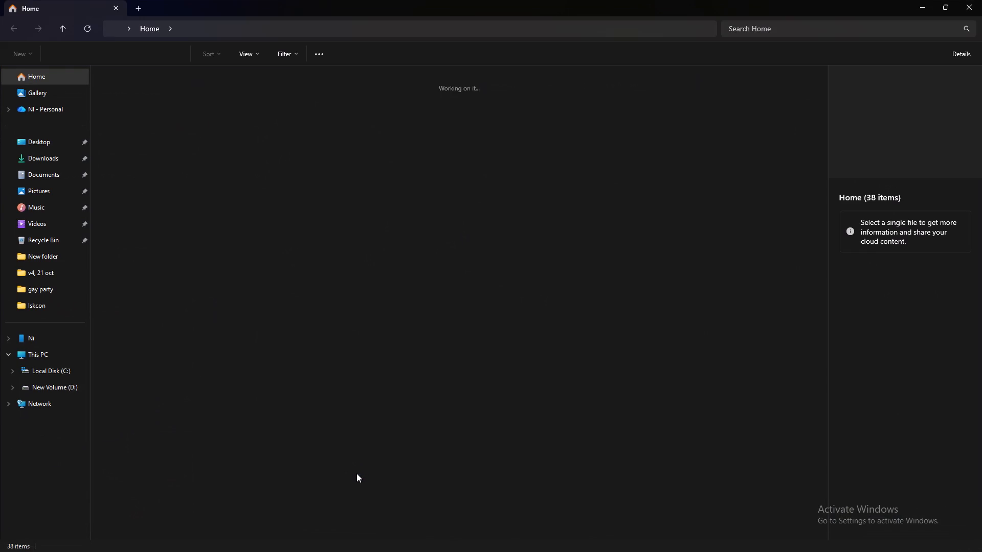
click(34, 158)
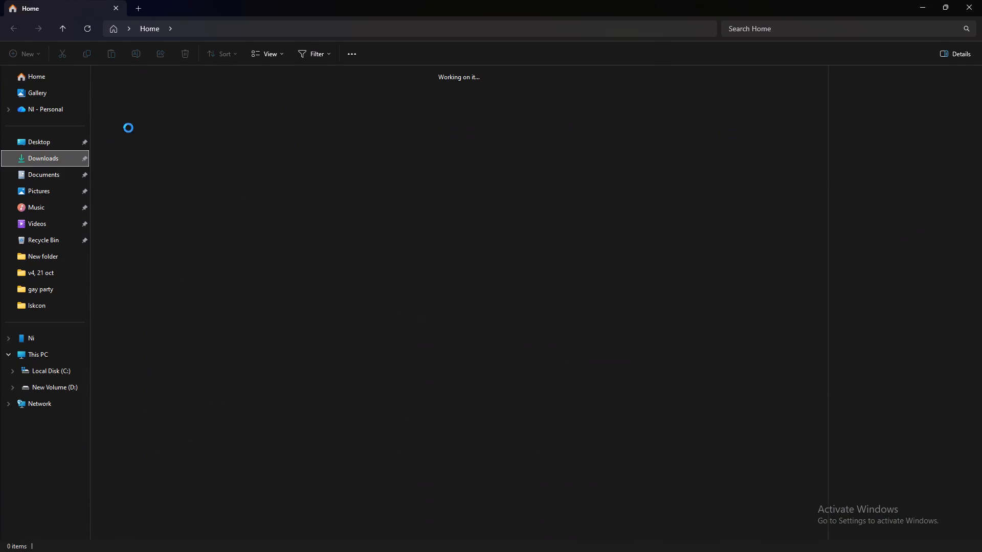
right_click(171, 108)
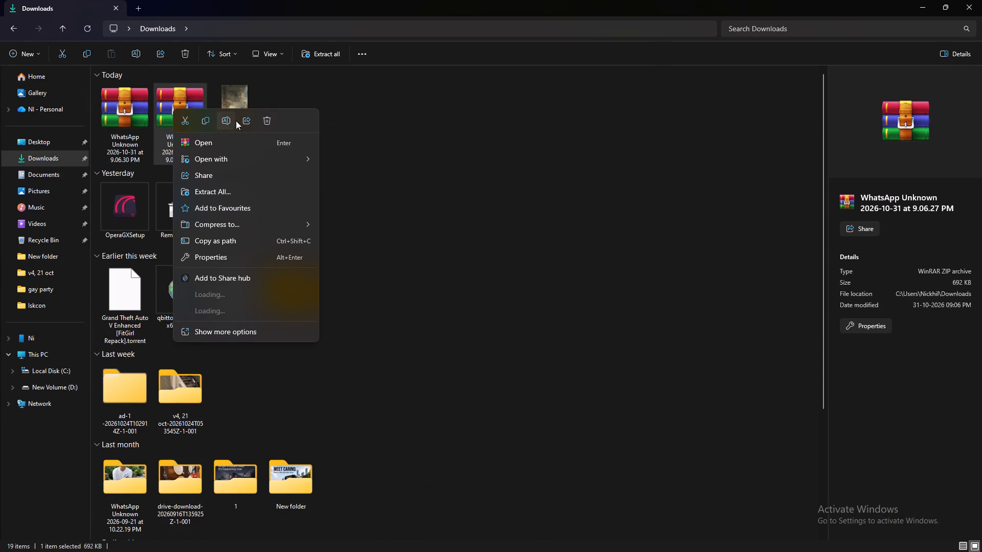
click(201, 196)
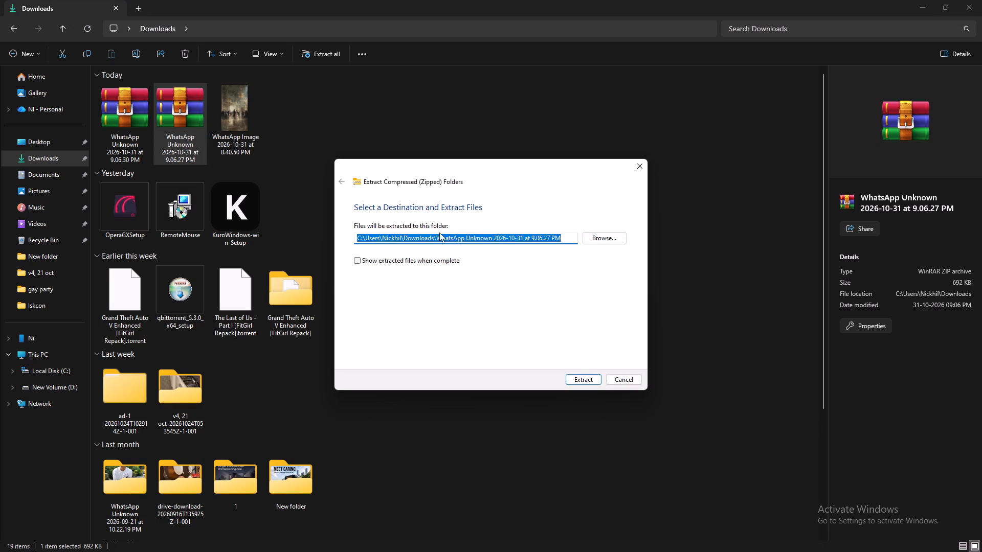
click(589, 379)
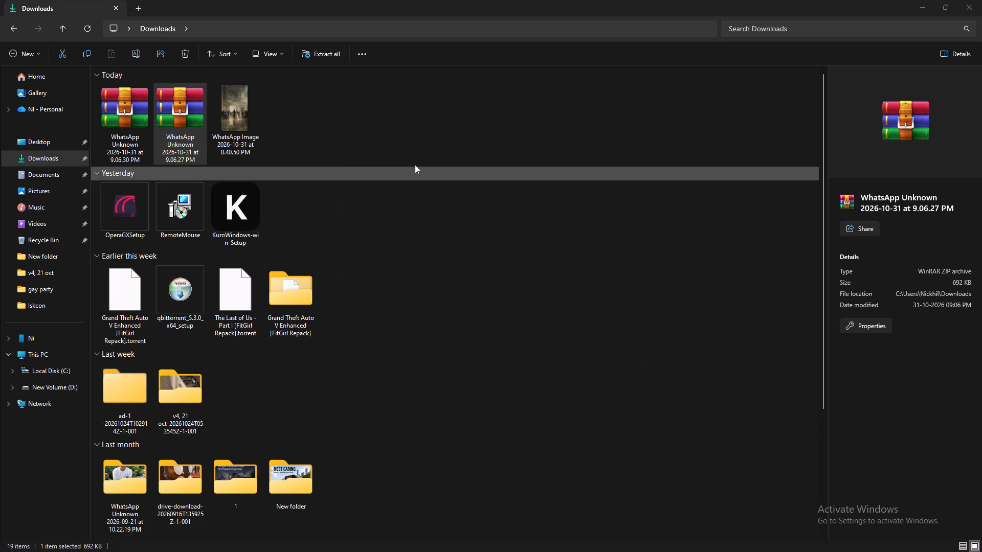
right_click(118, 131)
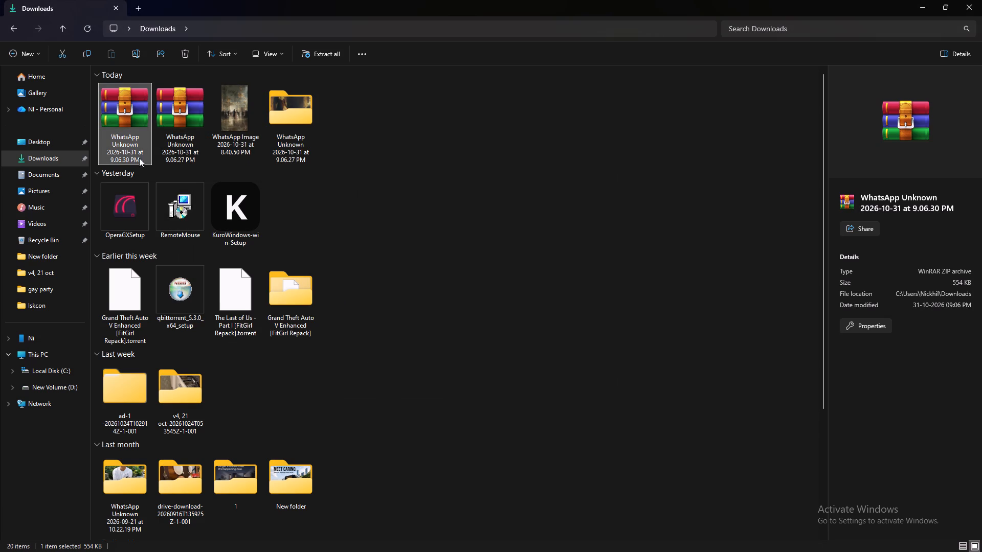
click(157, 214)
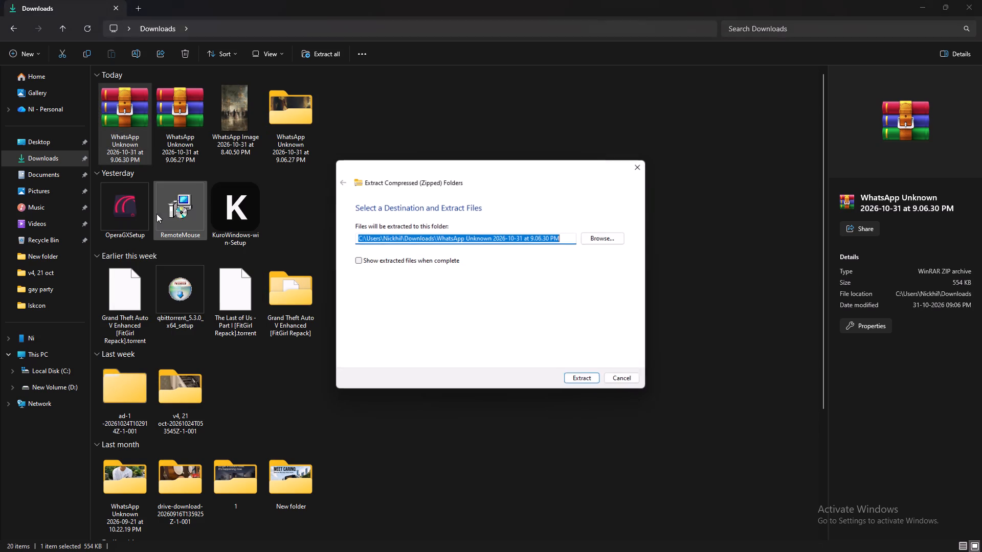
click(589, 380)
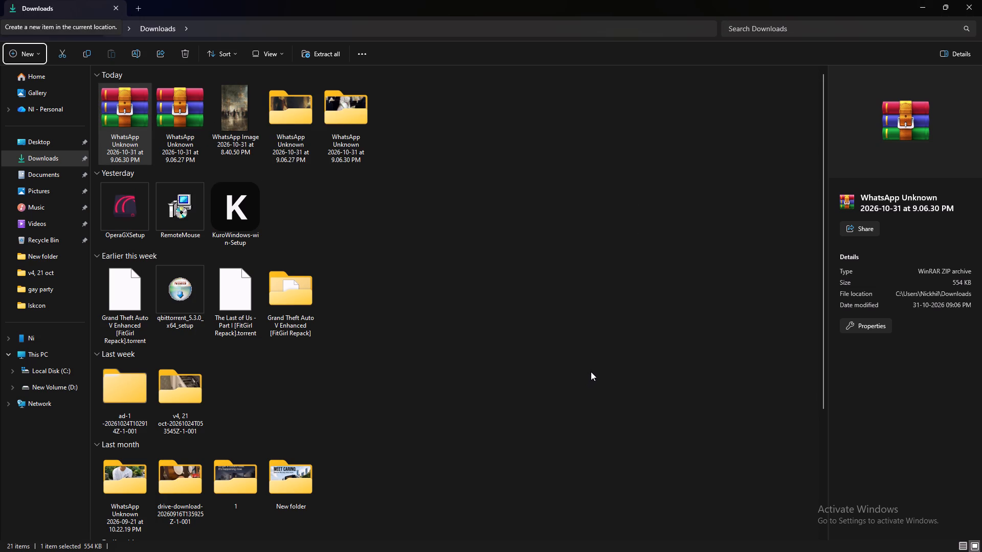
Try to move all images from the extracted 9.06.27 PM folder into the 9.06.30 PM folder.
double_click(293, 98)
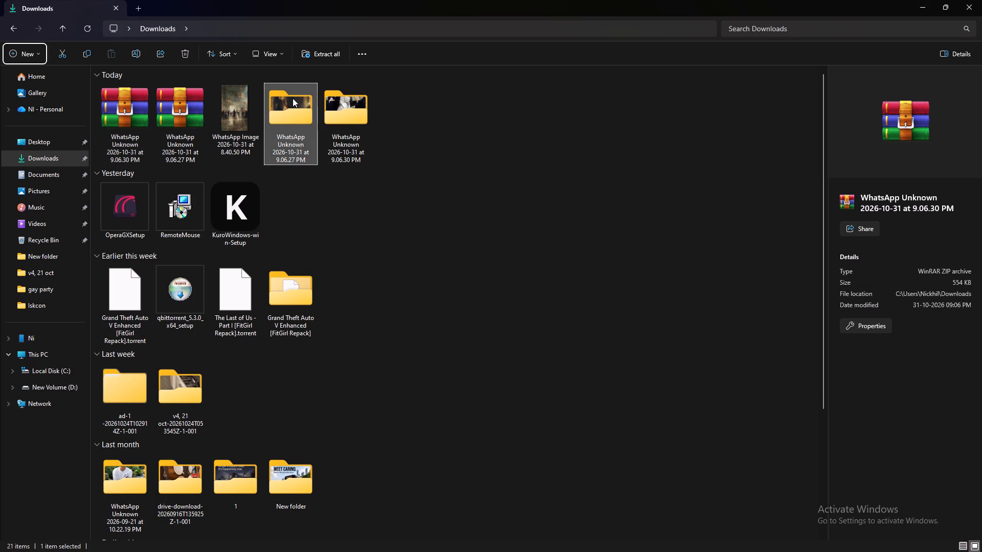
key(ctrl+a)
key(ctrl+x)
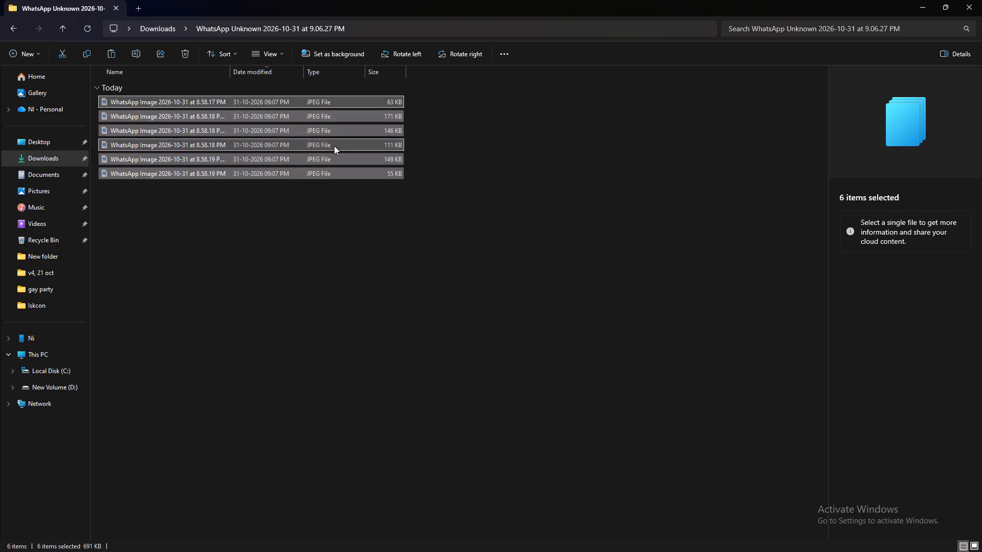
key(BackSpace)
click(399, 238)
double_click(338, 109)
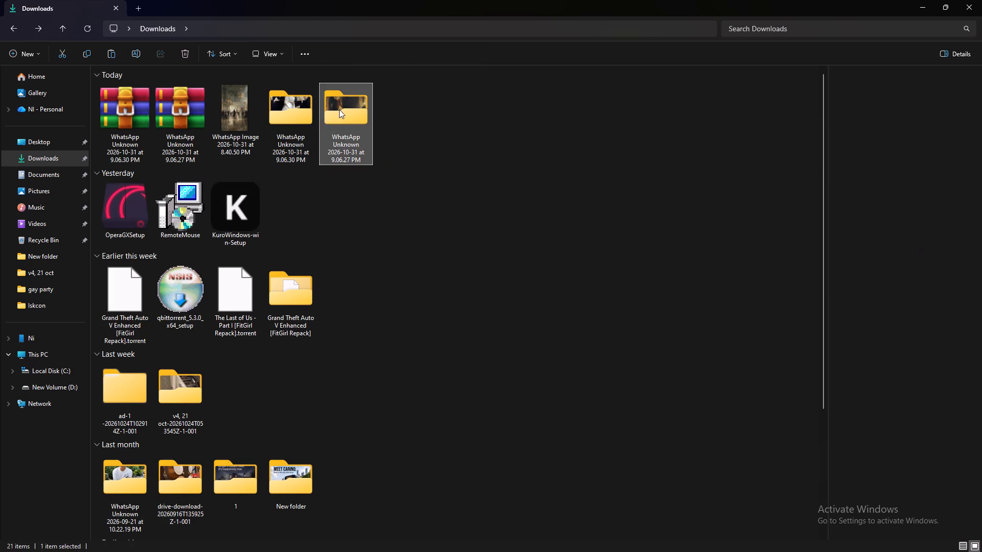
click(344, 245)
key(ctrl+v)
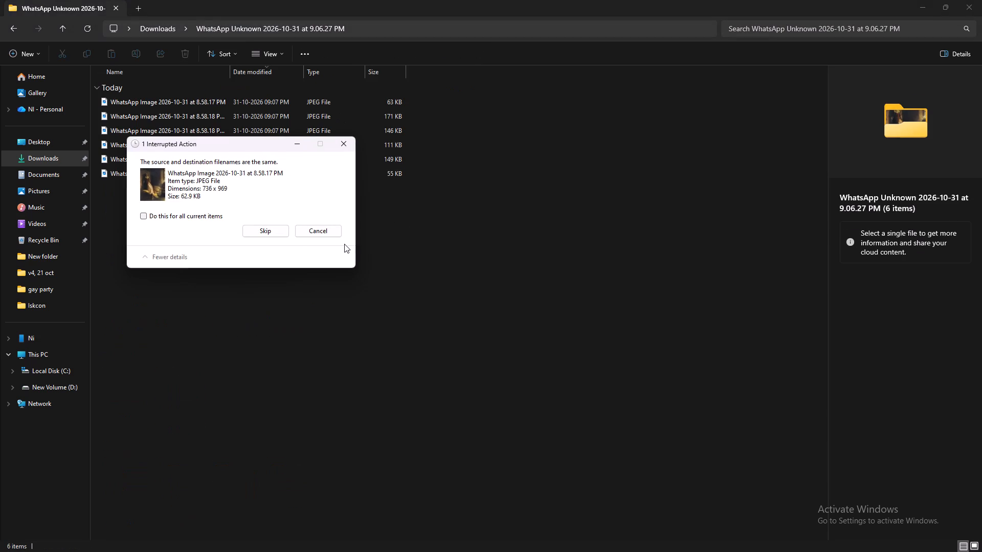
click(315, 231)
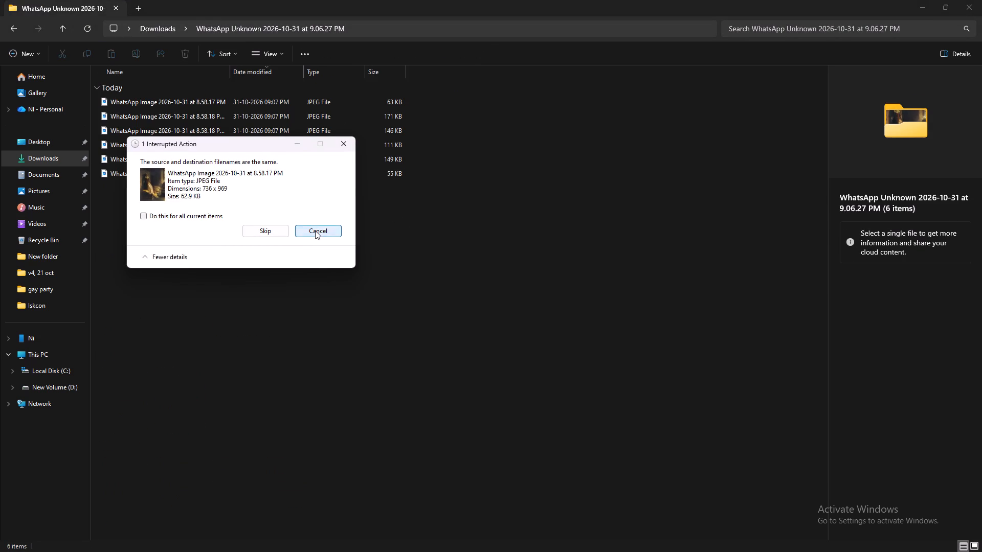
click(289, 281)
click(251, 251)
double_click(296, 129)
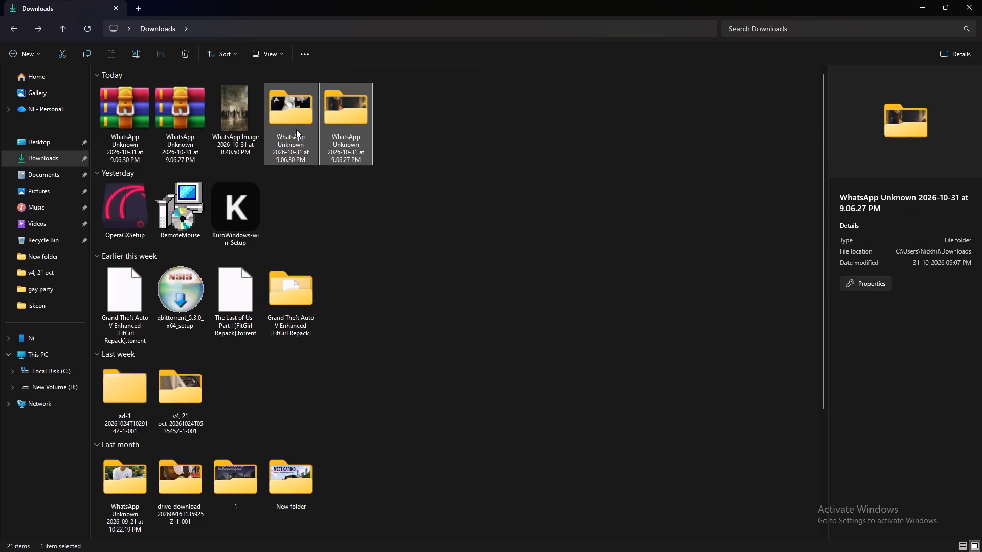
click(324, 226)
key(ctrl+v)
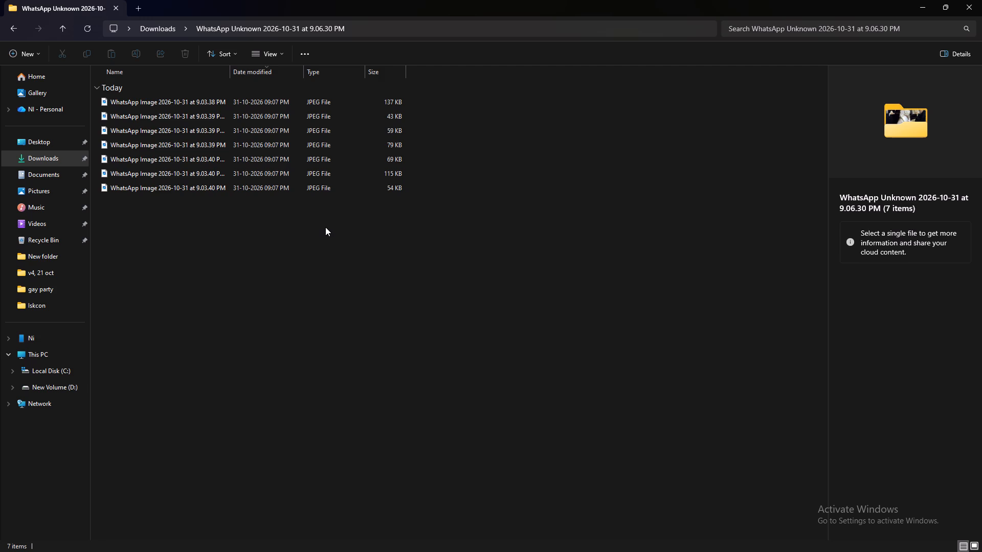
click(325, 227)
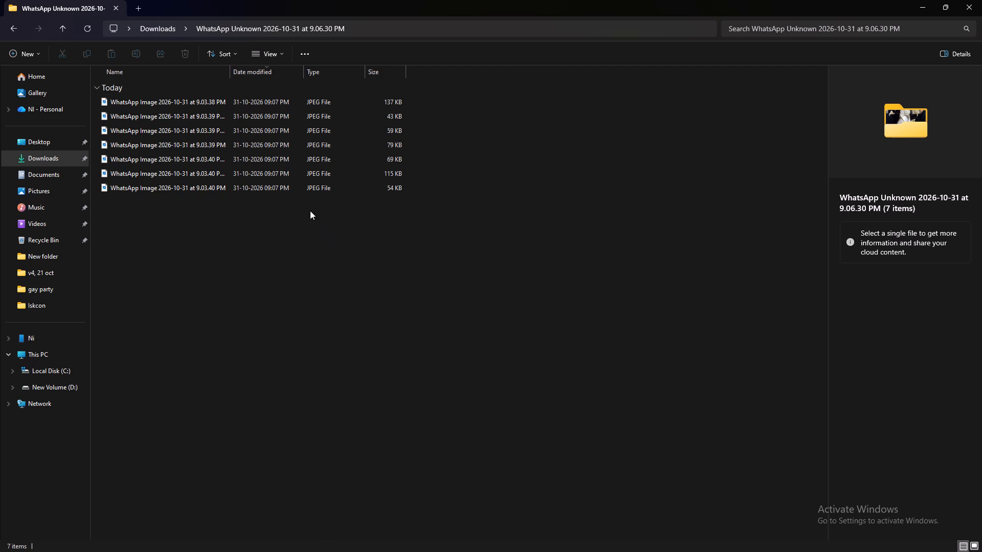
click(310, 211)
Copy all images from the extracted 9.06.27 PM folder into the 9.06.30 PM folder.
double_click(342, 128)
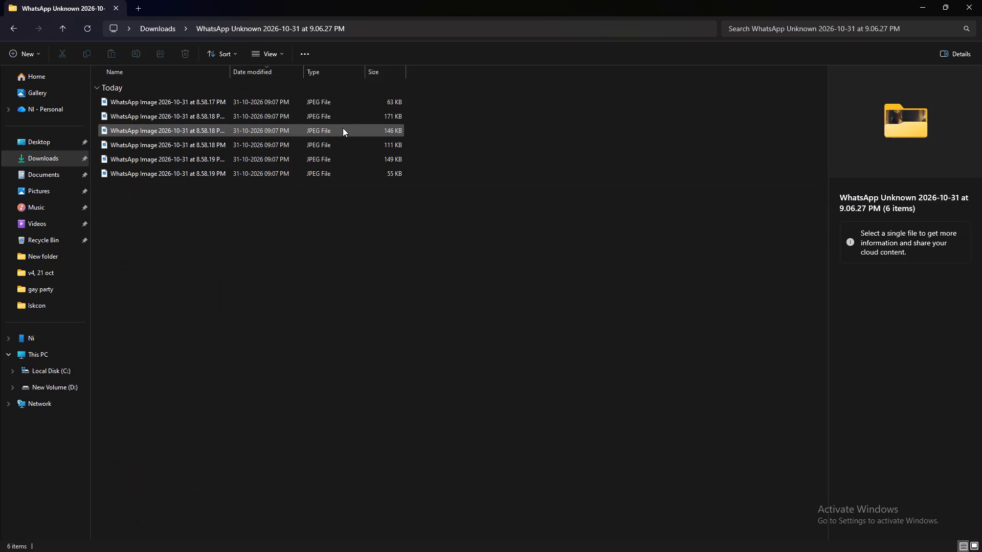
key(ctrl+a)
key(ctrl+c)
click(349, 216)
drag(341, 199, 341, 198)
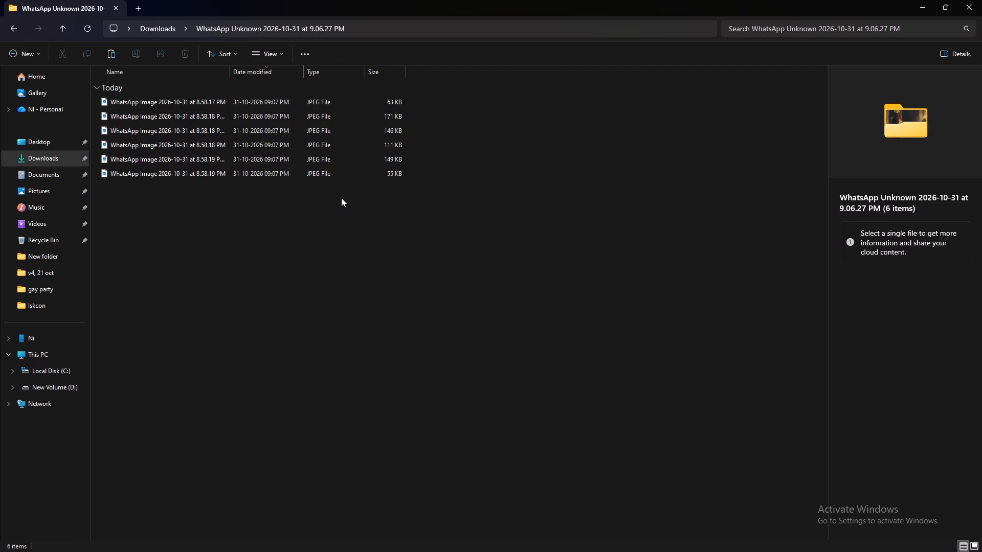
drag(341, 198, 340, 194)
double_click(296, 108)
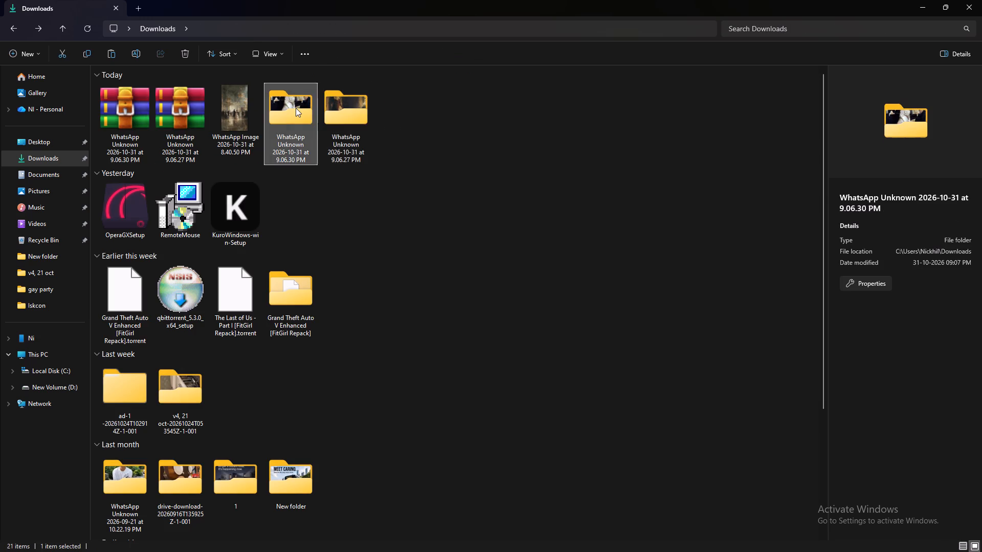
click(389, 305)
key(ctrl+v)
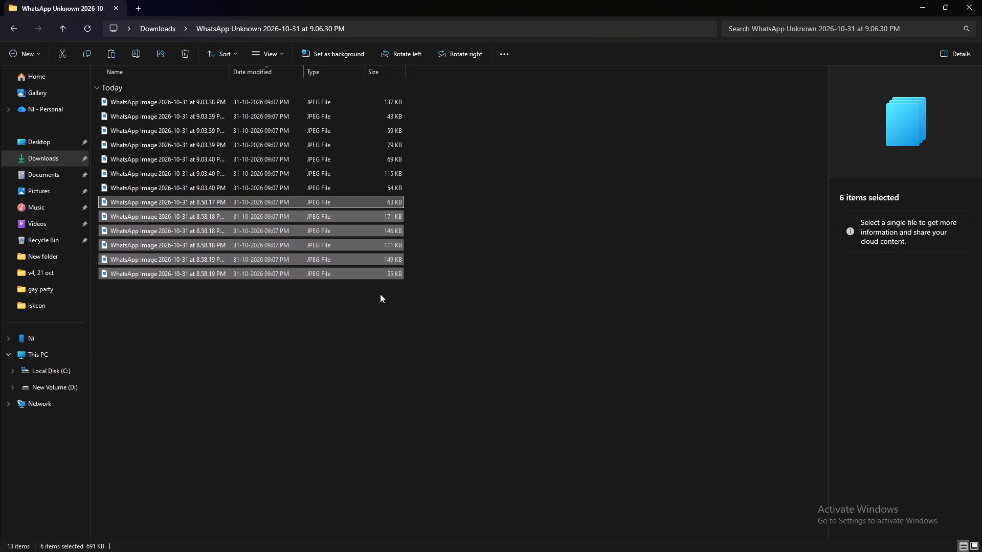
Upload all images in the 9.06.30 PM folder to the Canva design's uploads.
click(380, 294)
key(ctrl+a)
double_click(527, 5)
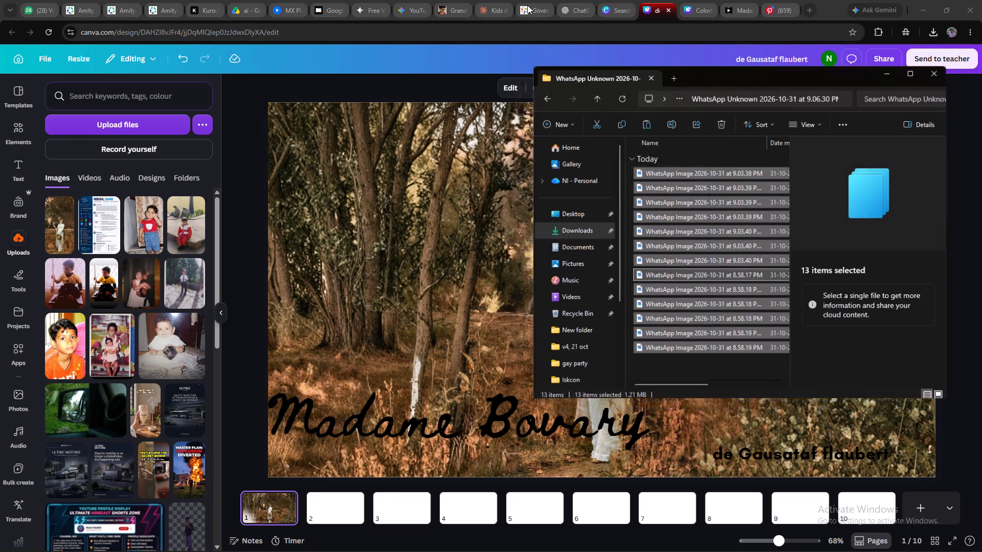
drag(673, 177, 92, 247)
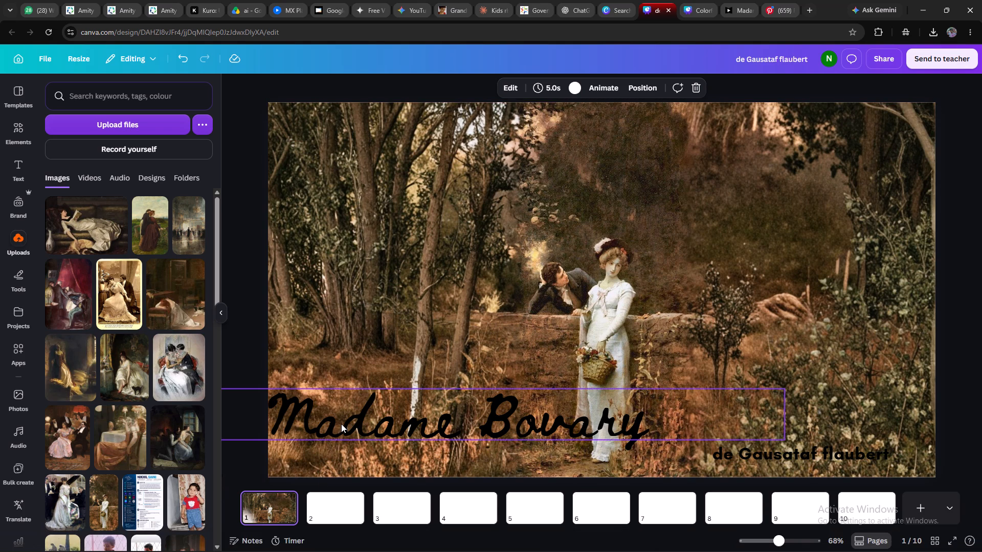
Nudge the Madame Bovary title right and down on the cover so it sits lower, just before the author line.
drag(341, 423, 367, 429)
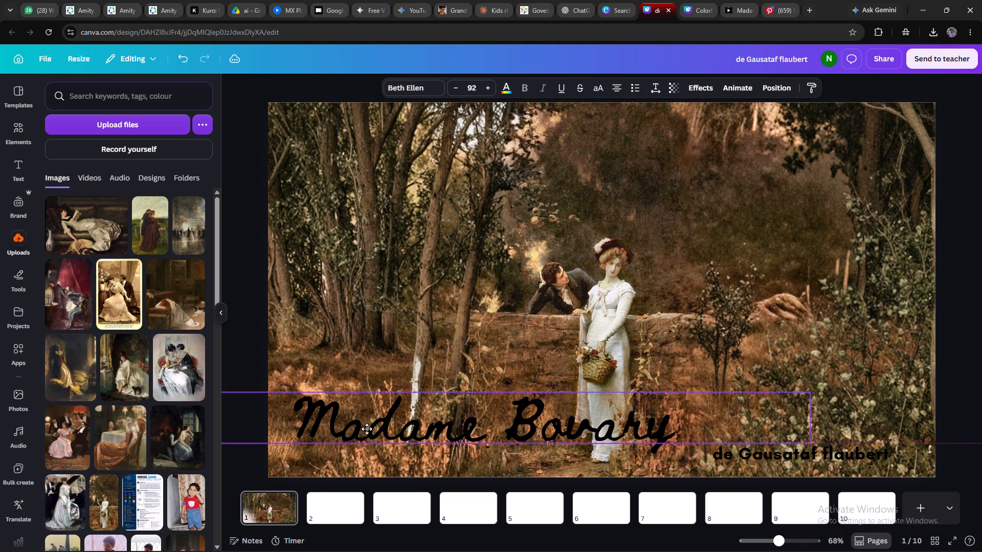
click(344, 511)
click(284, 519)
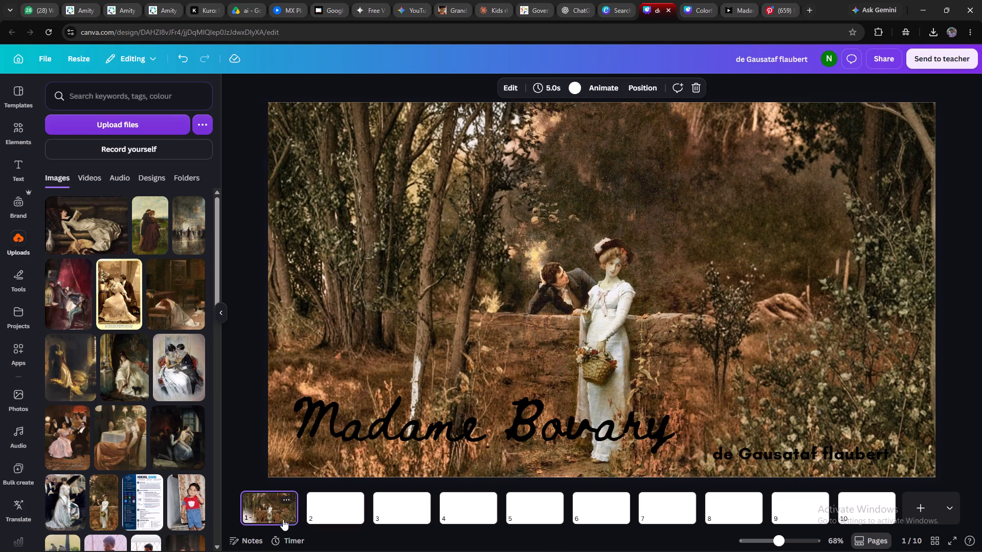
drag(351, 442, 351, 447)
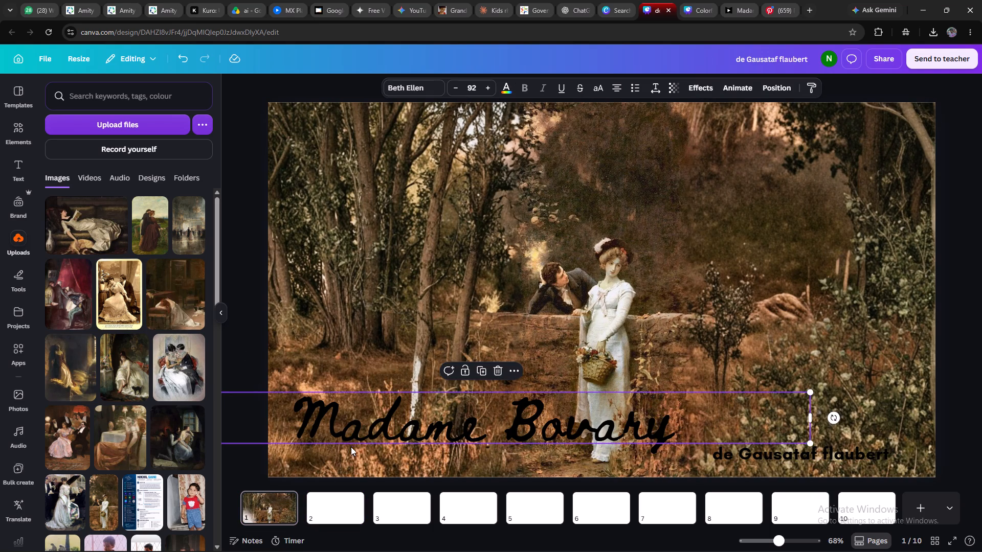
drag(351, 447, 351, 454)
drag(375, 445, 376, 439)
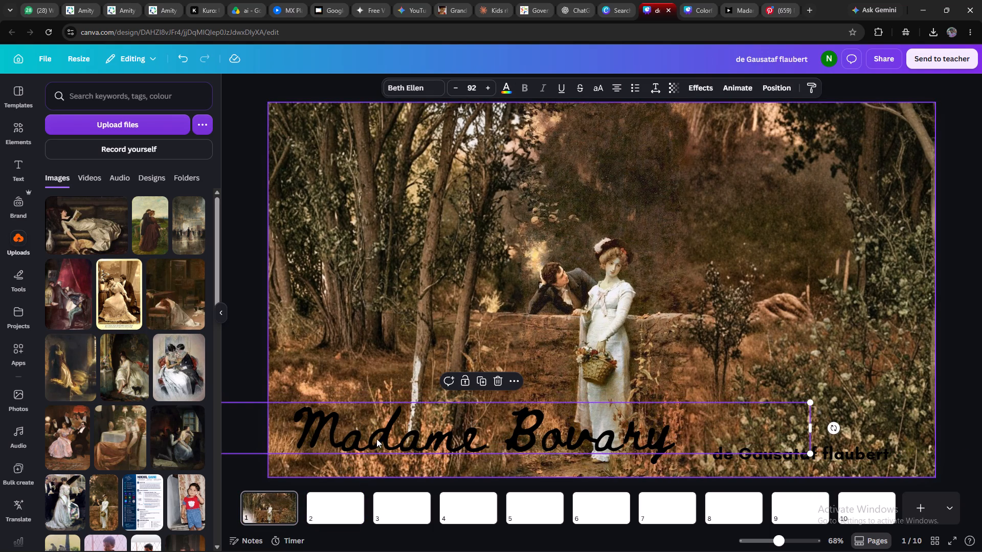
drag(376, 439, 383, 440)
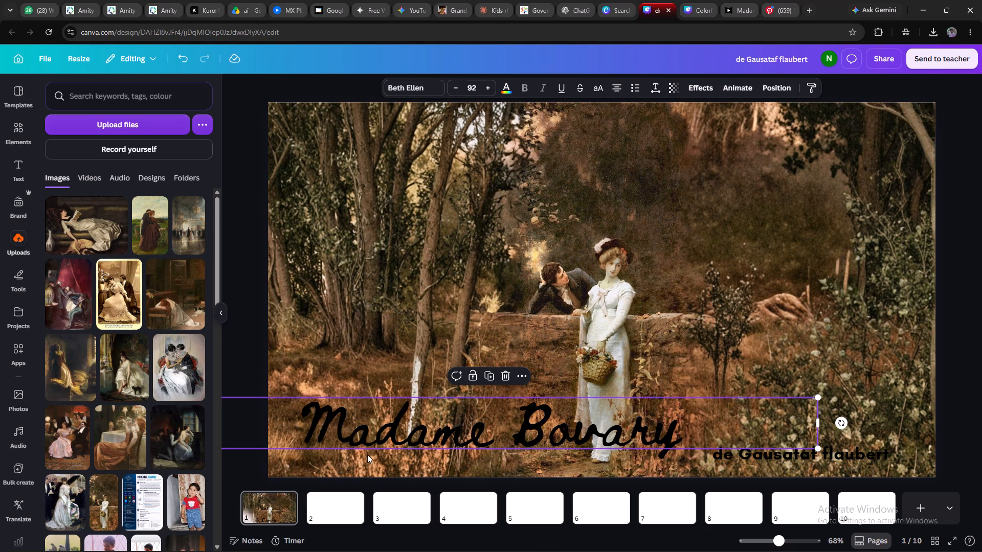
click(368, 447)
click(341, 504)
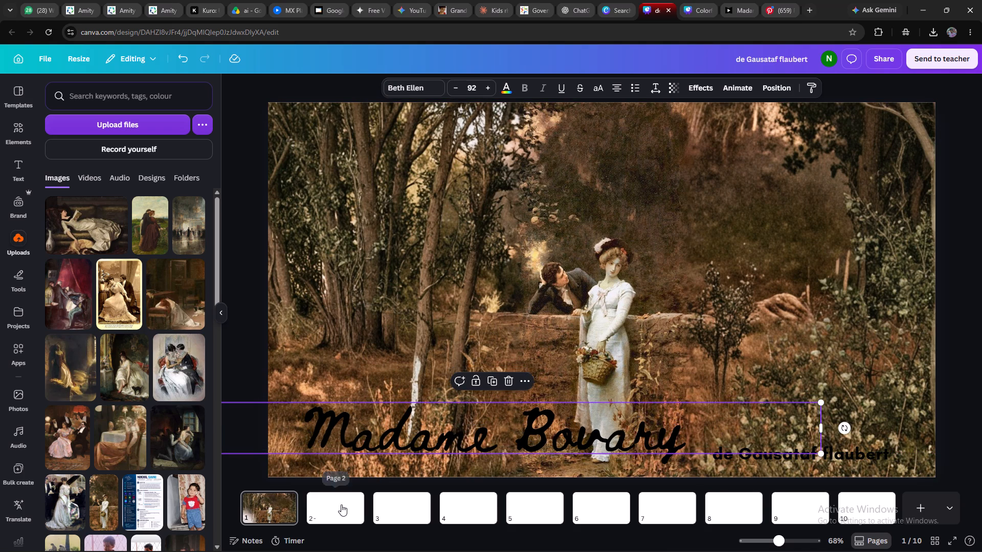
click(289, 515)
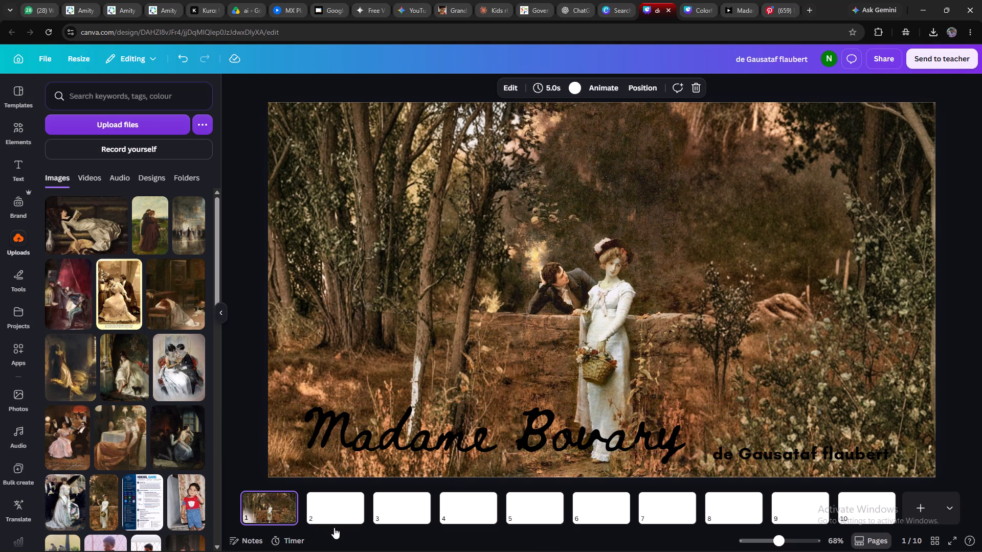
Add the uploaded painting of the seated woman with the black cat to page 2 and enlarge it to nearly slide height.
click(326, 517)
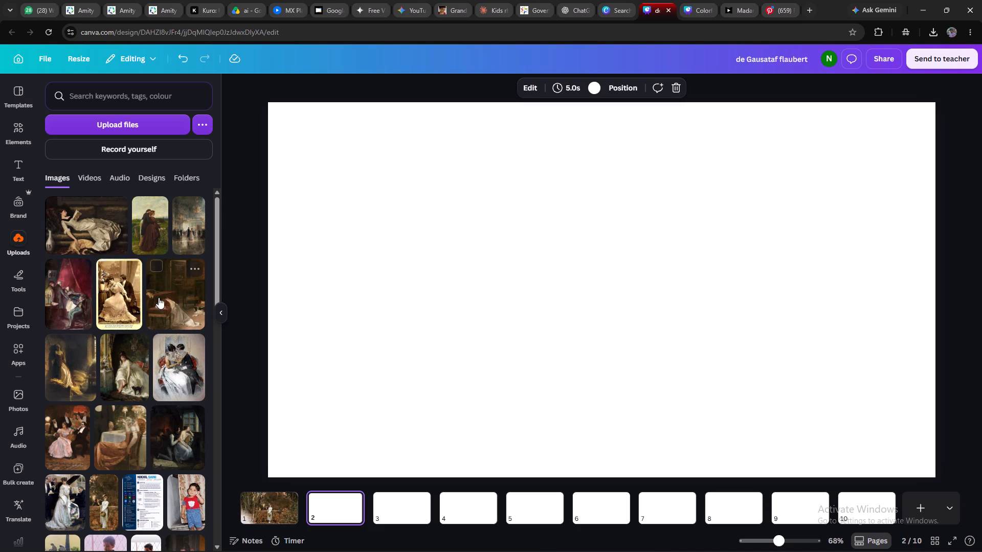
click(121, 382)
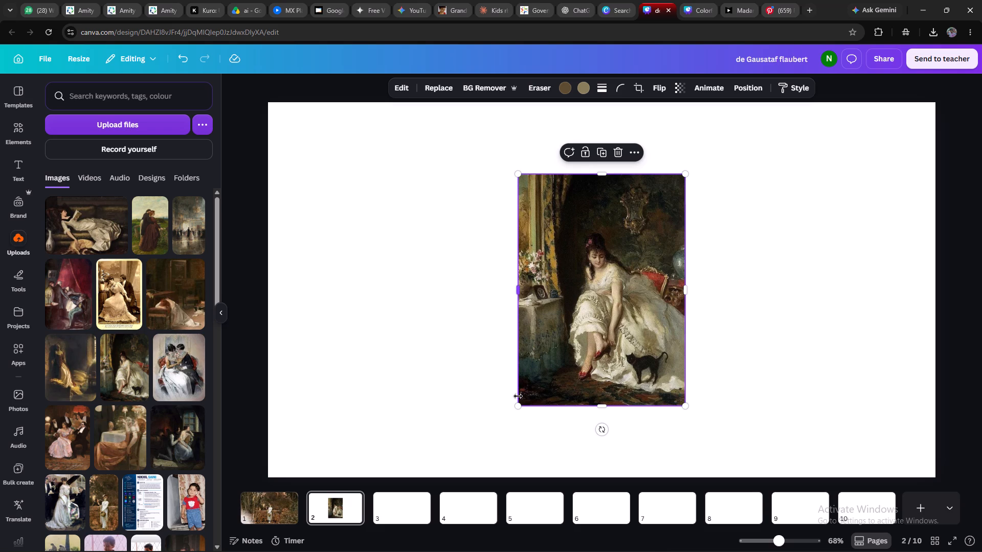
drag(521, 407, 338, 372)
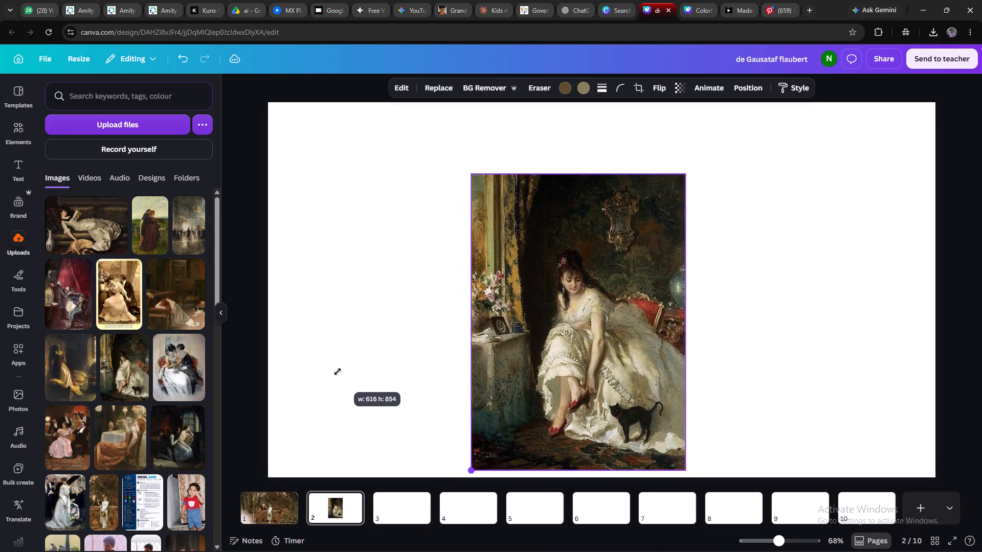
drag(338, 372, 339, 375)
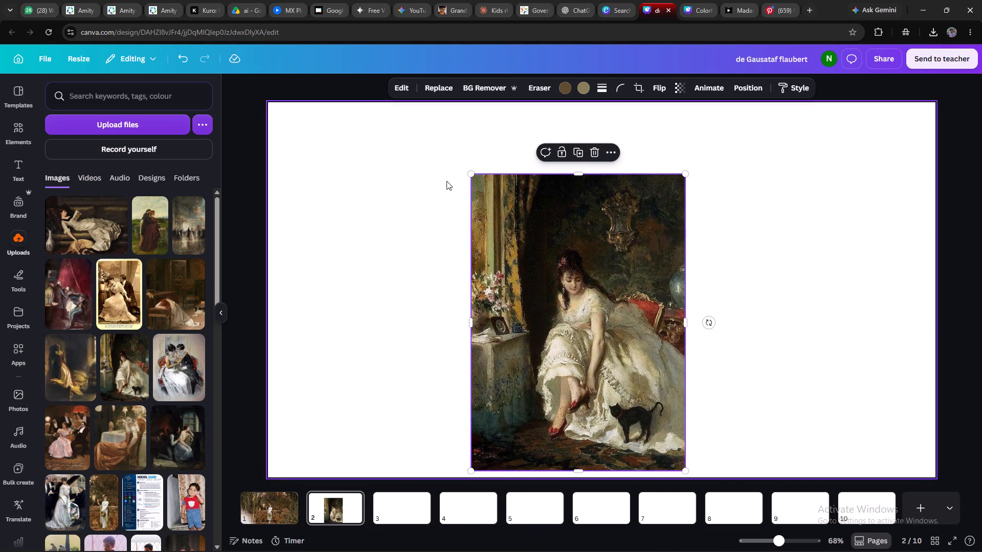
drag(471, 175, 328, 178)
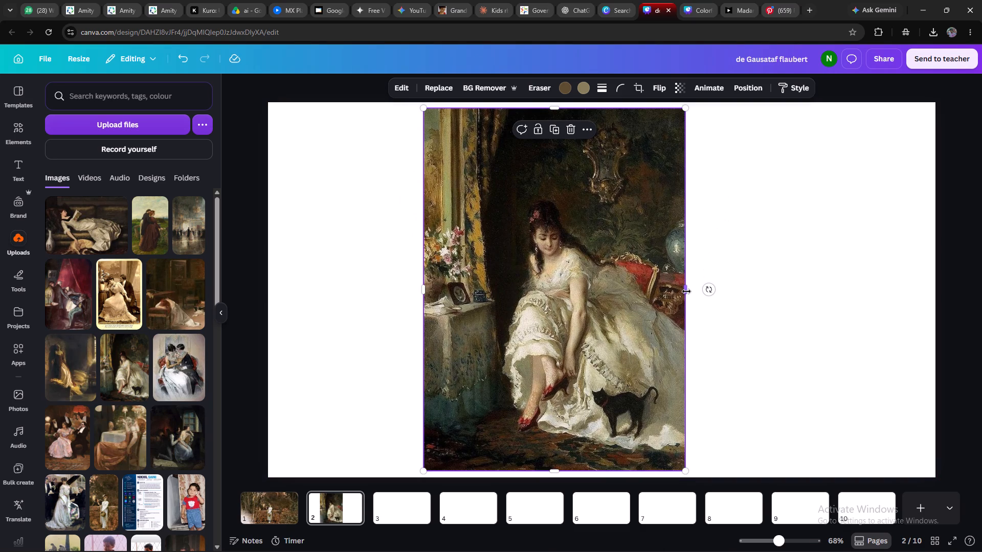
Stretch the page 2 painting's sides and top edge outward into a wide landscape crop focused on the woman.
drag(686, 291, 910, 258)
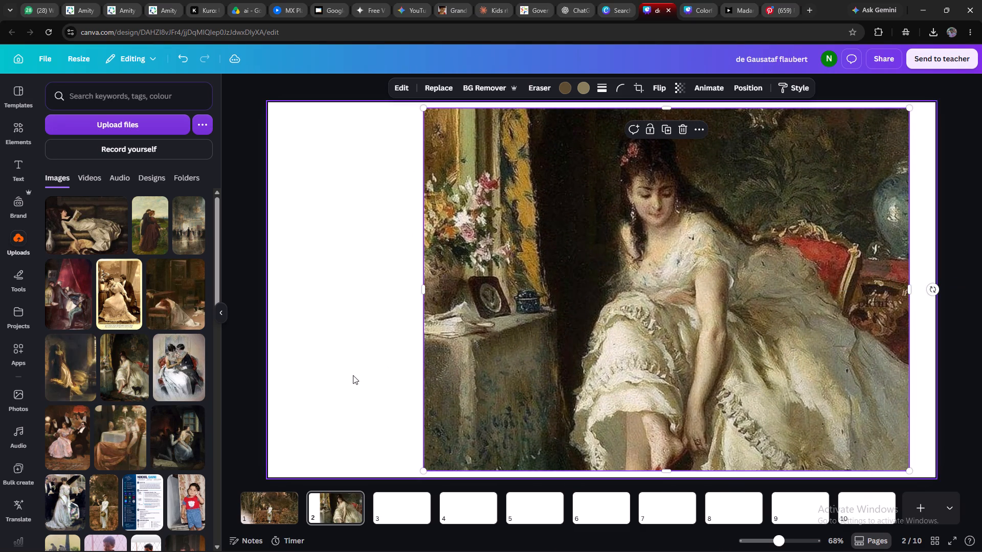
drag(424, 288, 346, 314)
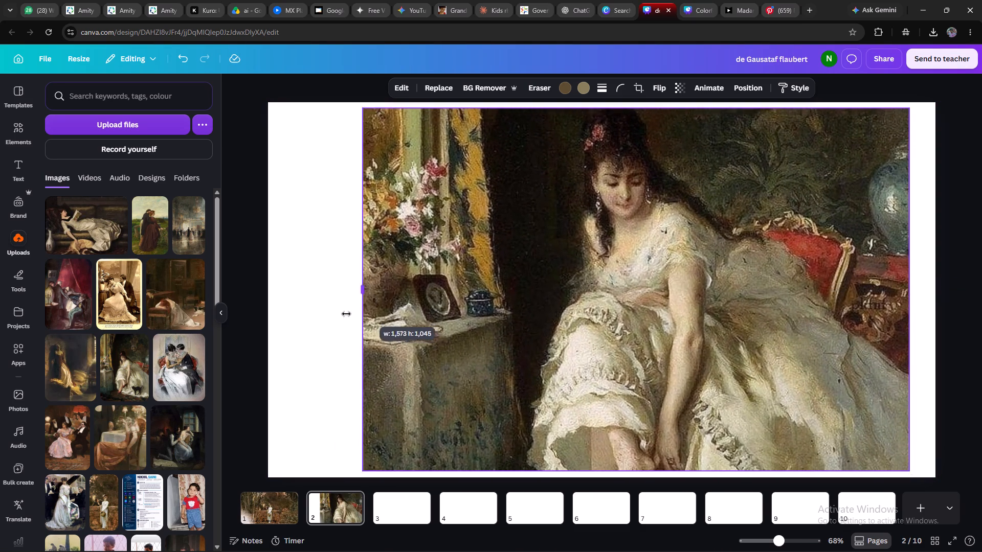
drag(346, 314, 213, 329)
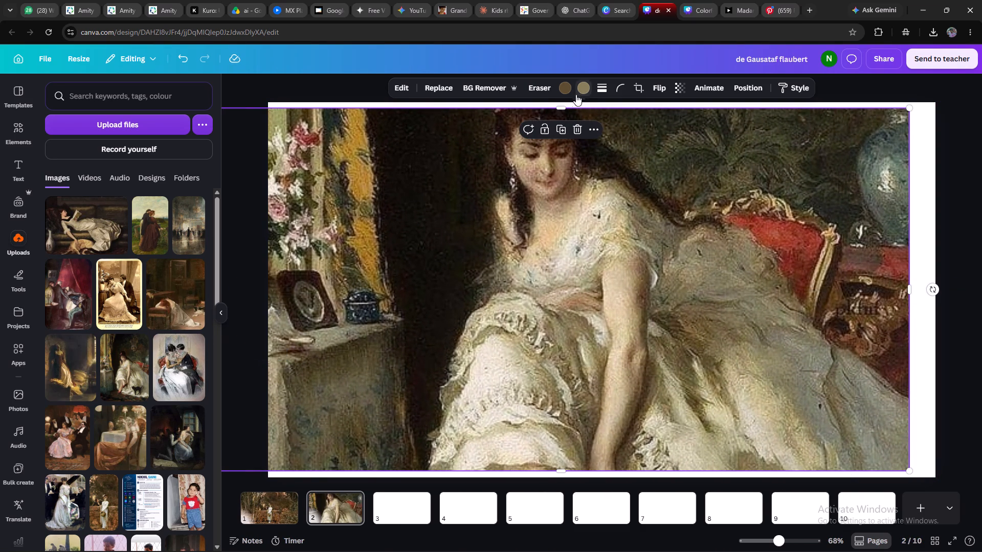
drag(563, 108, 563, 99)
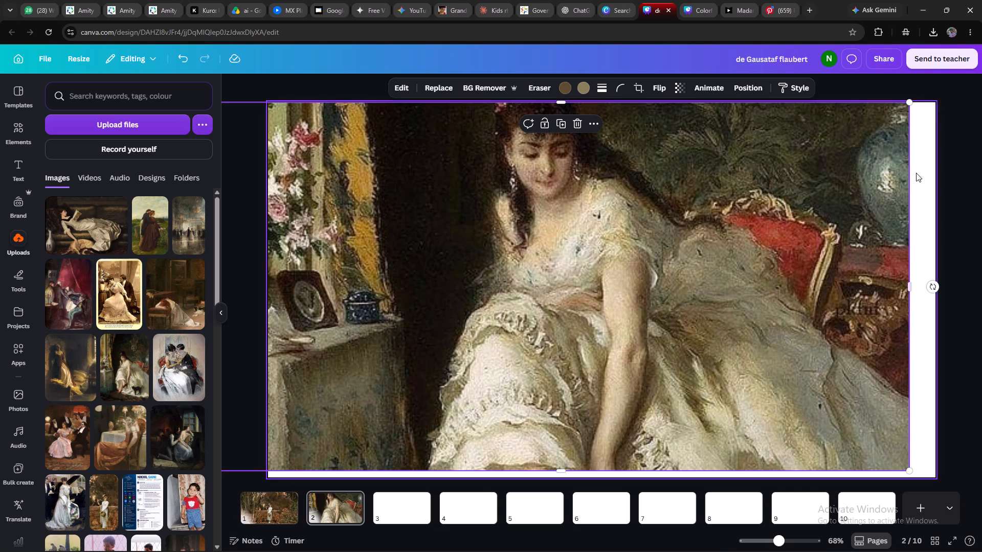
Scale the cropped painting down to about two-thirds of the slide's width and centre it on page 2.
drag(906, 102, 893, 136)
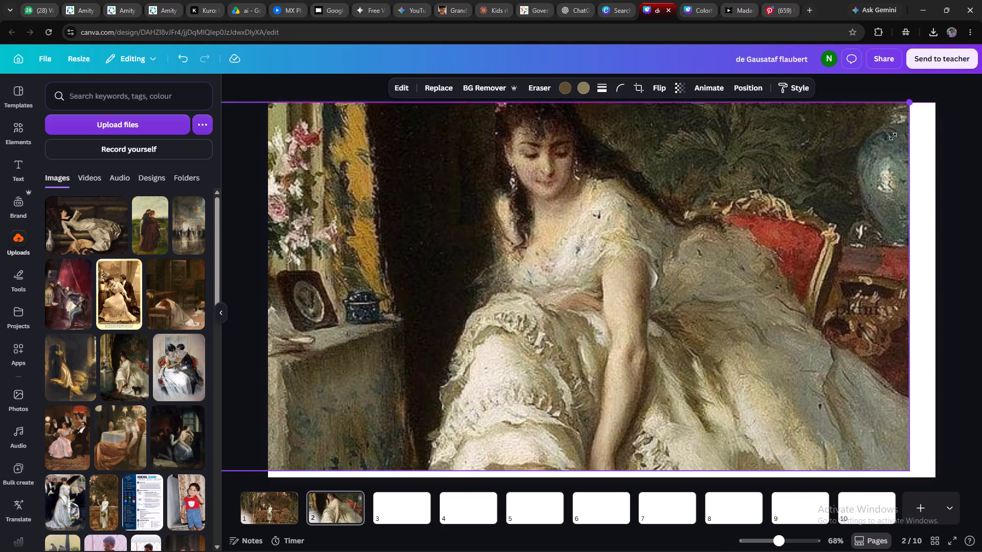
drag(893, 136, 672, 278)
drag(479, 367, 657, 298)
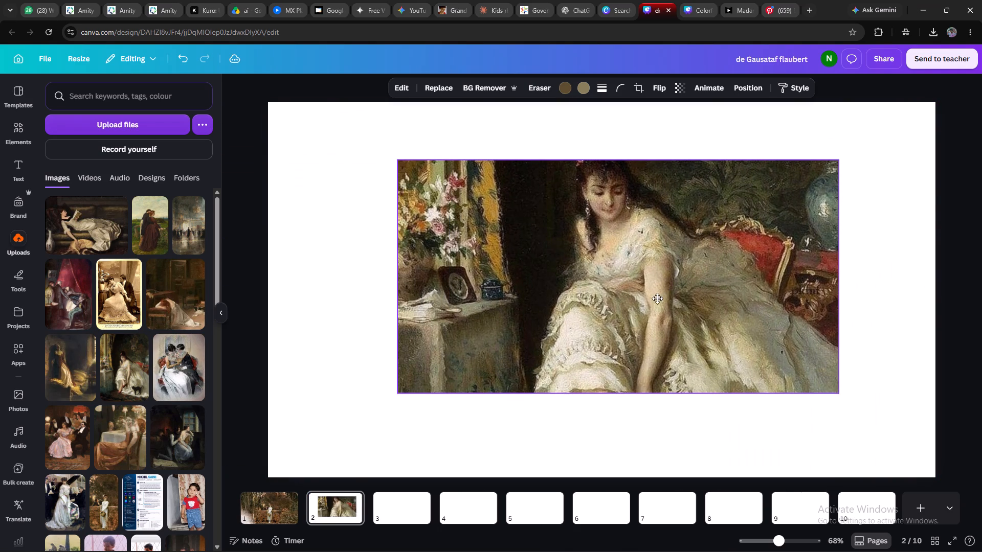
drag(657, 298, 646, 312)
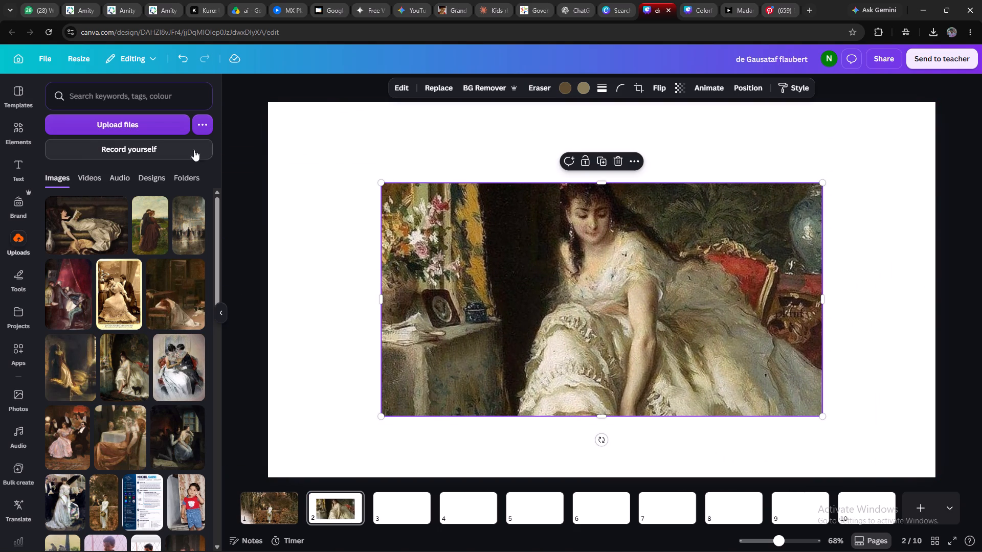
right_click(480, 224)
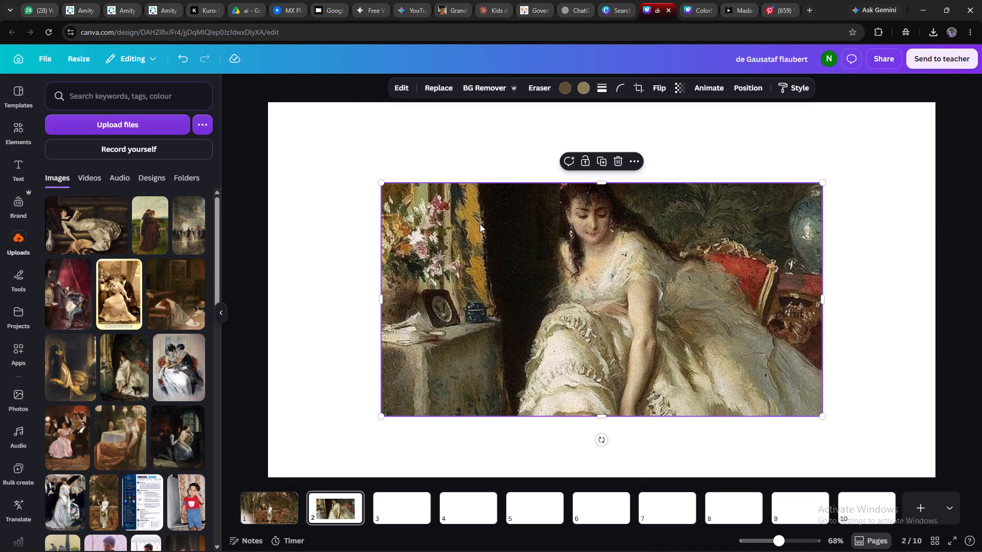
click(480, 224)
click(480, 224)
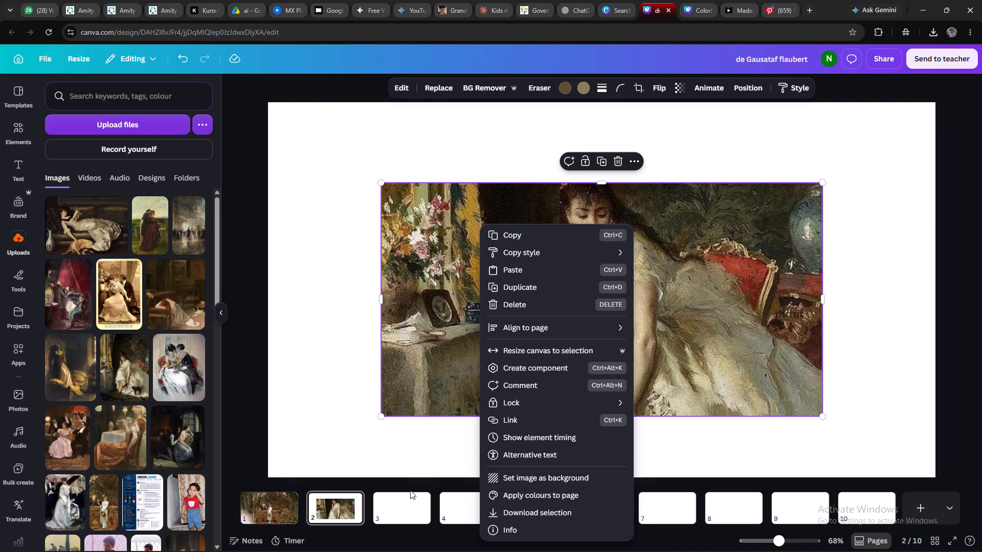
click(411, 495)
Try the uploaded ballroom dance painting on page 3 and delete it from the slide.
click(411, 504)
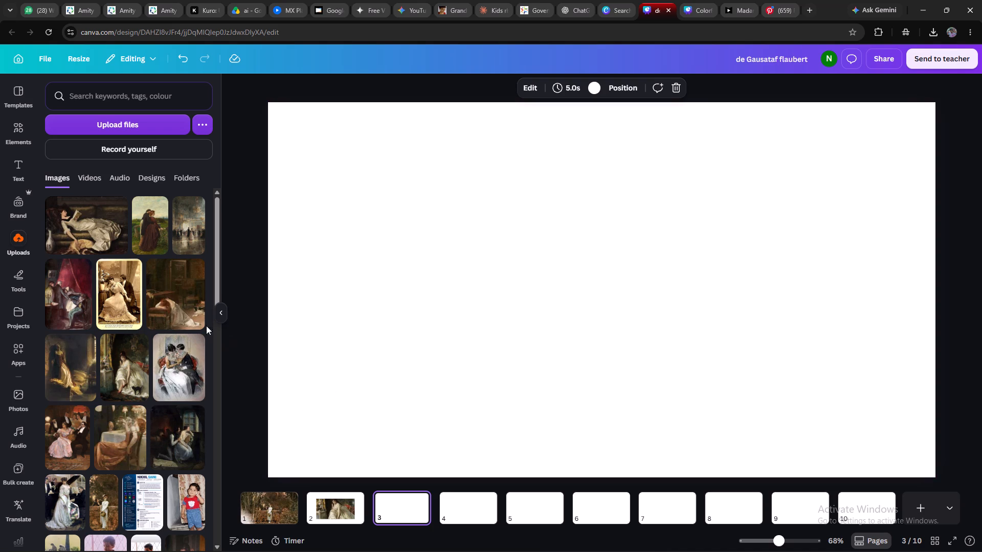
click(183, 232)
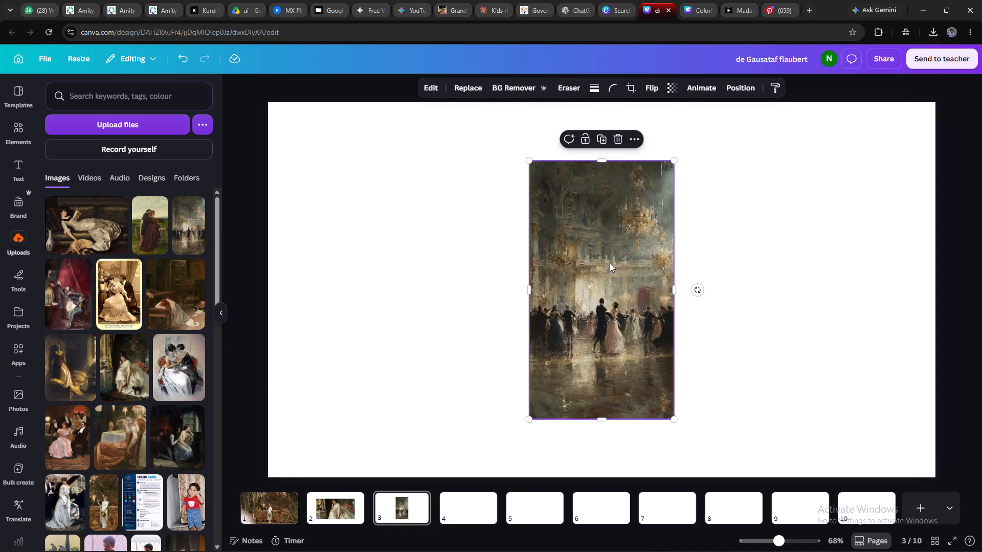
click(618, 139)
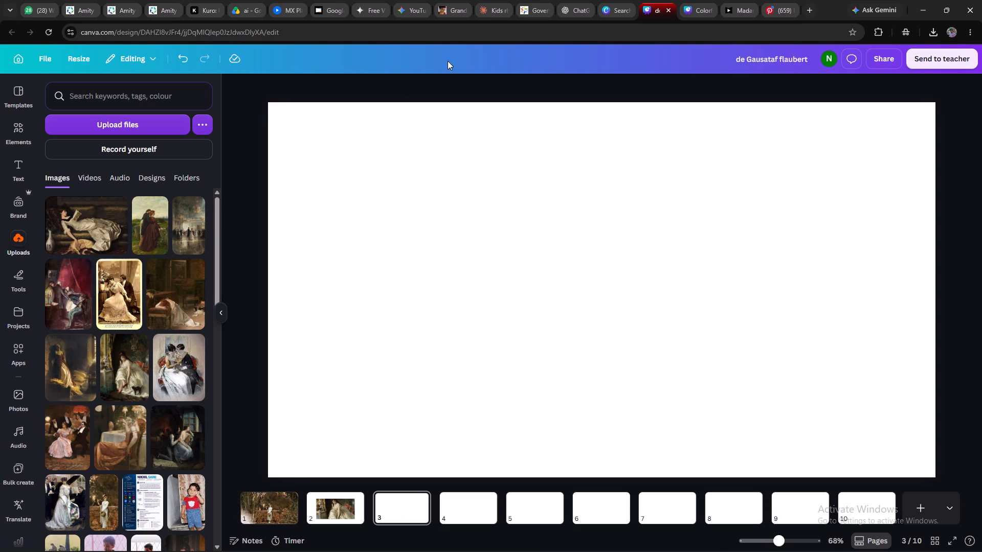
Search Pinterest for "vintage couple getting married" and refine the search to "vintage couple getting married painting".
click(774, 8)
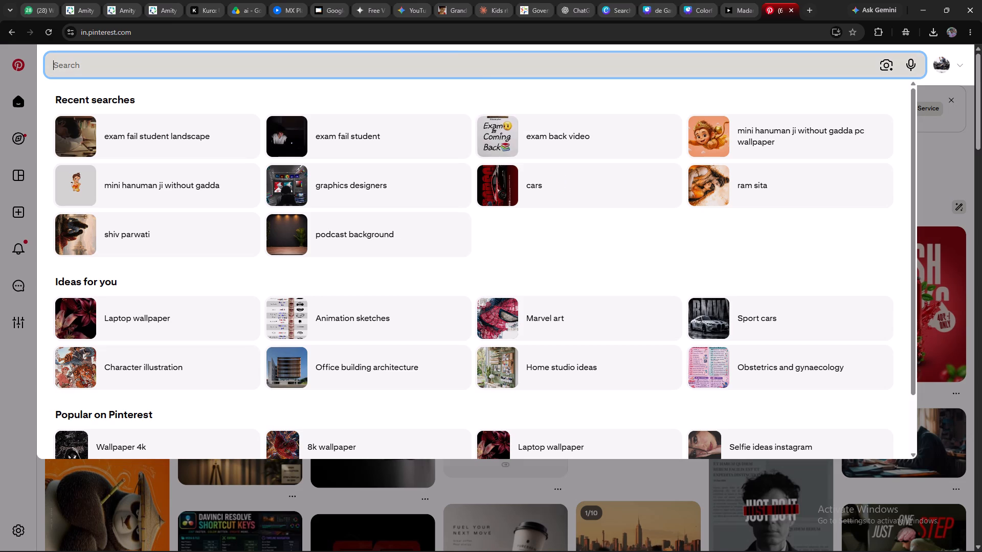
text(vintage couplkl)
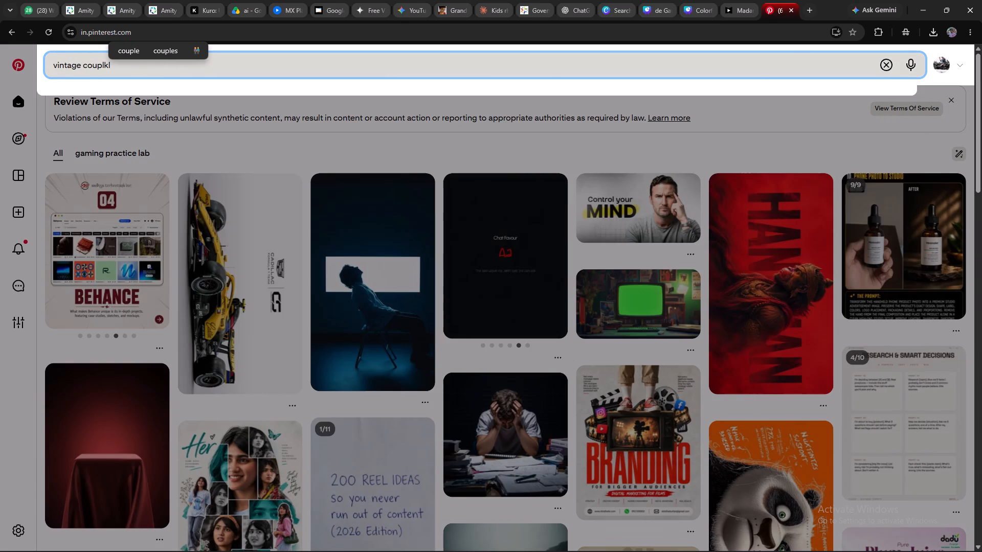
key(BackSpace)
key(BackSpace)
text(e getting married)
key(Return)
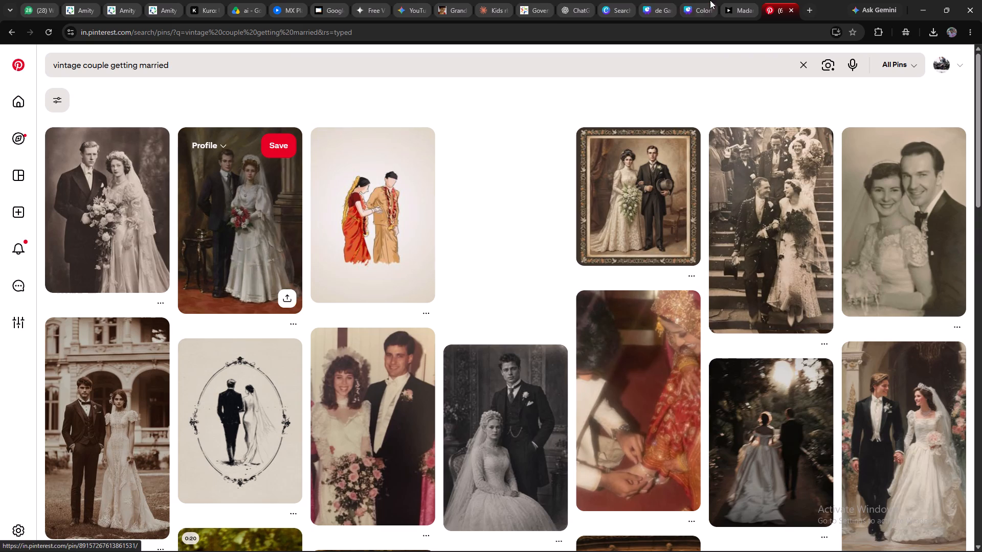
click(378, 65)
key(space)
text(painting)
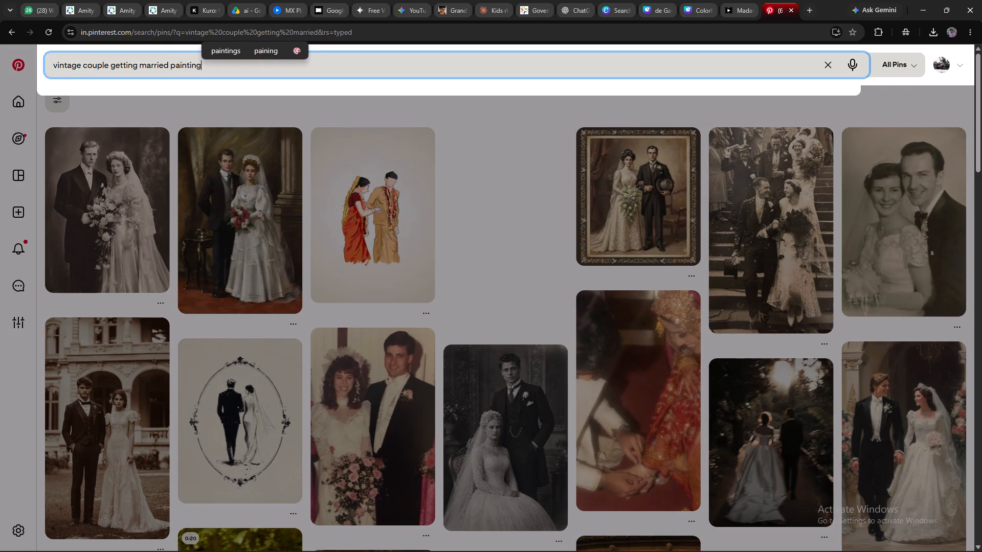
key(Return)
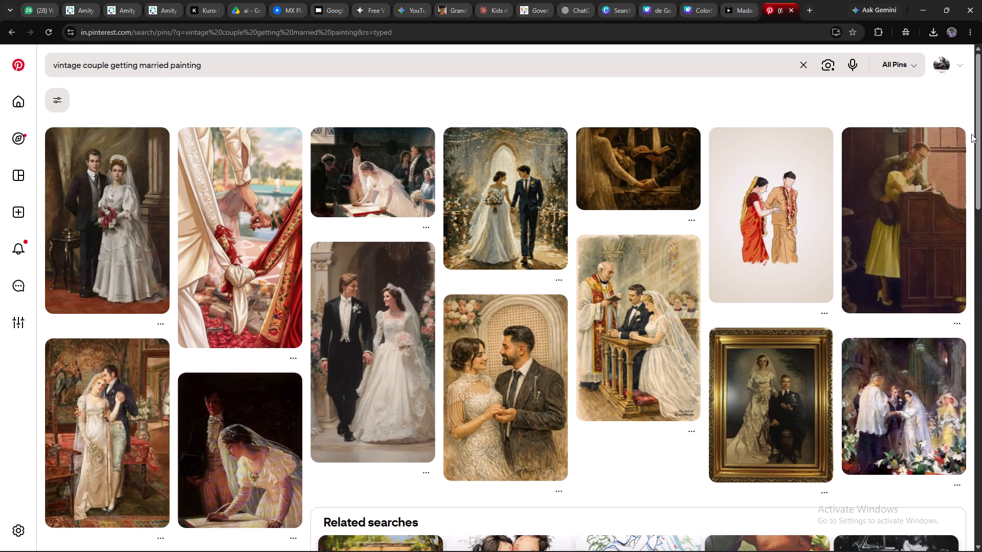
Open the painting of a priest marrying a couple among white lilies in a church and copy its image.
drag(981, 142, 981, 208)
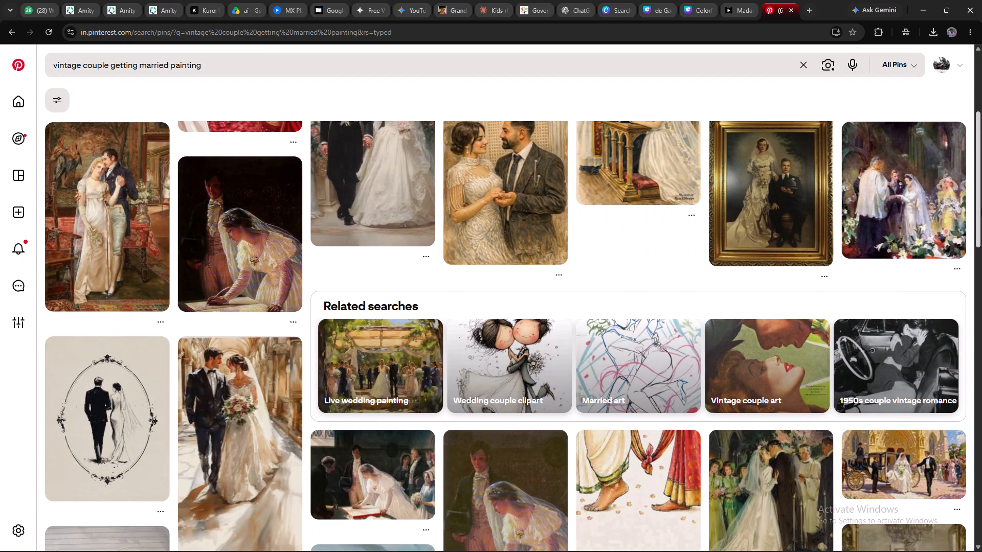
drag(981, 208, 981, 204)
click(917, 263)
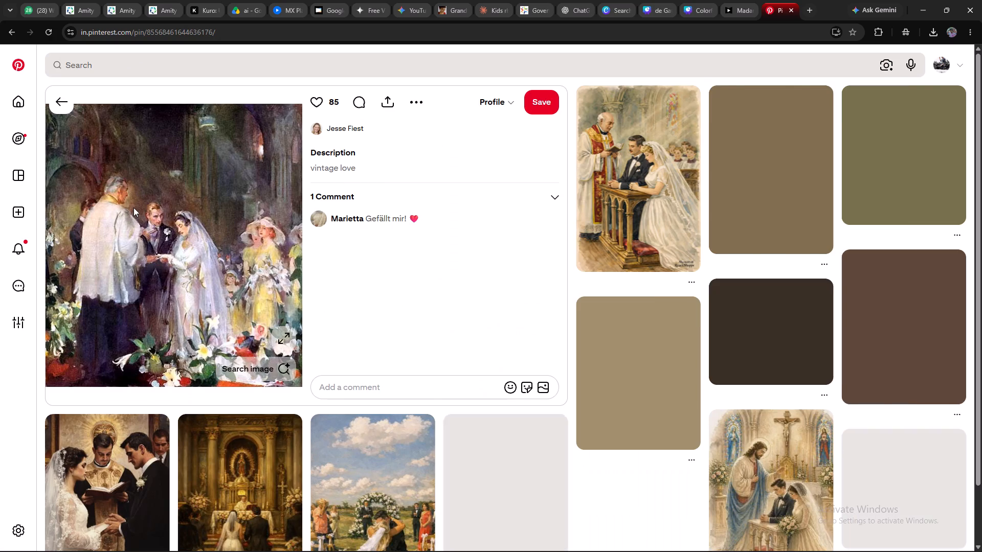
right_click(133, 208)
click(173, 244)
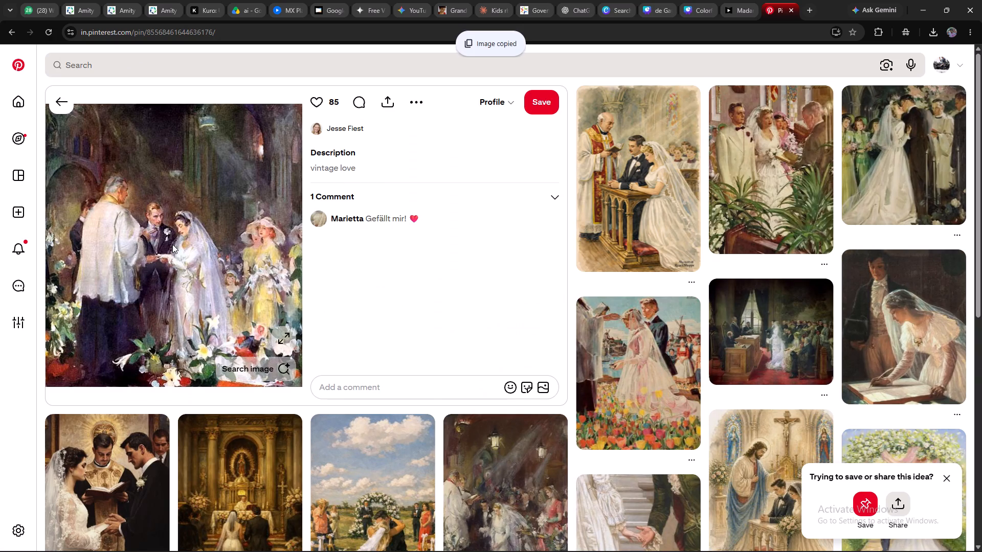
Switch back to the Canva presentation and paste the copied church wedding painting onto page 3.
click(703, 9)
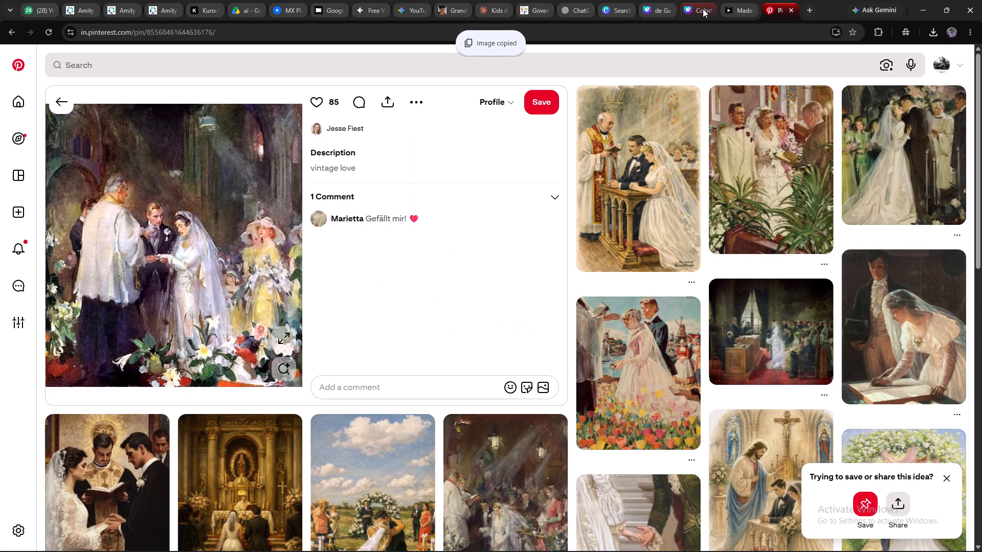
click(657, 5)
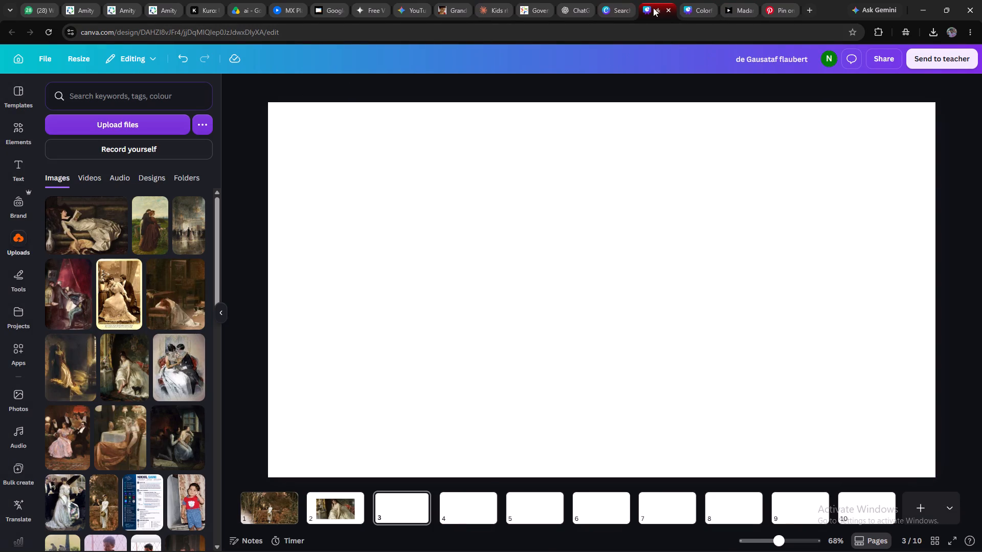
click(530, 264)
key(ctrl+v)
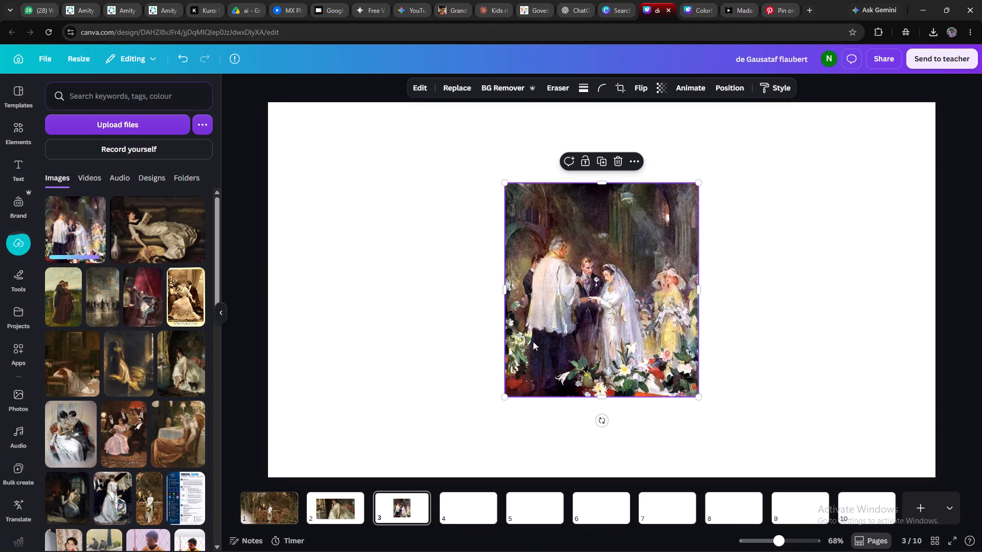
Enlarge the church wedding painting on page 3 to nearly the full page height and place it on the page's right side.
drag(506, 394, 323, 435)
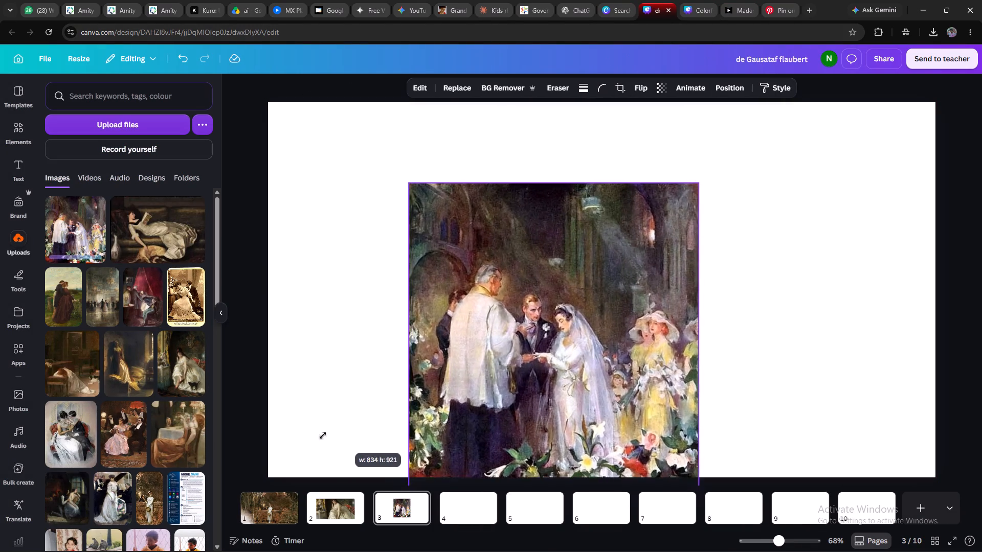
drag(323, 435, 348, 390)
drag(698, 183, 819, 155)
drag(498, 344, 579, 348)
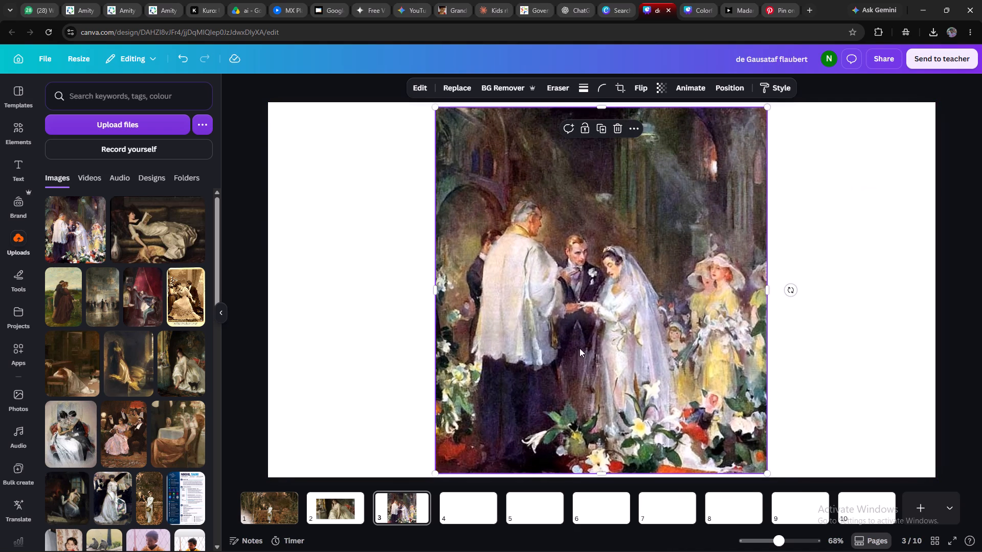
drag(579, 348, 593, 346)
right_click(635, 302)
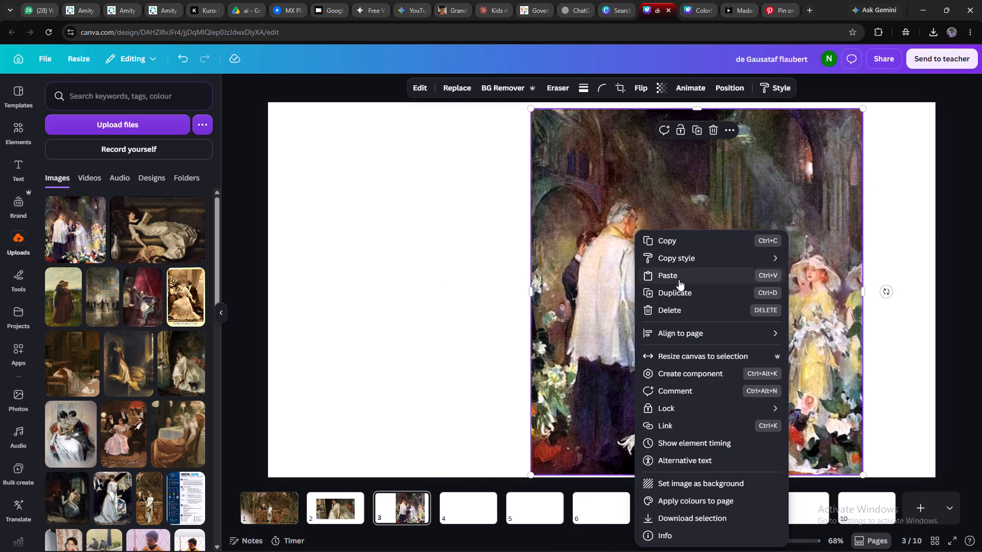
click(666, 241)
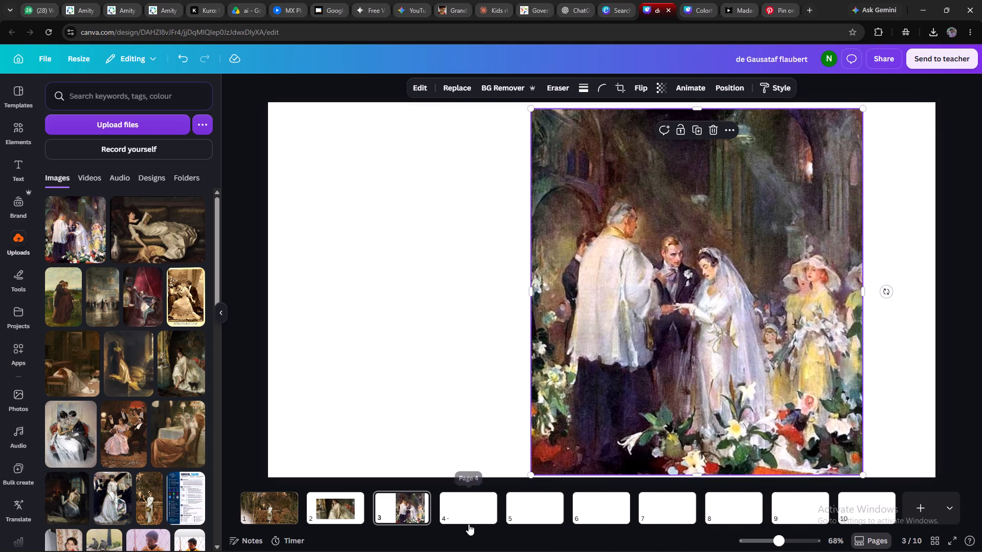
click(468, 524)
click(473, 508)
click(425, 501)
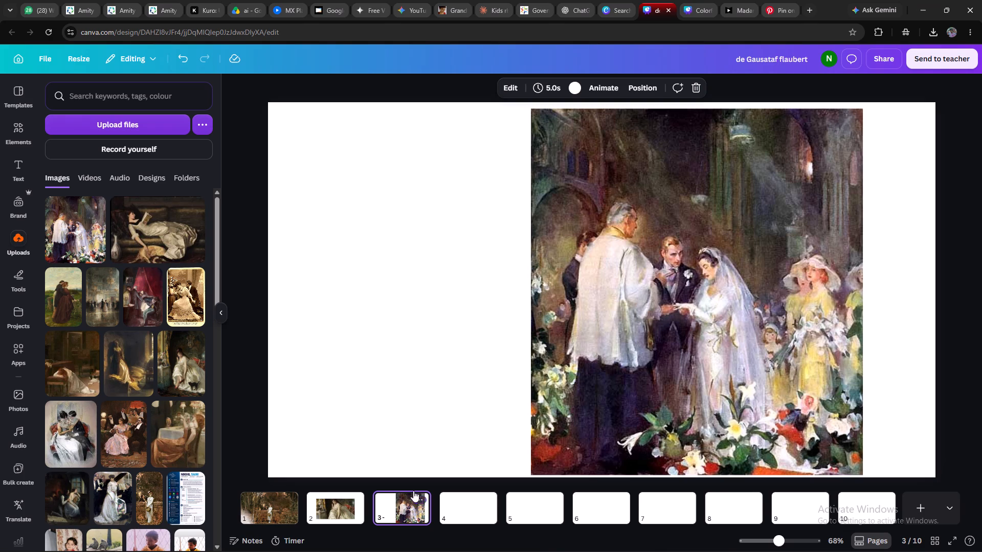
Widen the wedding painting on page 3 slightly and shift it left so it sits just right of the page's centre.
click(560, 315)
drag(531, 295, 432, 291)
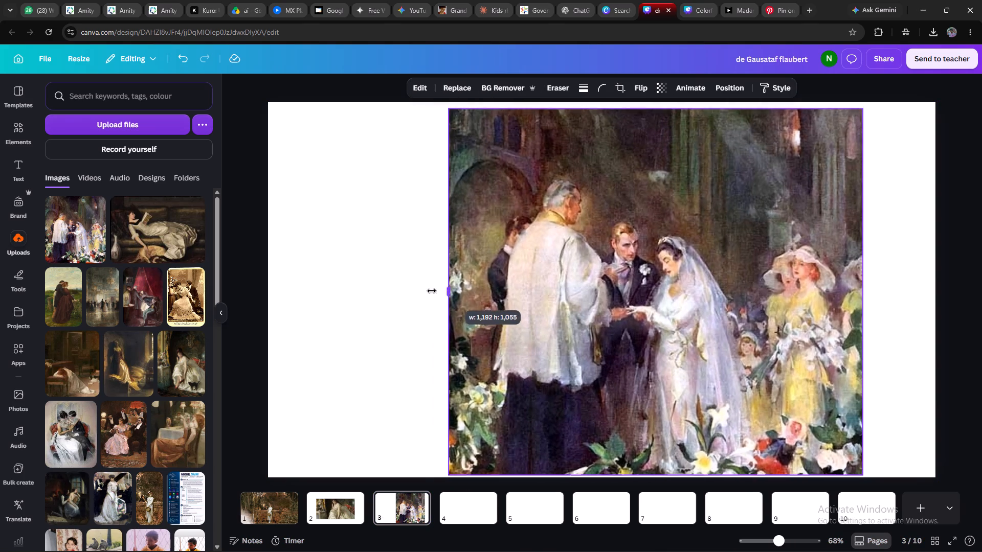
drag(432, 291, 512, 219)
drag(613, 263, 580, 264)
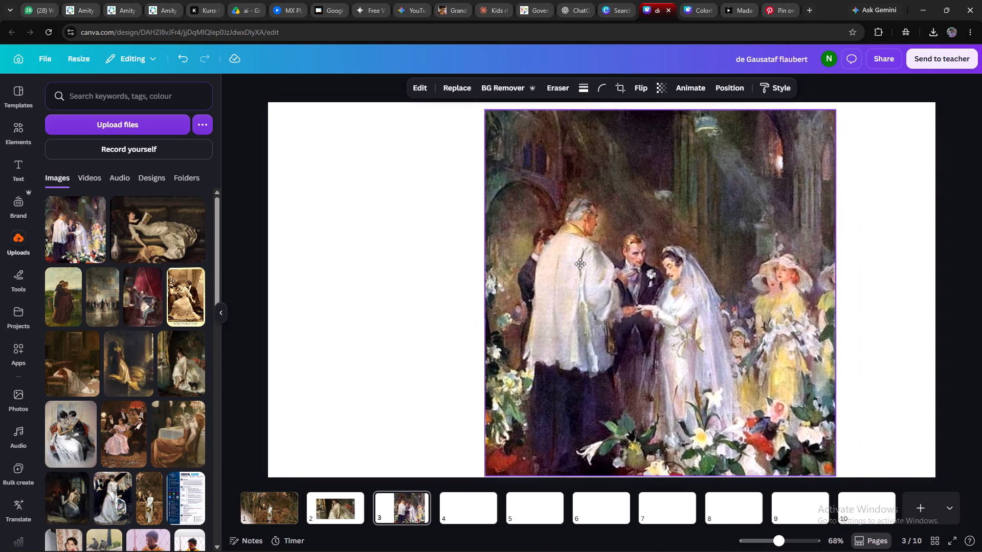
drag(580, 264, 575, 263)
drag(736, 312, 725, 313)
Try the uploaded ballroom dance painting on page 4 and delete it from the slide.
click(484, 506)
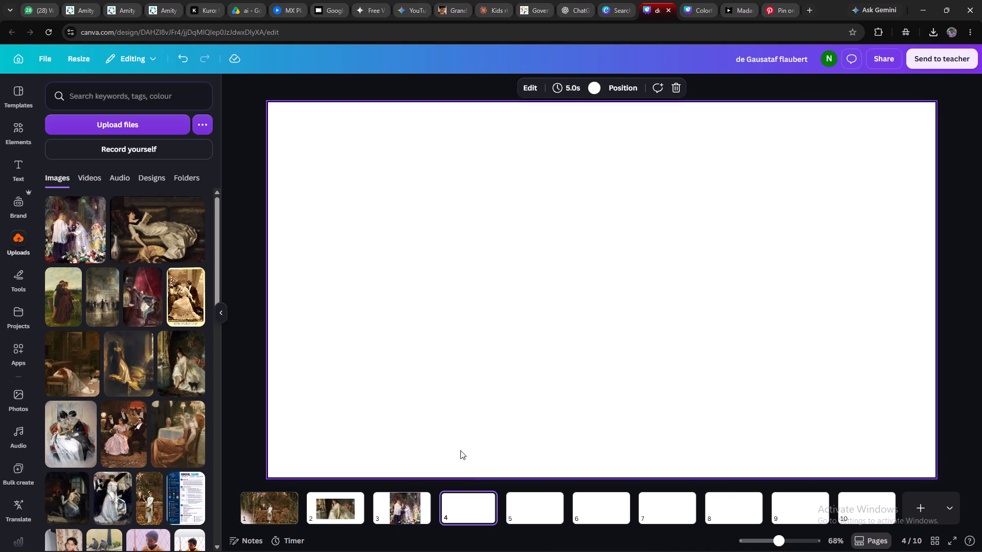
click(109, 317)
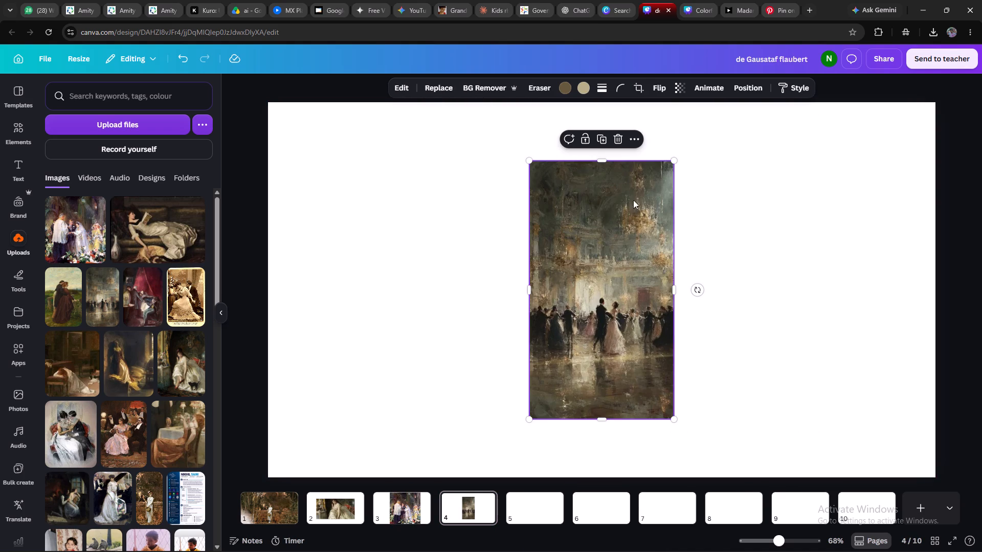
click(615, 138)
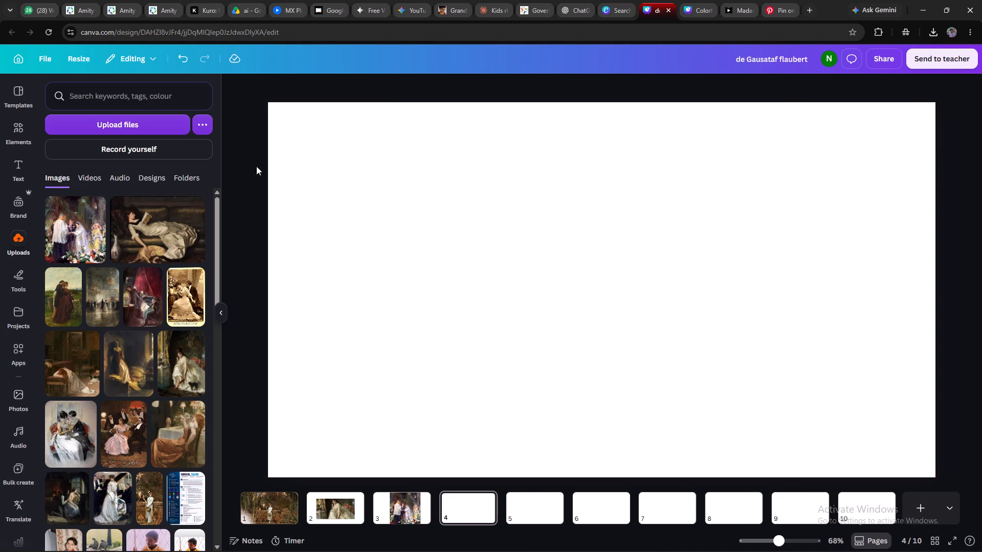
Add the uploaded painting of a woman reading on a sofa to page 4 and enlarge it to fill the whole page.
click(161, 225)
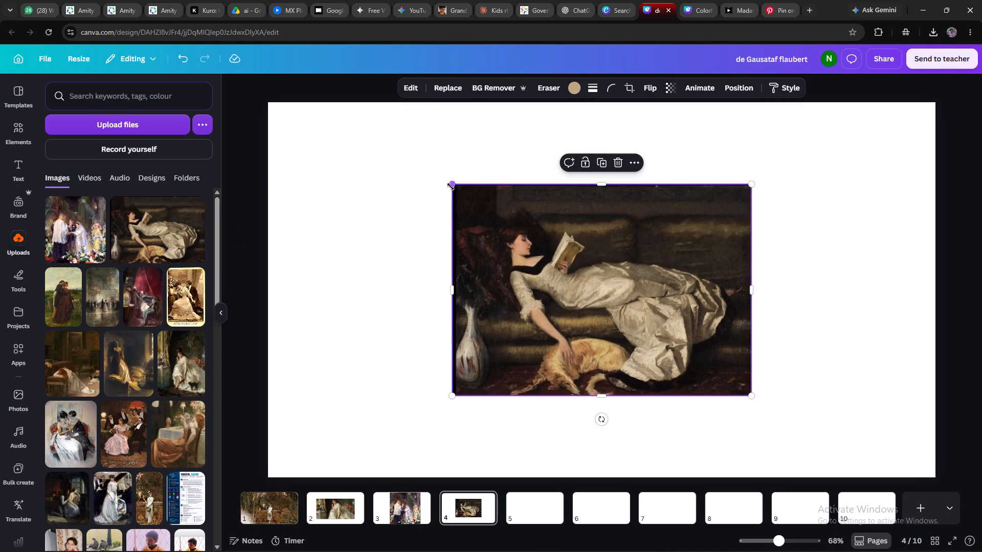
drag(450, 186, 329, 160)
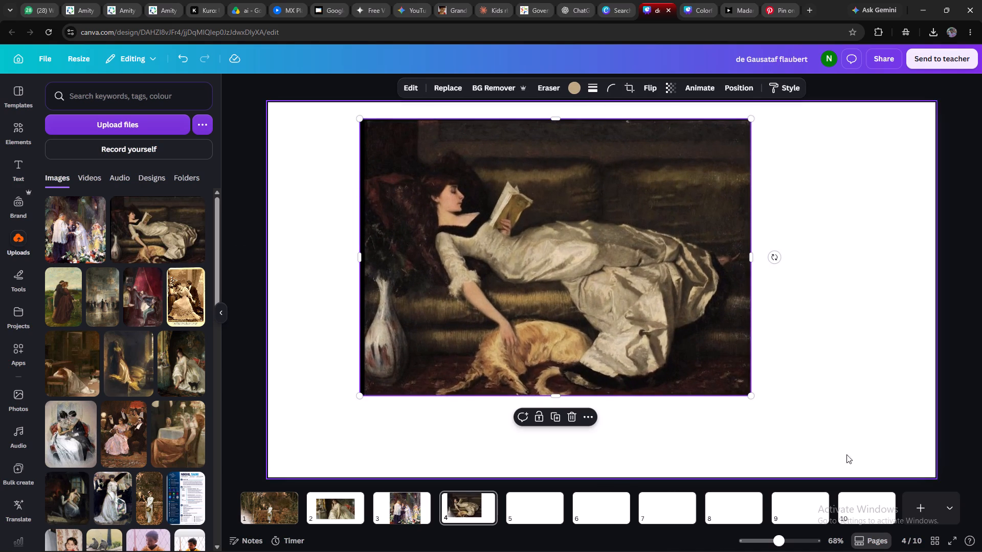
drag(747, 396, 793, 420)
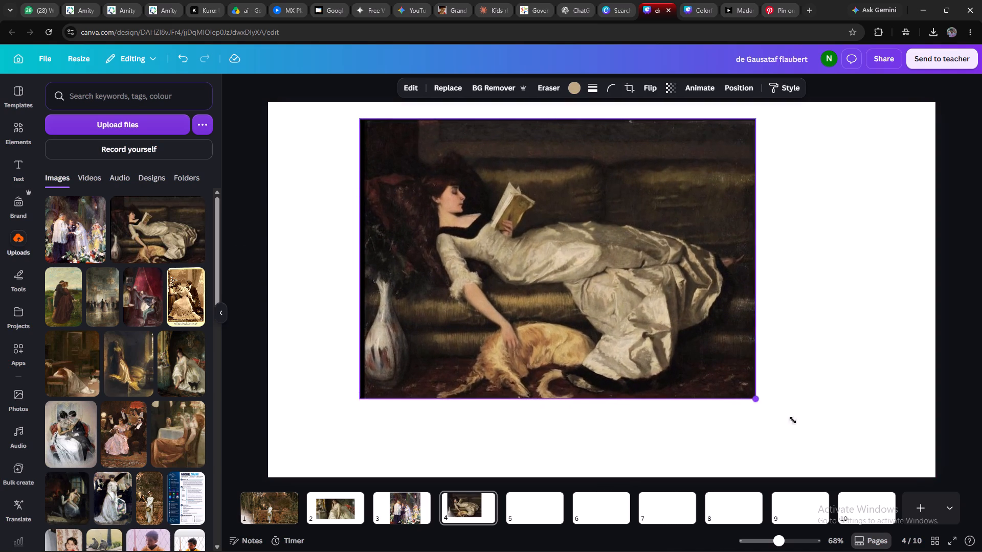
drag(793, 420, 891, 447)
drag(670, 376, 670, 375)
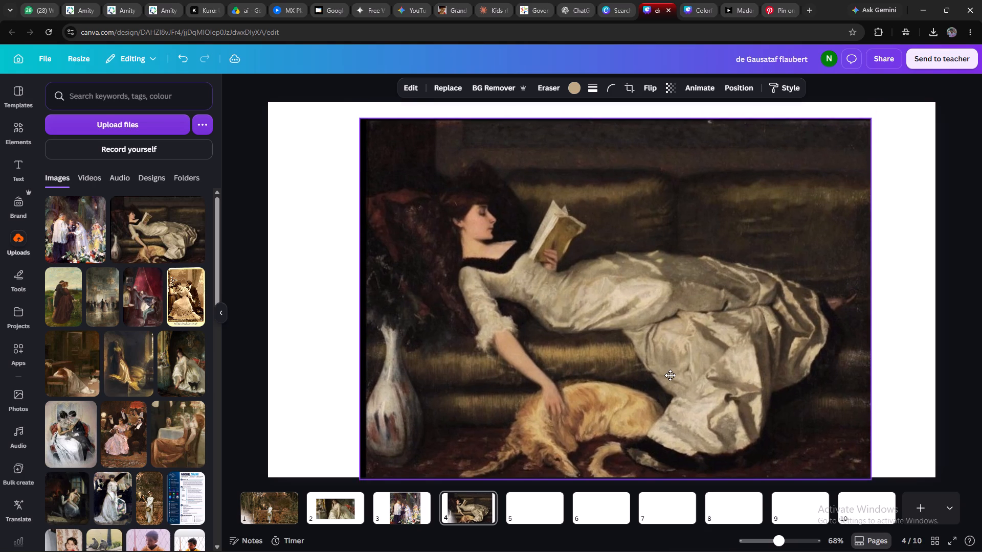
drag(670, 375, 579, 361)
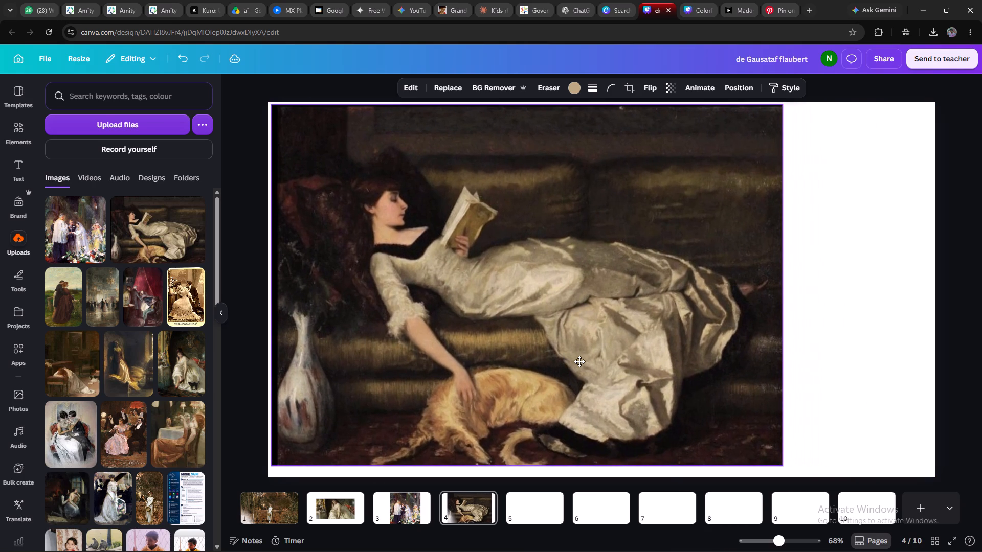
drag(579, 361, 578, 360)
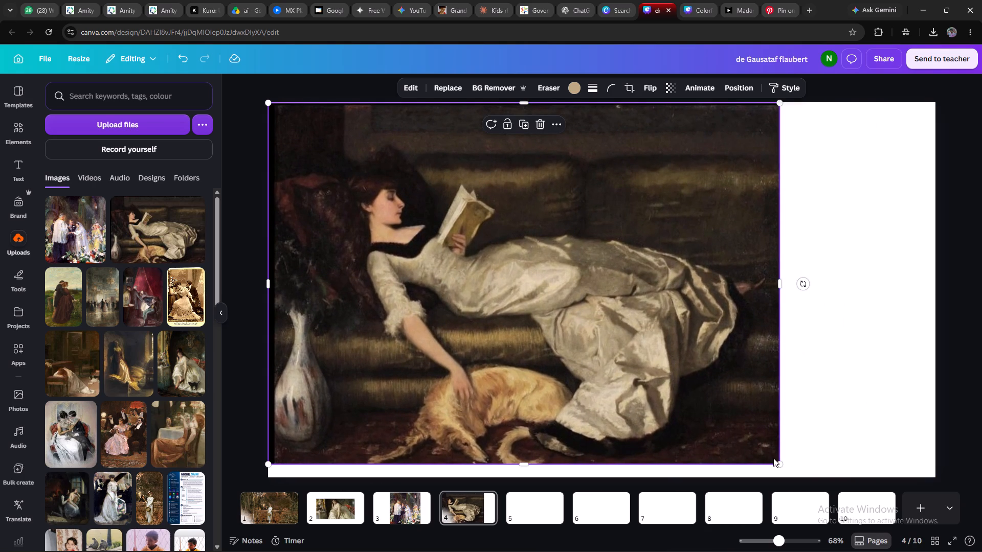
drag(776, 462, 800, 487)
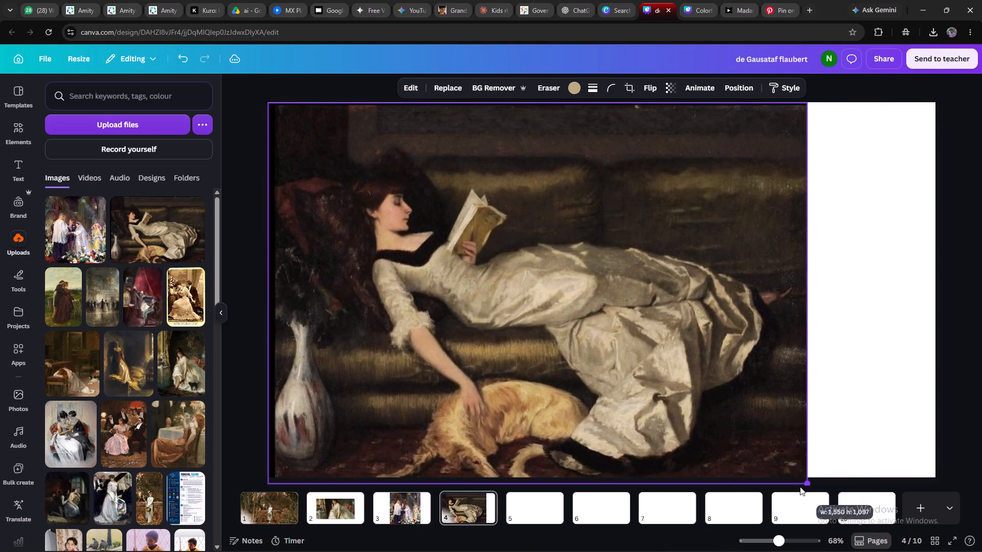
drag(800, 487, 802, 476)
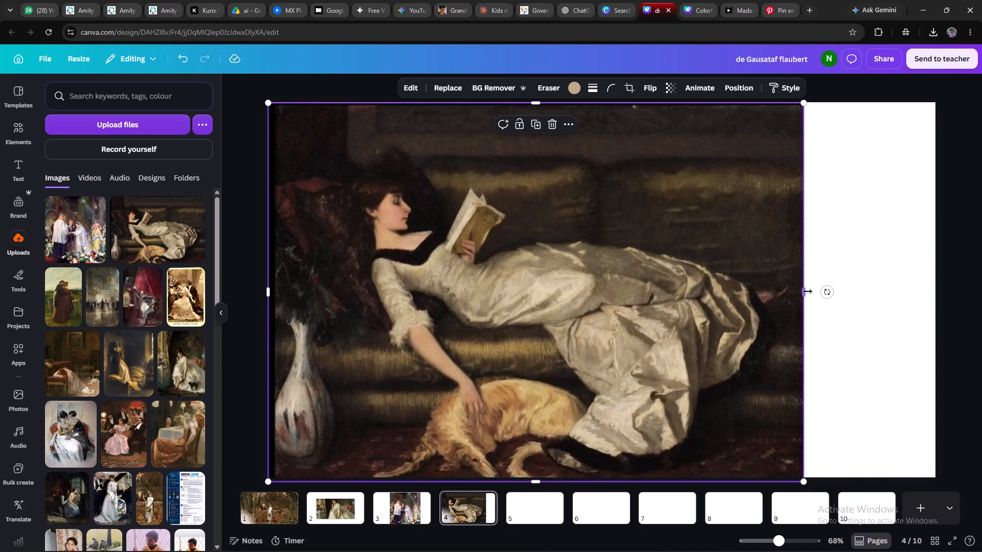
drag(807, 292, 943, 286)
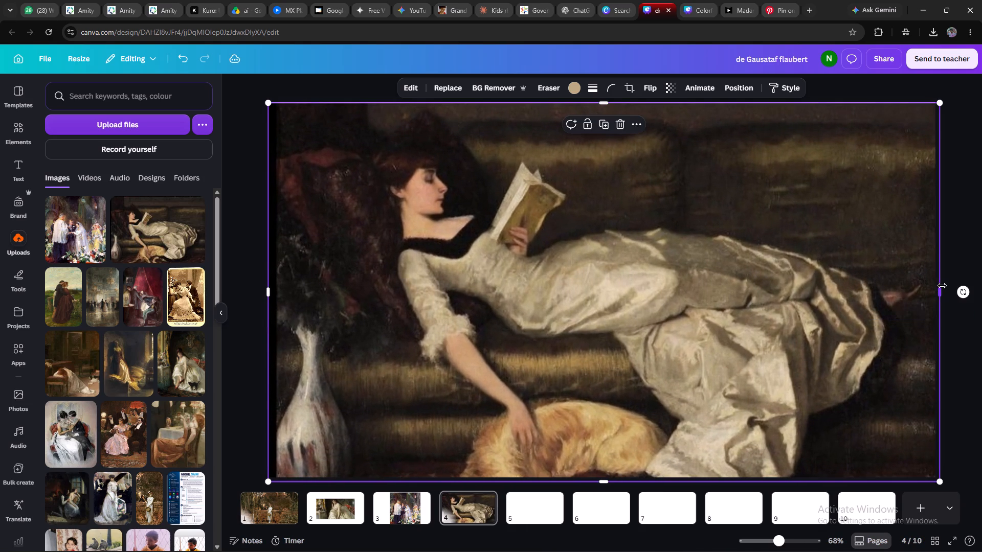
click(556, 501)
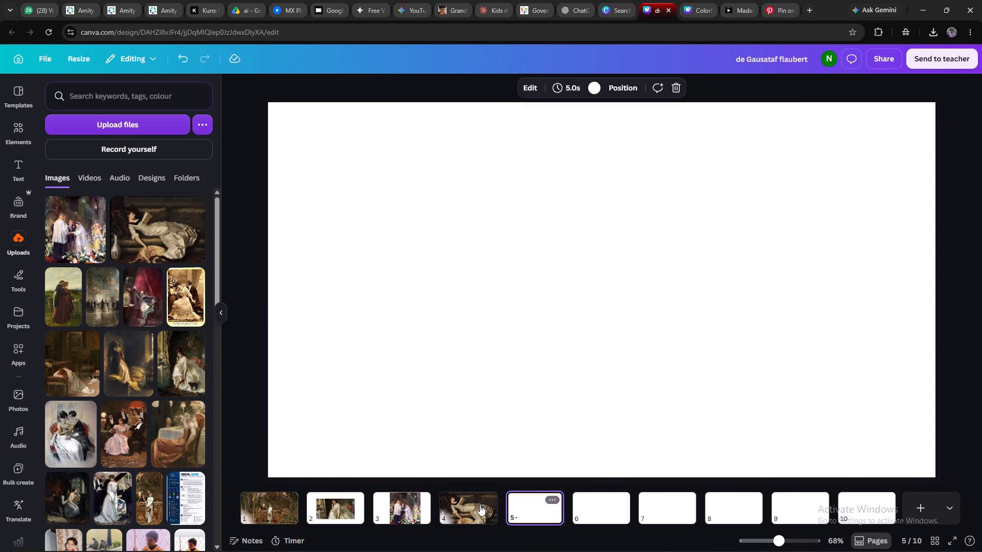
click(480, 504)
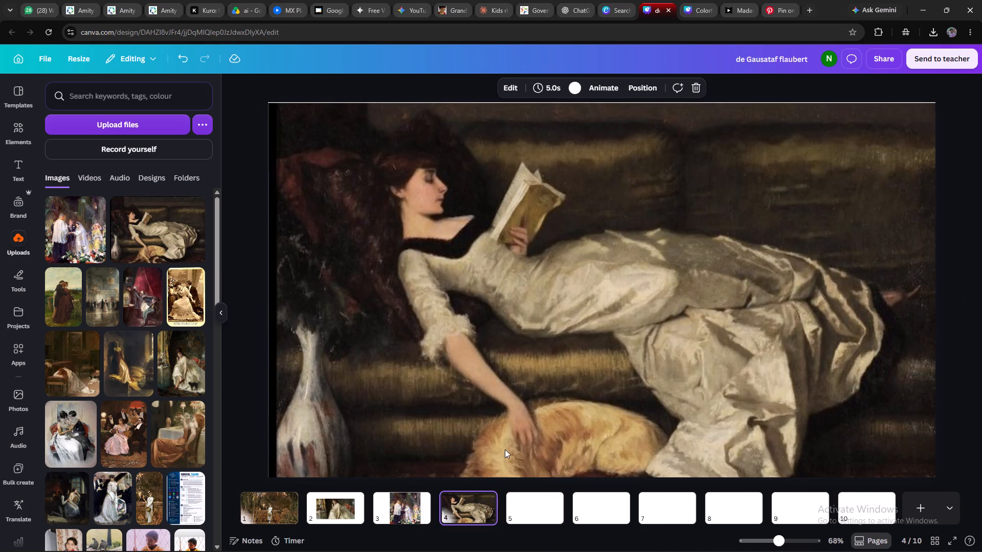
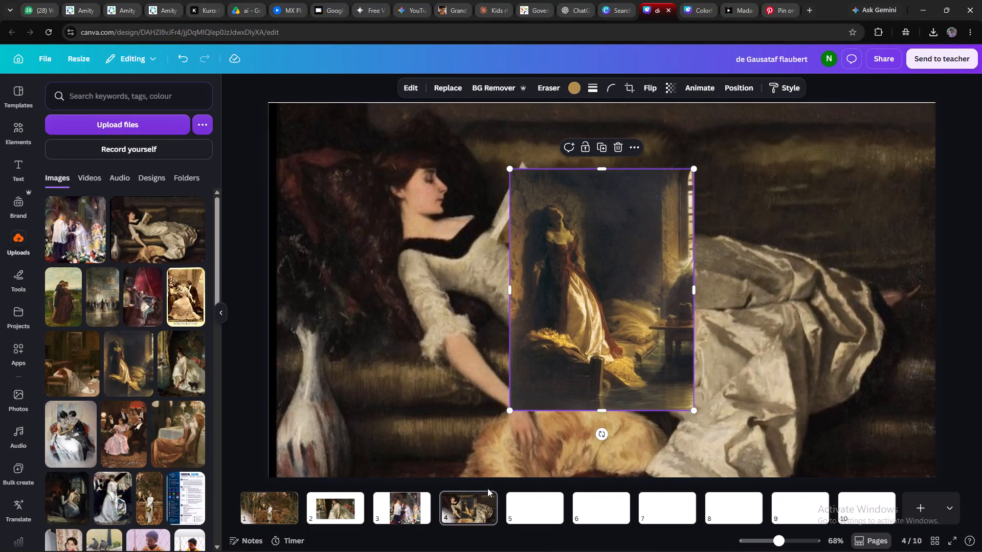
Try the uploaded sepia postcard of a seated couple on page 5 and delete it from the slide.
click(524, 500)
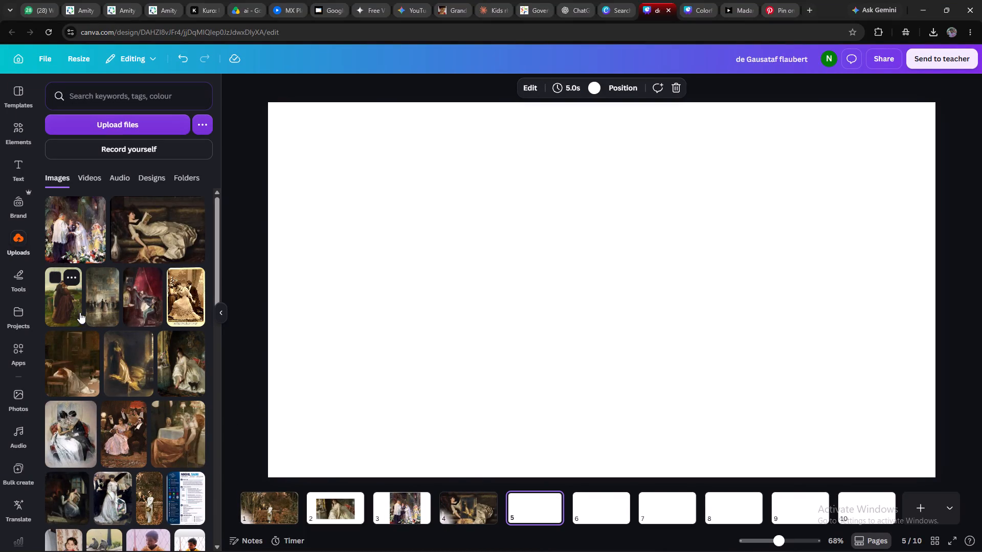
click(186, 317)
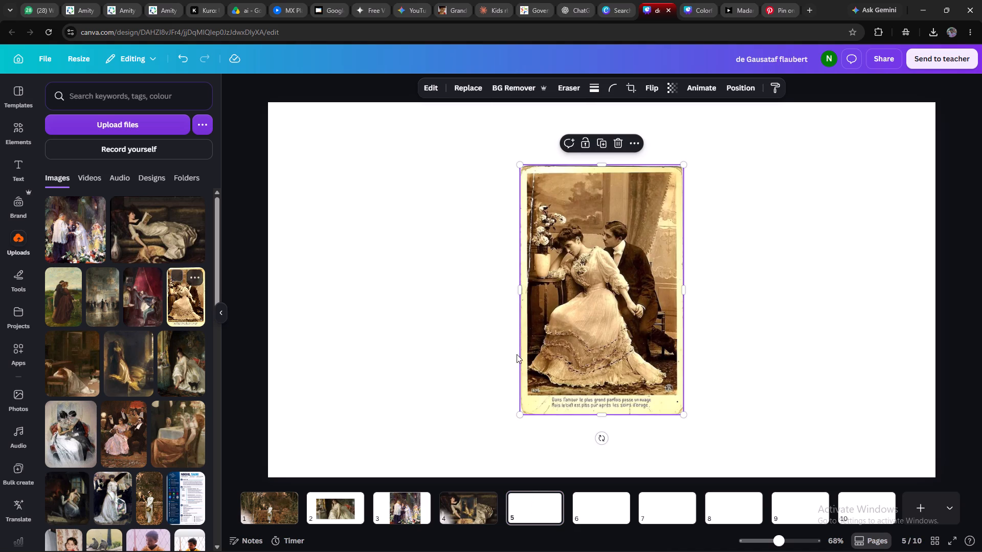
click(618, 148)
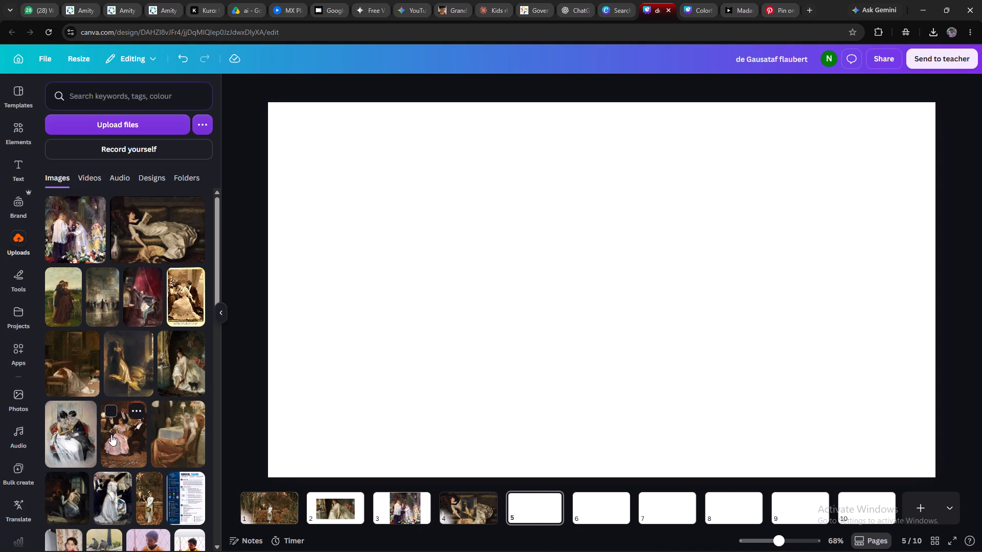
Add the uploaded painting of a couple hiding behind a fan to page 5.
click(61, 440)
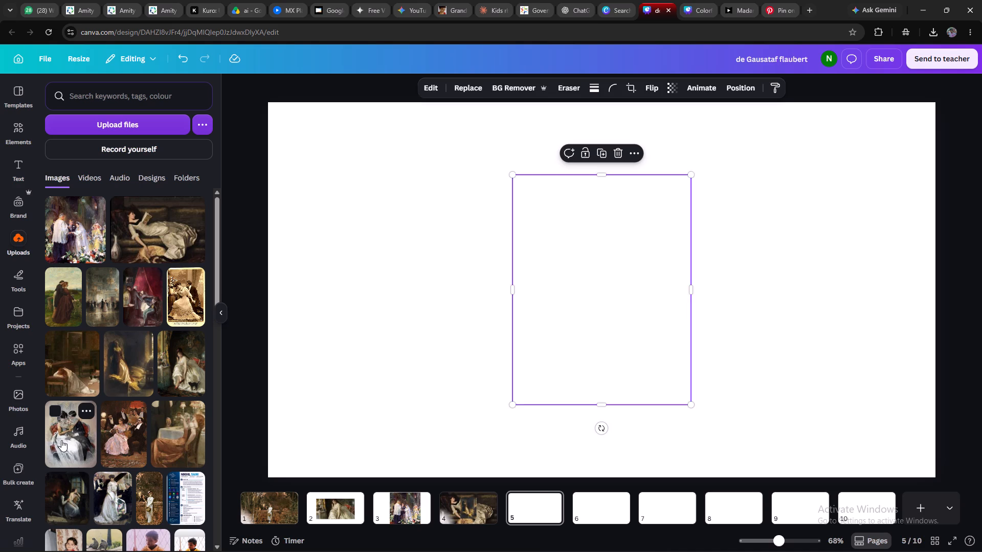
Reorder the slides so the church wedding becomes page 4, after the woman reading on the sofa, and check the neighbouring pages.
click(473, 514)
drag(421, 510, 507, 510)
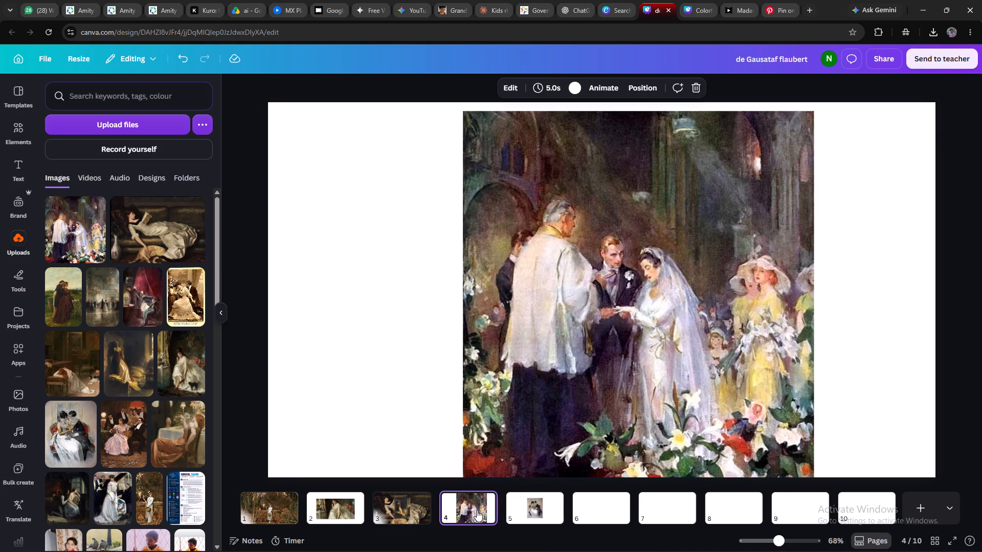
click(360, 514)
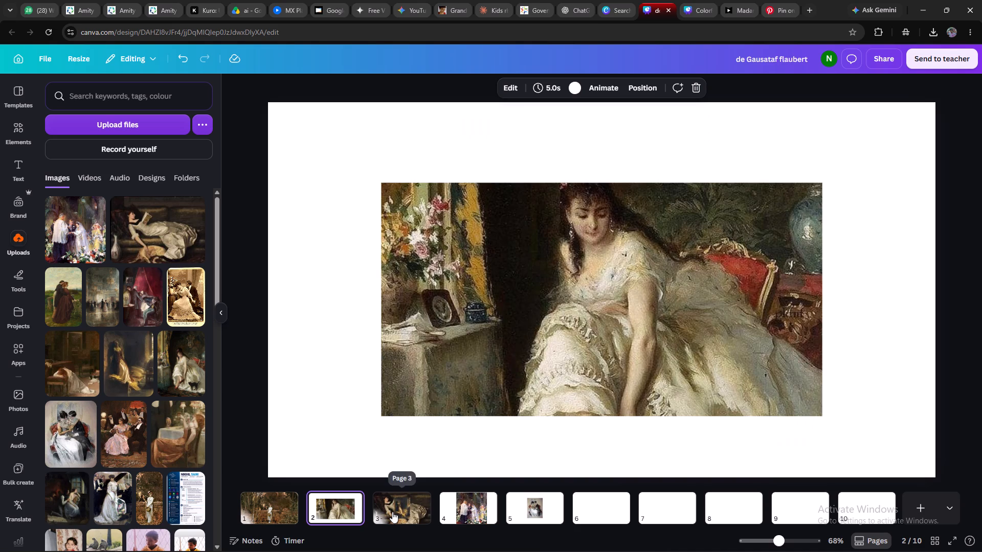
click(350, 512)
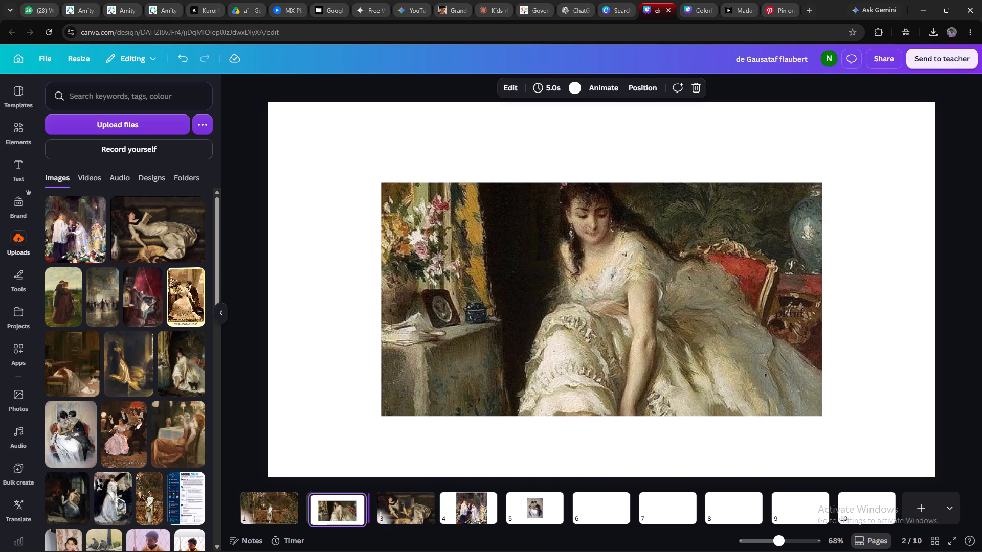
click(390, 507)
click(461, 505)
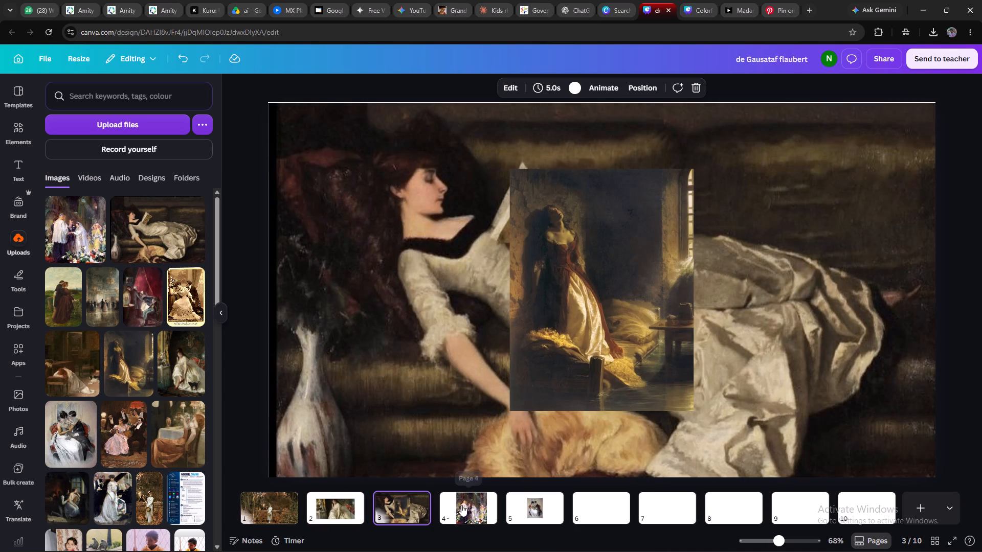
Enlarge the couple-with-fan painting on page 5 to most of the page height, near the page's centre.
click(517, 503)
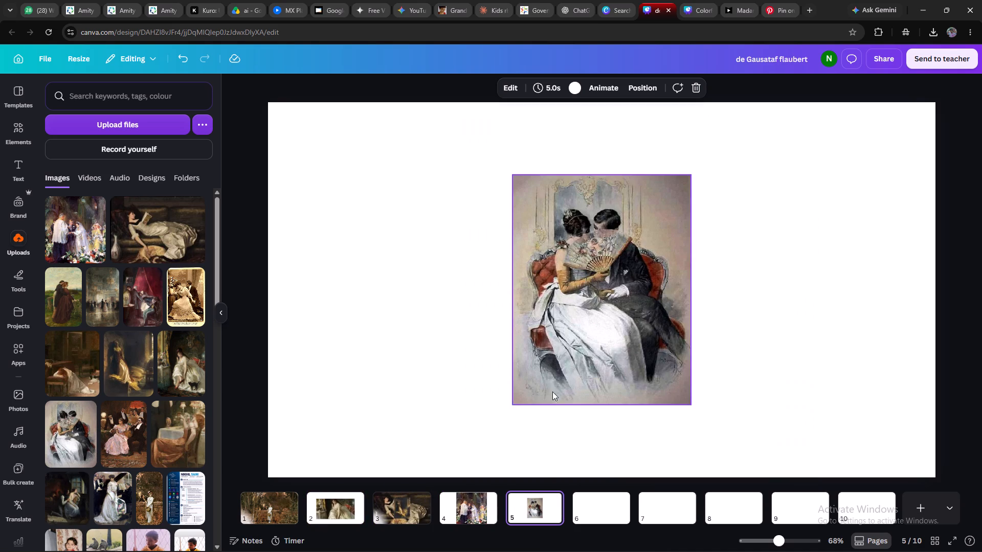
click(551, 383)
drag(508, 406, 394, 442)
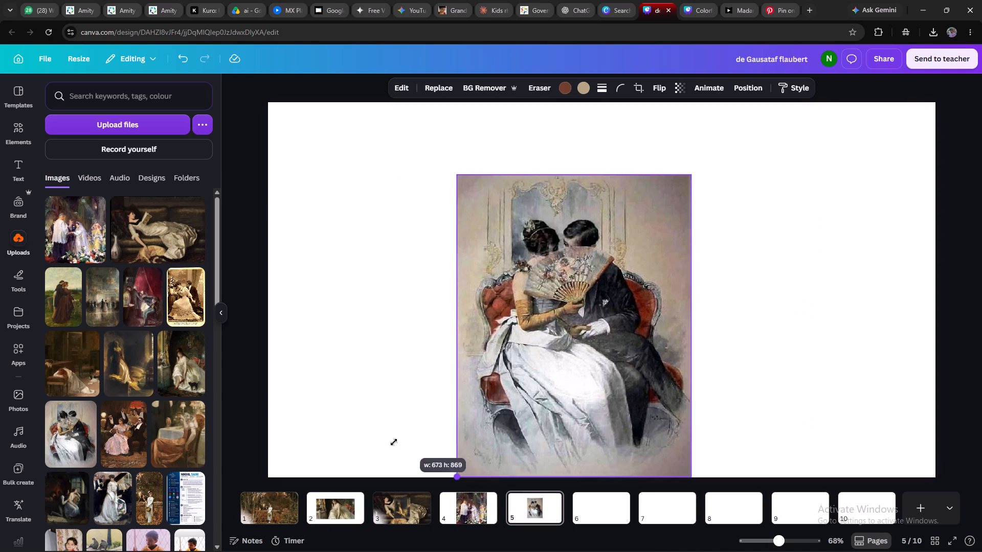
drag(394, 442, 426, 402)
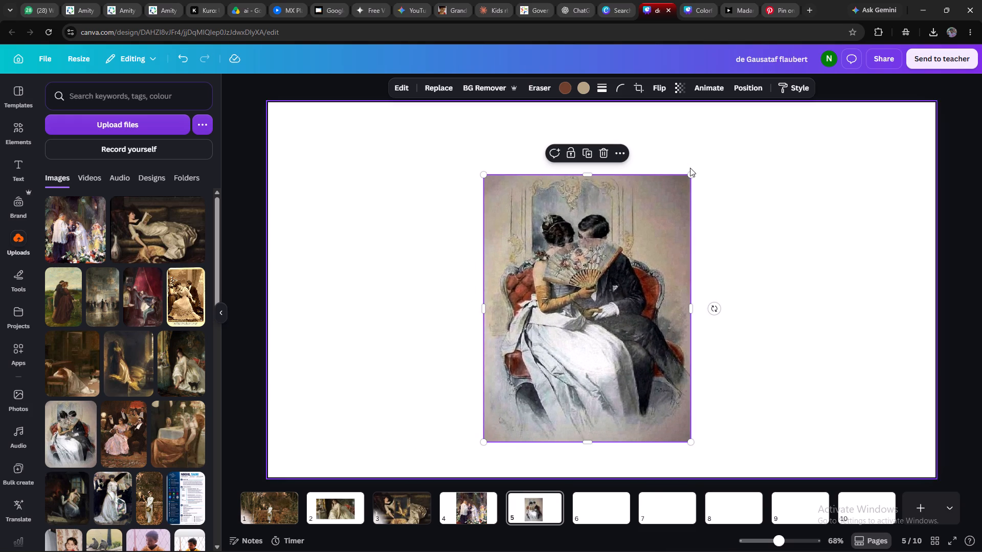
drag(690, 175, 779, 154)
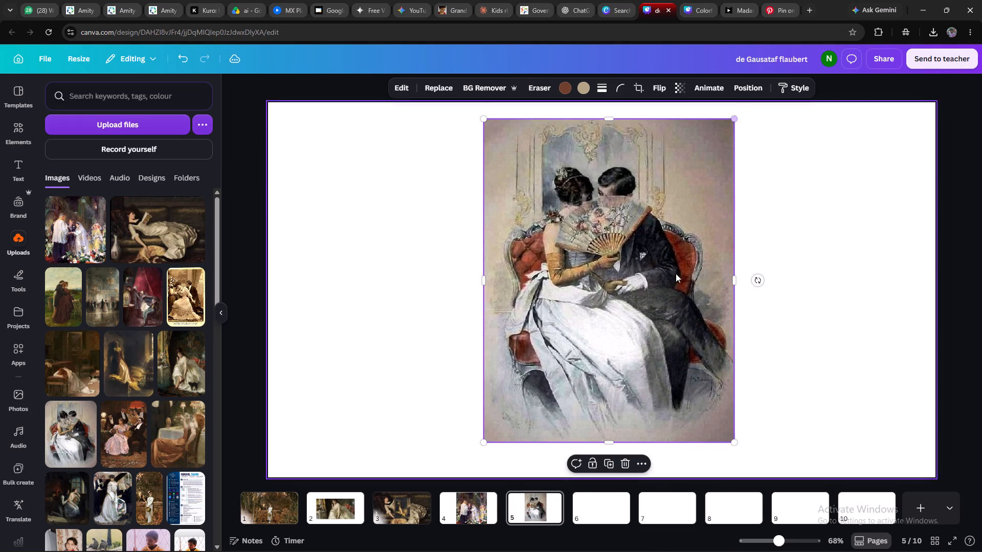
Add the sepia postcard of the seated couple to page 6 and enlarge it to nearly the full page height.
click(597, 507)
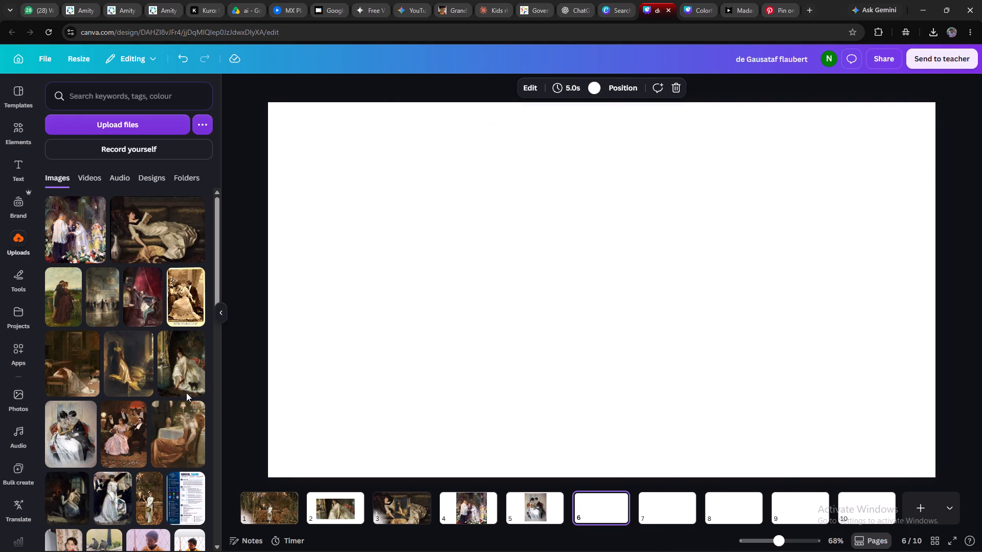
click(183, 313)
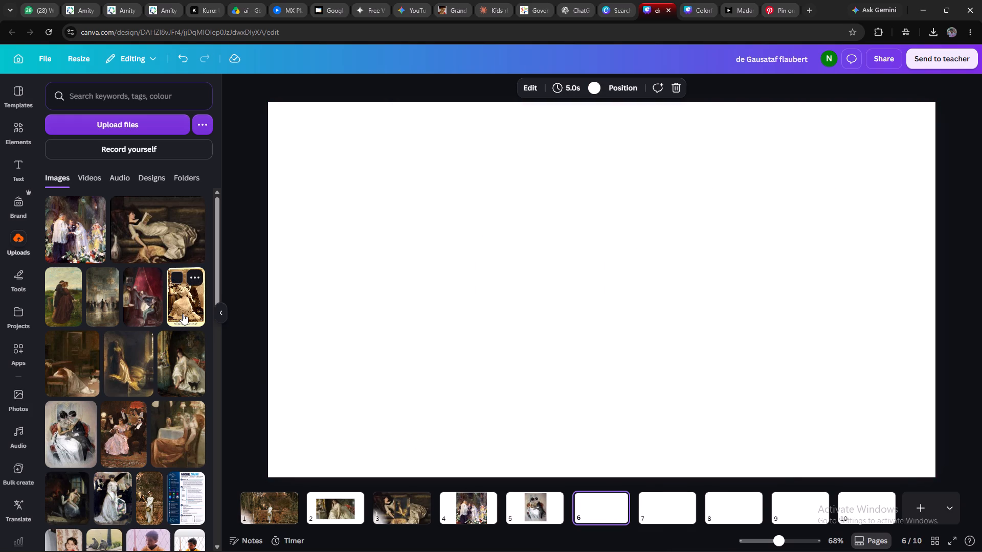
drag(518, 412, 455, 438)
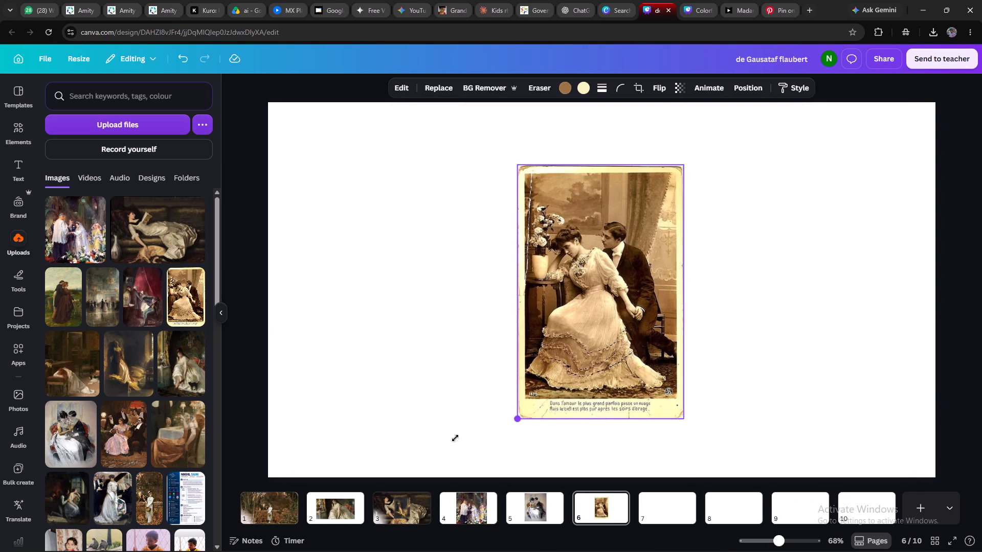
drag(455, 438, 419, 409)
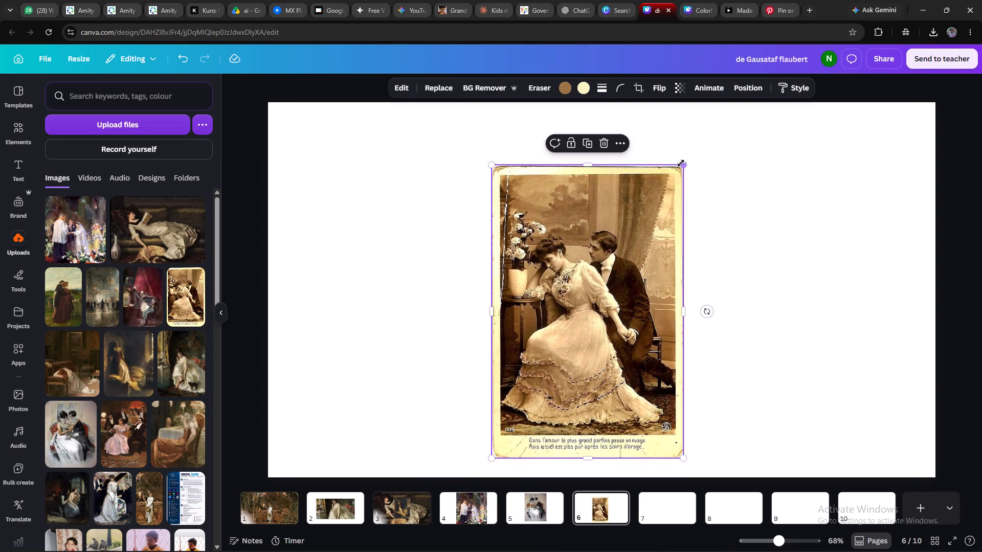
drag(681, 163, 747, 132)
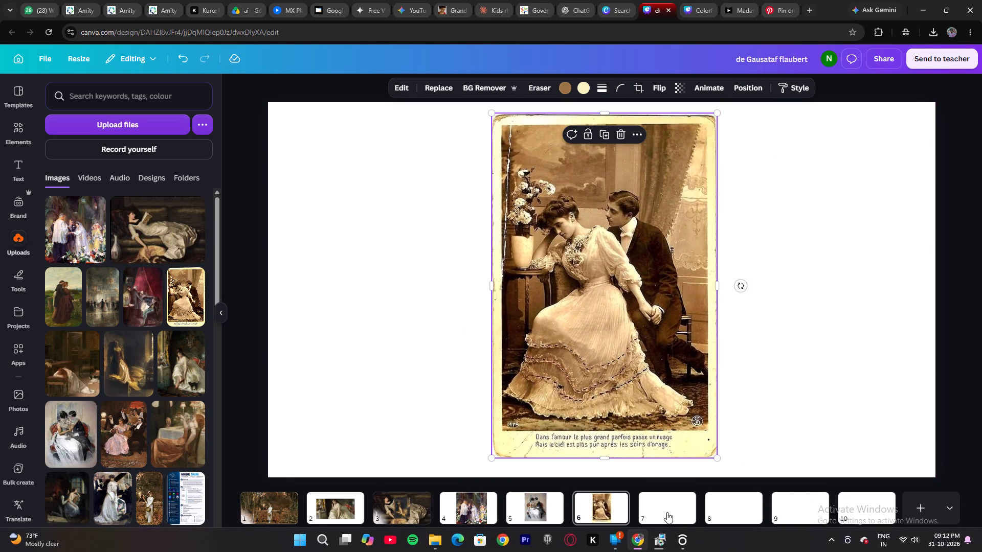
Add the uploaded ballroom dance painting to page 7 and enlarge it to nearly the full page height.
click(676, 505)
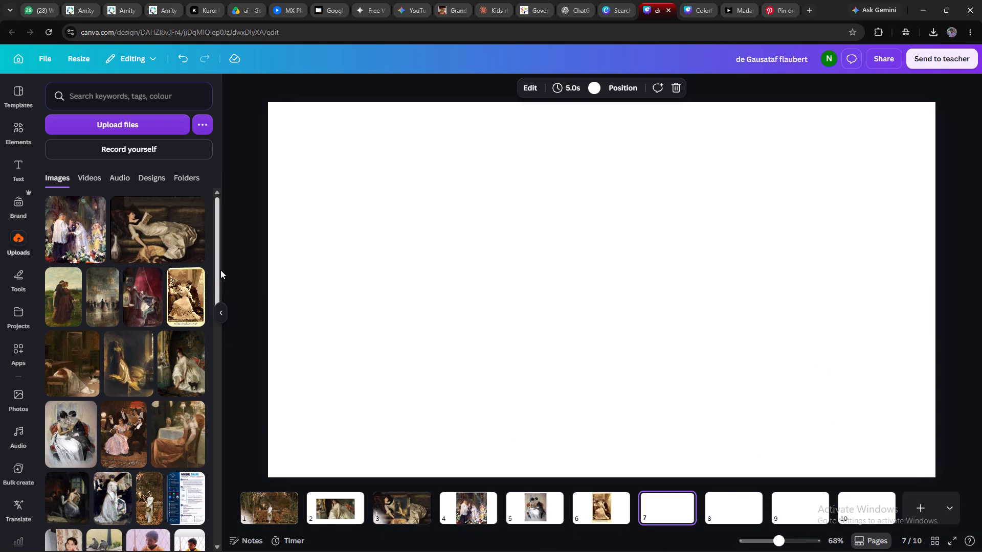
drag(214, 272, 220, 263)
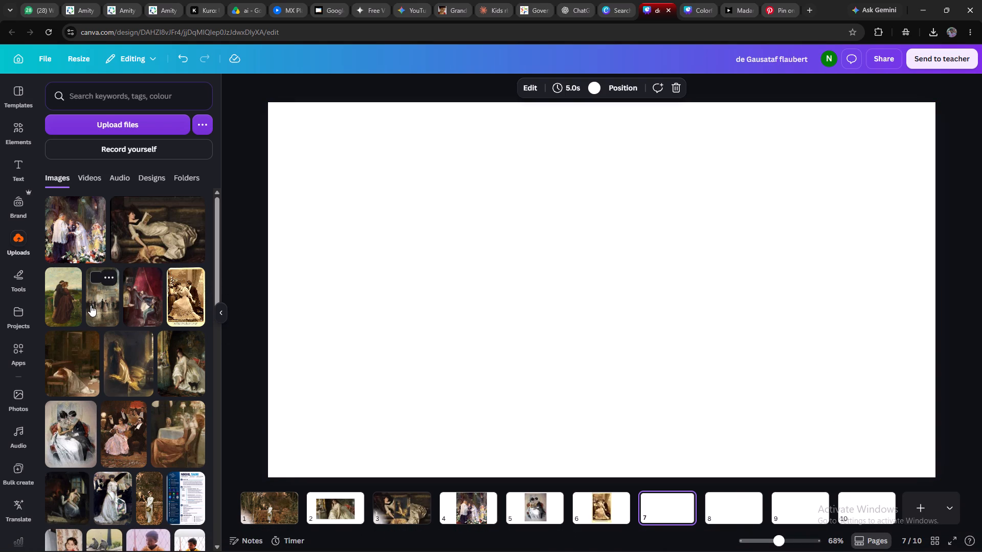
click(91, 305)
drag(526, 415, 456, 438)
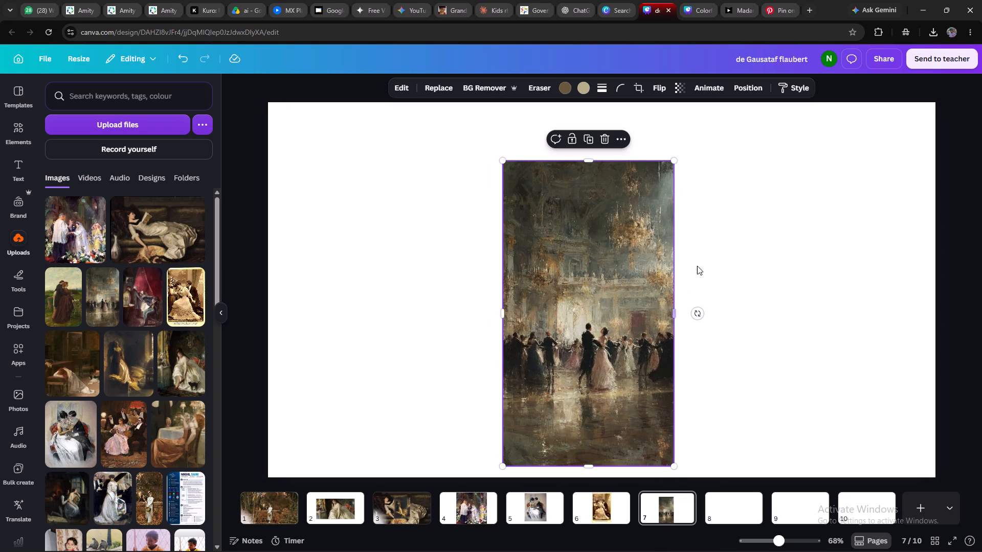
drag(675, 161, 723, 127)
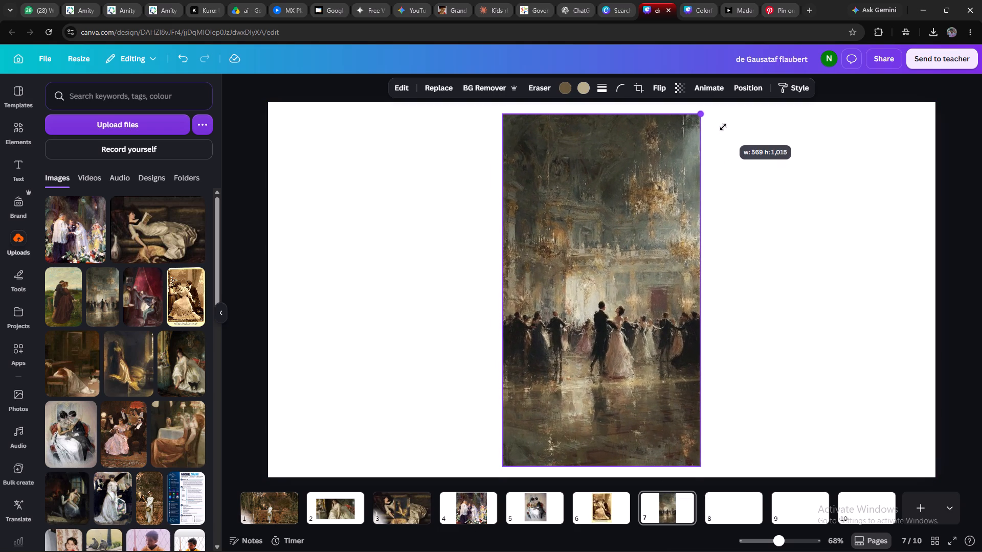
drag(723, 127, 725, 124)
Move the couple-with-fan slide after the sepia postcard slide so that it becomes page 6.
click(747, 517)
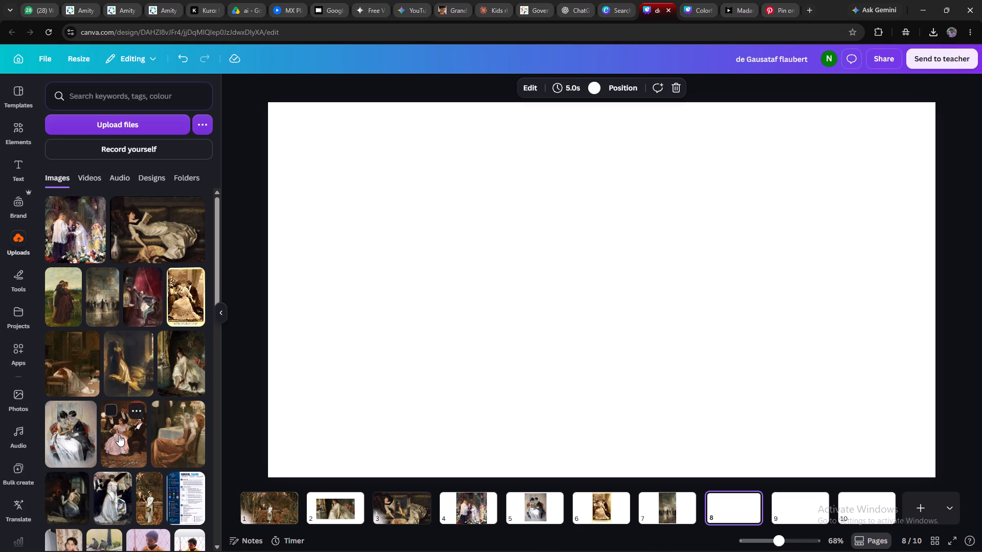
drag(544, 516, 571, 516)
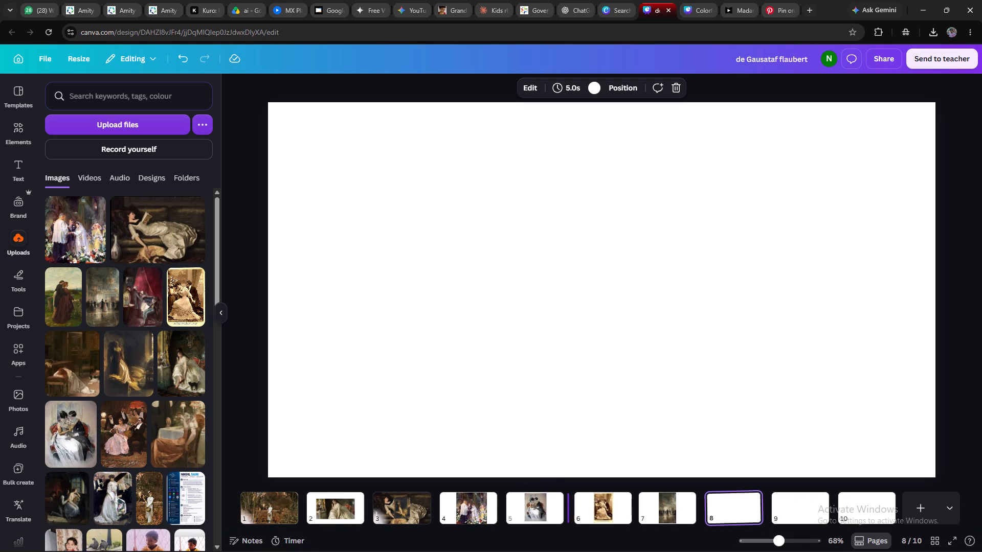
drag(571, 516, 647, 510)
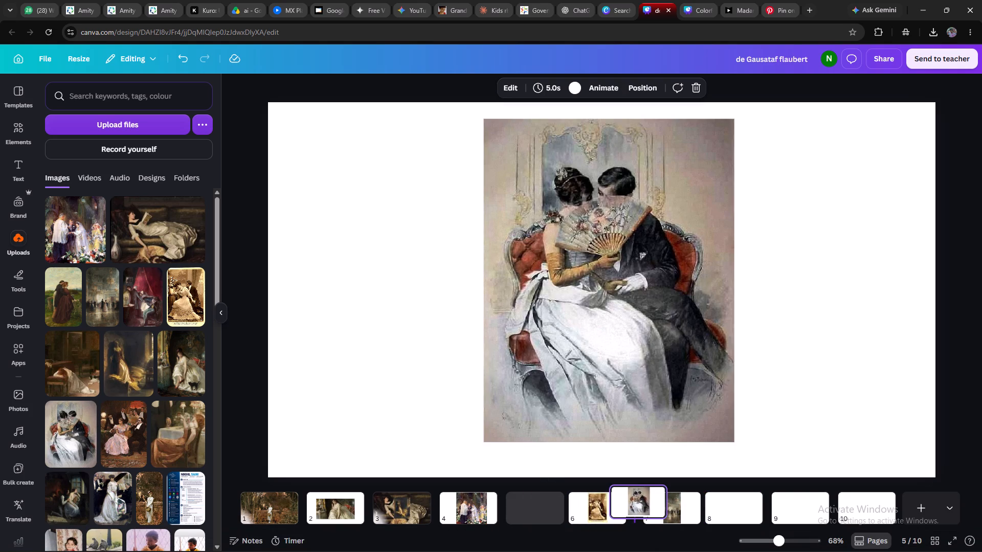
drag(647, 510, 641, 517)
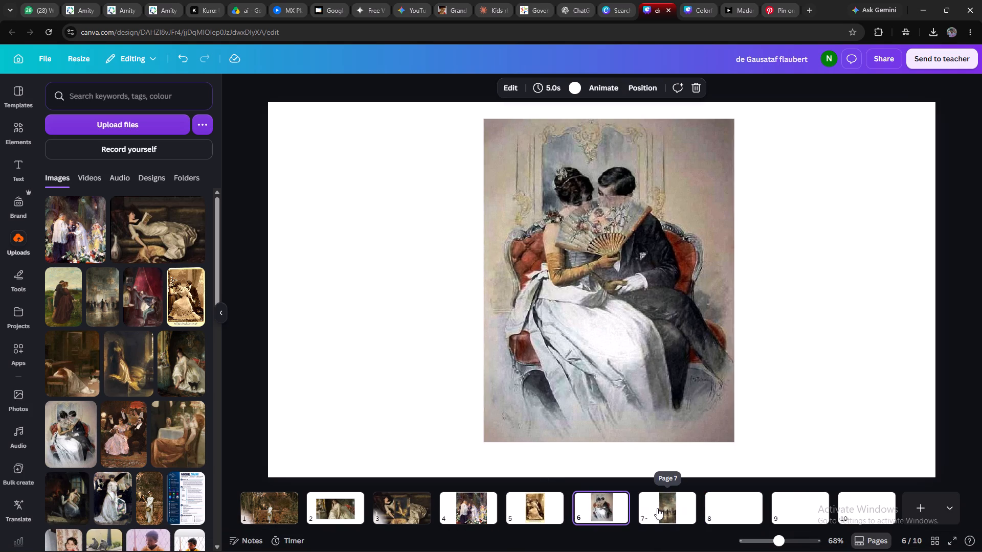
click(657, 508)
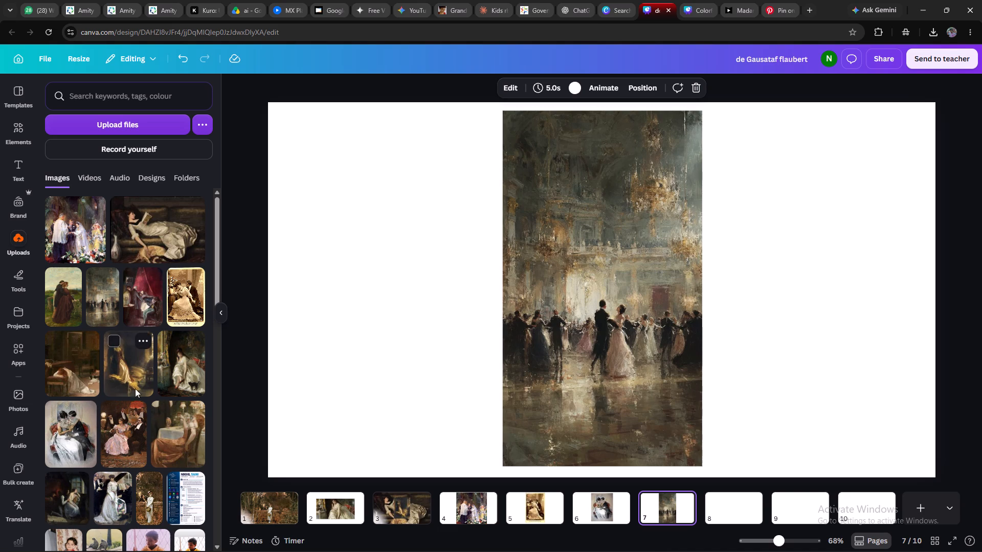
Replace the postcard on page 5 with the dark painting of a man kneeling beside a woman at a window, enlarged to nearly full page height.
click(529, 522)
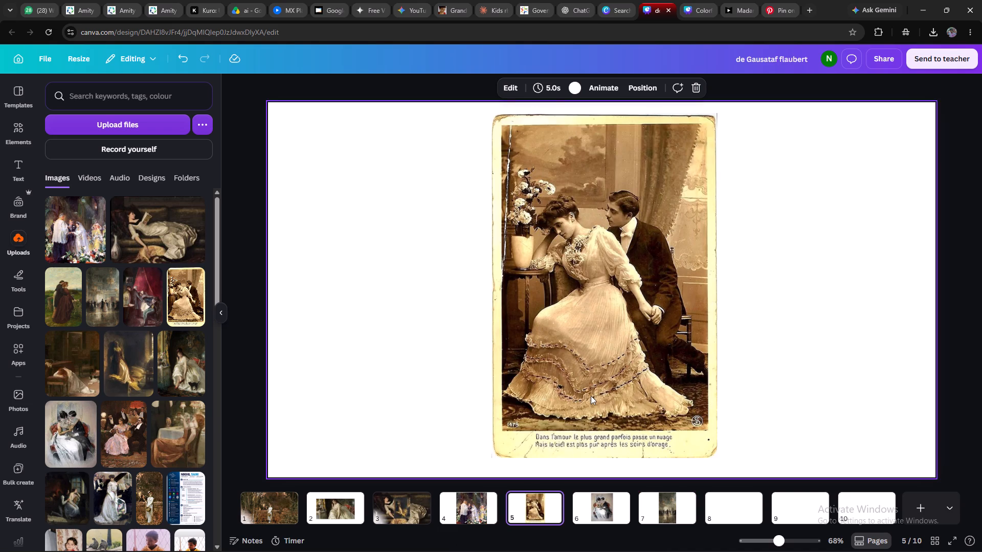
click(592, 394)
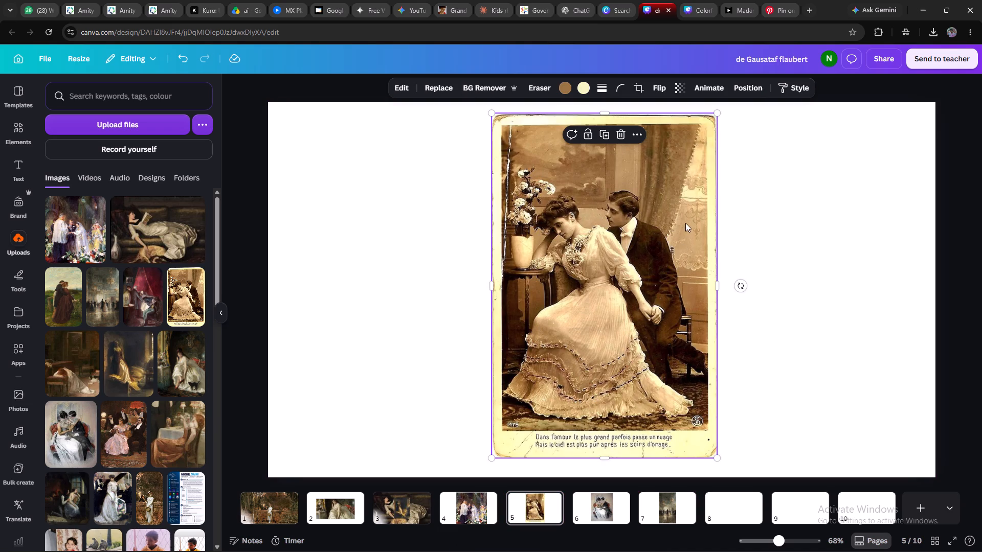
click(621, 137)
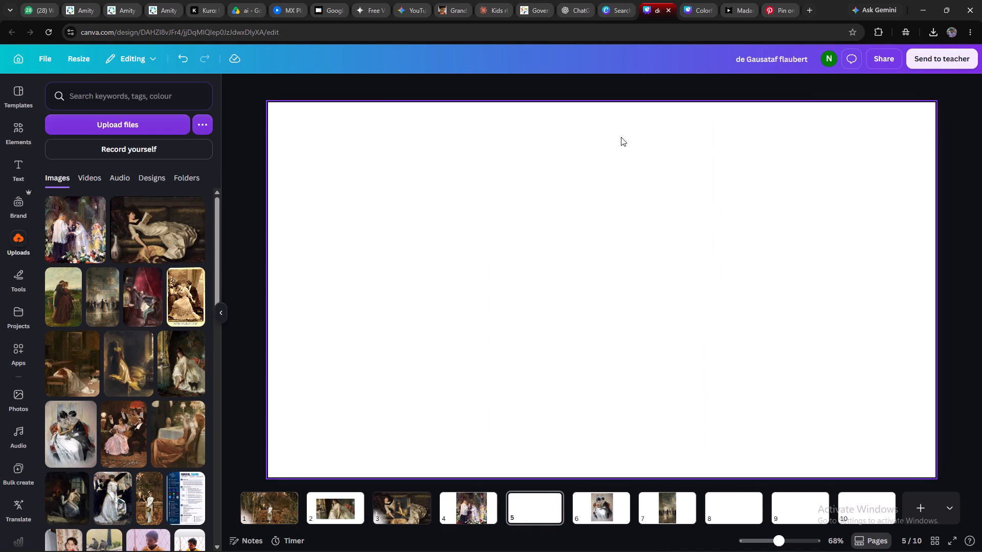
click(73, 510)
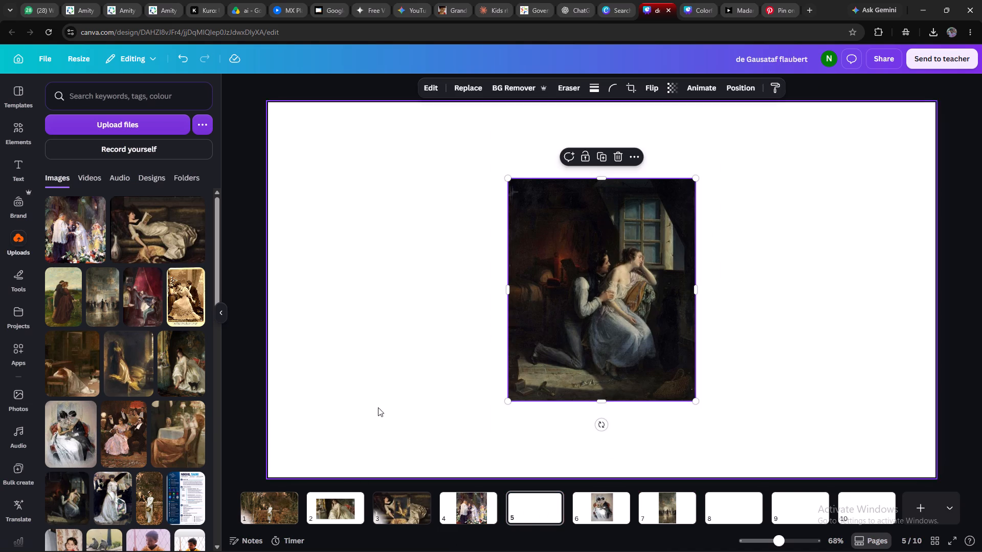
drag(507, 401, 436, 446)
drag(698, 178, 701, 174)
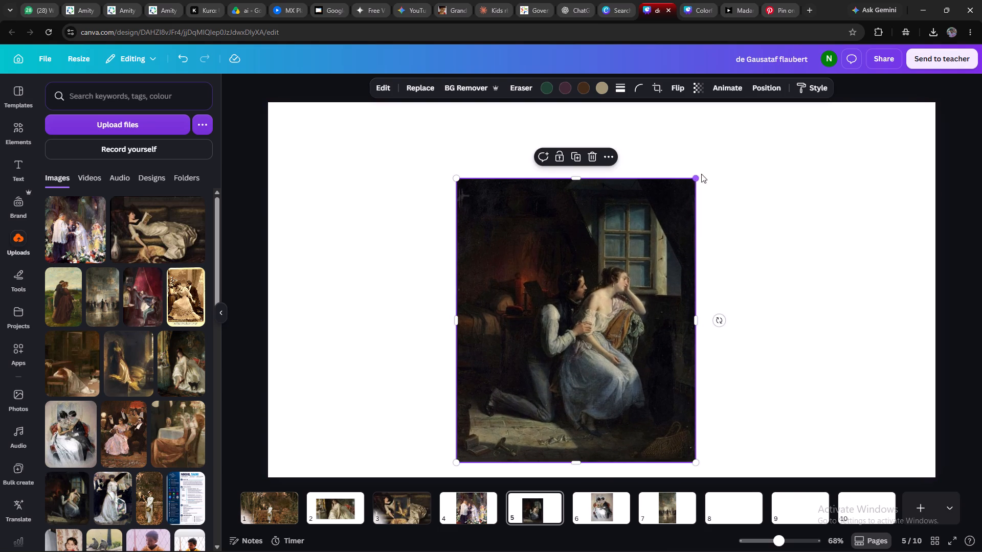
drag(701, 174, 785, 137)
Replace the couple-with-fan picture on page 6 with the painting of a woman in white beside a piano, enlarged to nearly full page height.
click(605, 497)
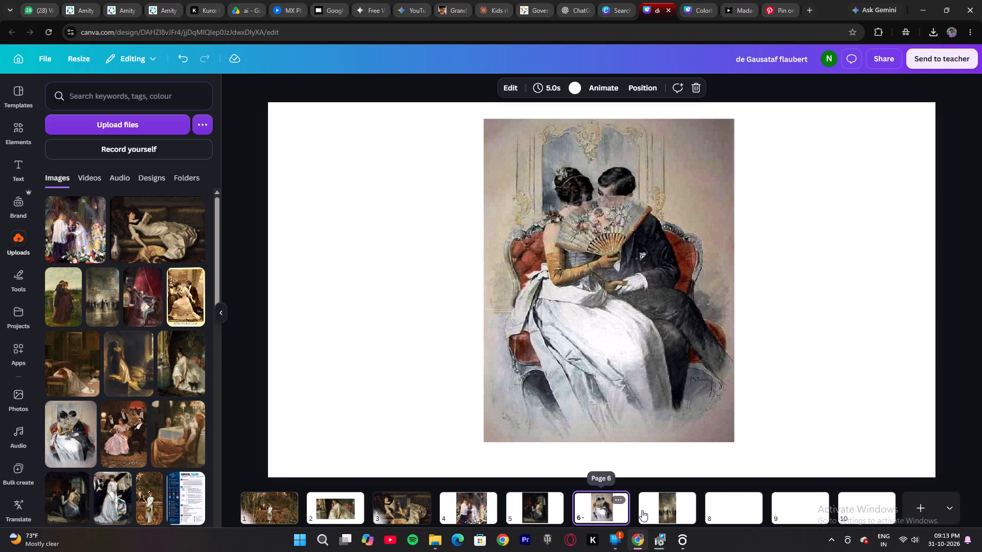
click(578, 354)
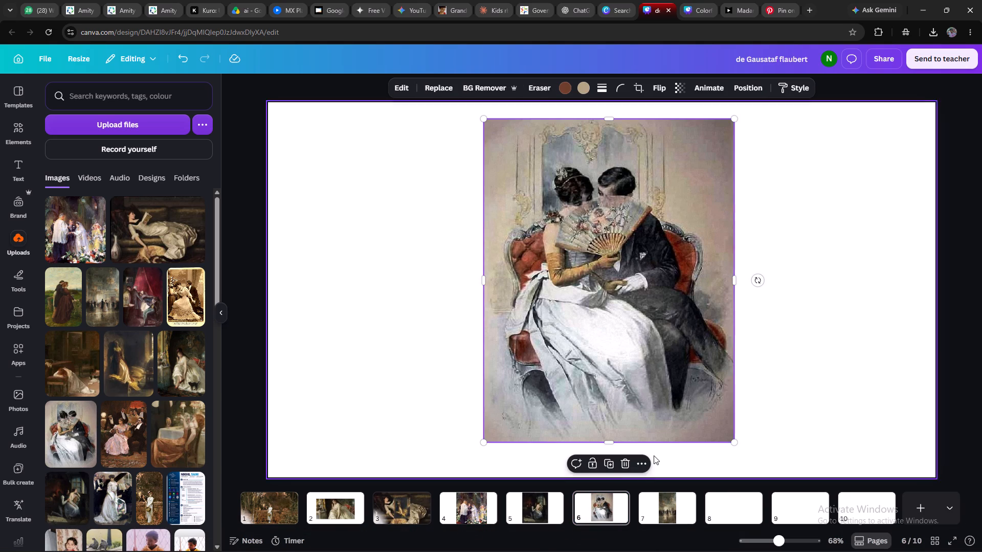
click(626, 464)
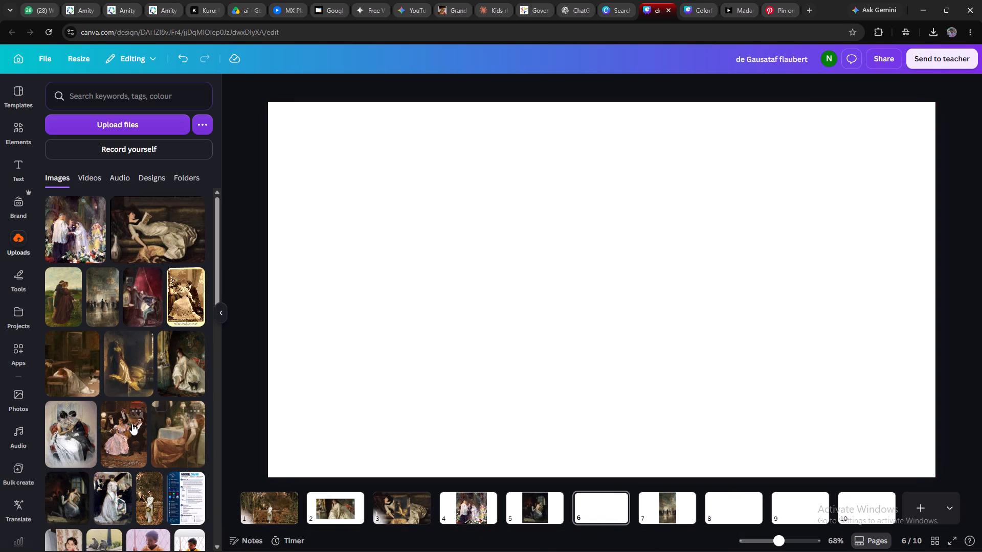
click(132, 424)
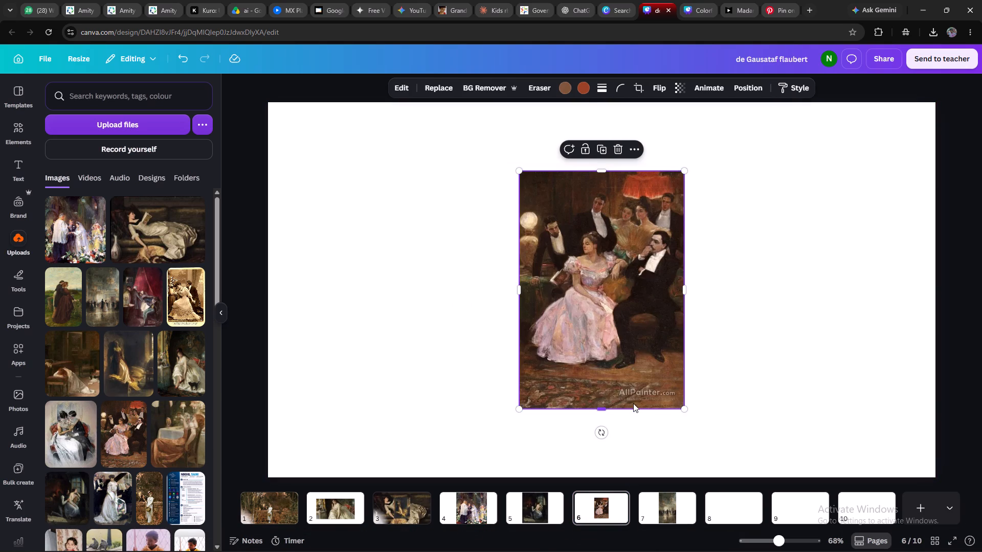
click(616, 142)
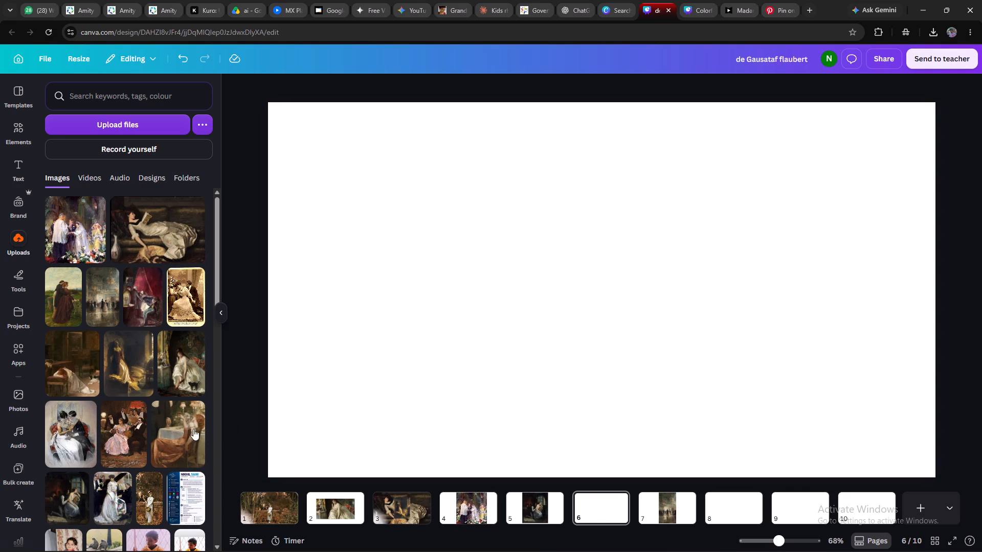
click(120, 482)
click(121, 492)
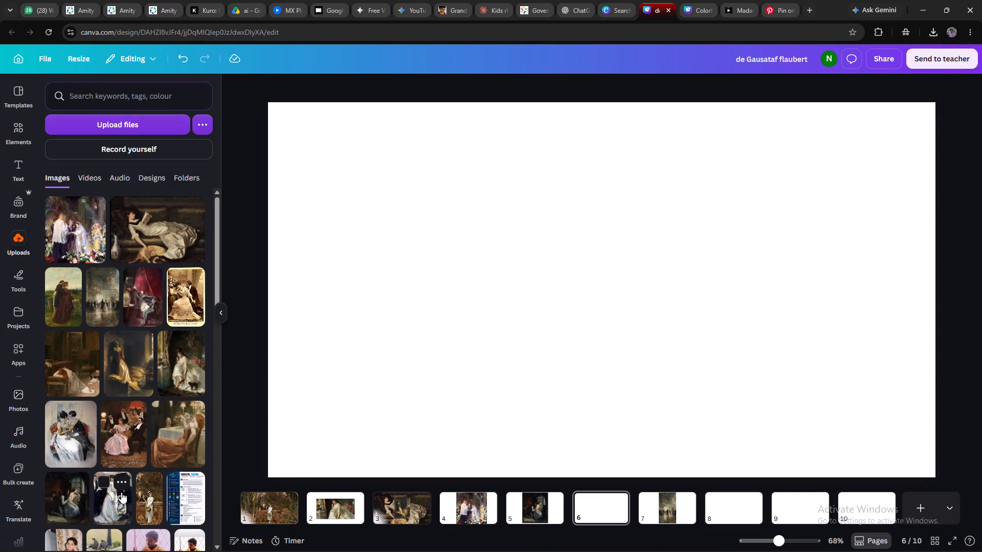
click(121, 492)
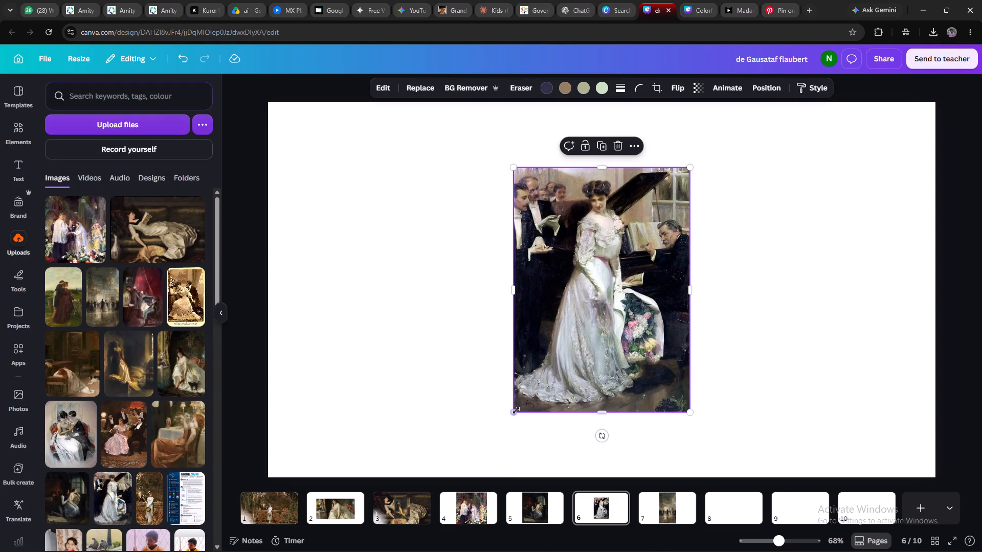
drag(514, 413, 438, 451)
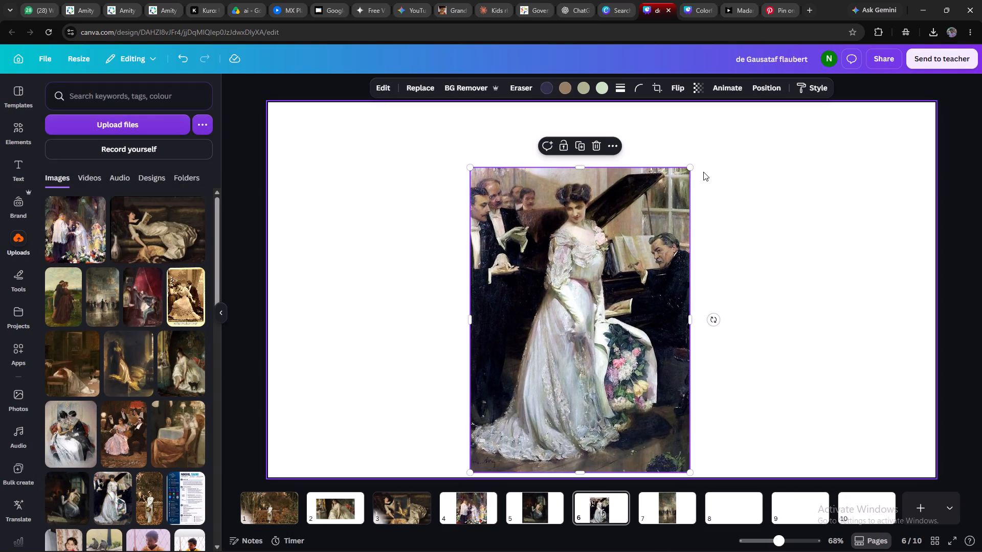
drag(691, 166, 764, 132)
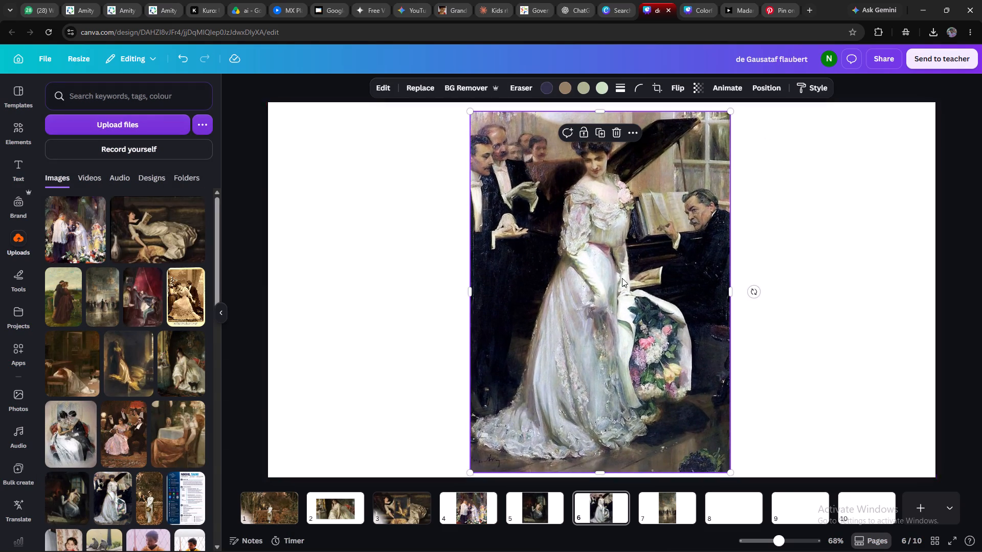
Add the uploaded painting of a couple embracing in a garden to page 8 and enlarge it to nearly the full page height.
click(656, 506)
click(735, 505)
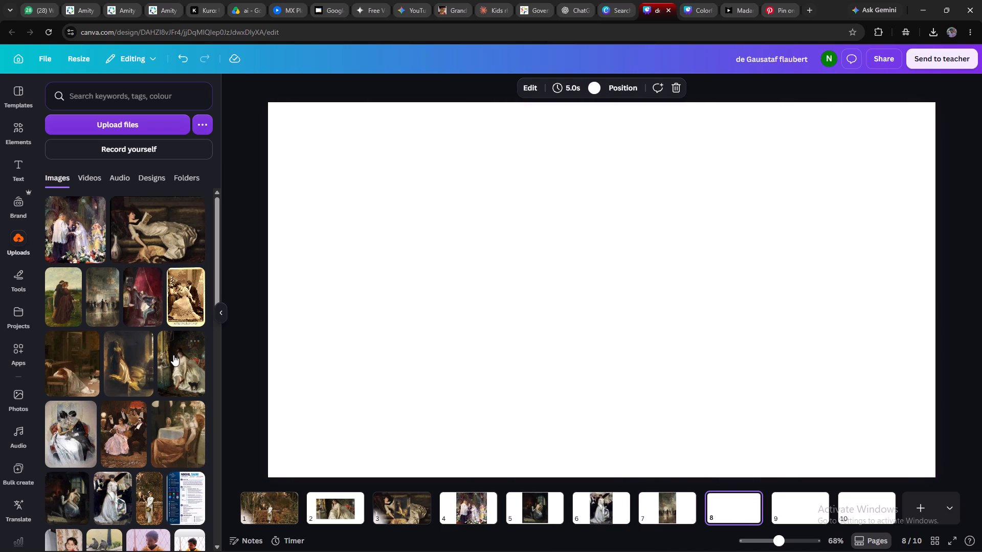
click(62, 287)
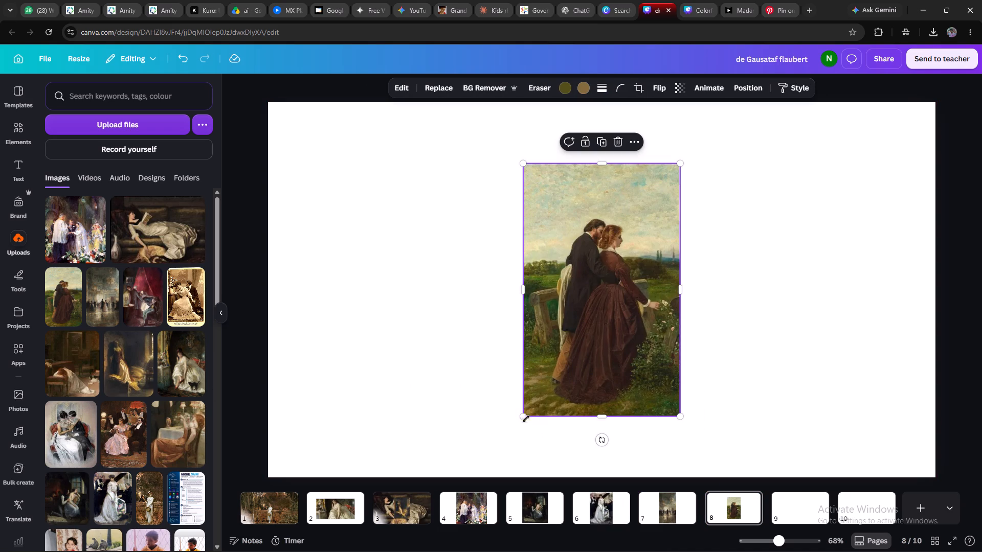
drag(526, 418, 445, 437)
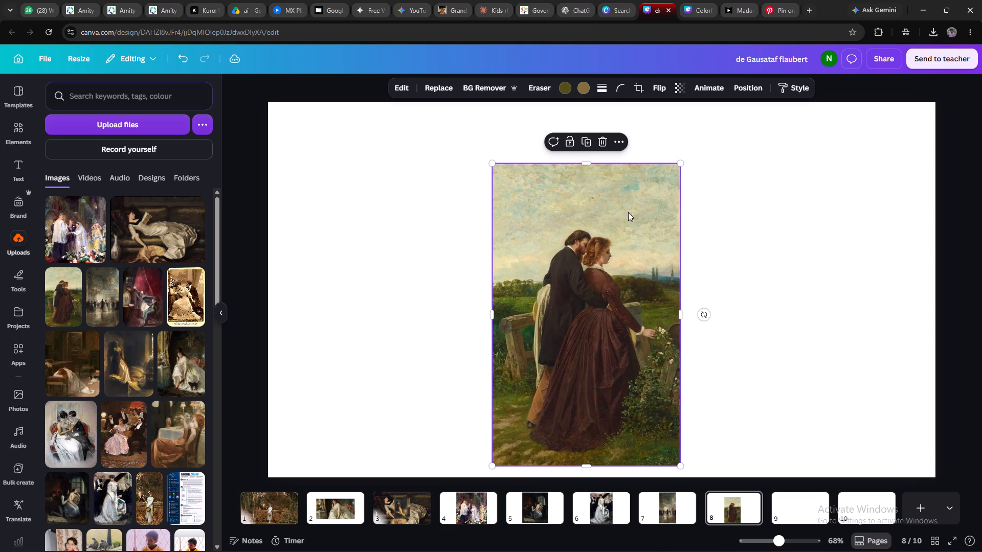
drag(684, 166, 745, 131)
Add the painting of a woman in white slumped over a chair to page 9 and enlarge it to nearly full page height.
click(785, 506)
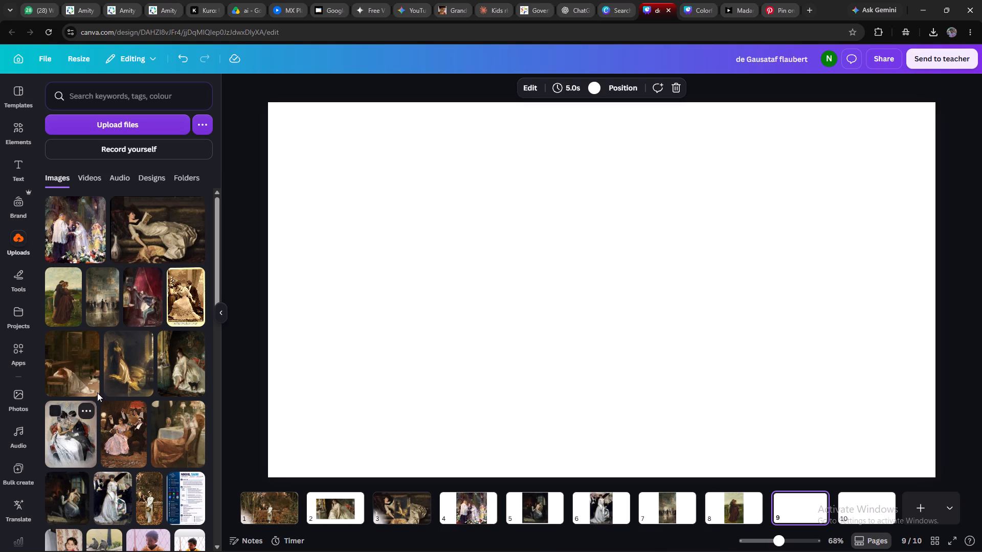
click(81, 378)
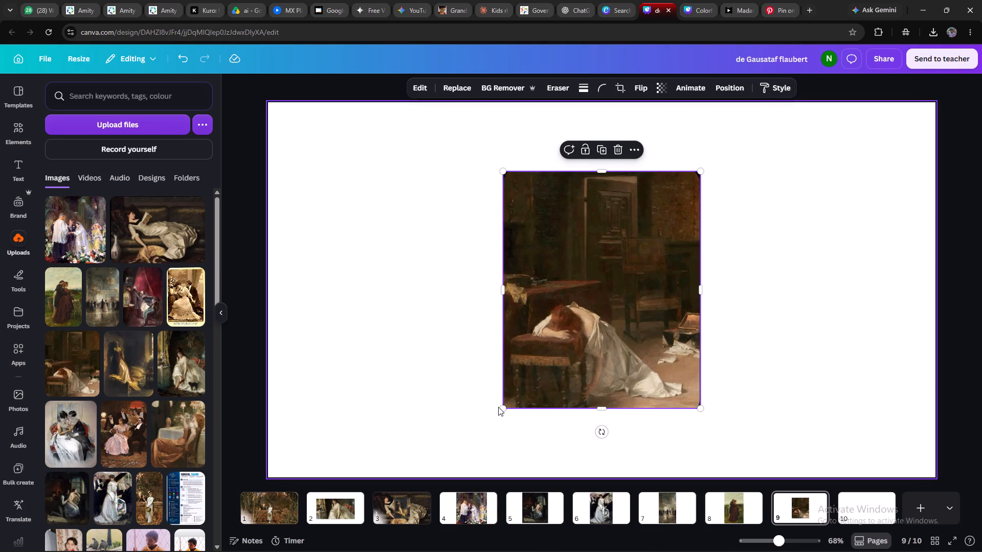
drag(503, 407, 443, 445)
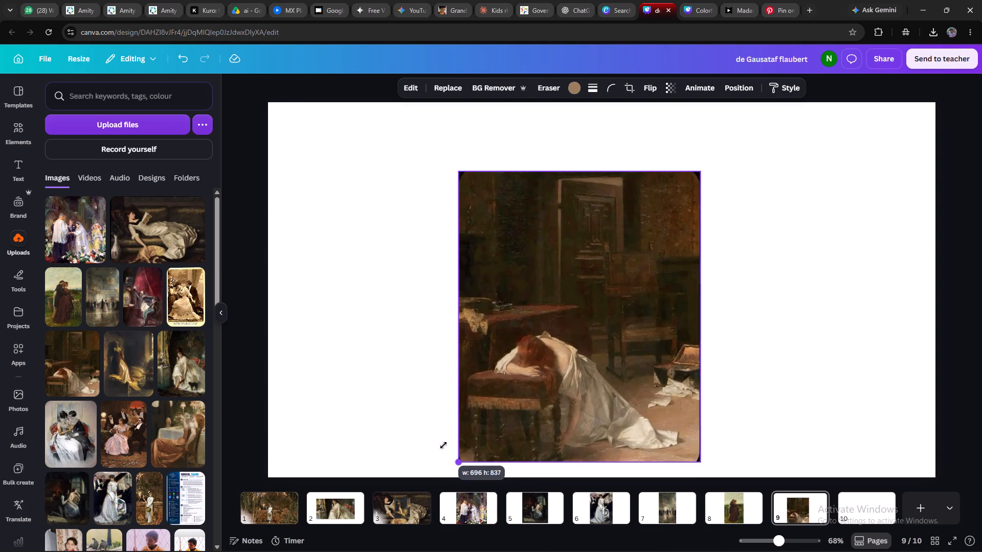
drag(443, 445, 441, 449)
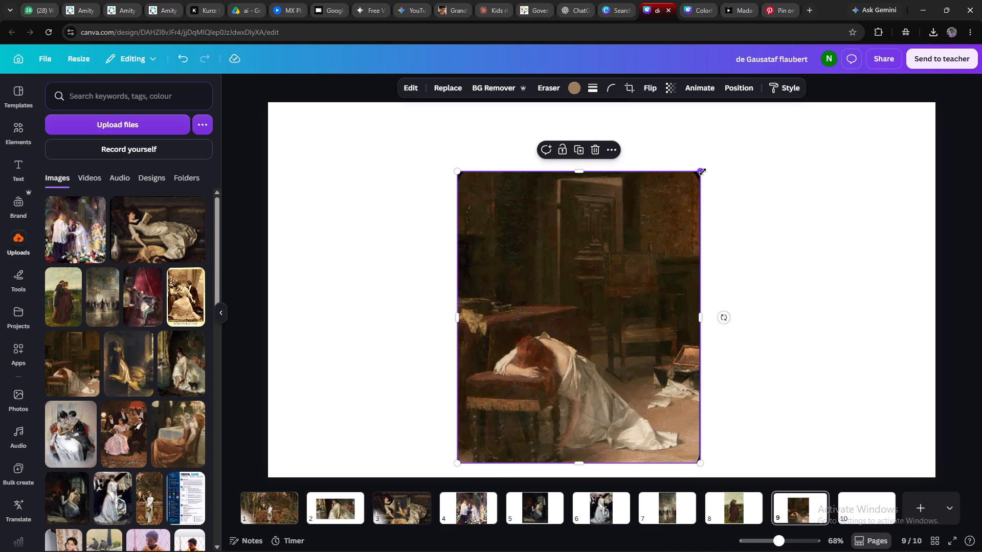
drag(703, 172, 785, 125)
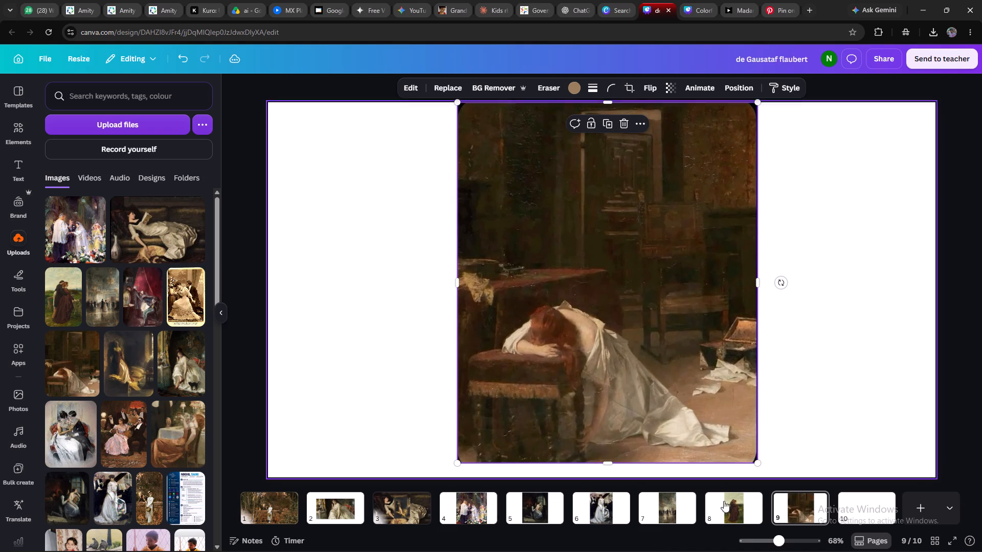
Add a blank page 11 after page 10.
click(851, 493)
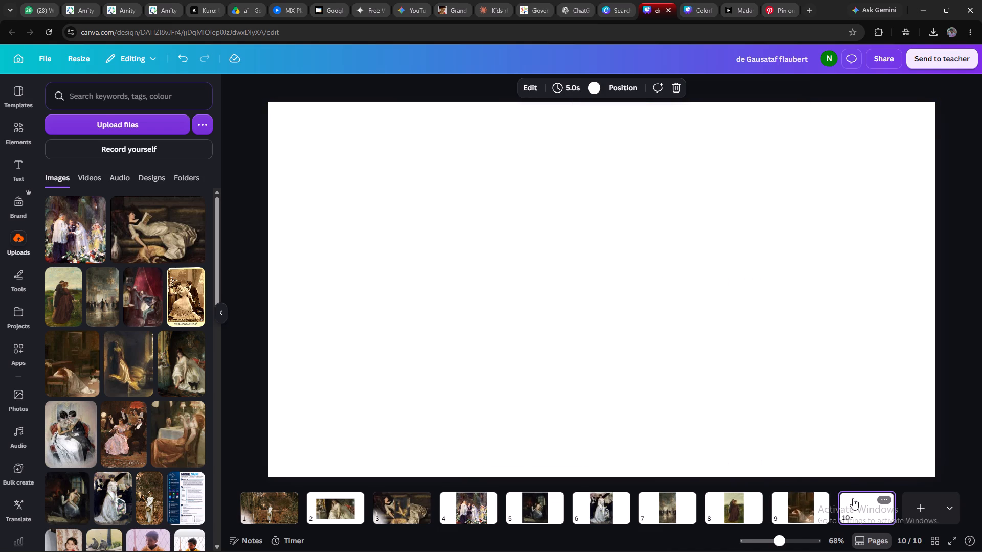
click(910, 502)
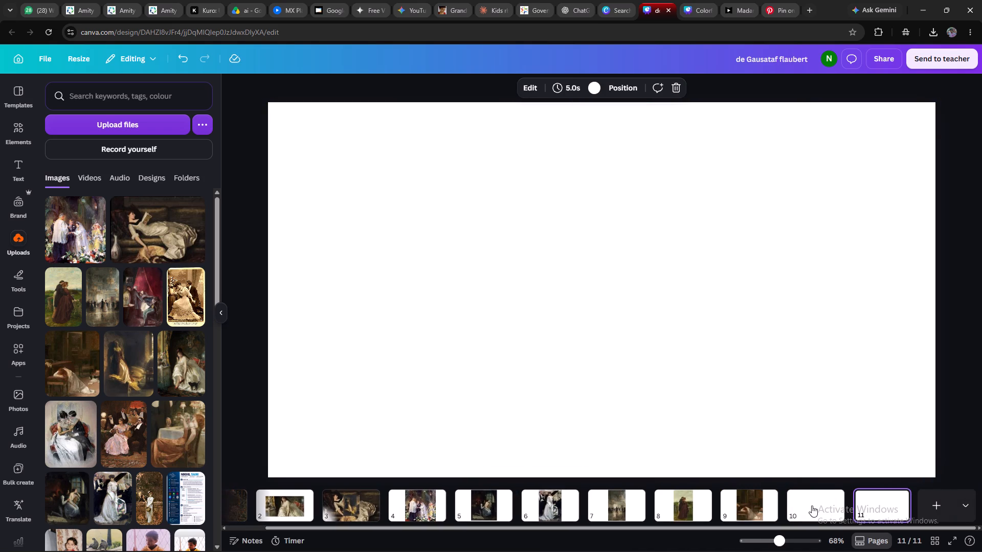
Add the painting of a woman leaning against a dark cell wall to page 10 and enlarge it to nearly full page height.
click(812, 505)
click(116, 367)
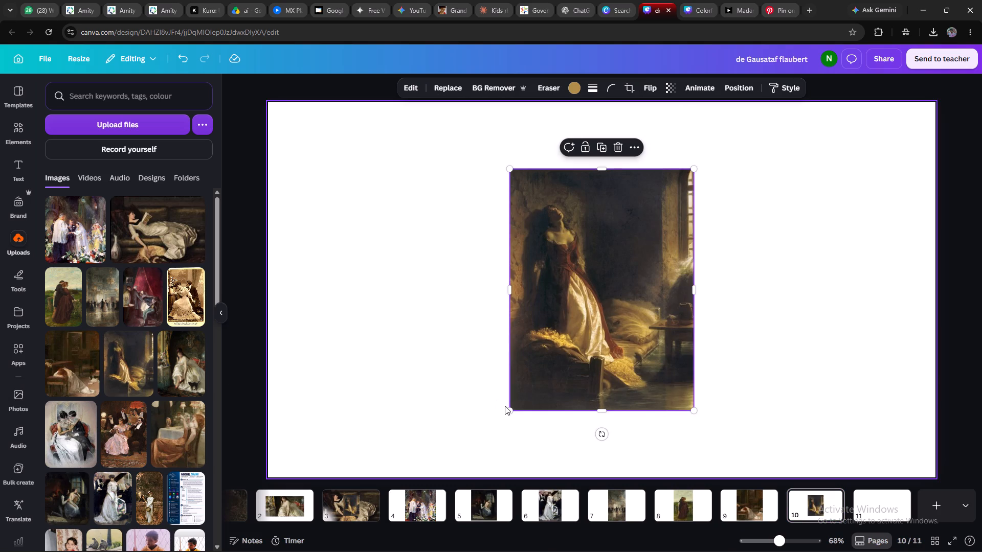
drag(508, 407, 456, 451)
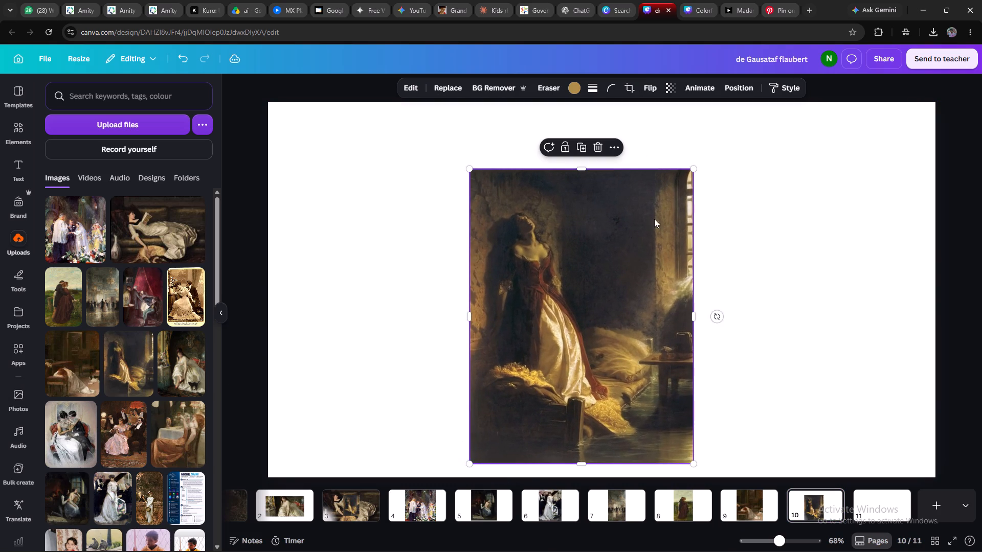
click(689, 172)
drag(691, 172, 732, 150)
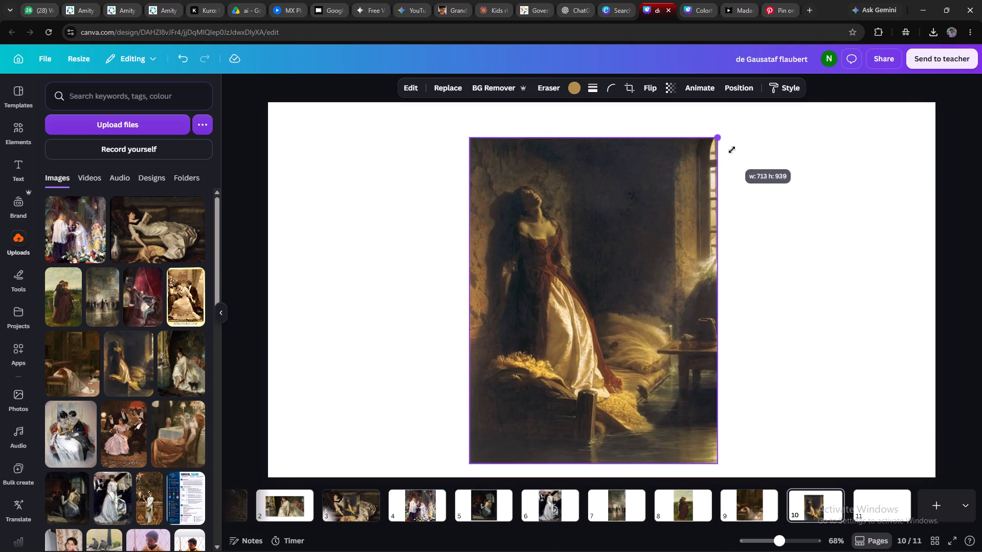
drag(732, 150, 791, 162)
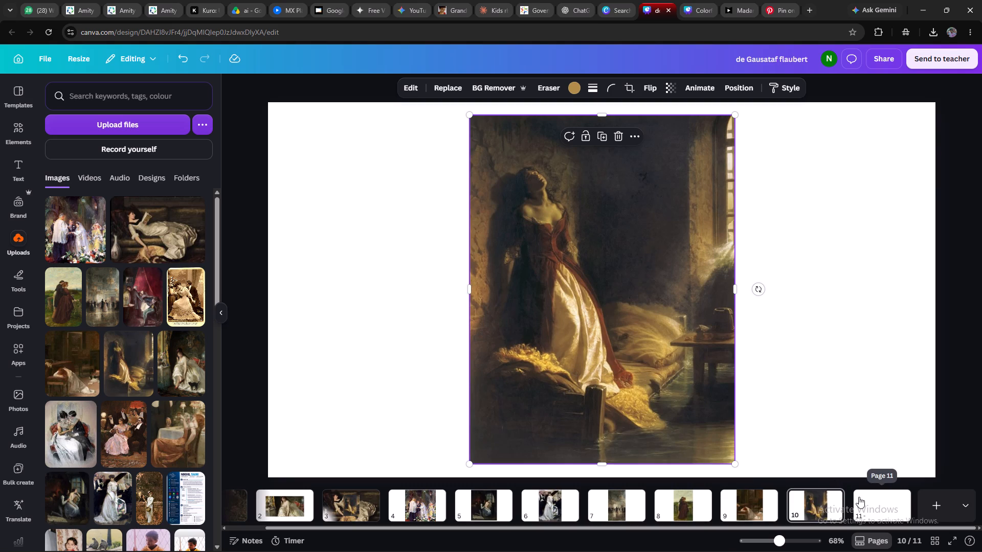
Move the ballroom painting on page 7 to the page's left edge and enlarge it to cover about the left half at full height.
click(702, 517)
click(624, 507)
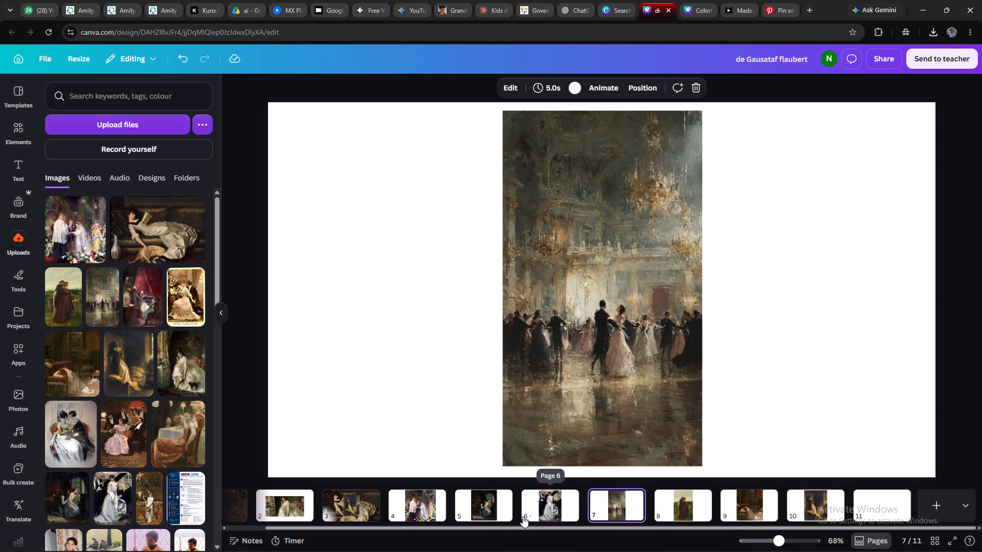
click(489, 512)
click(442, 511)
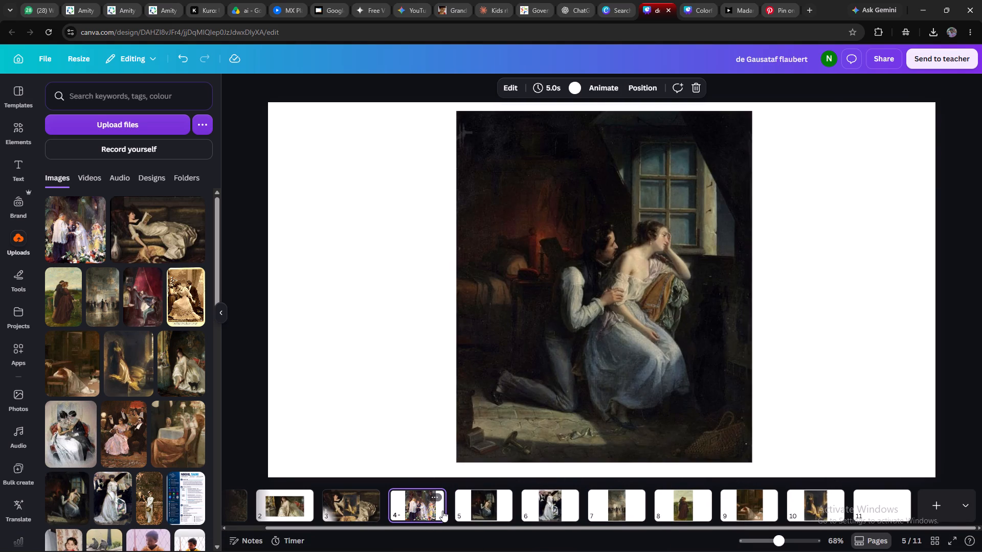
click(539, 512)
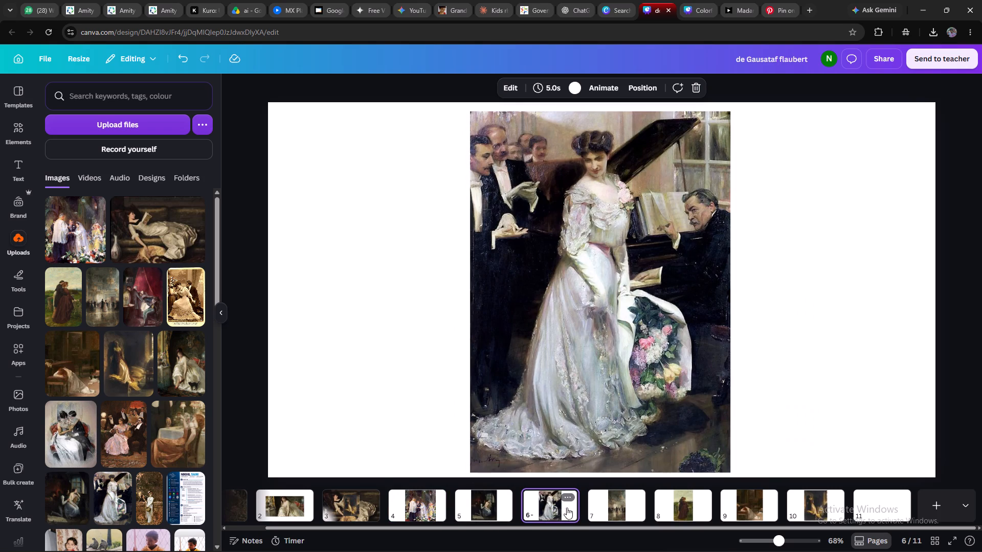
click(610, 504)
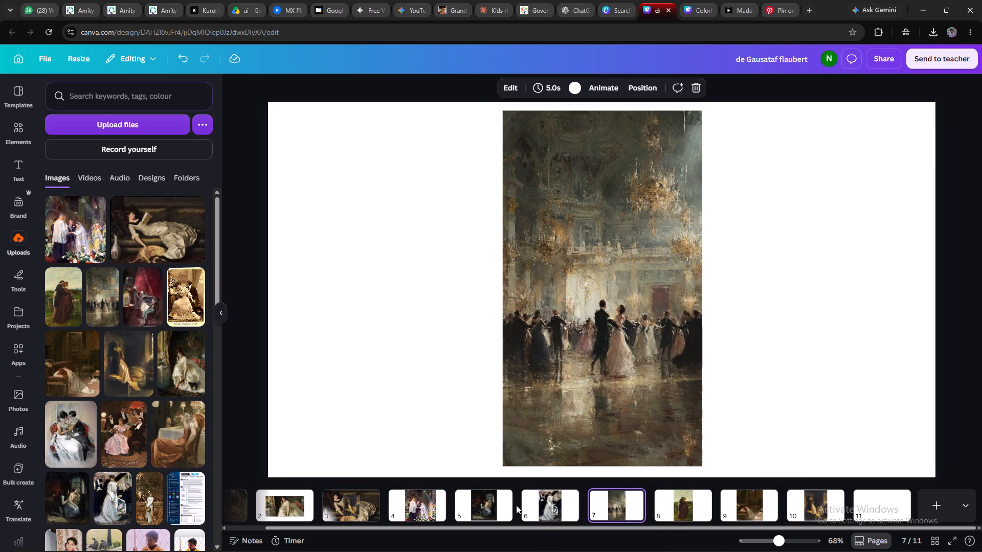
drag(623, 395, 470, 389)
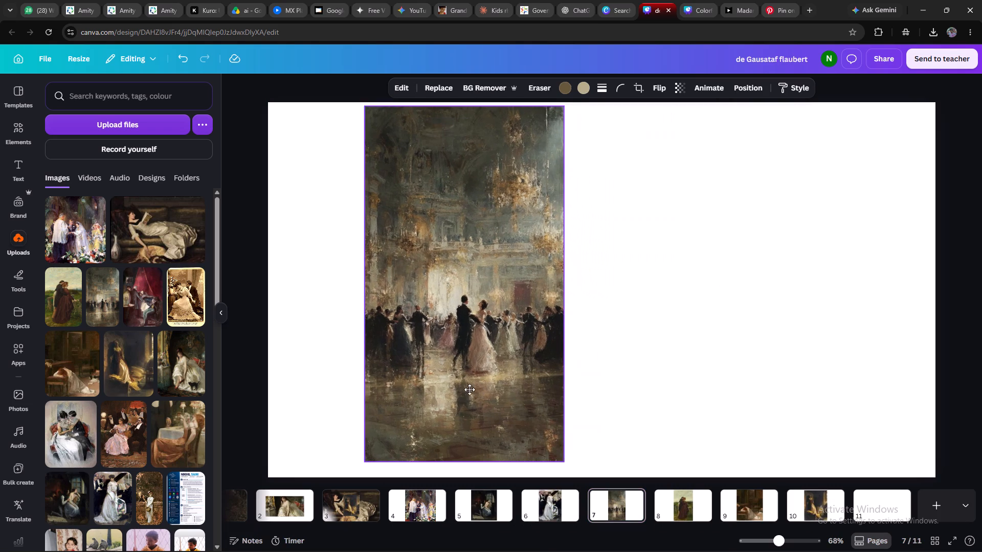
drag(470, 389, 384, 405)
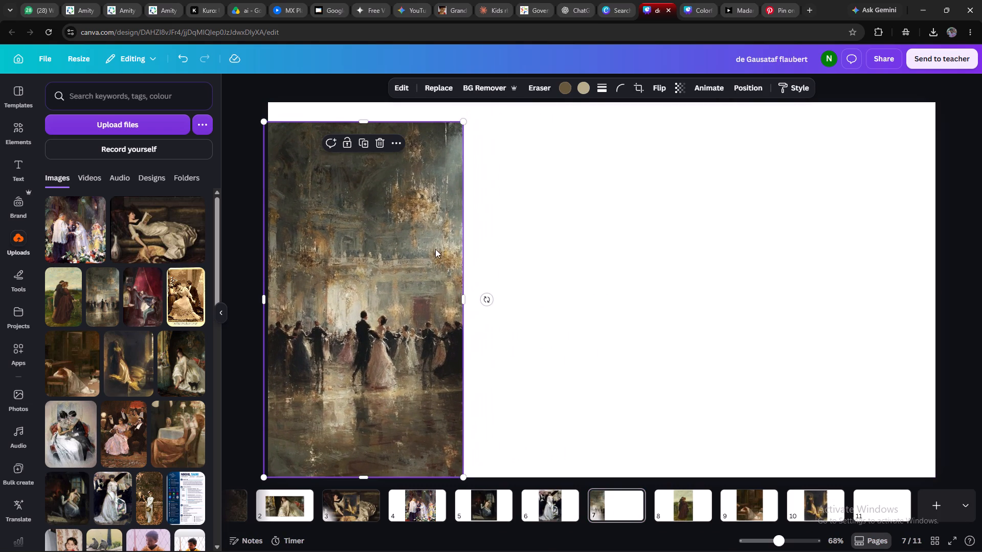
drag(462, 123, 523, 125)
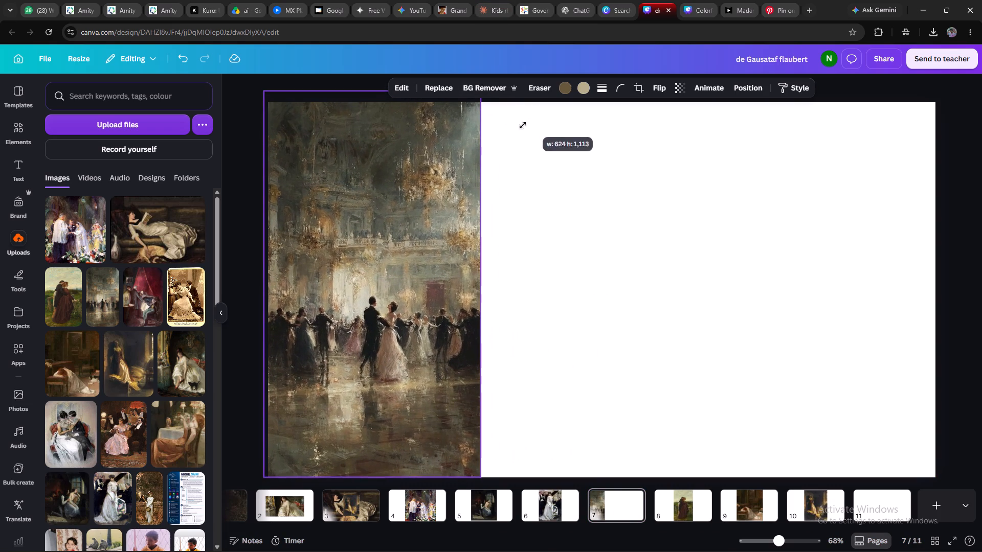
drag(523, 125, 521, 130)
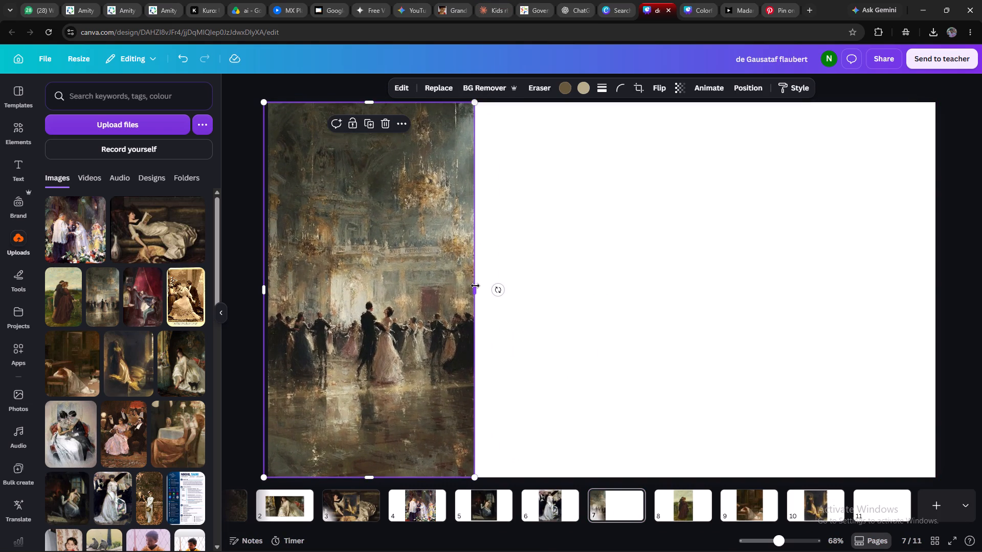
drag(475, 287, 617, 292)
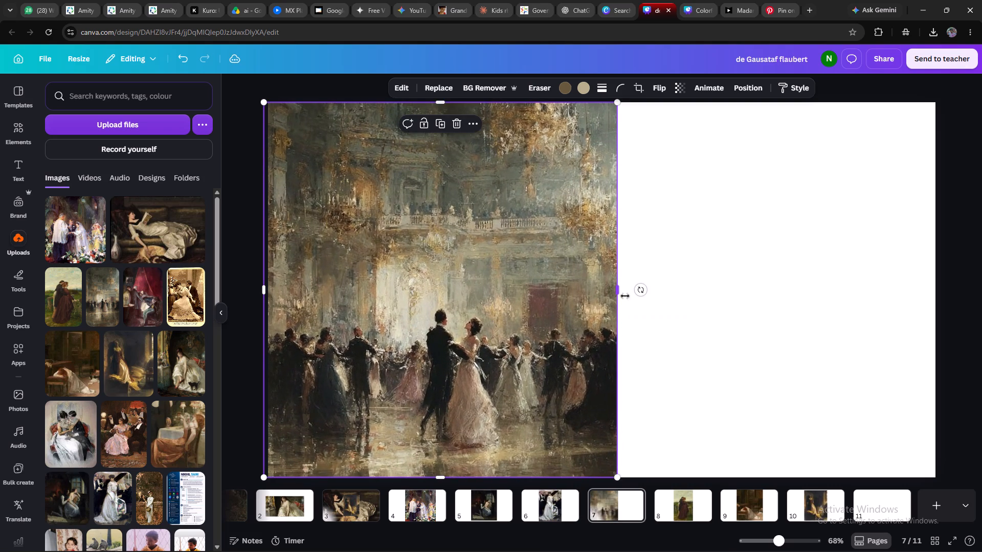
Add the painting of a couple behind a fan to page 7 and size it to fill the area right of the ballroom painting.
click(718, 308)
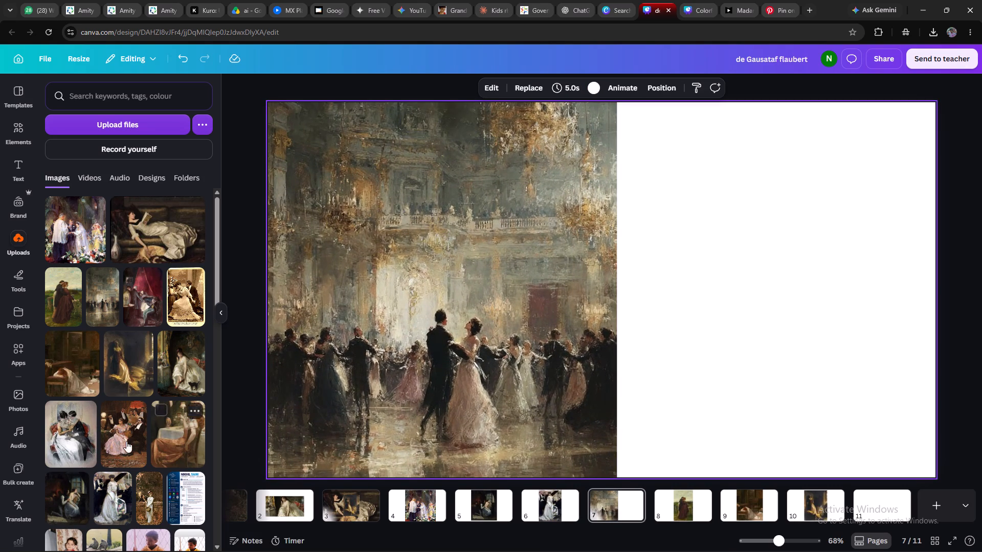
click(79, 446)
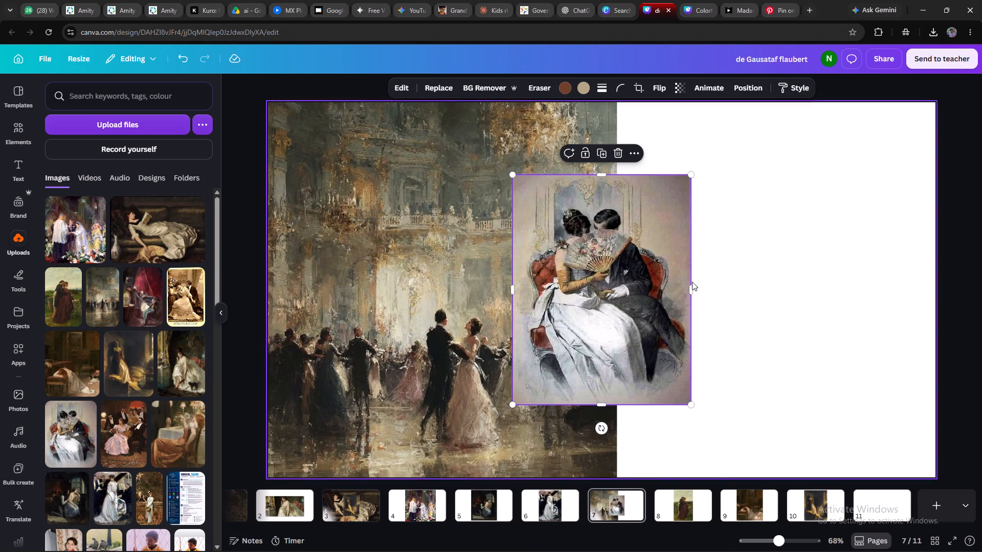
drag(657, 294, 853, 265)
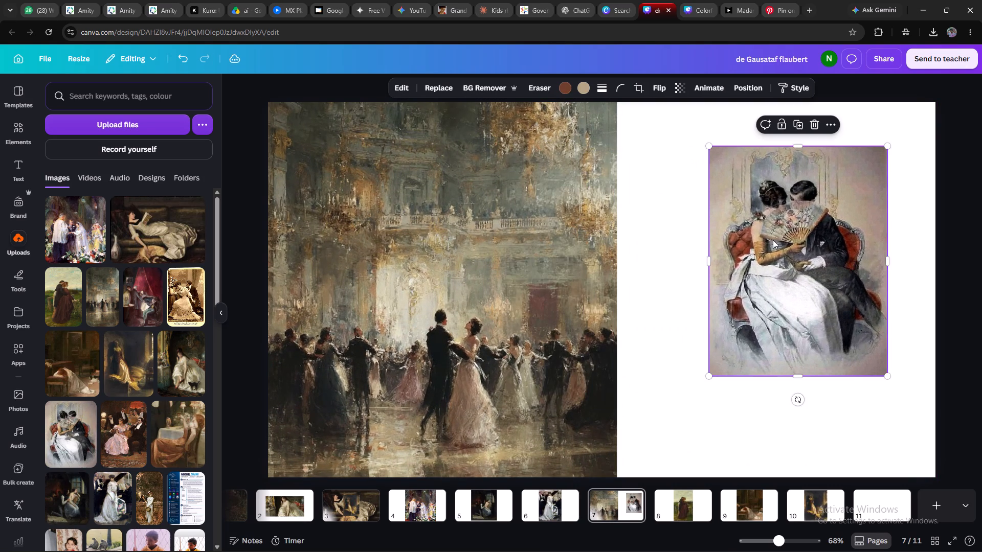
drag(706, 144, 637, 123)
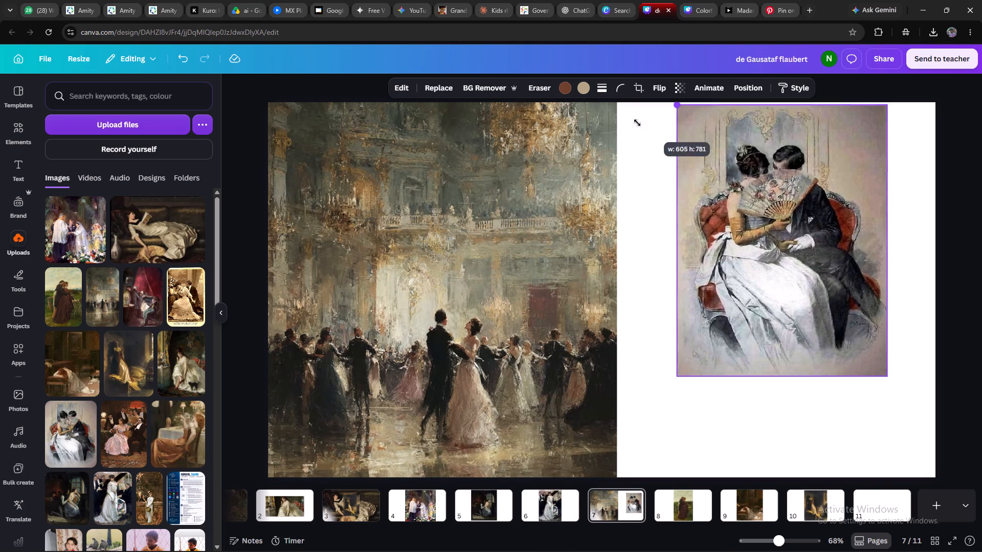
drag(637, 123, 578, 165)
drag(853, 253, 855, 264)
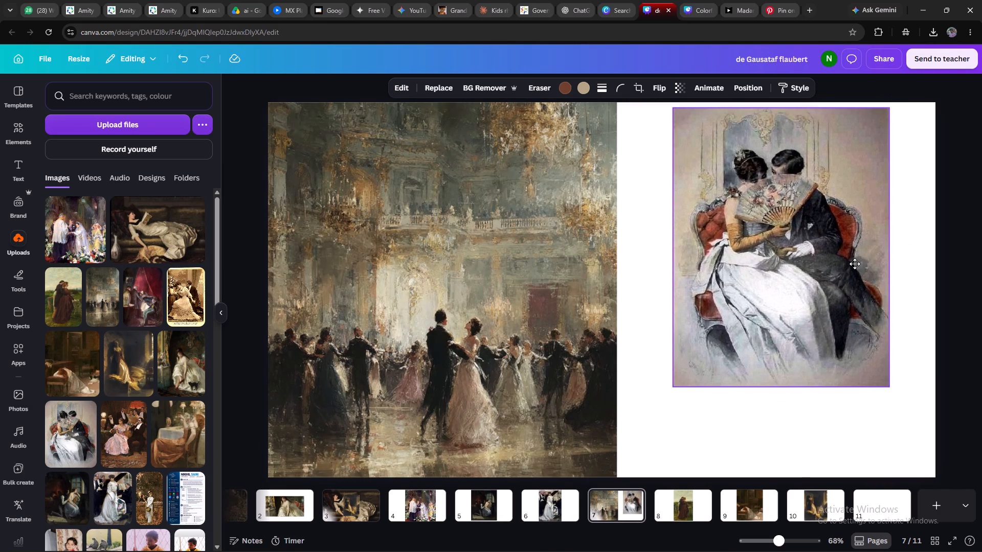
drag(855, 264, 857, 260)
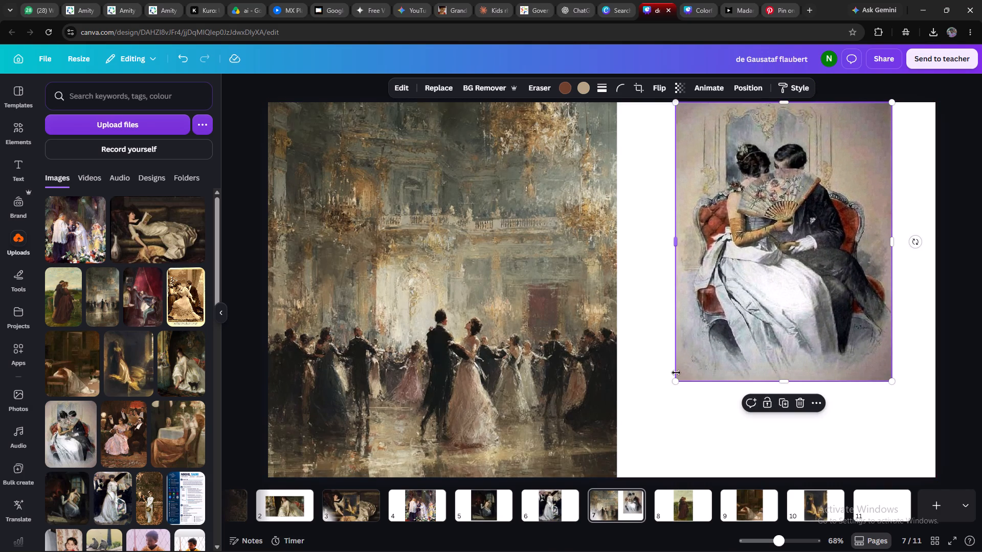
drag(677, 378, 628, 466)
drag(894, 459, 927, 470)
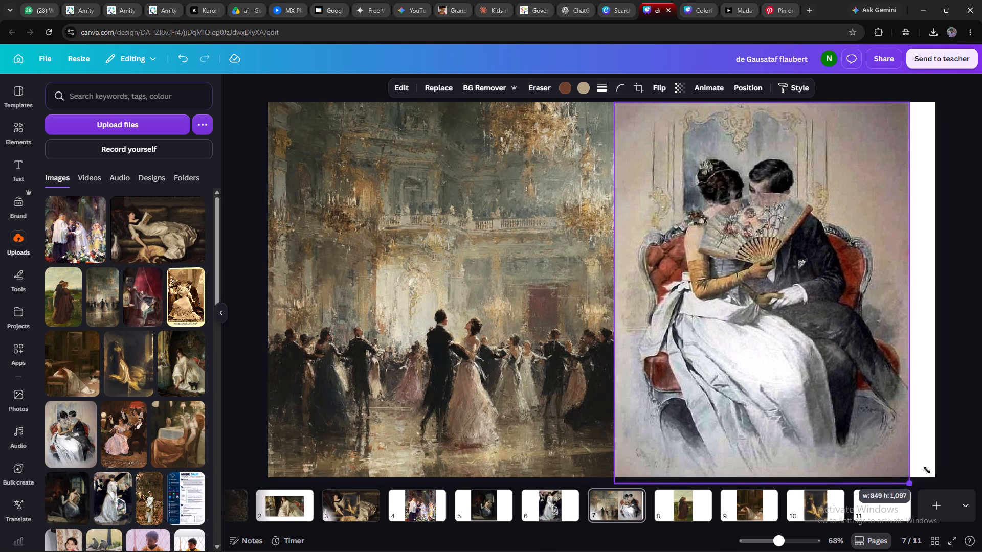
drag(927, 470, 931, 461)
drag(848, 366, 877, 365)
drag(644, 292, 641, 292)
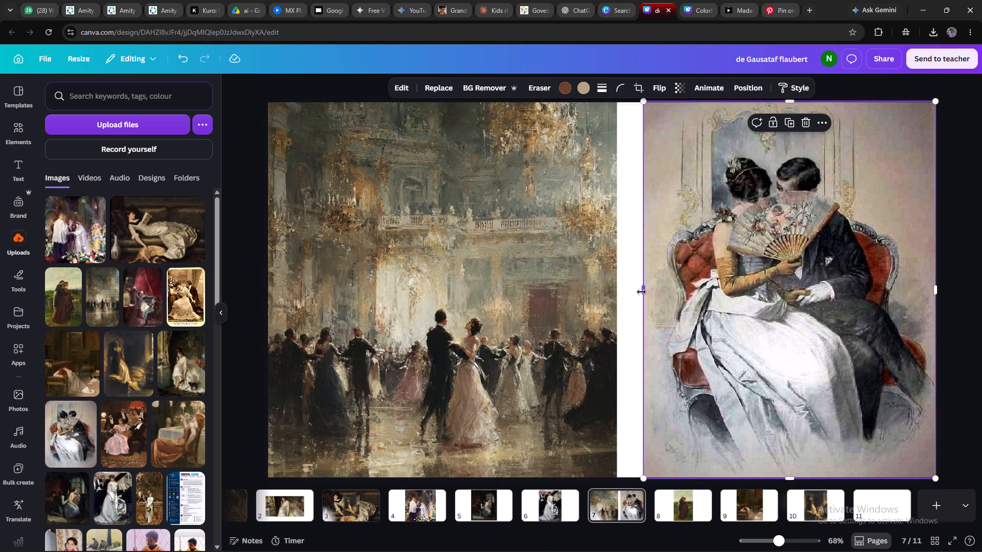
drag(641, 292, 617, 303)
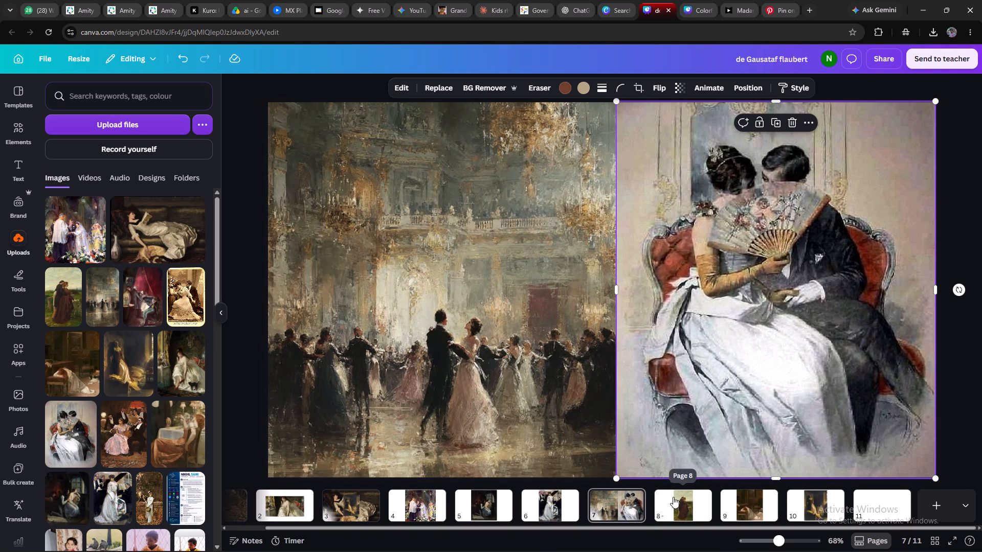
Add the deathbed painting with red drapes to page 11 and enlarge it to nearly full page height.
click(673, 497)
click(612, 503)
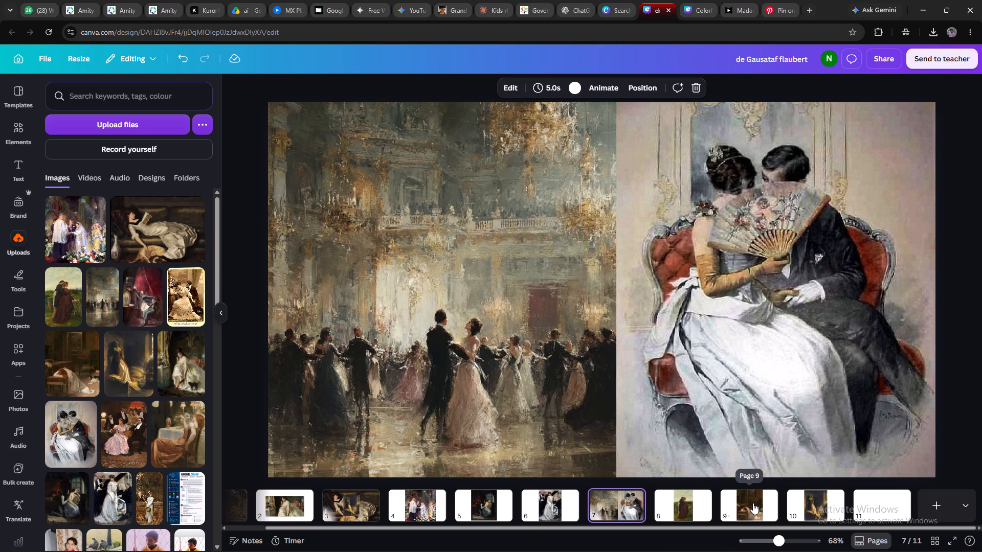
click(753, 503)
click(689, 510)
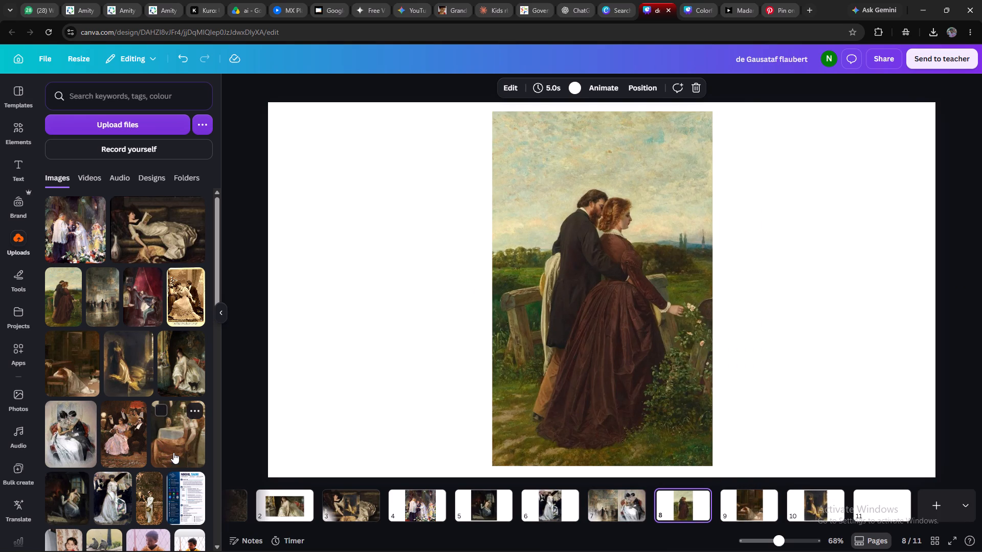
click(867, 510)
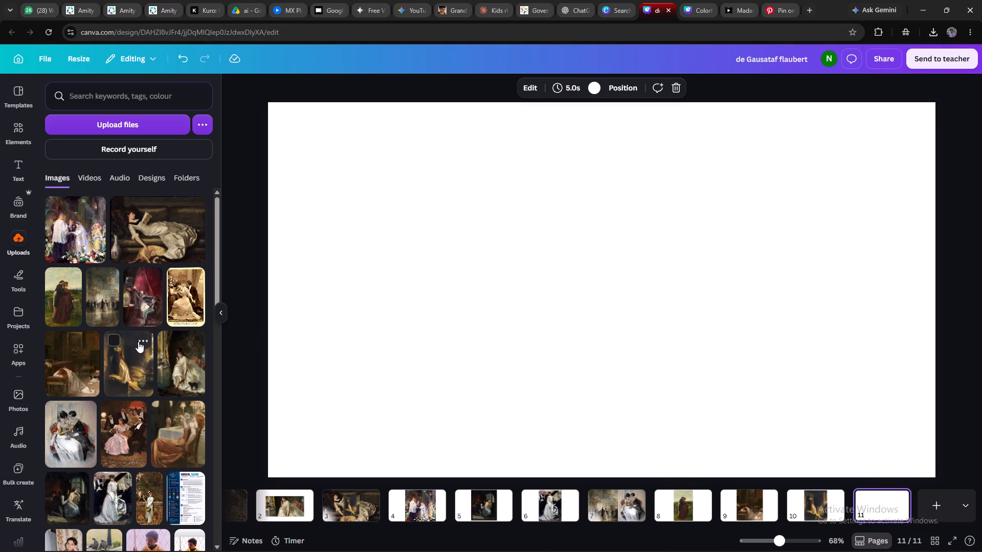
click(149, 309)
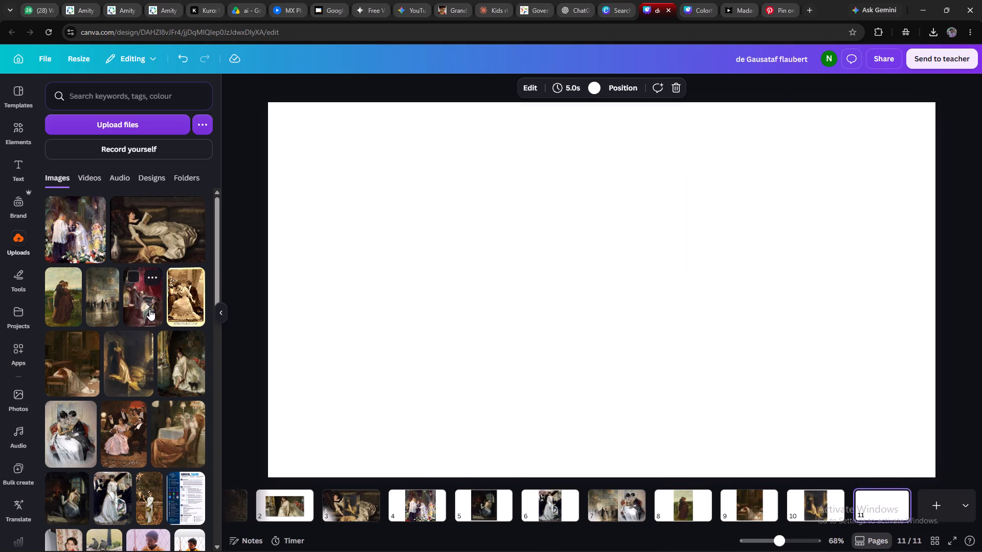
drag(518, 415, 426, 421)
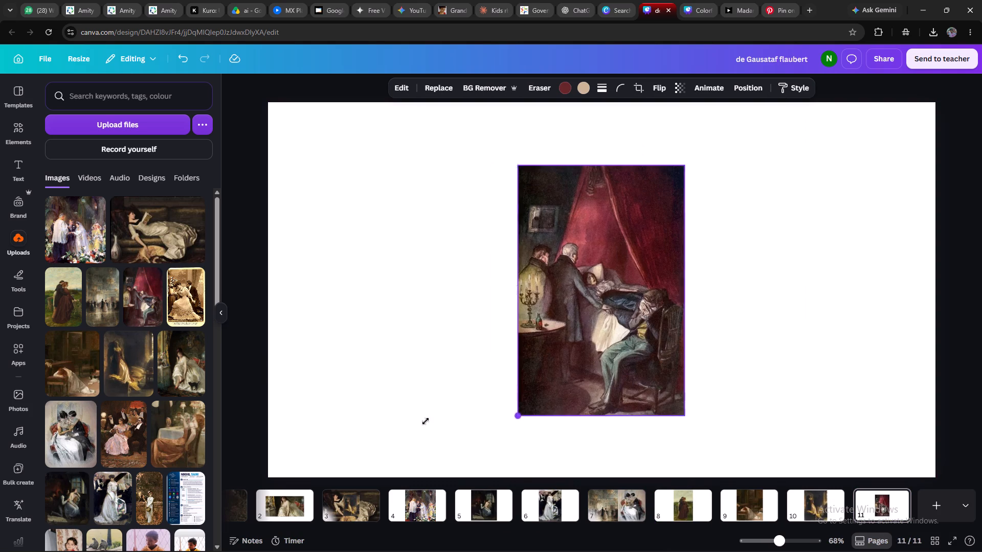
drag(426, 421, 372, 396)
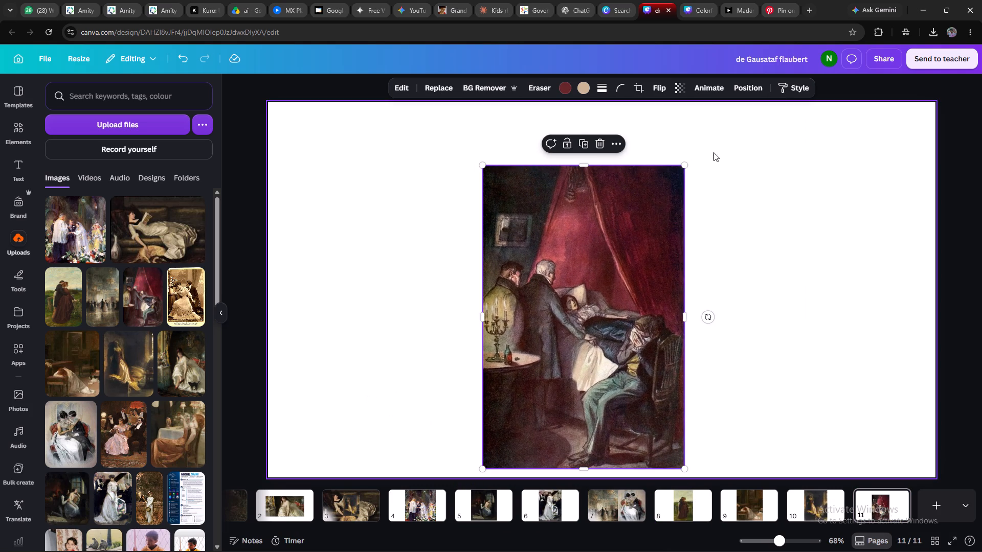
drag(680, 165, 774, 124)
drag(686, 296, 778, 291)
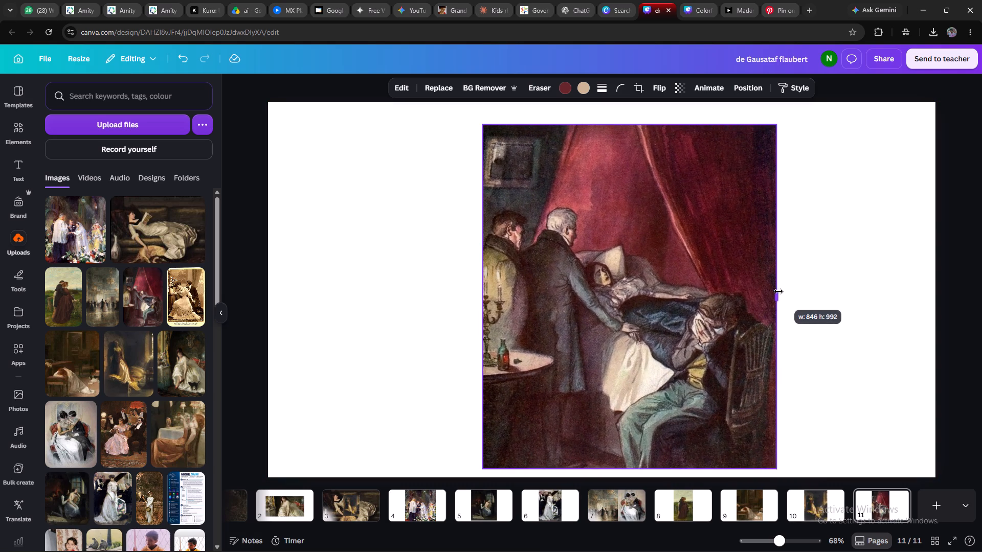
drag(778, 291, 713, 292)
Nudge the painting of the slumped woman on page 9 so it sits vertically centred on the page.
click(817, 490)
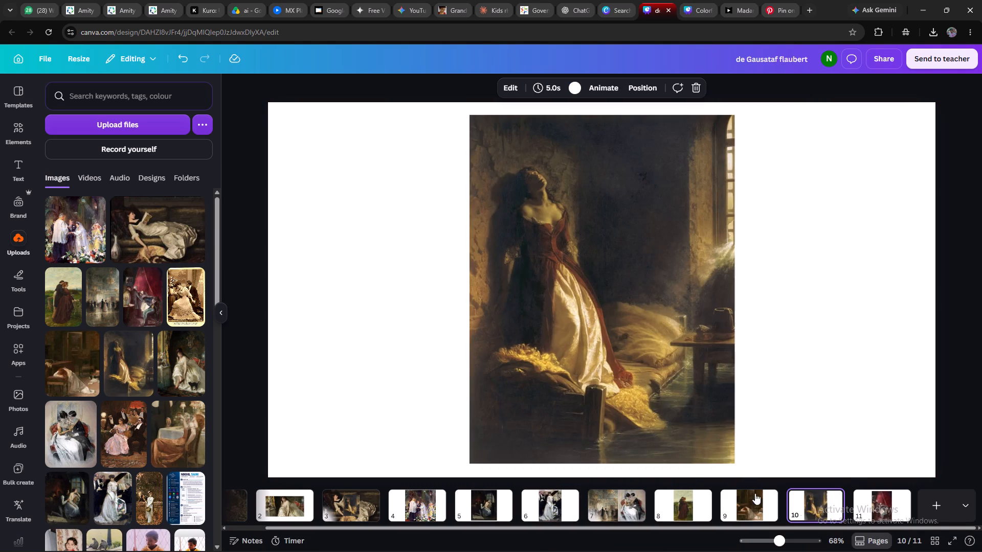
click(731, 505)
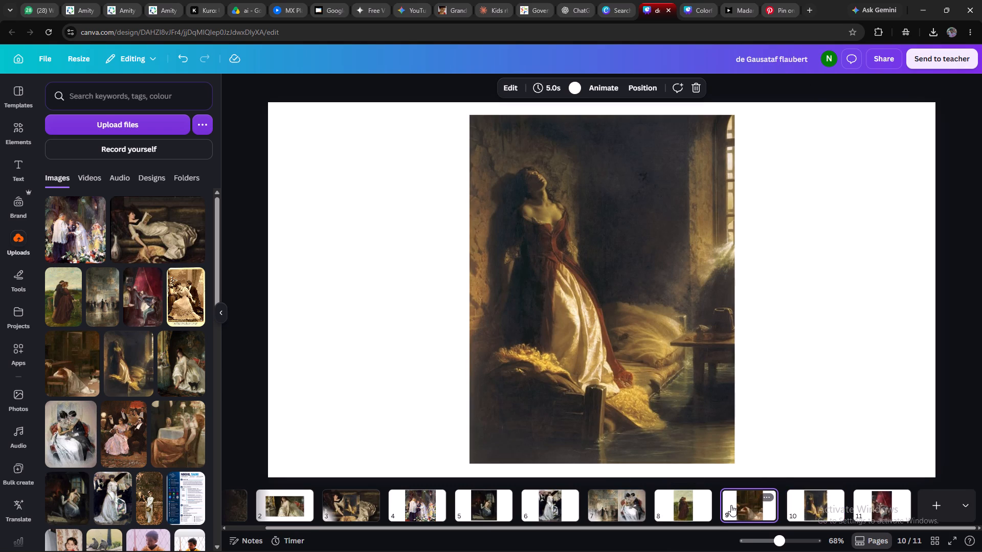
drag(682, 349, 684, 363)
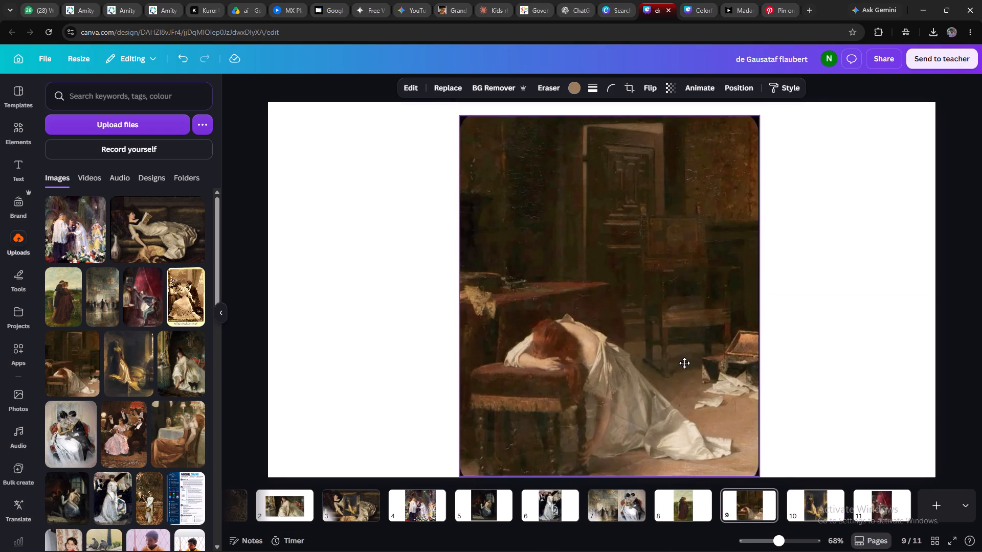
drag(684, 363, 687, 354)
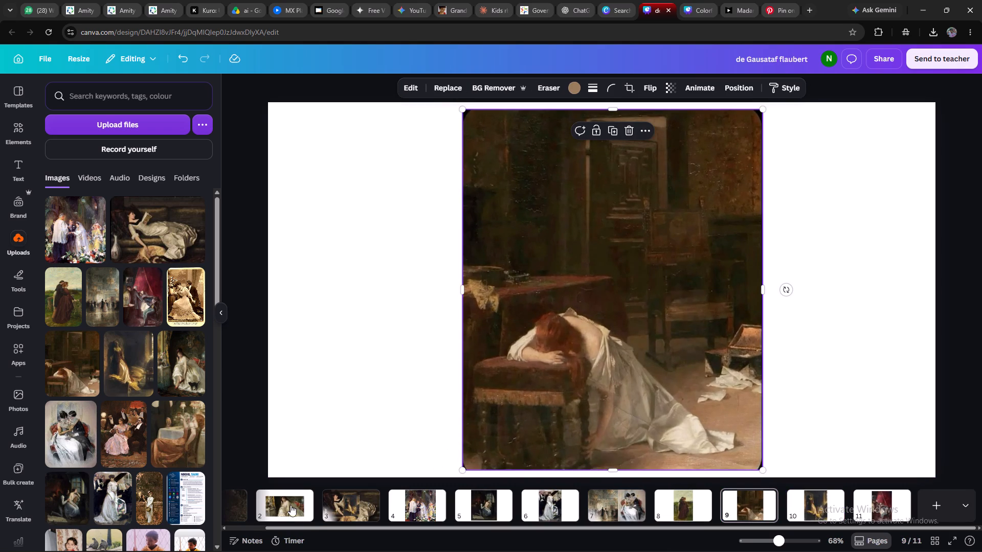
Review the slides from the cover to page 7 and the uploaded paintings to check their order and content.
click(291, 505)
click(325, 507)
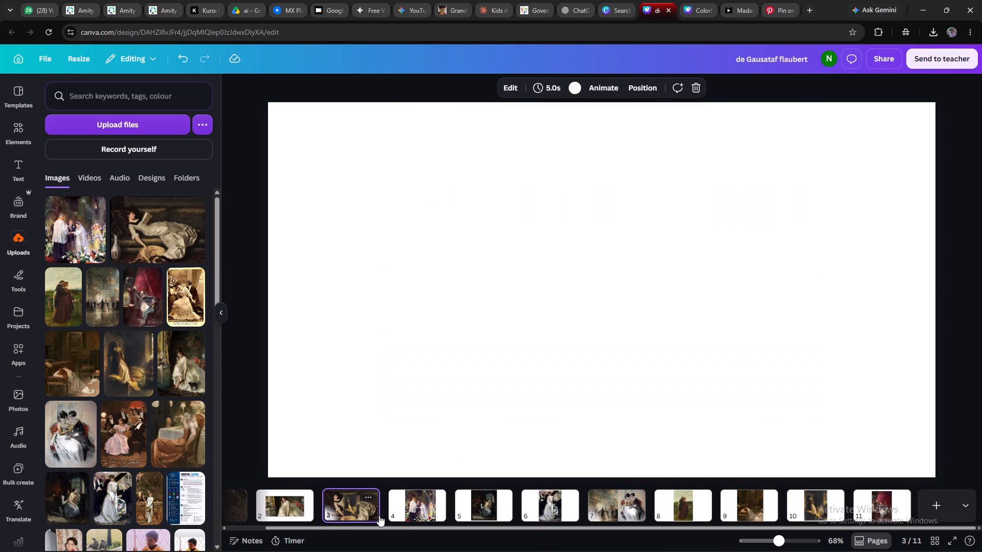
click(401, 514)
click(470, 511)
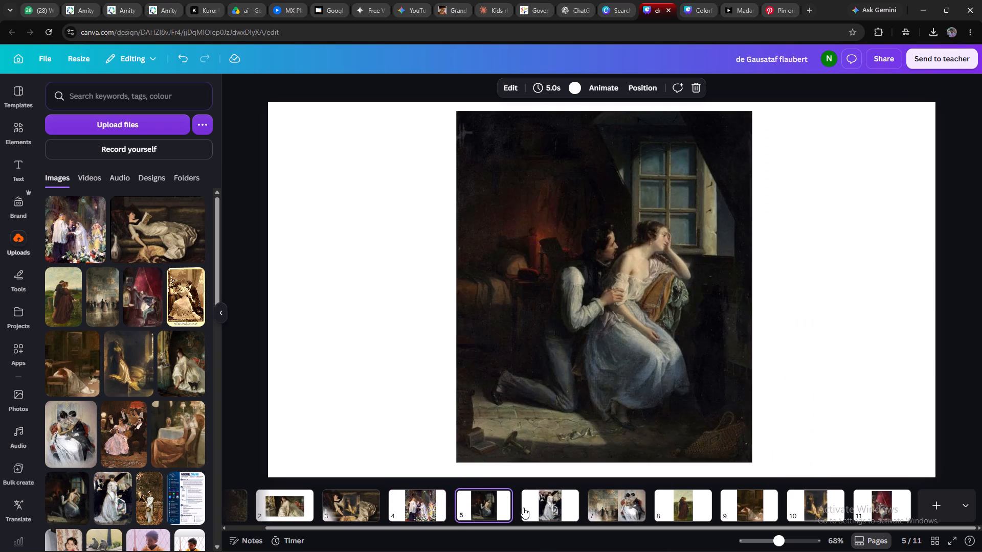
click(528, 507)
click(585, 508)
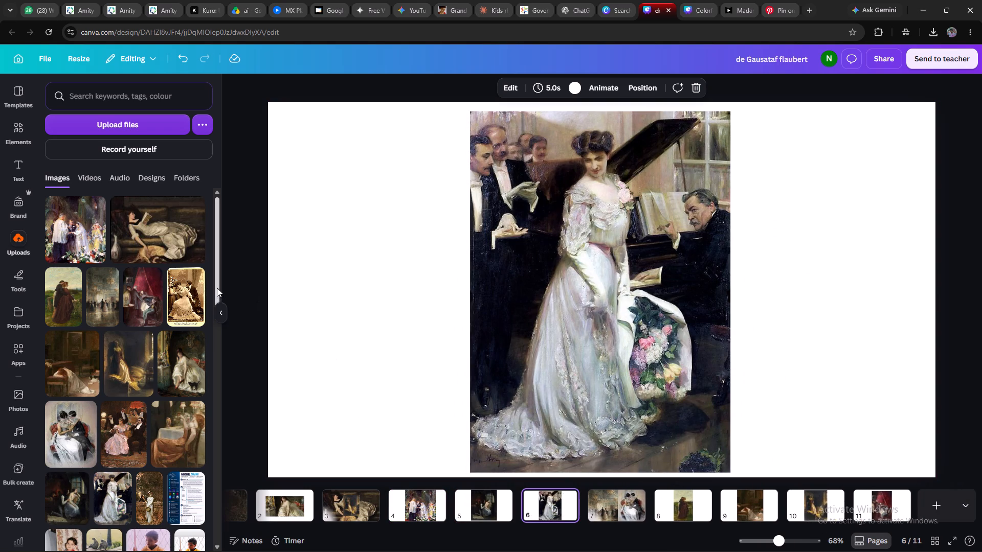
drag(217, 287, 208, 311)
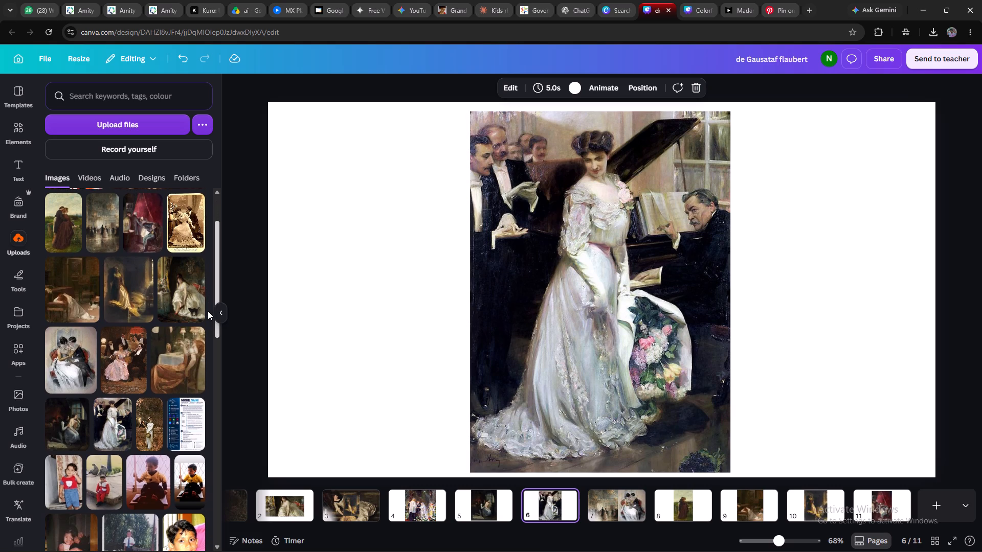
drag(208, 311, 214, 281)
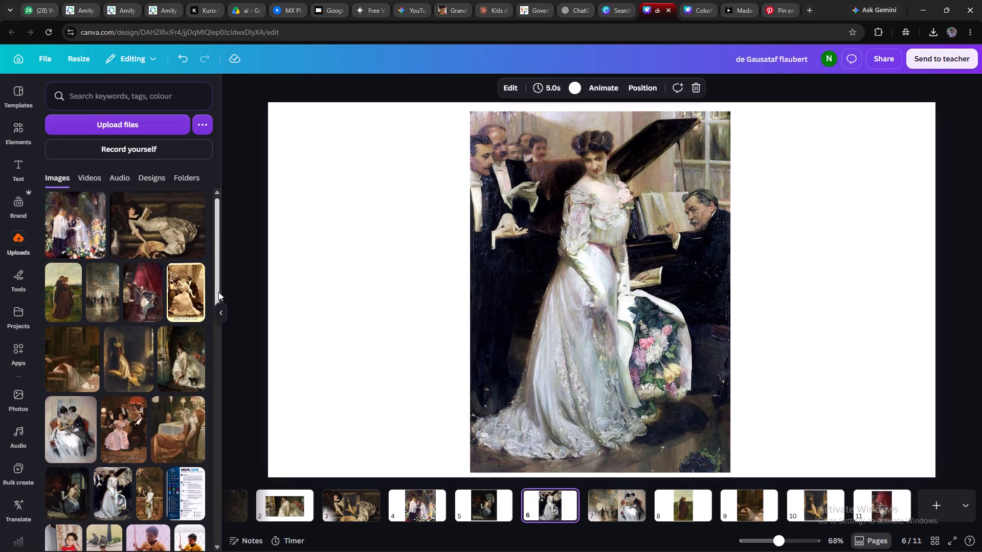
click(310, 507)
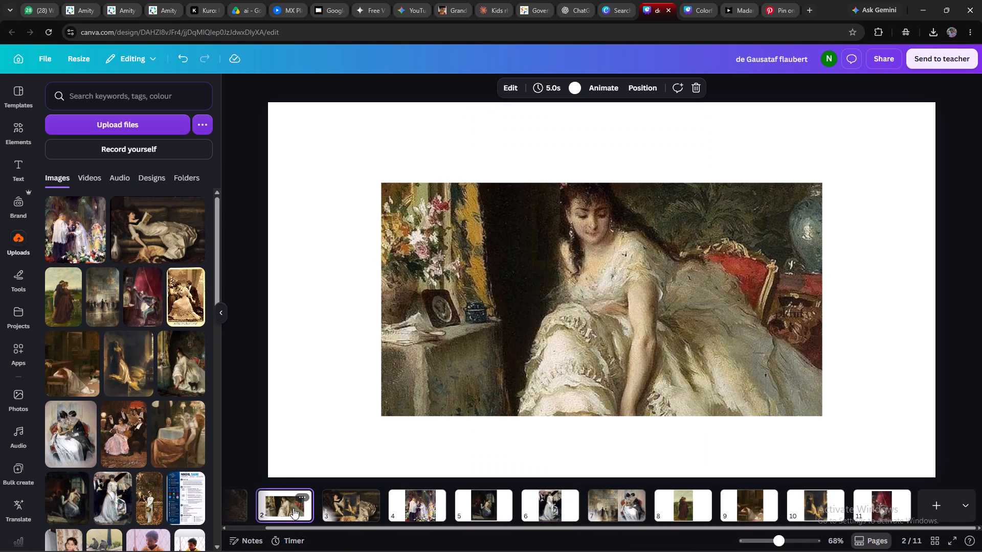
click(237, 504)
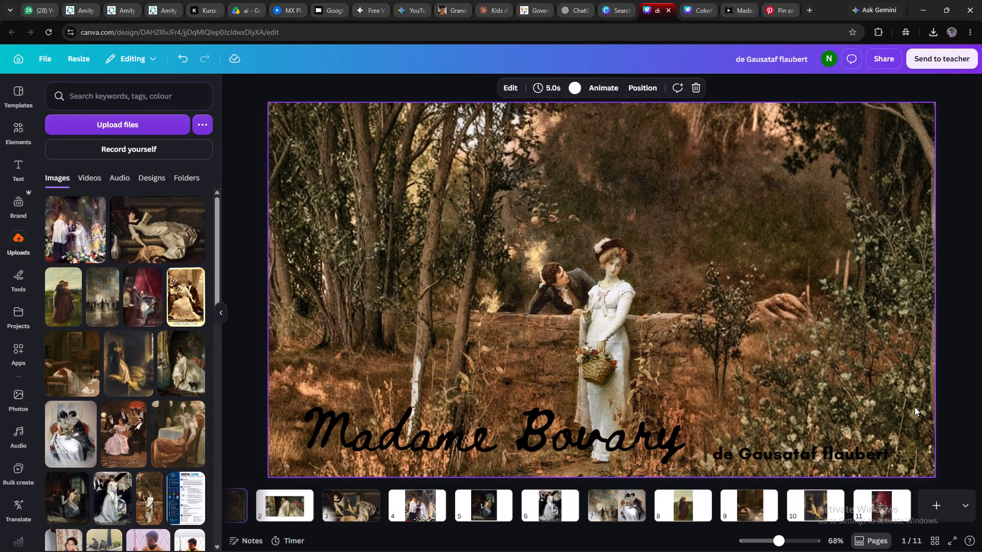
click(282, 511)
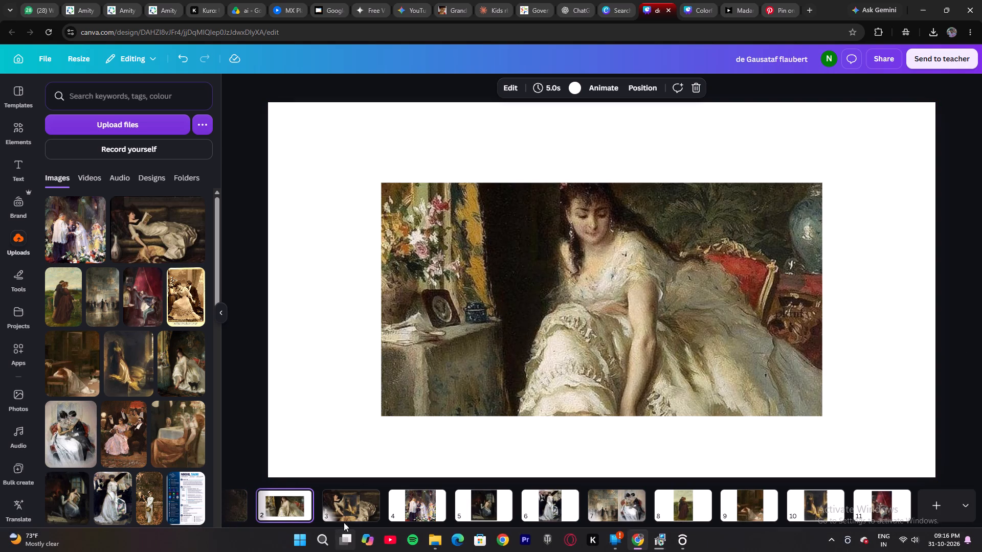
click(360, 509)
click(235, 514)
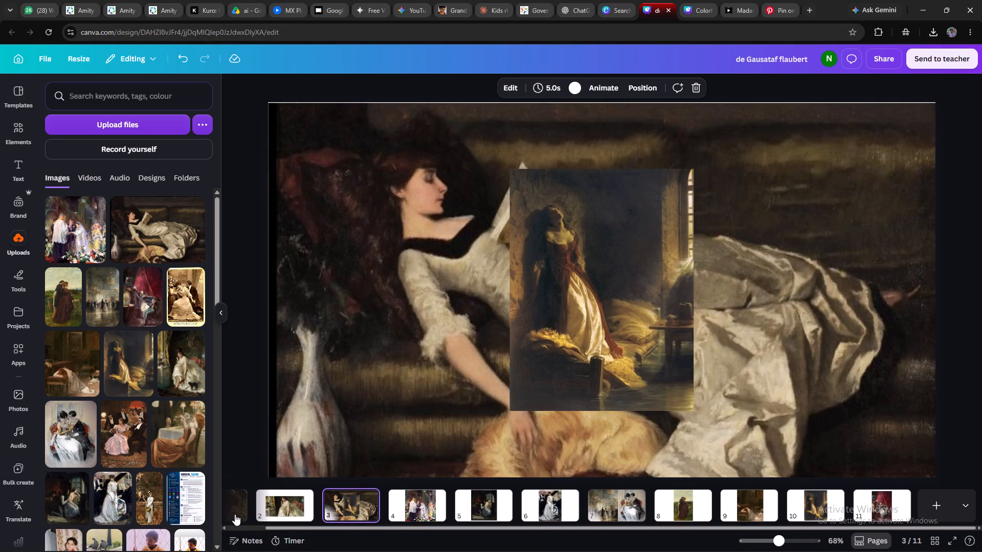
click(270, 511)
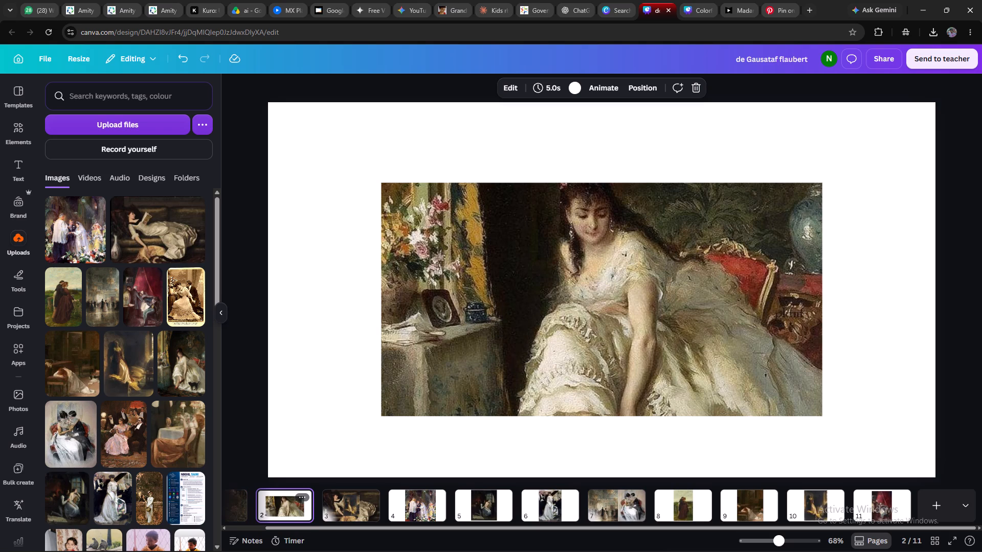
click(239, 511)
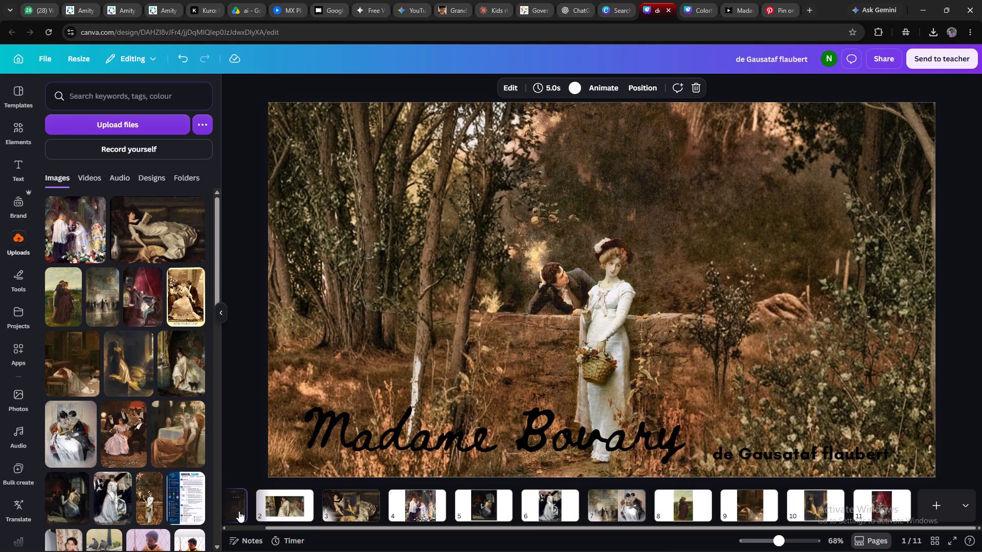
Insert a blank page 2 directly after the cover.
click(249, 502)
click(249, 502)
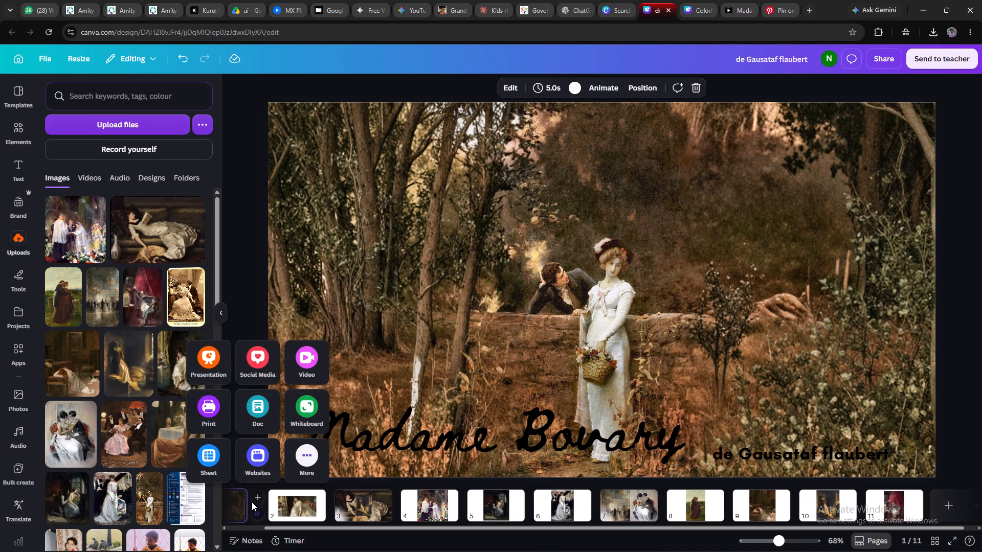
click(256, 500)
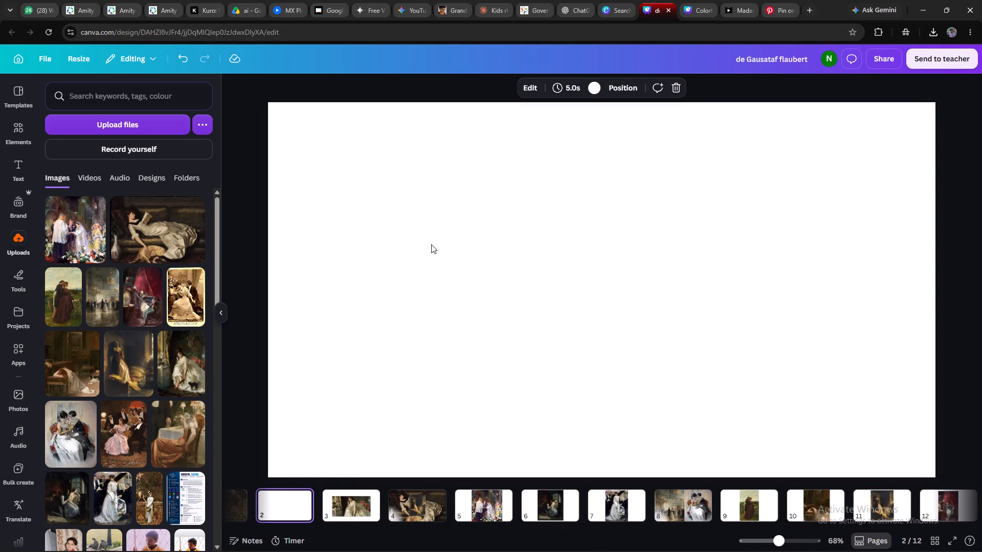
Switch to Pinterest, search for "gaustaf flaubert" and look through the portraits of the author.
click(784, 10)
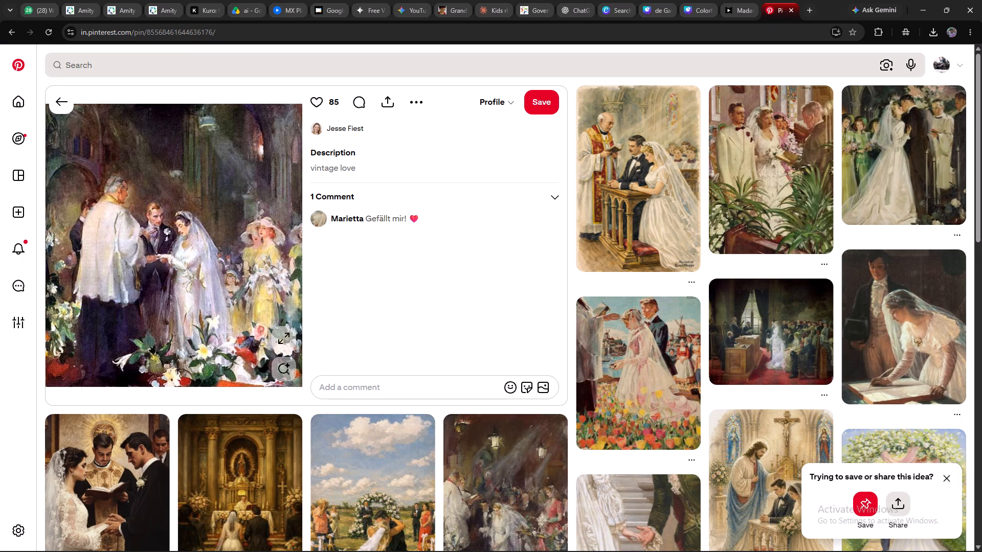
click(146, 71)
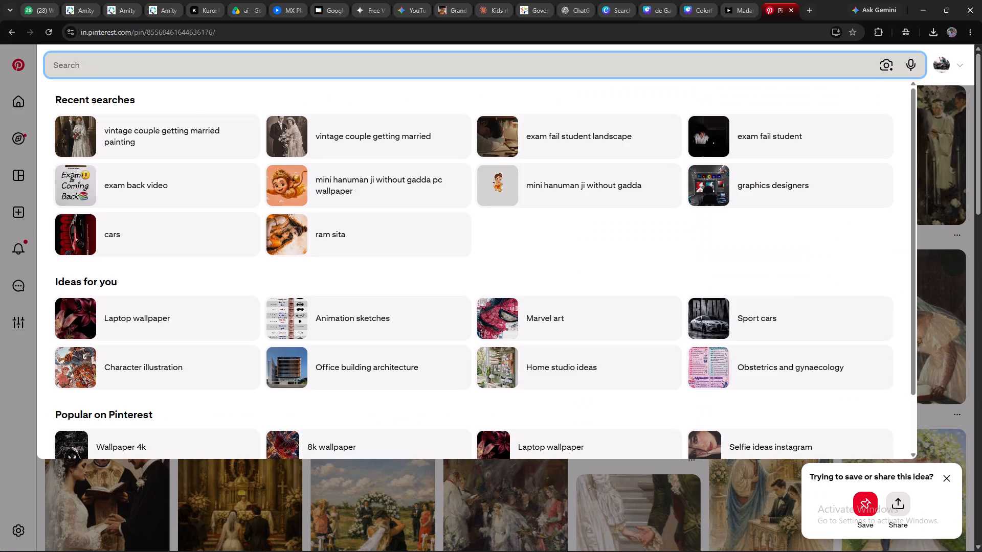
text(gsu)
key(BackSpace)
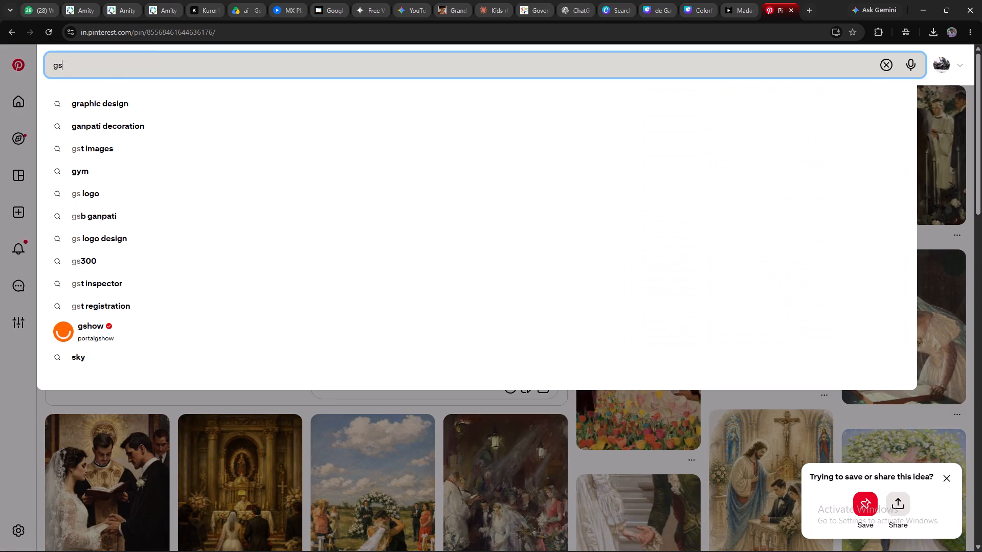
key(BackSpace)
key(a)
text(ustaf flaubert)
key(Return)
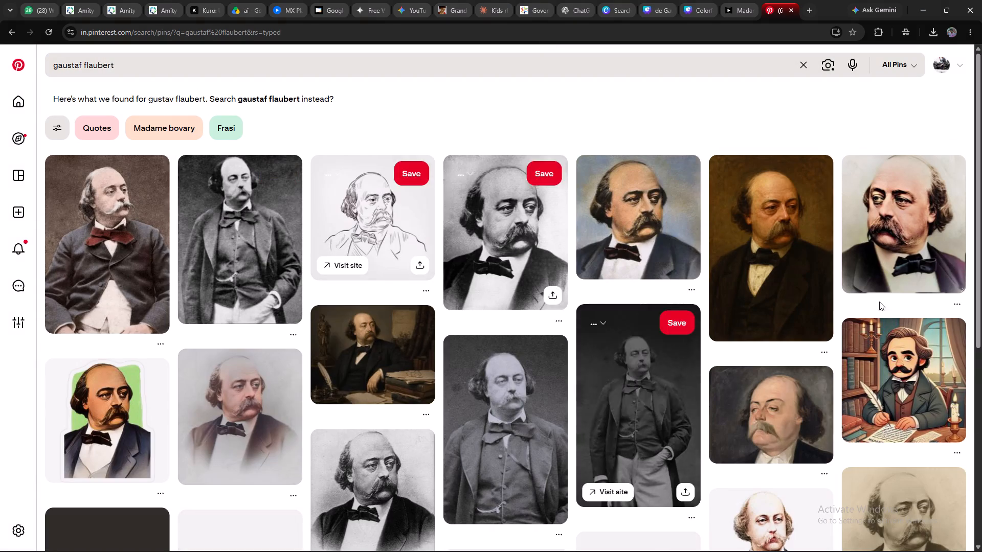
drag(981, 279, 979, 390)
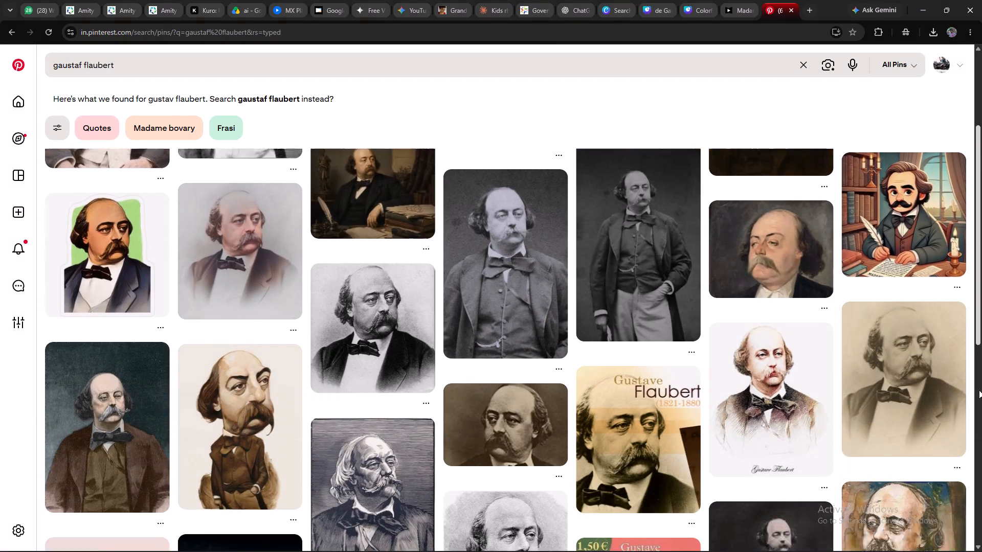
drag(979, 390, 979, 480)
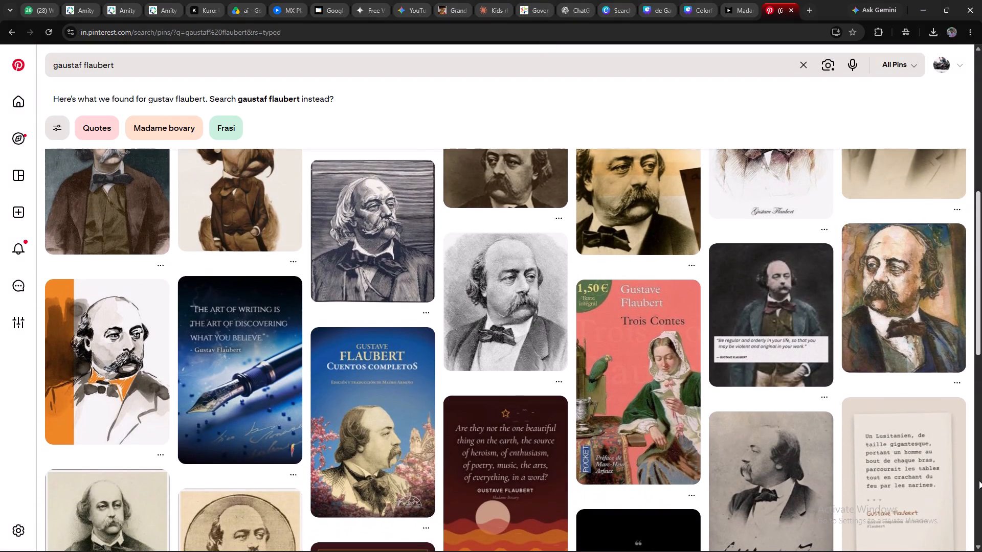
drag(979, 480, 981, 323)
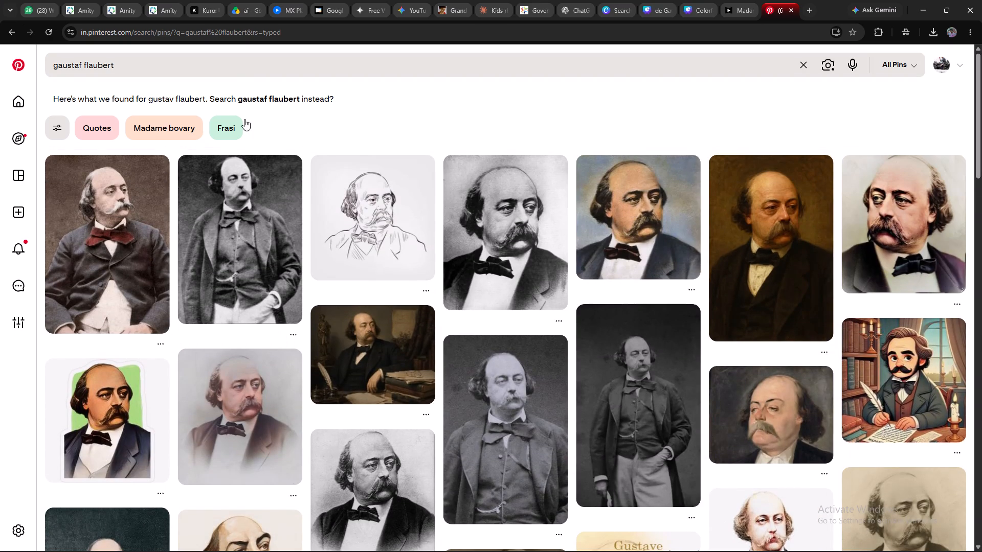
Extend the Pinterest search to "gaustaf flaubert madame bovary".
click(237, 68)
key(space)
text(madame bovary)
key(Return)
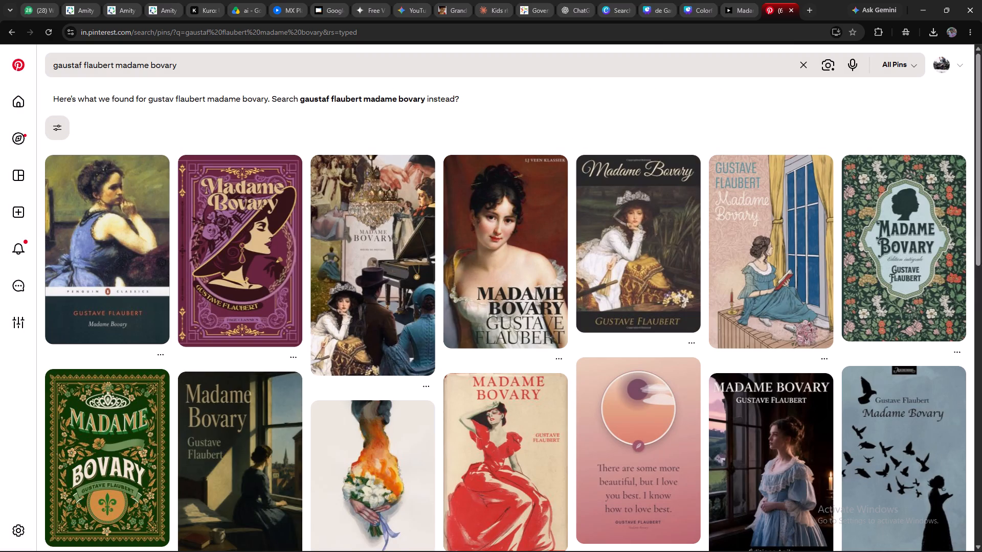
Replace the Pinterest search with "vintage painting of an author writing".
click(243, 53)
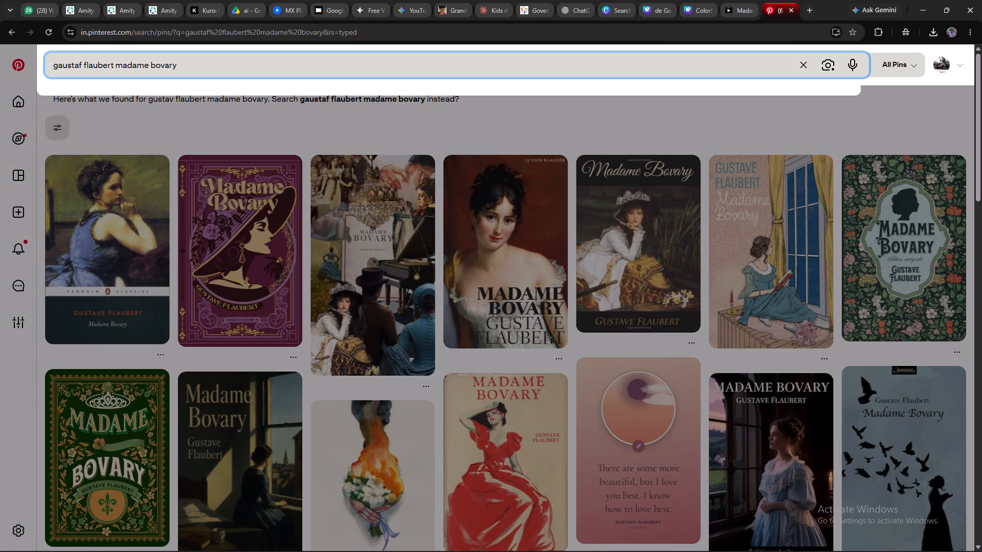
key(BackSpace)
key(BackSpace)
key(BackSpace)
key(BackSpace)
key(BackSpace)
key(BackSpace)
key(BackSpace)
key(BackSpace)
key(BackSpace)
key(BackSpace)
key(BackSpace)
key(BackSpace)
key(BackSpace)
key(BackSpace)
key(BackSpace)
key(BackSpace)
key(BackSpace)
key(BackSpace)
key(BackSpace)
key(BackSpace)
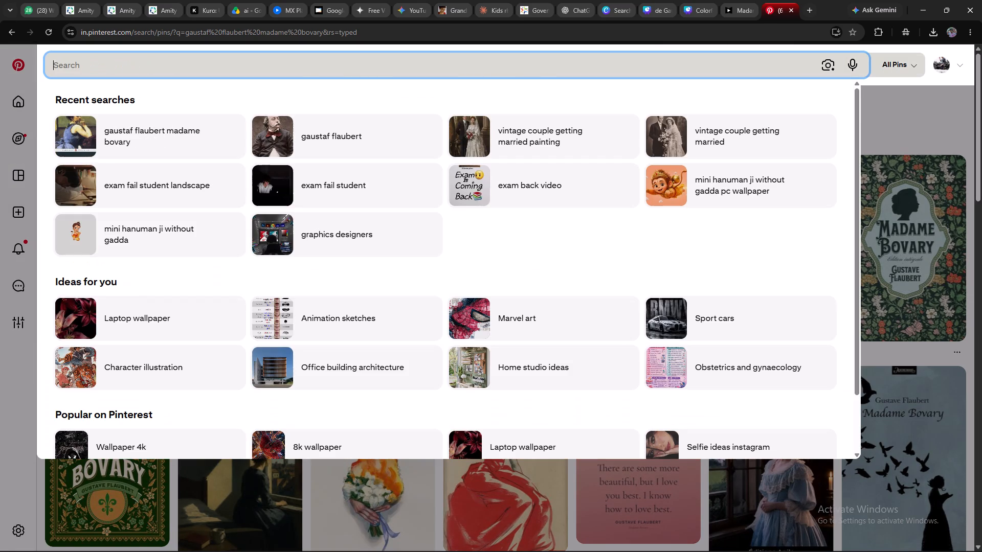
text(painting of)
key(space)
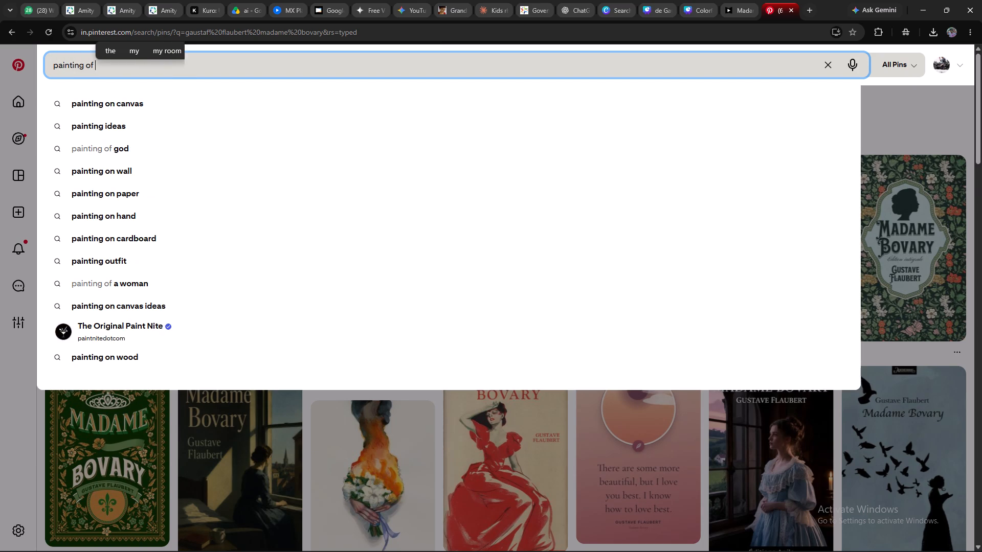
key(Left)
key(Left)
key(Left)
key(Left)
key(Left)
key(Left)
key(Left)
key(Left)
key(Left)
key(Left)
key(Left)
key(Left)
key(Left)
key(Left)
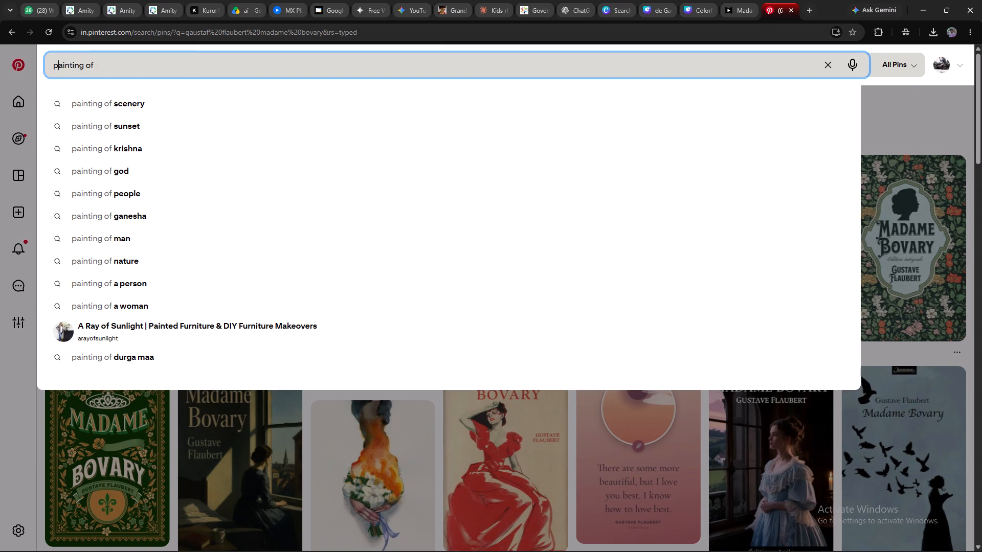
text(vintage)
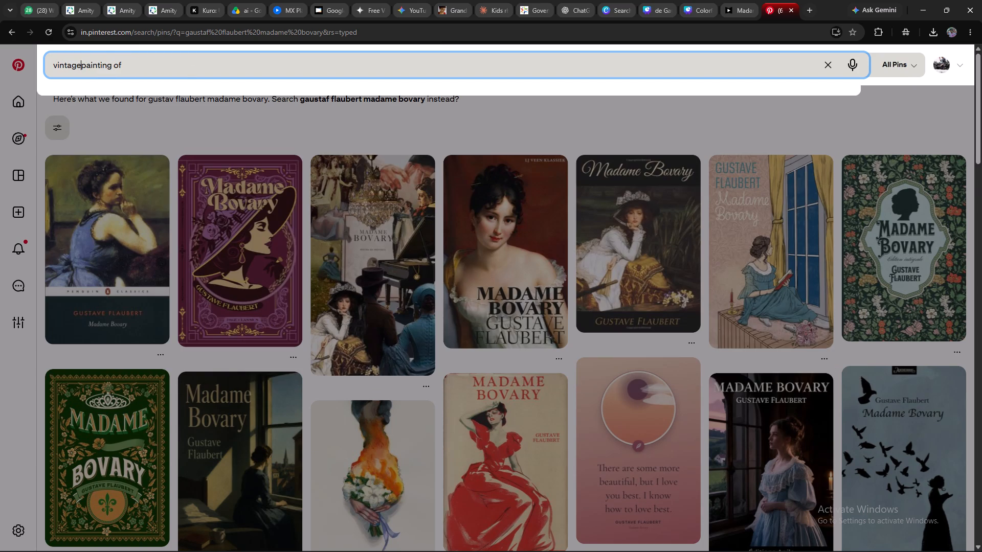
key(space)
key(Right)
key(Right)
key(Right)
key(Right)
key(Right)
key(Right)
key(Right)
key(Right)
key(Right)
key(Right)
key(Right)
key(Right)
key(Right)
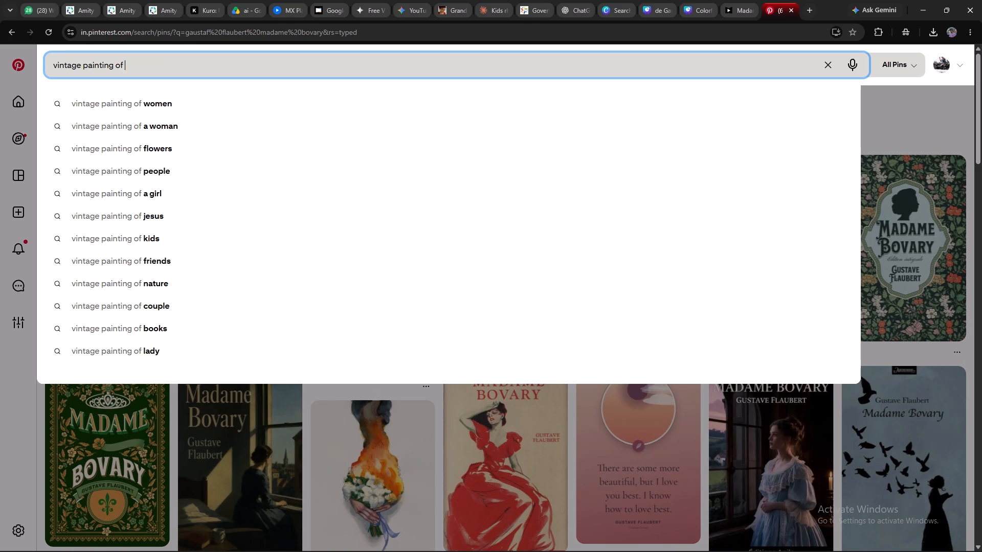
text(an aujthot)
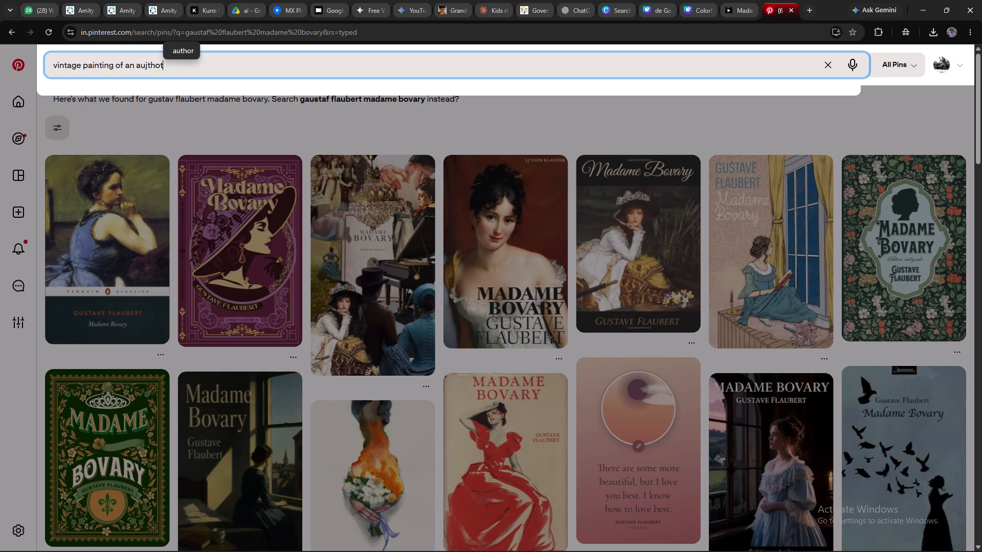
key(BackSpace)
text(r writoing)
key(BackSpace)
key(BackSpace)
key(BackSpace)
key(BackSpace)
key(BackSpace)
key(BackSpace)
key(BackSpace)
key(BackSpace)
key(BackSpace)
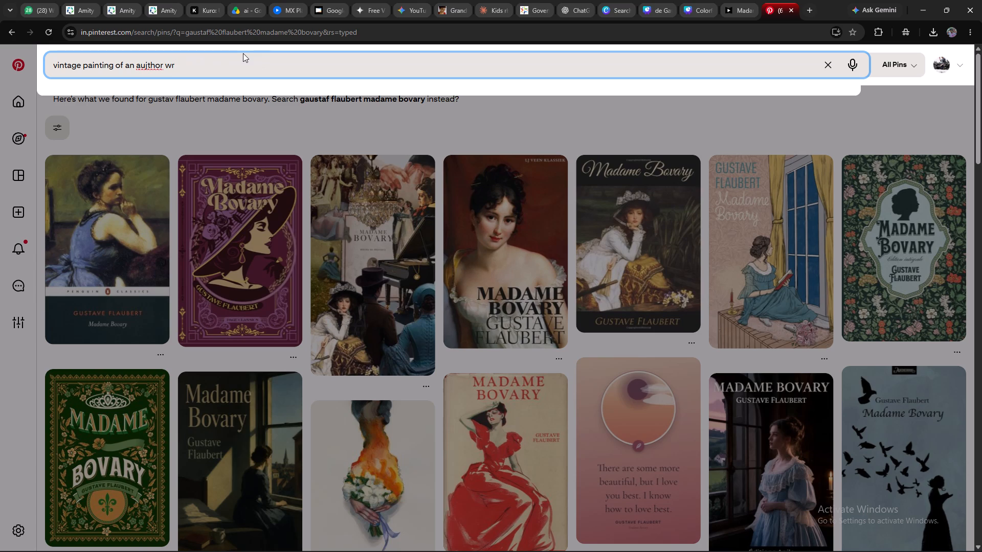
key(BackSpace)
key(BackSpace)
key(BackSpace)
key(BackSpace)
key(BackSpace)
text(thor writing)
key(Return)
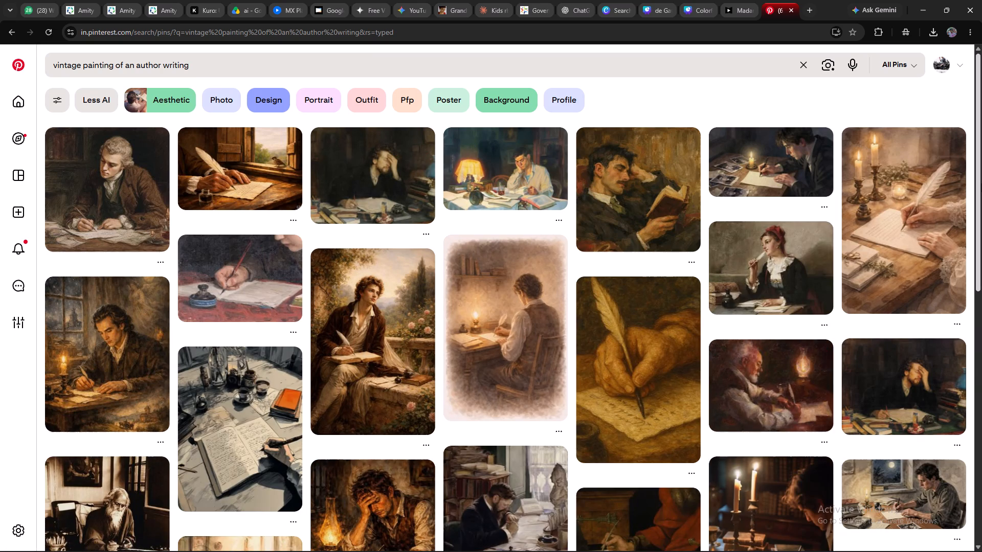
Browse the author-writing results, inspect the dim painting of a man reading at a desk by a green curtain, and return to the results.
drag(981, 183, 981, 309)
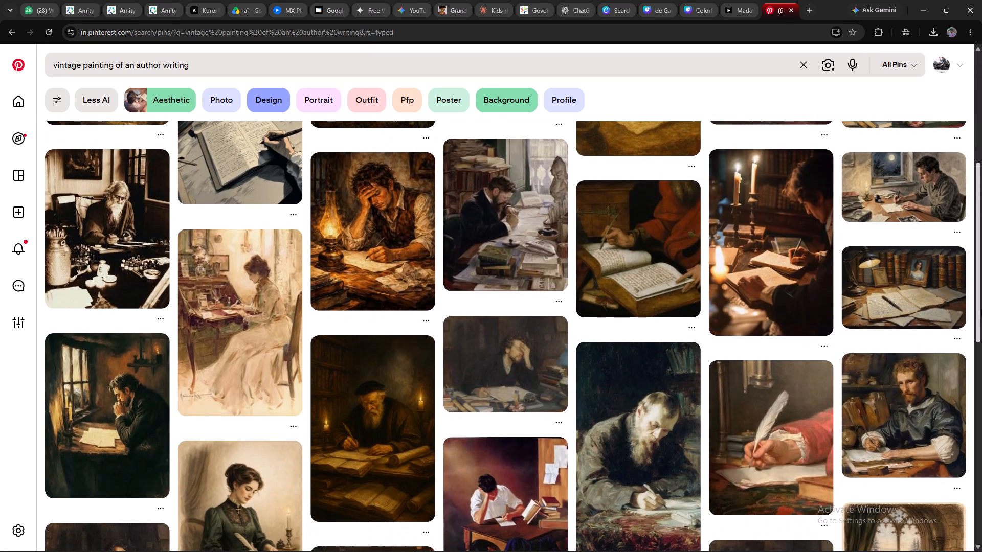
drag(981, 309, 981, 345)
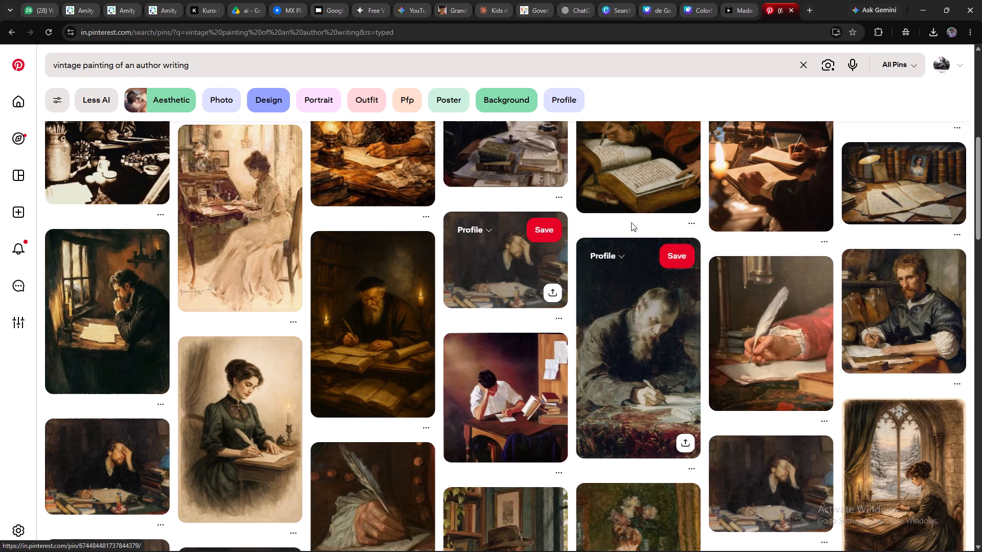
drag(976, 233, 981, 296)
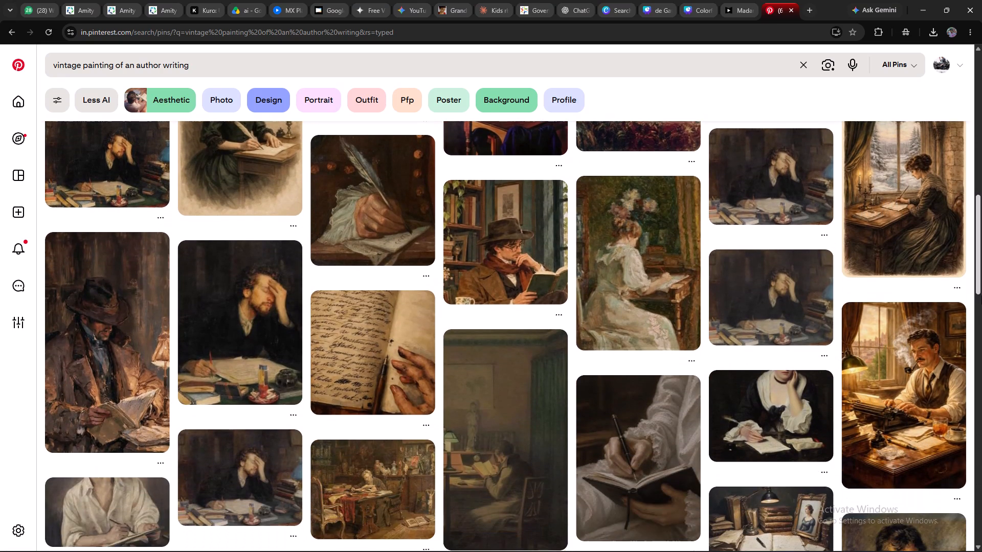
drag(981, 296, 981, 318)
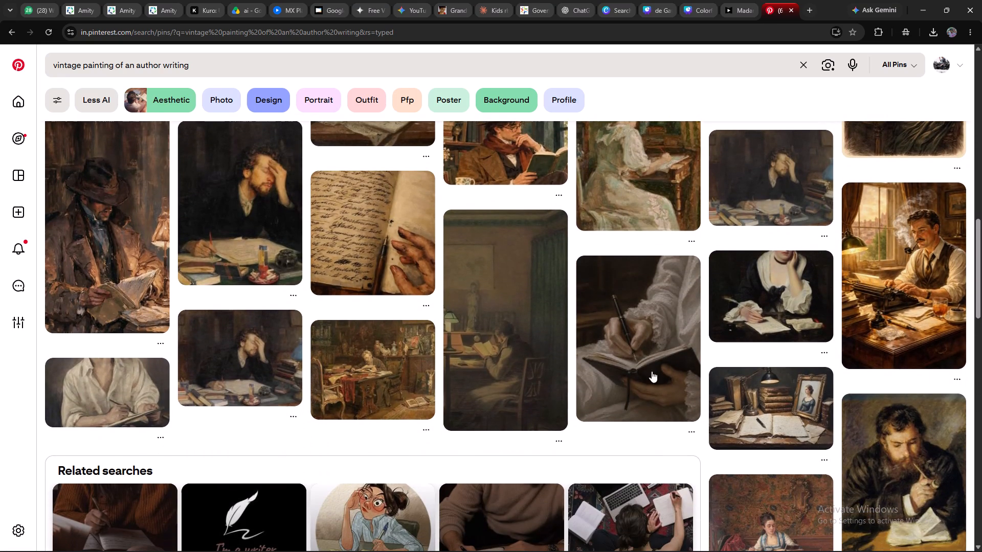
click(462, 372)
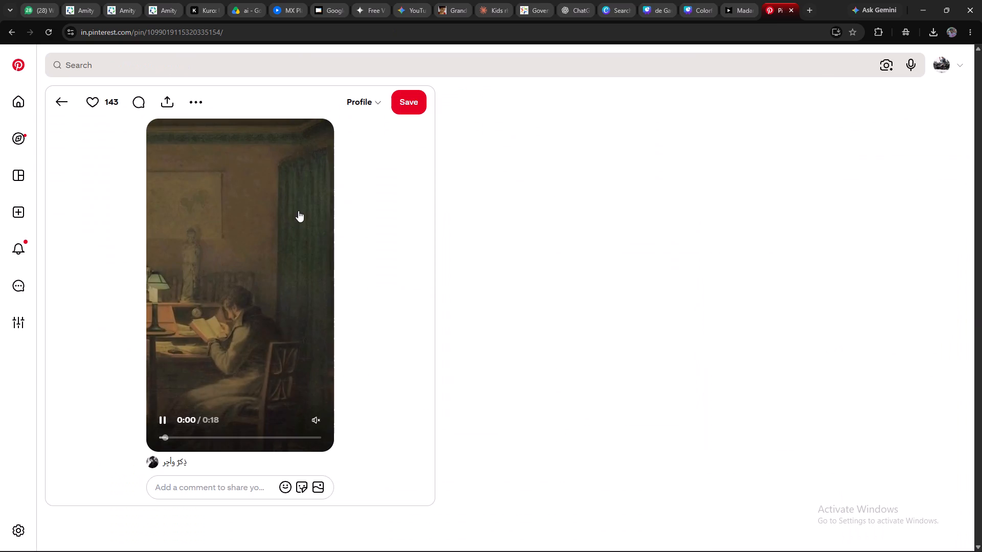
right_click(294, 214)
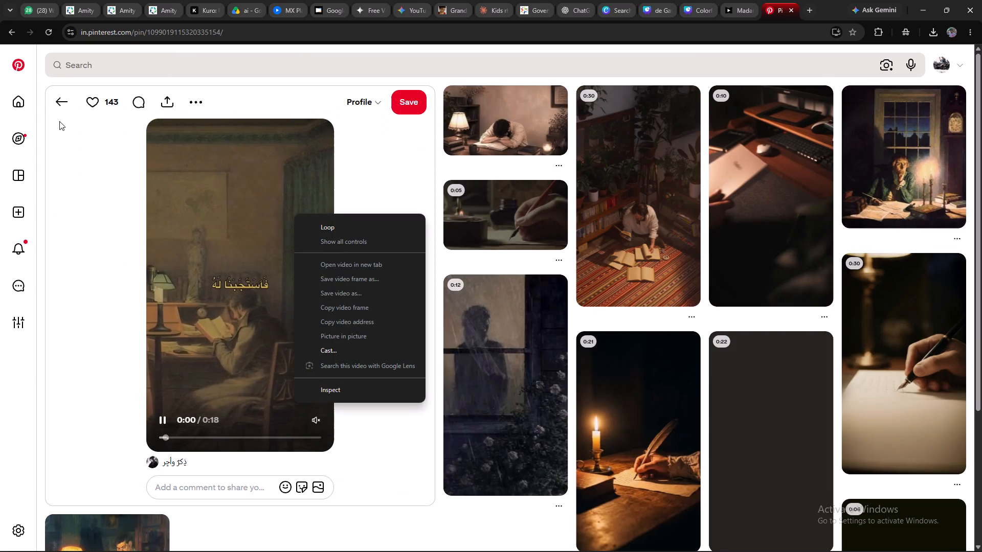
click(56, 106)
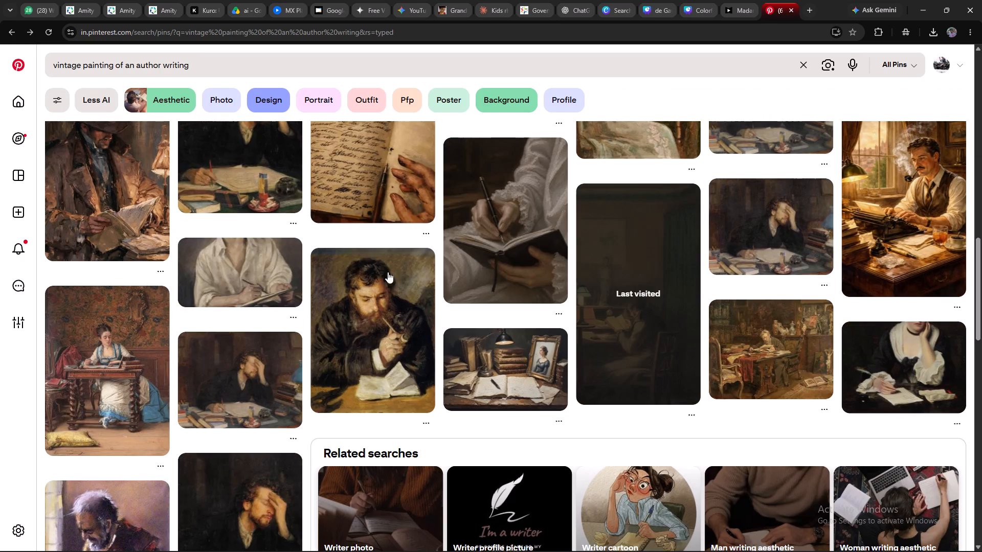
From the bearded pipe smoker's pin, open the related Giuseppe Angeli painting of an old man writing with a quill and copy its image.
click(375, 366)
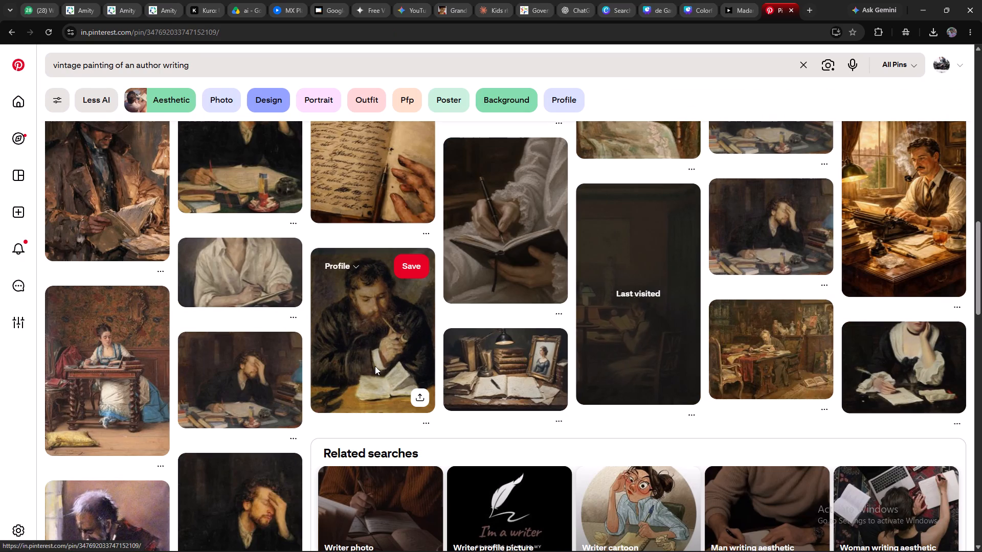
right_click(236, 253)
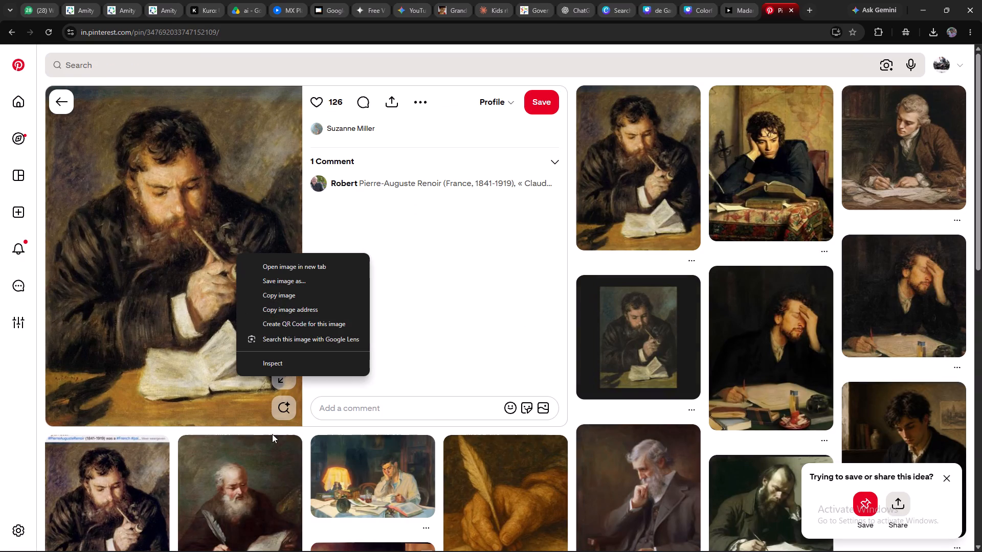
right_click(272, 474)
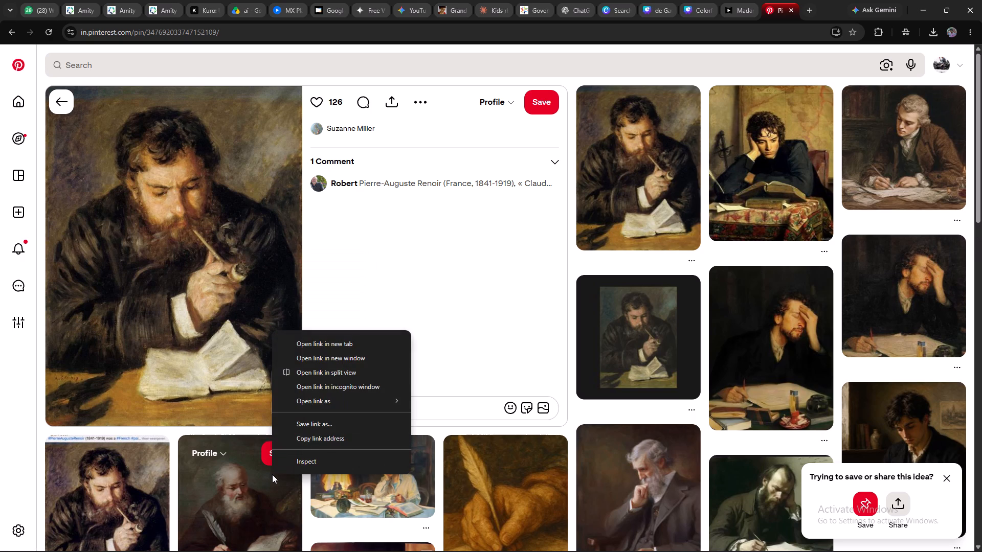
click(265, 481)
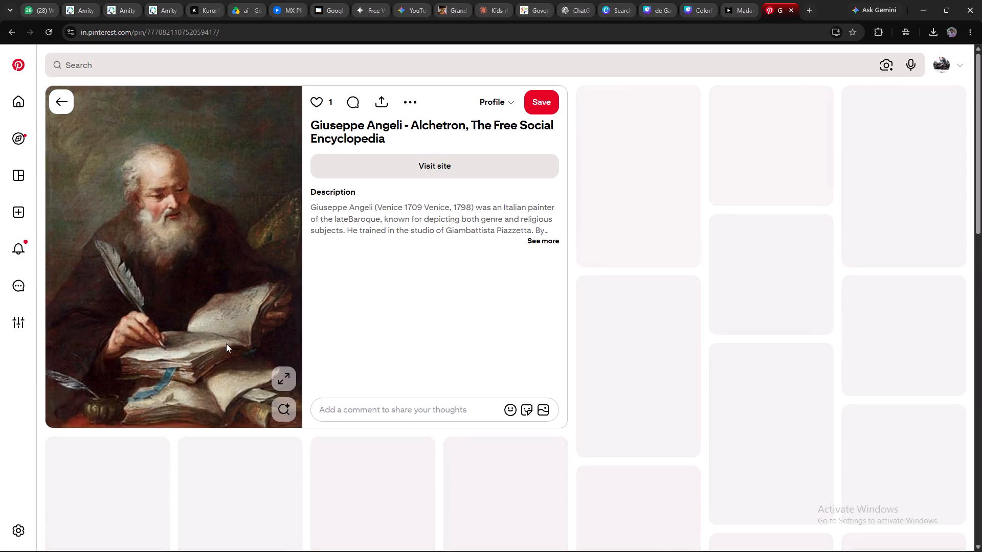
right_click(209, 278)
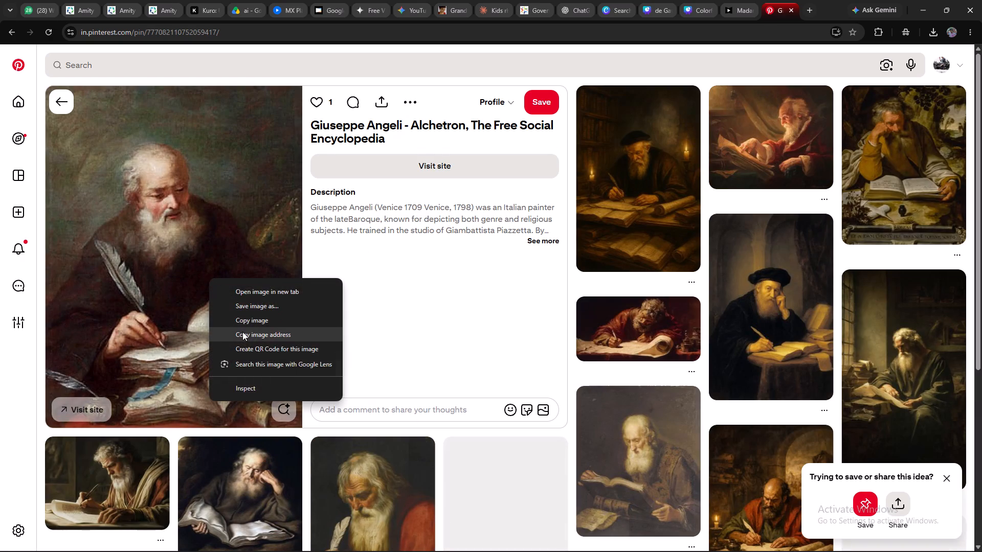
click(242, 324)
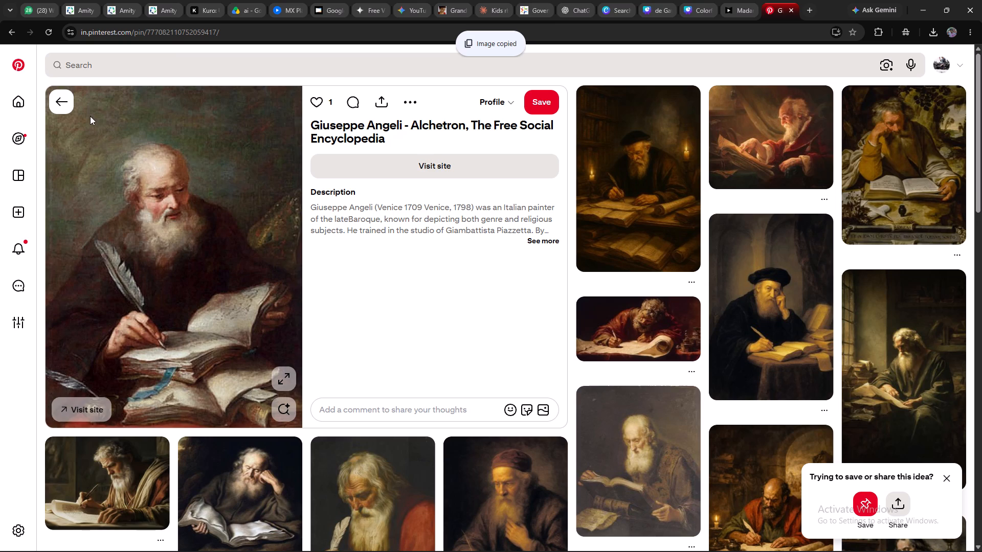
Return to the author-writing search results and look through further paintings of writers at their desks.
click(63, 97)
click(60, 104)
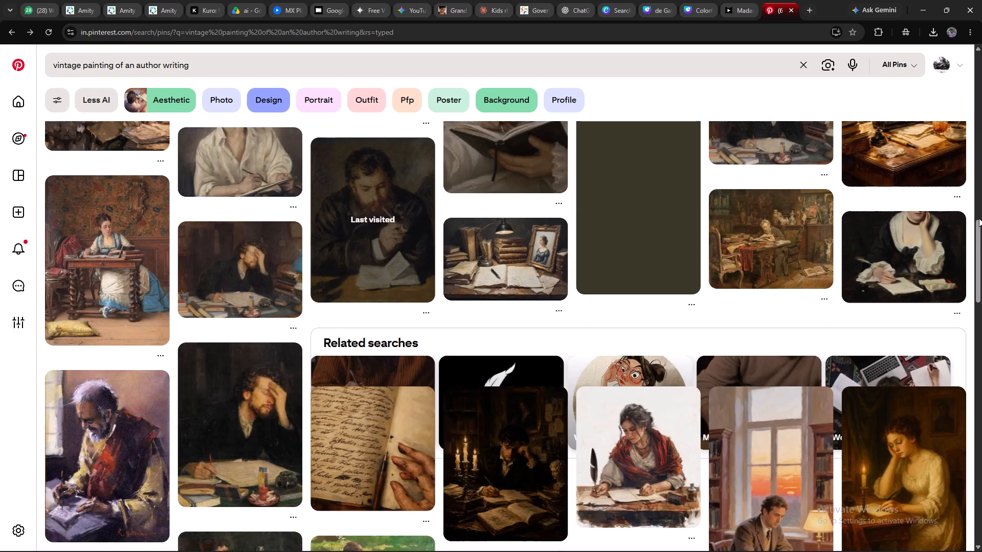
drag(977, 251, 966, 323)
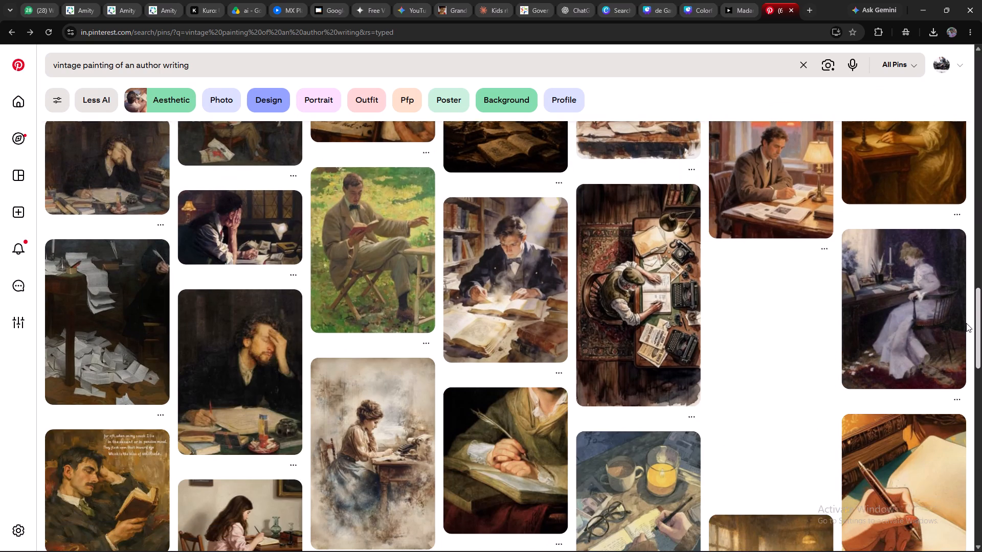
drag(966, 323, 966, 324)
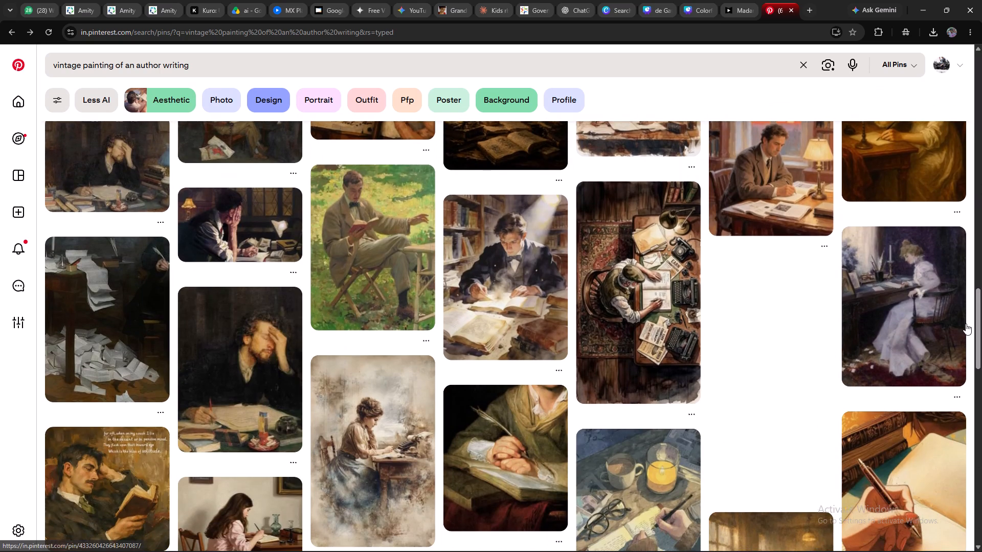
drag(966, 324, 965, 337)
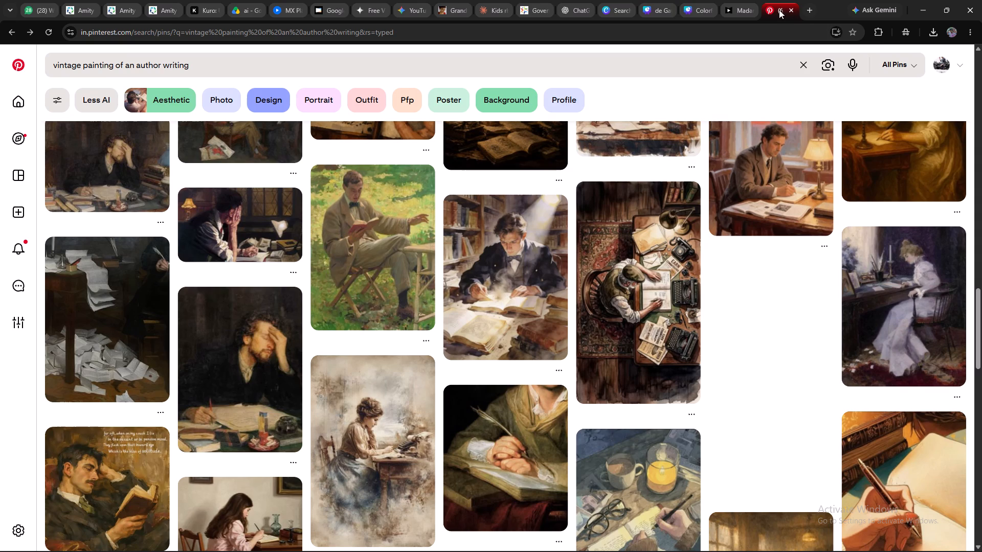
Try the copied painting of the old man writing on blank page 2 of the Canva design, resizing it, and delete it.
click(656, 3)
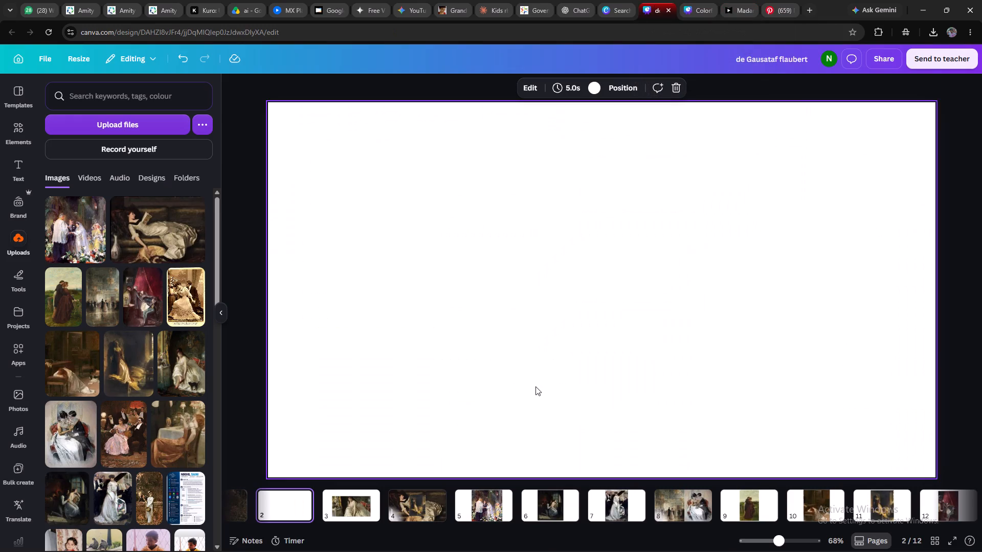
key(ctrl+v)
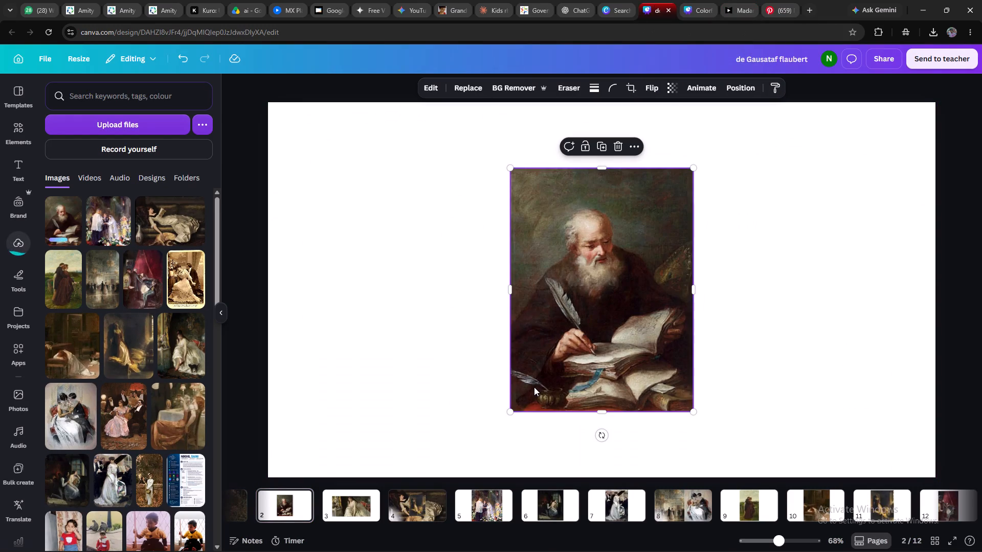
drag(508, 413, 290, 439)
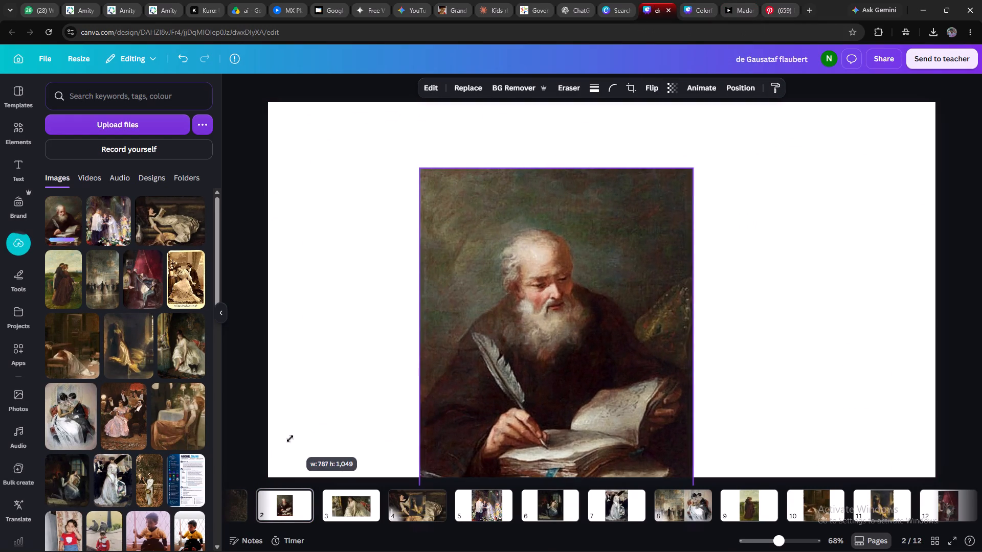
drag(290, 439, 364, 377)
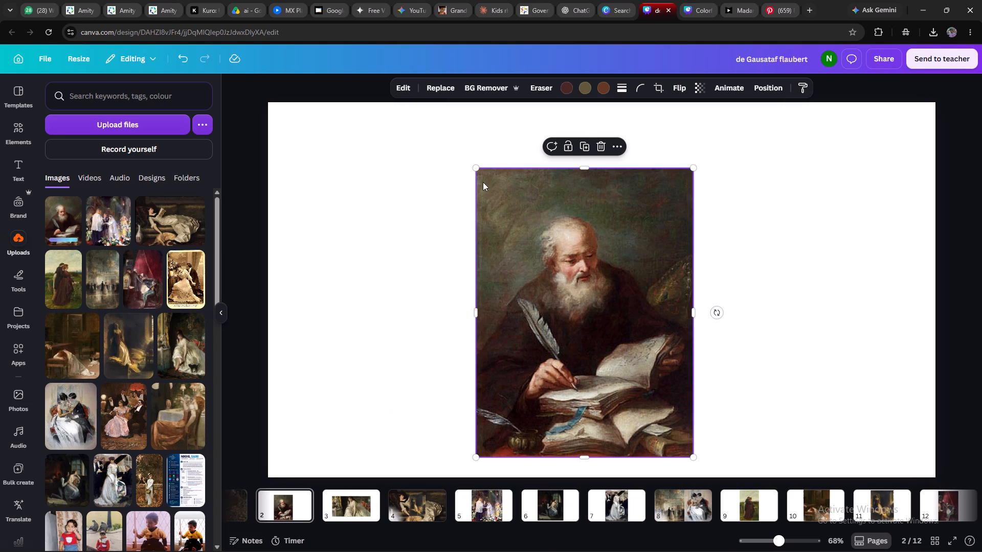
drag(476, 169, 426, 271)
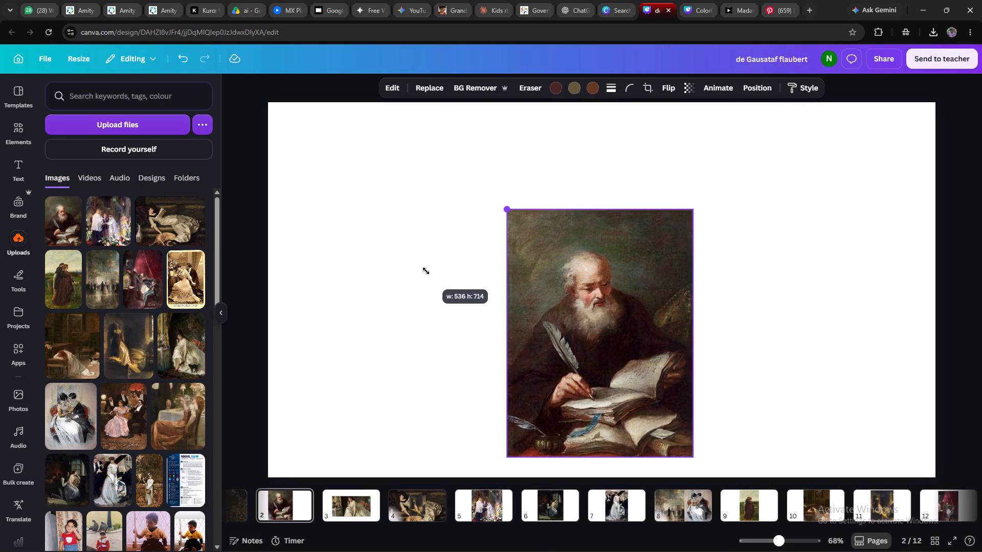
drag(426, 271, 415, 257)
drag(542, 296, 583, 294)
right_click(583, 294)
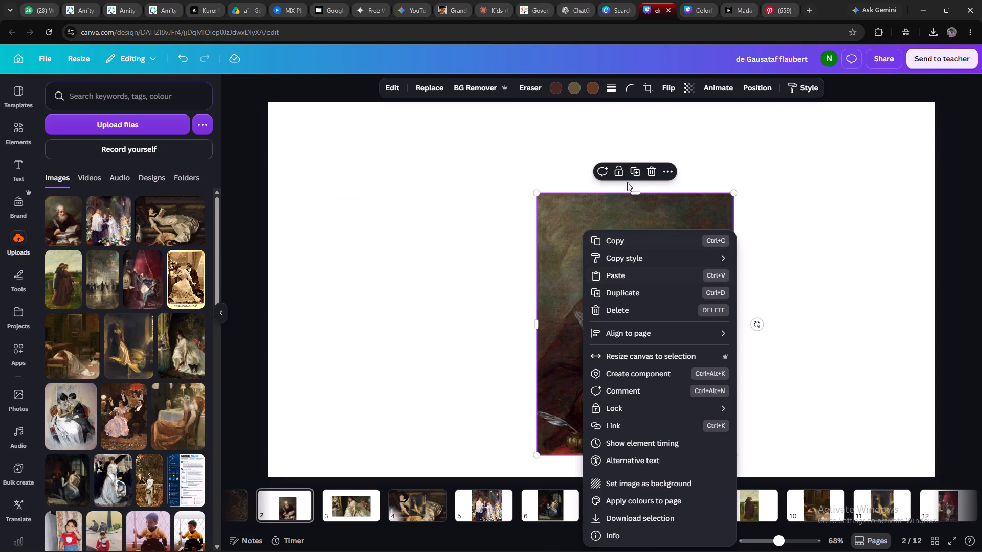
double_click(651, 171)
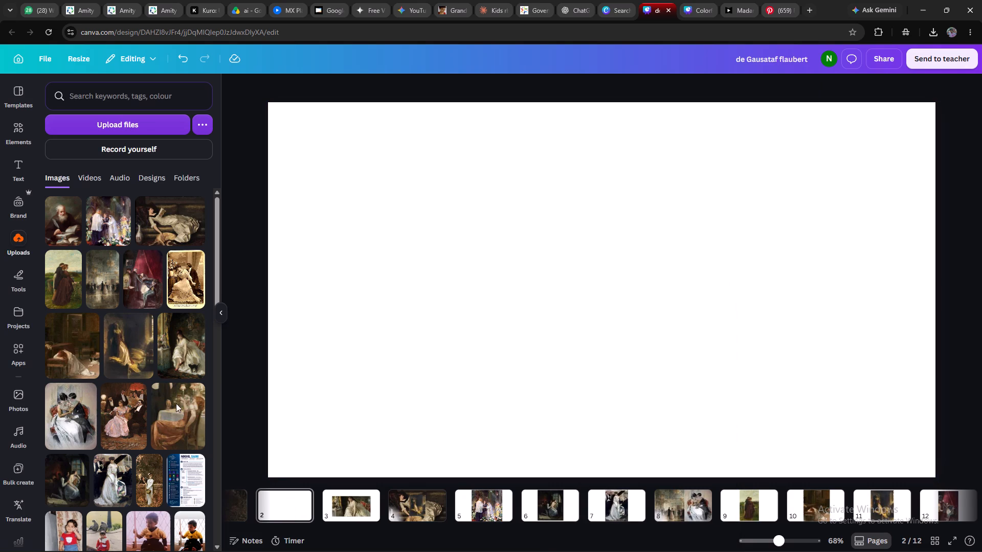
Place the uploaded painting of the red-haired woman at a dinner table on page 2, enlarged to nearly full page height just off centre.
click(171, 409)
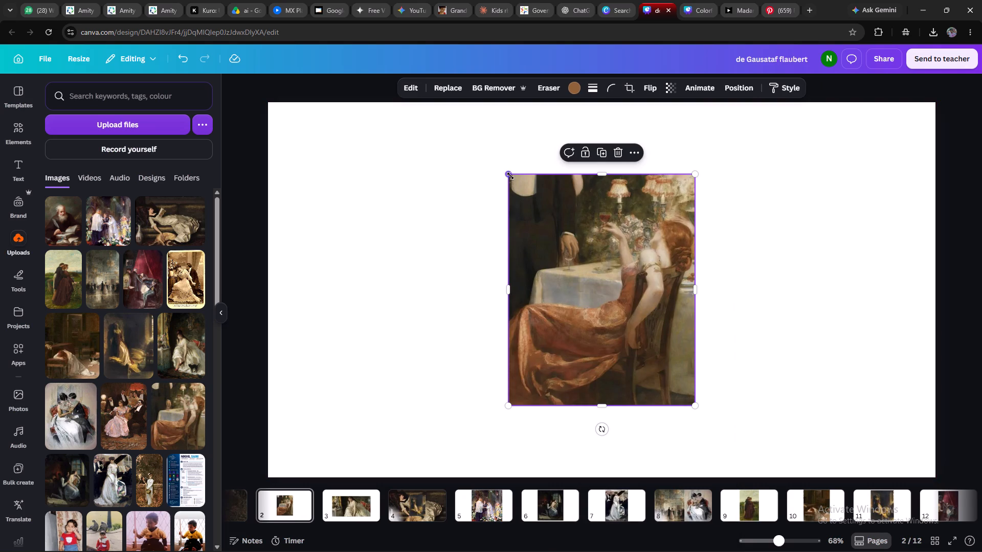
drag(510, 176, 359, 220)
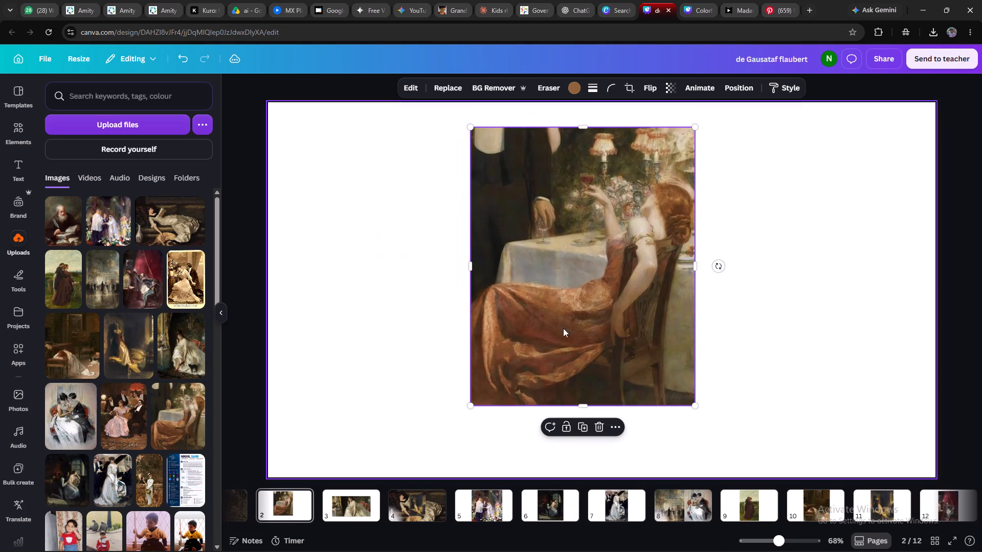
drag(692, 406, 819, 423)
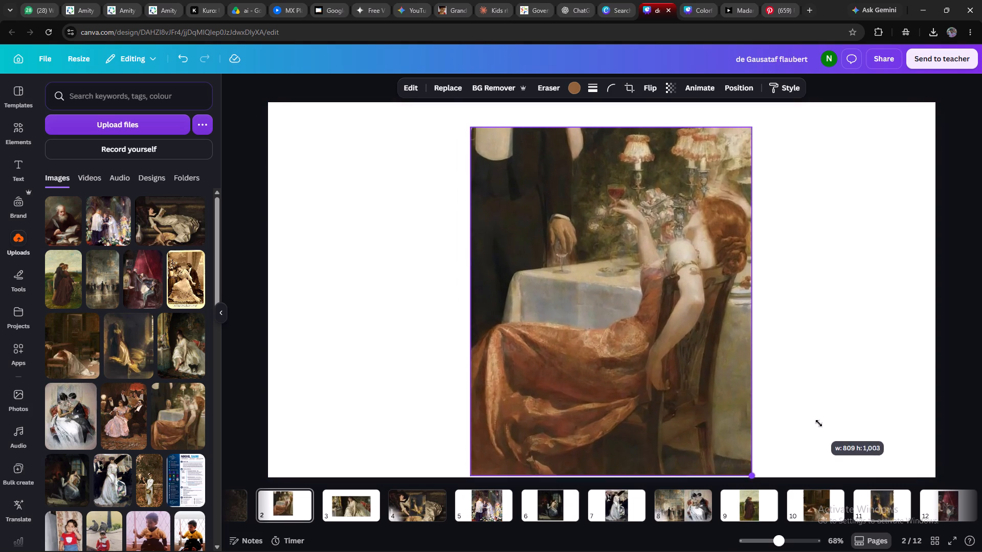
drag(819, 423, 825, 405)
drag(693, 372, 732, 362)
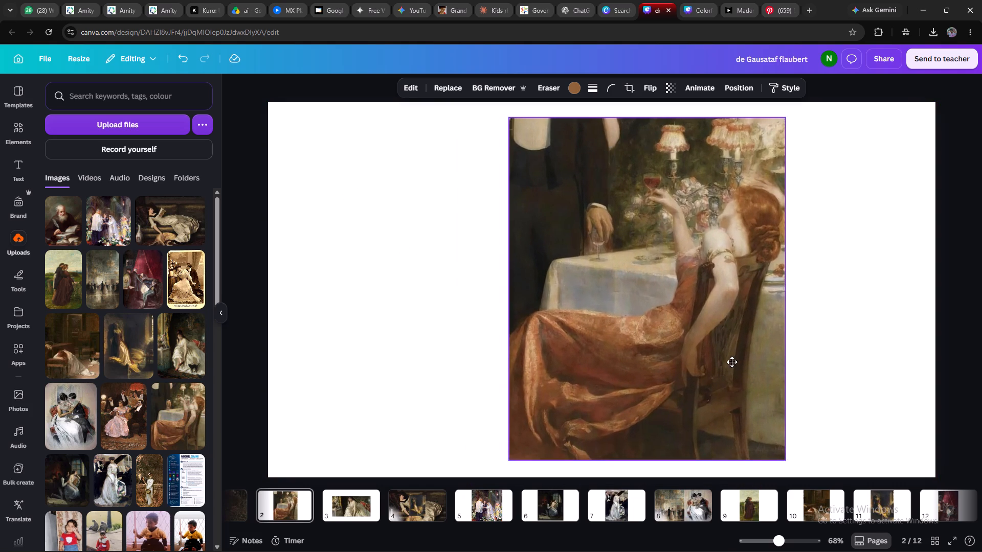
drag(732, 362, 773, 367)
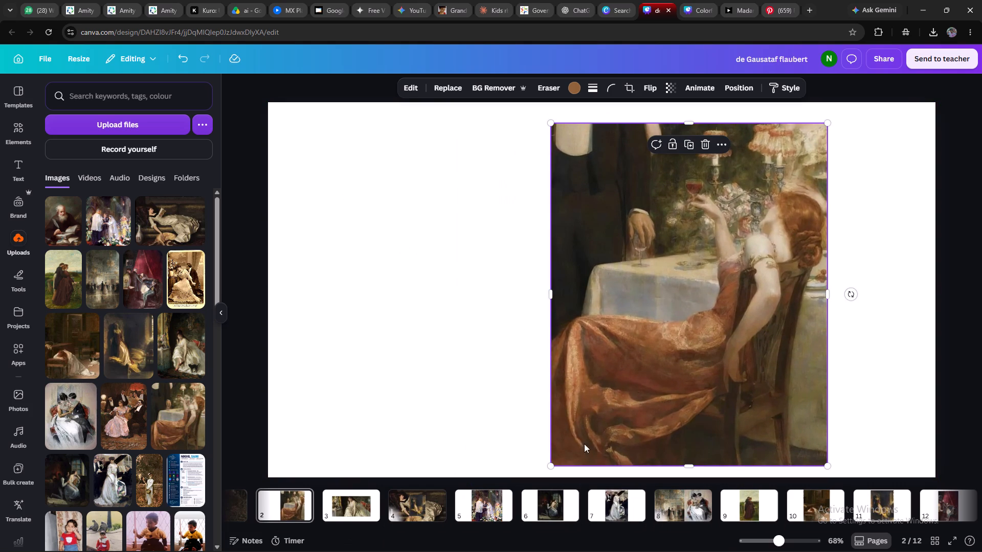
drag(635, 389, 581, 388)
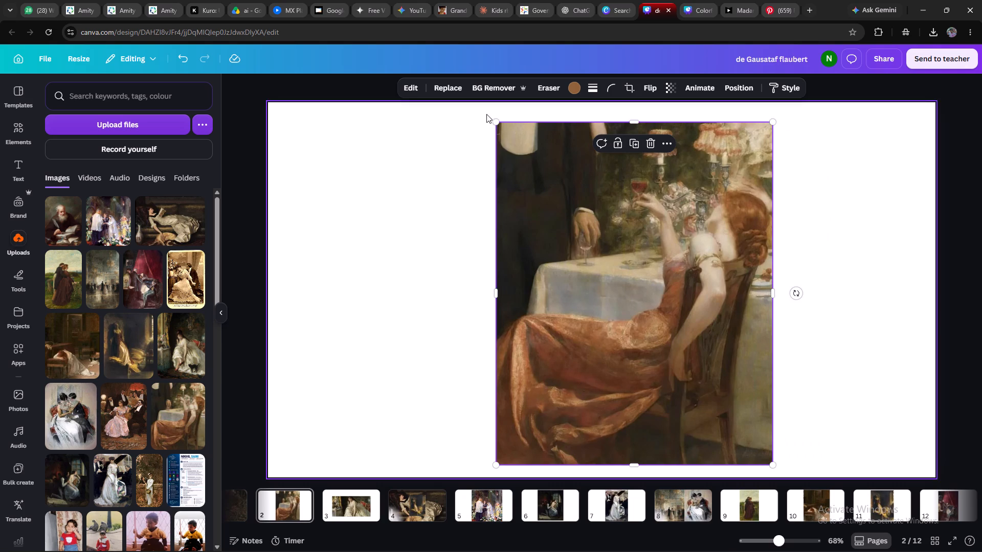
drag(497, 121, 454, 129)
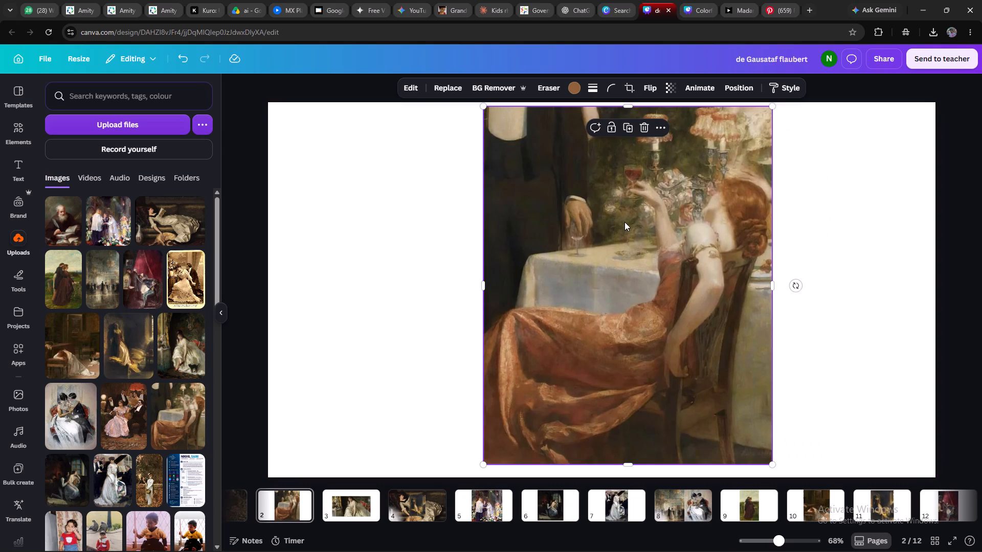
drag(624, 222, 713, 227)
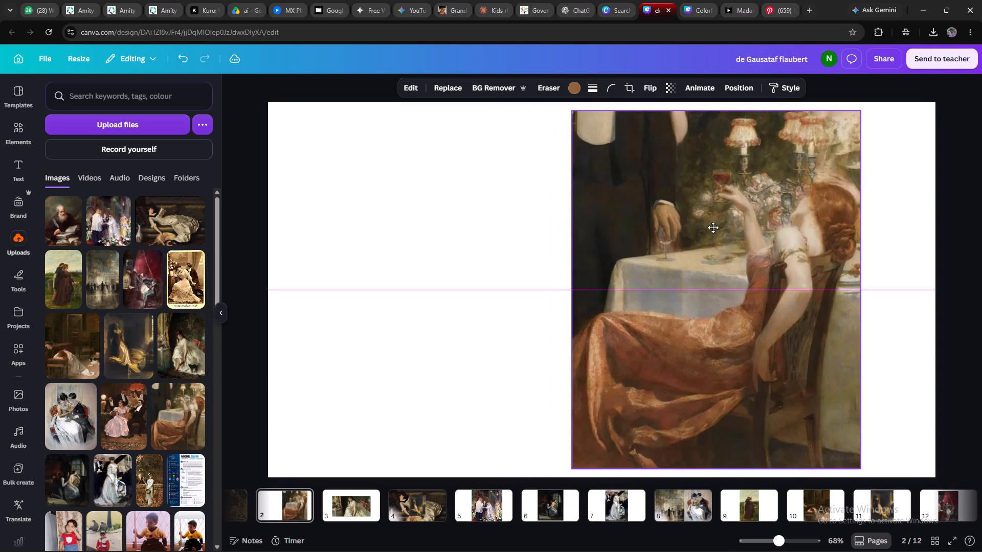
drag(713, 227, 617, 223)
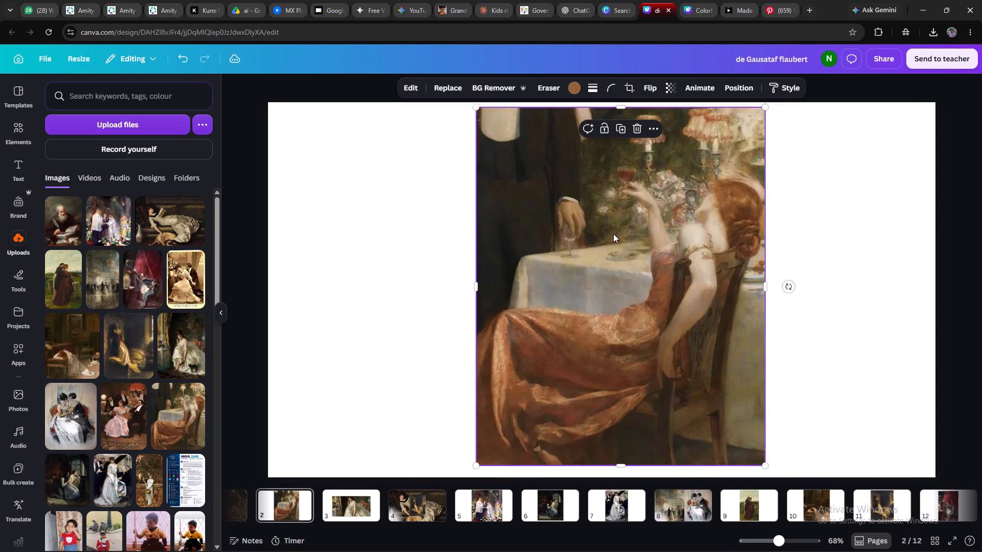
Move the page with the seated woman in a white gown ahead of the dinner-table page, making it page 2.
drag(352, 493, 279, 487)
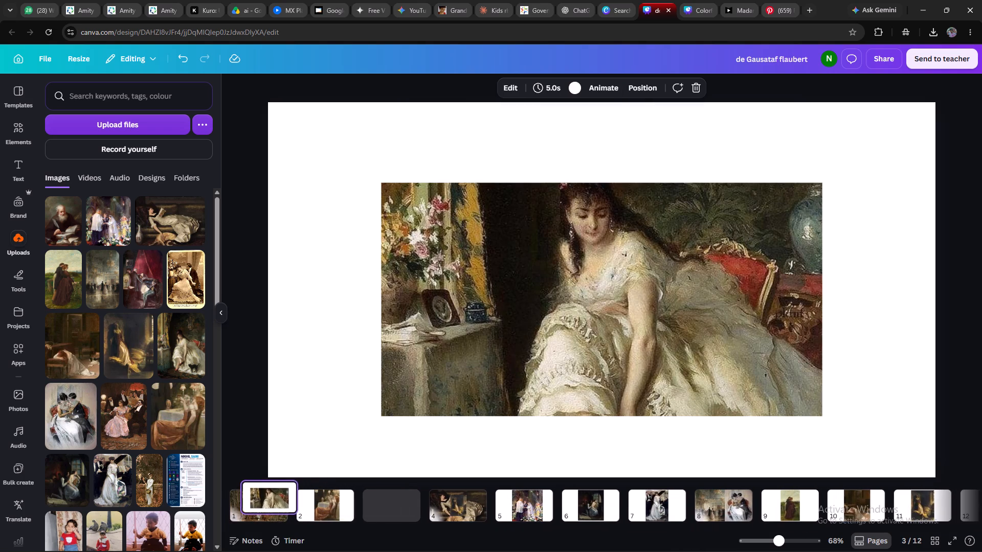
drag(279, 487, 297, 490)
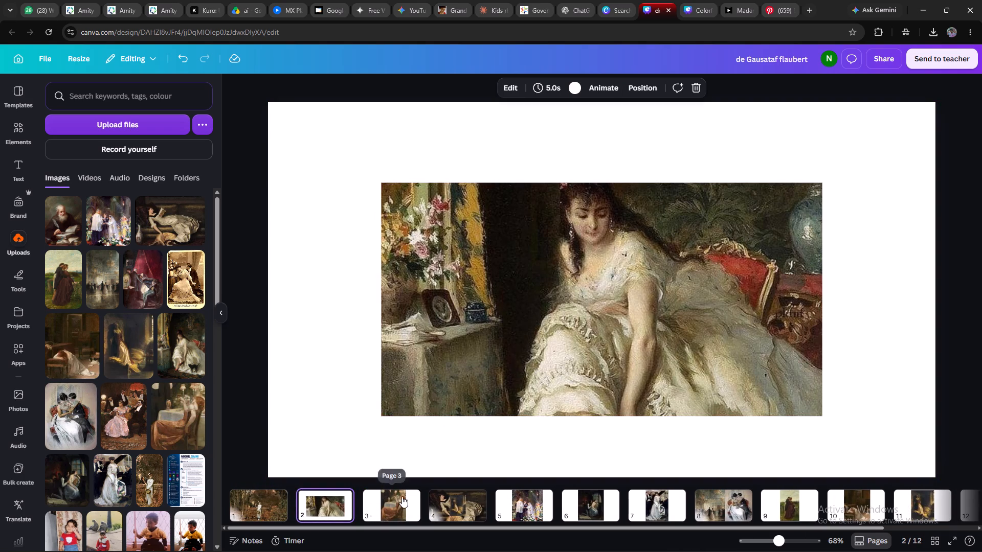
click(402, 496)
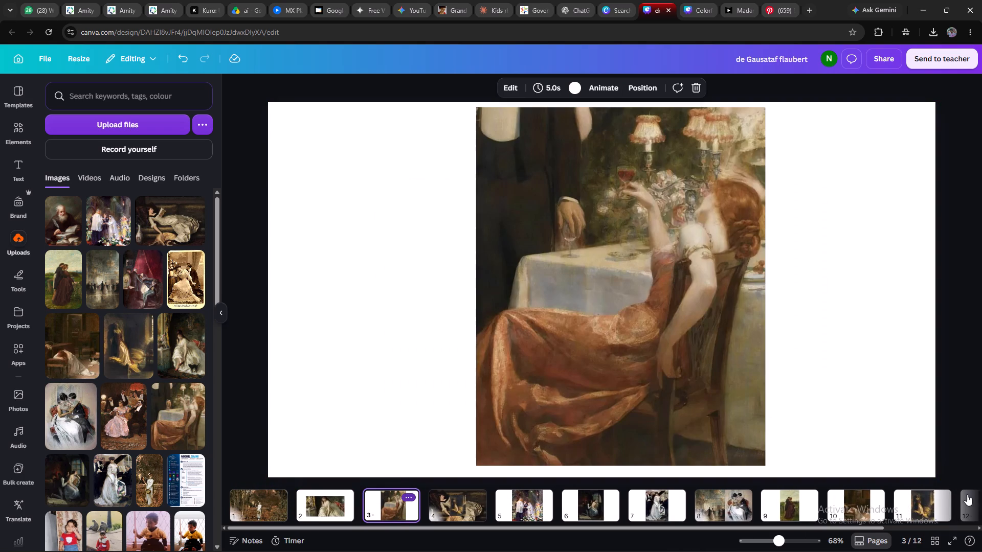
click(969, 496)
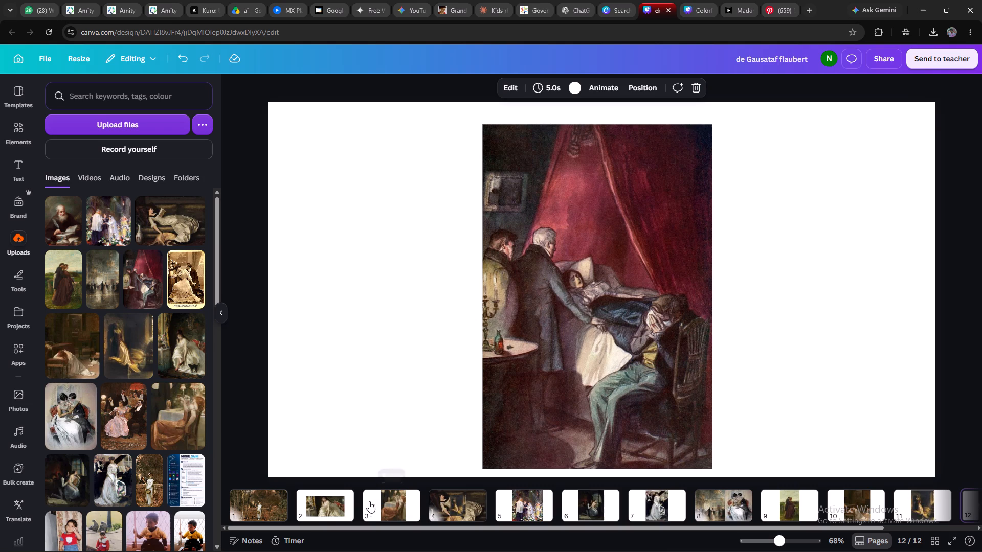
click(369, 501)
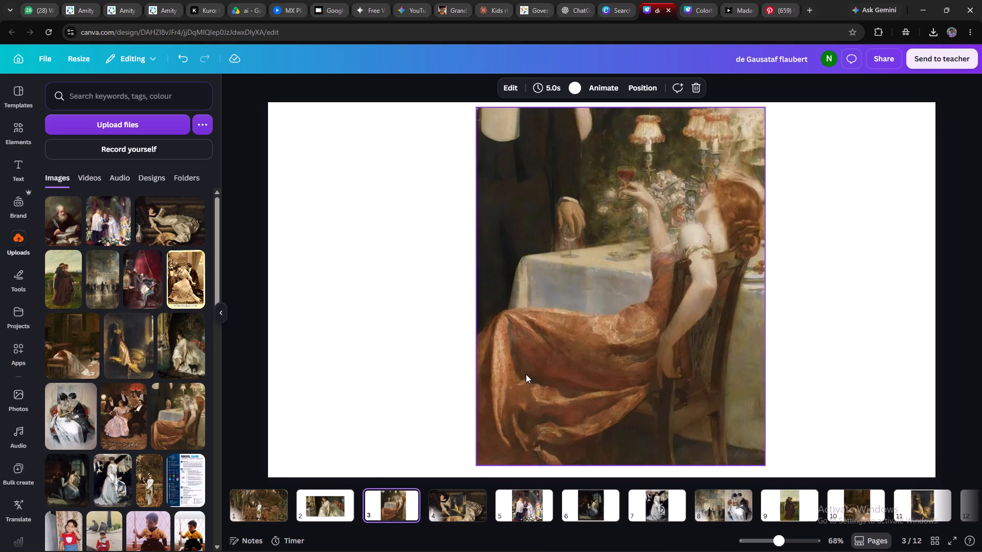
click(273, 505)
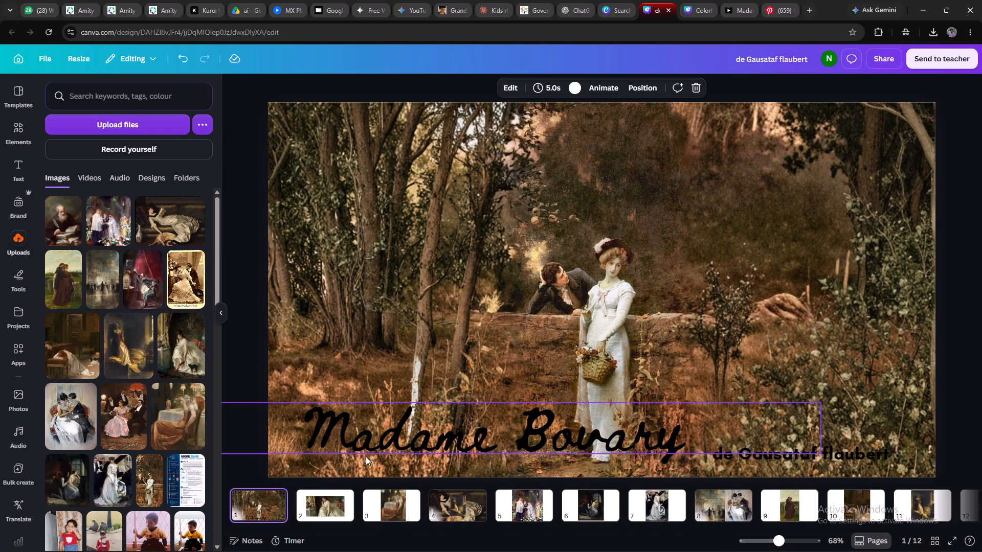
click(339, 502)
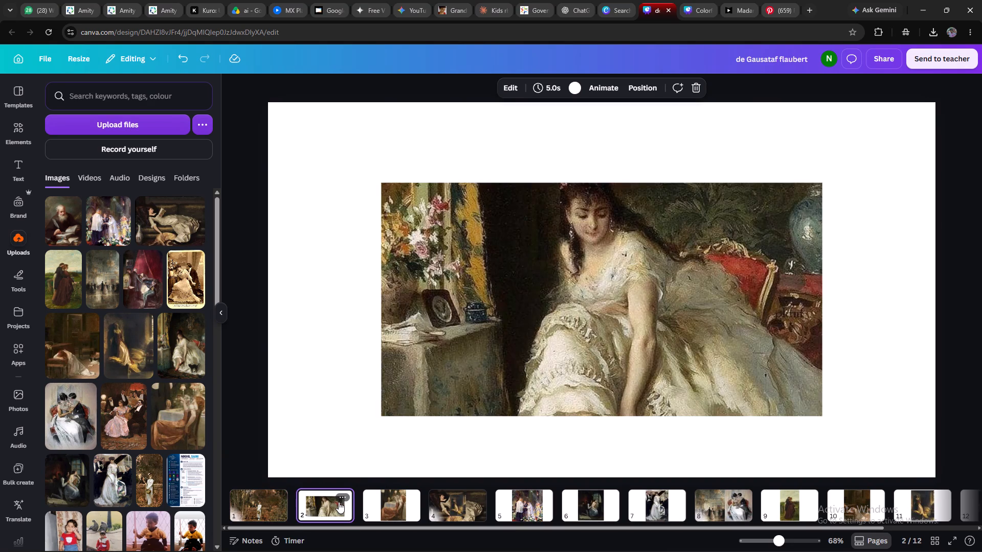
Copy the "Wellcome" heading from page 2 of the Colorful Handcrafted Literature presentation.
click(702, 4)
click(259, 513)
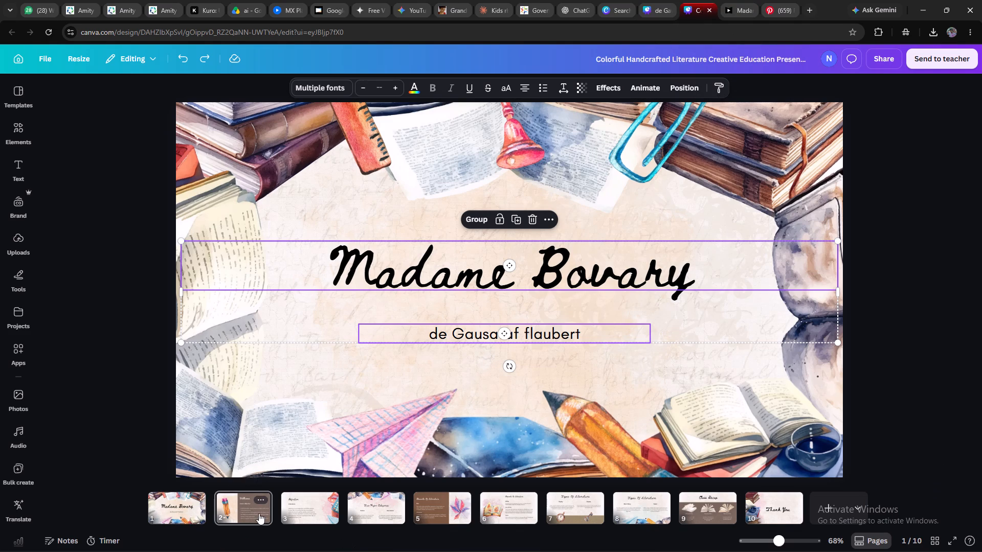
click(482, 177)
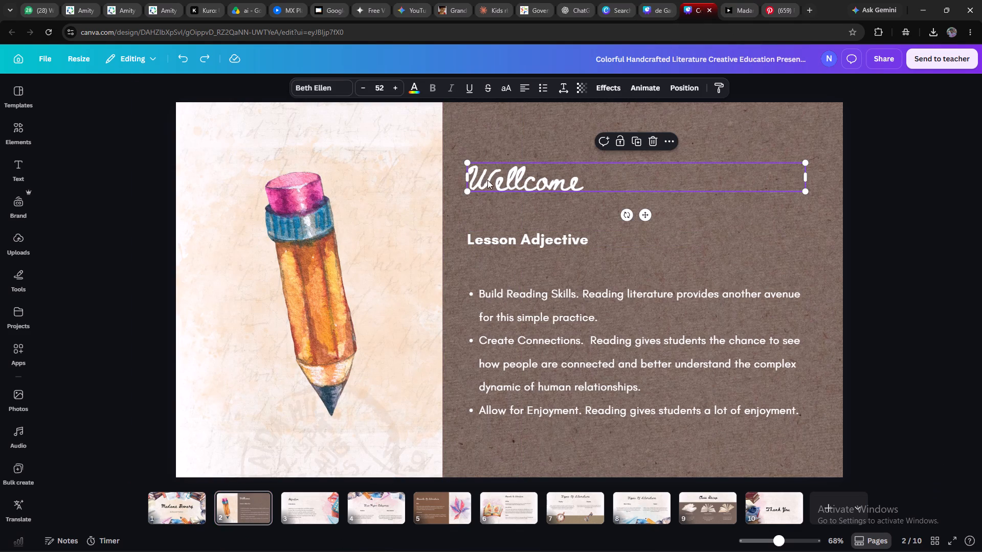
right_click(612, 175)
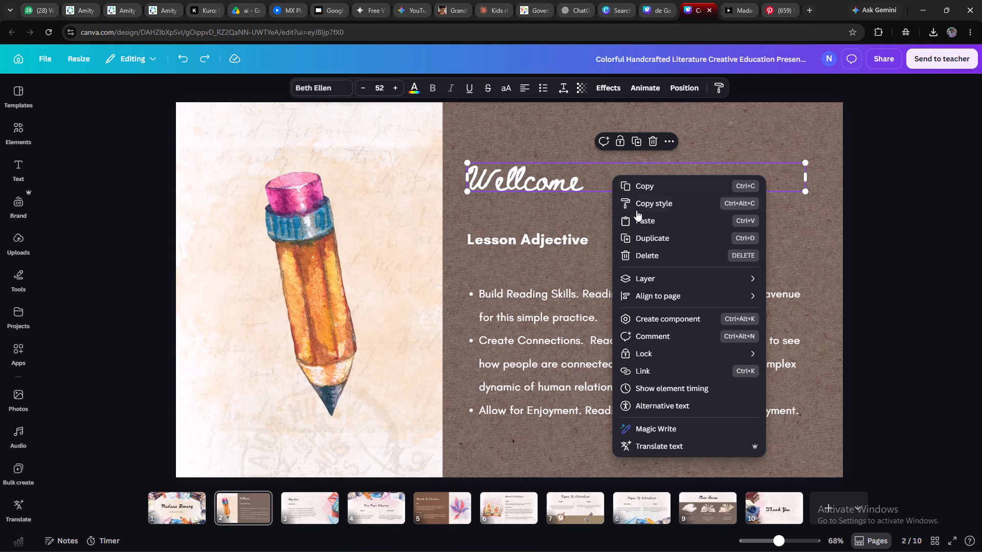
click(638, 190)
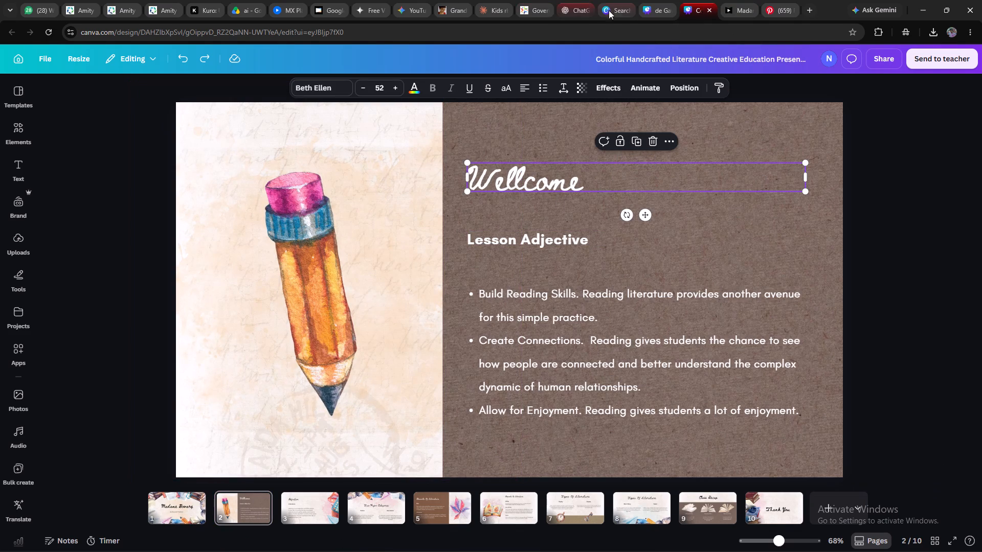
Paste the copied heading onto page 2 of the Madame Bovary design and move it over the upper part of the white-gown painting.
click(624, 12)
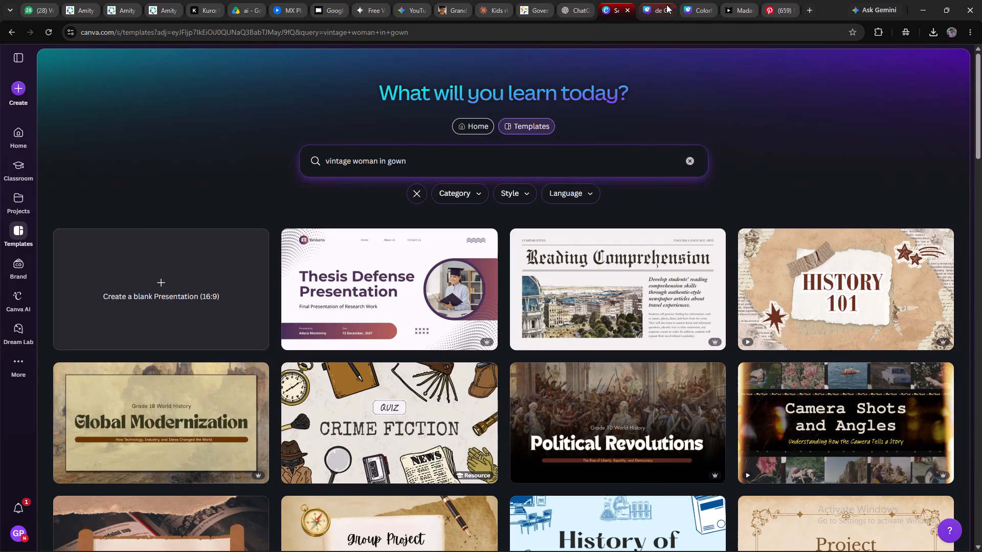
click(660, 7)
click(330, 504)
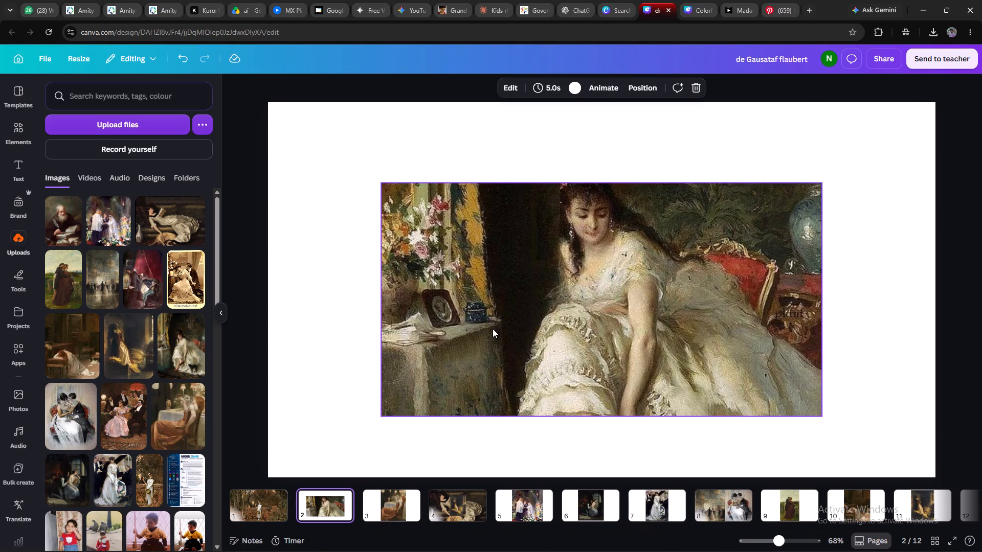
click(493, 329)
click(487, 240)
right_click(487, 239)
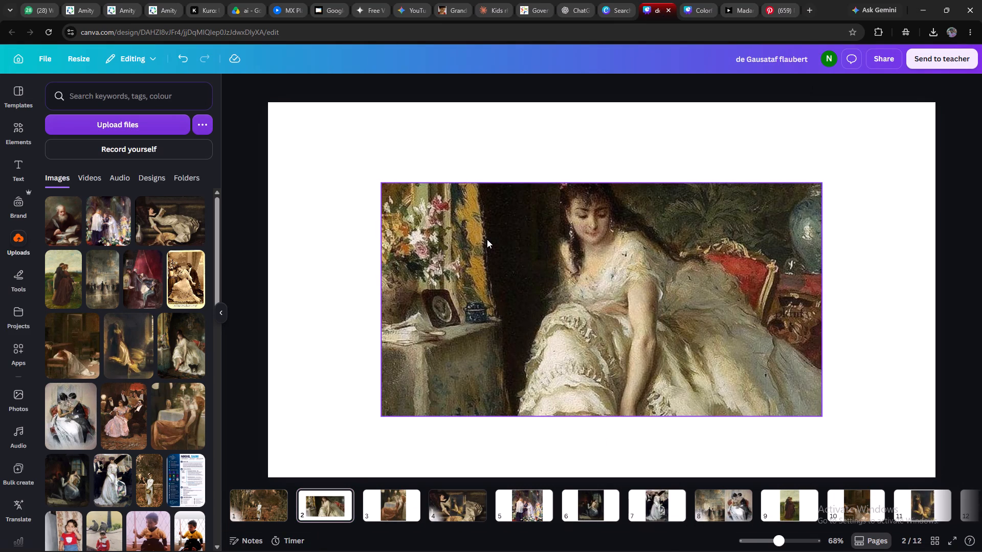
key(ctrl+v)
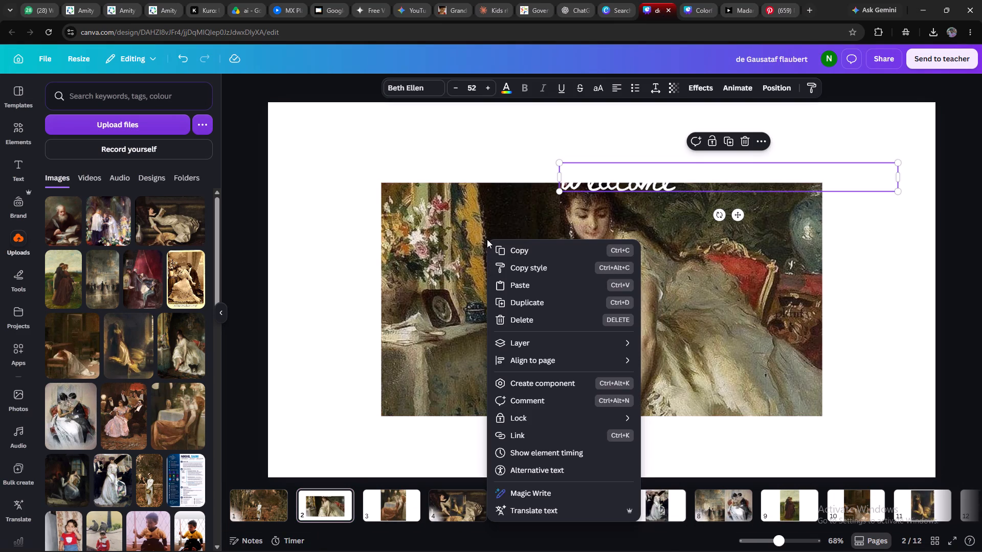
click(617, 206)
drag(621, 183, 603, 199)
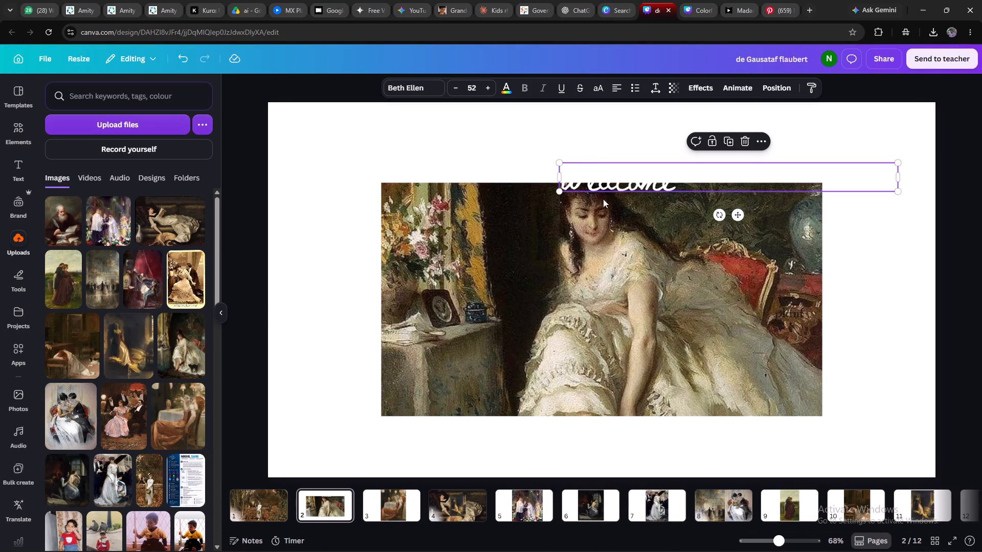
drag(603, 199, 572, 215)
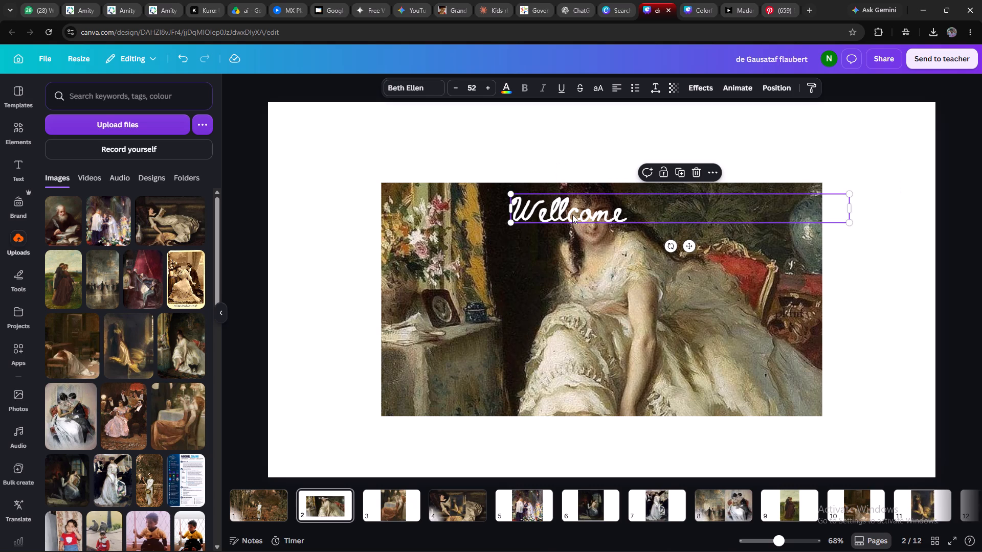
Replace the "Wellcome" heading text on page 2 with "Objet d'etude".
click(626, 210)
click(627, 213)
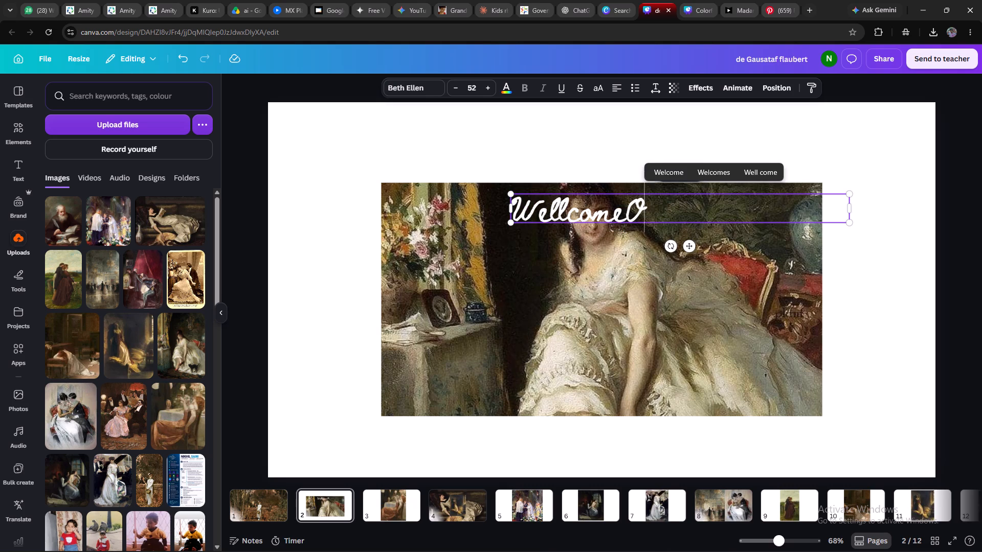
text(bjet)
key(space)
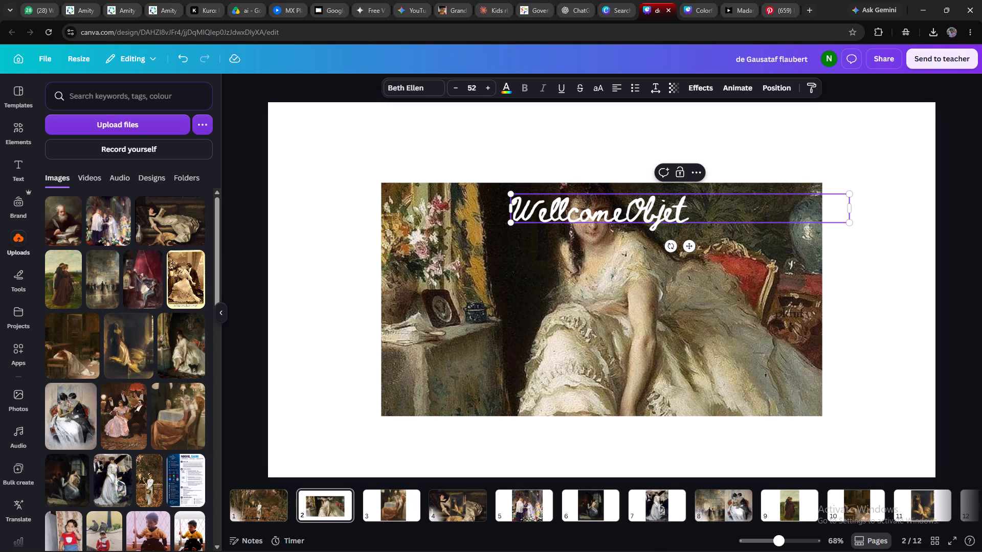
key(d)
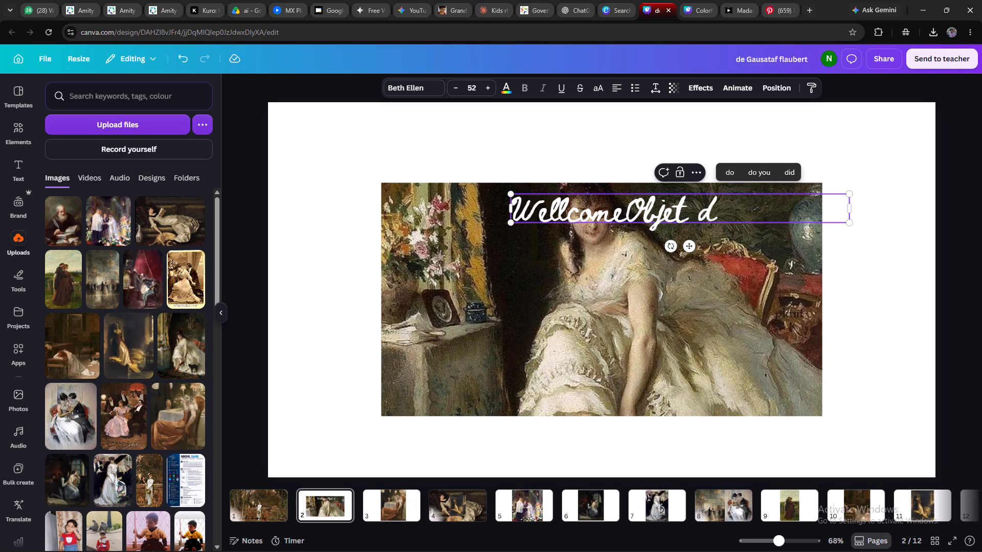
text('etude)
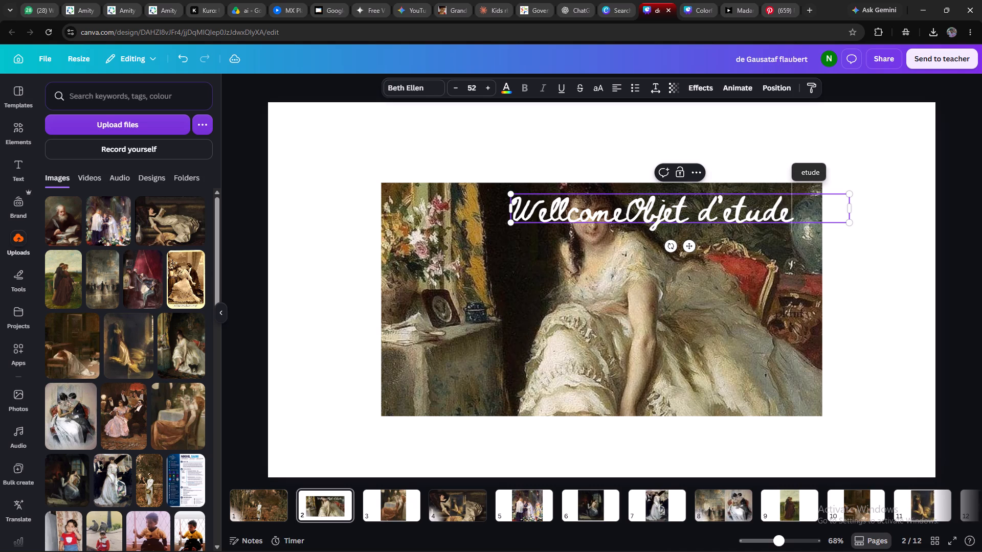
click(624, 206)
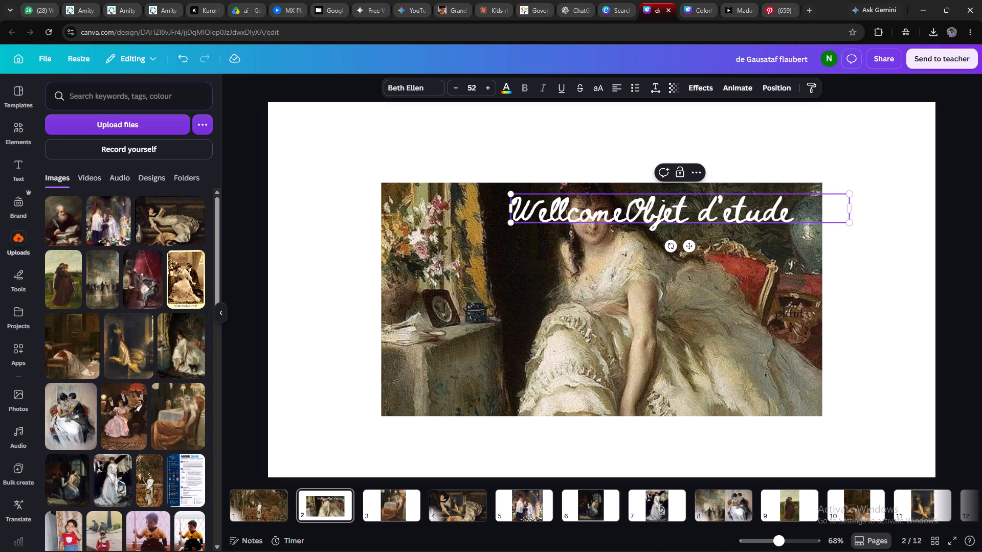
key(BackSpace)
key(BackSpace)
key(BackSpace)
key(BackSpace)
key(BackSpace)
key(BackSpace)
key(BackSpace)
key(BackSpace)
key(BackSpace)
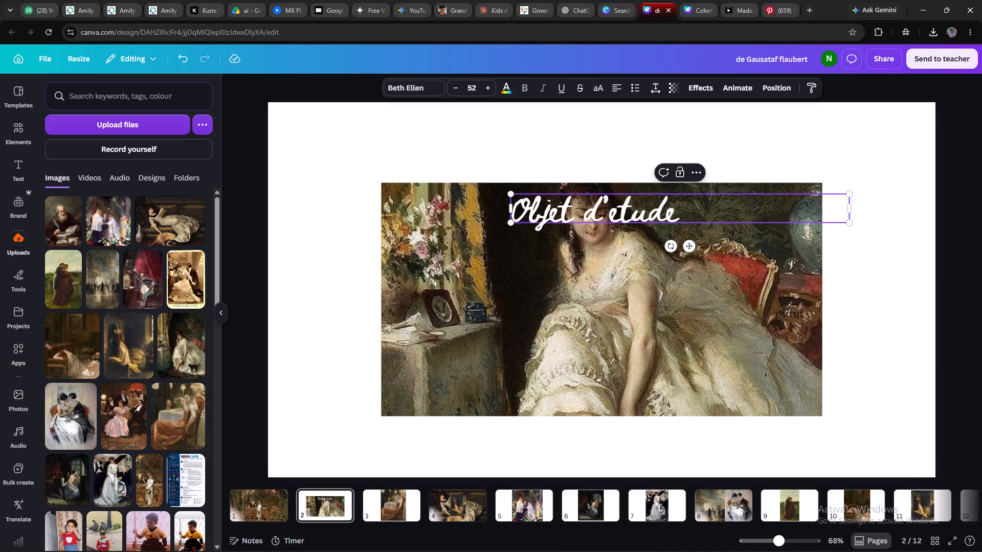
click(614, 217)
right_click(614, 217)
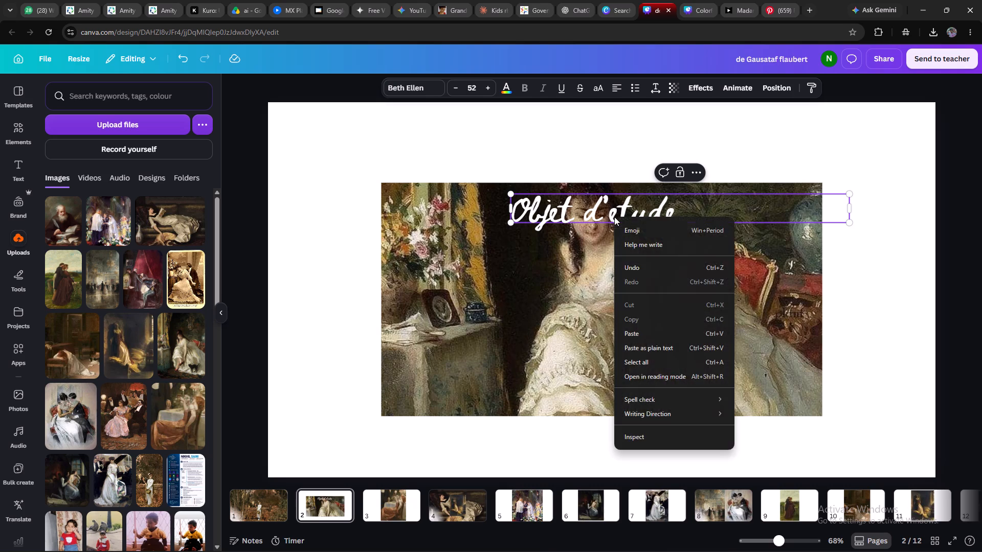
click(614, 217)
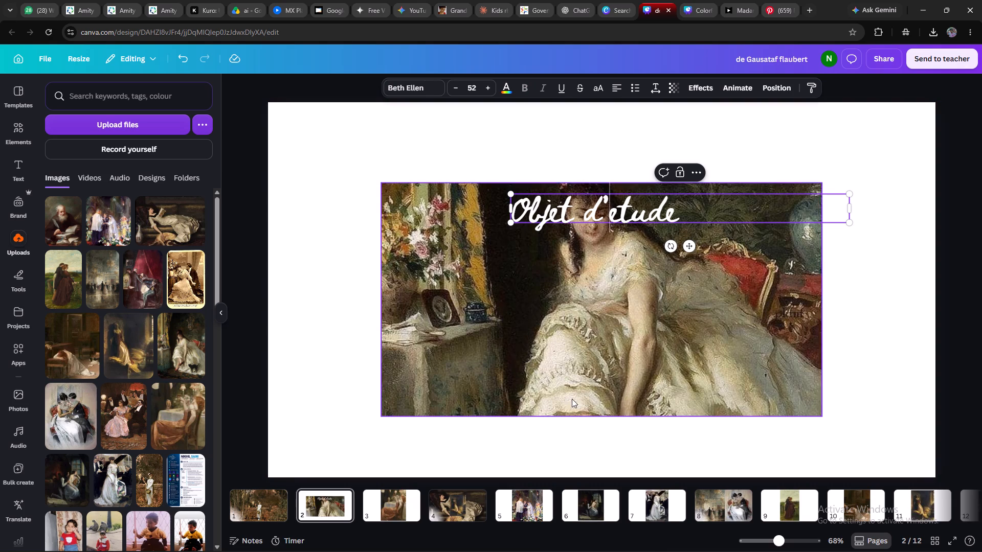
Add the uploaded salon painting of the seated woman in a pink gown to page 3 and shift it toward the page's left side.
click(408, 507)
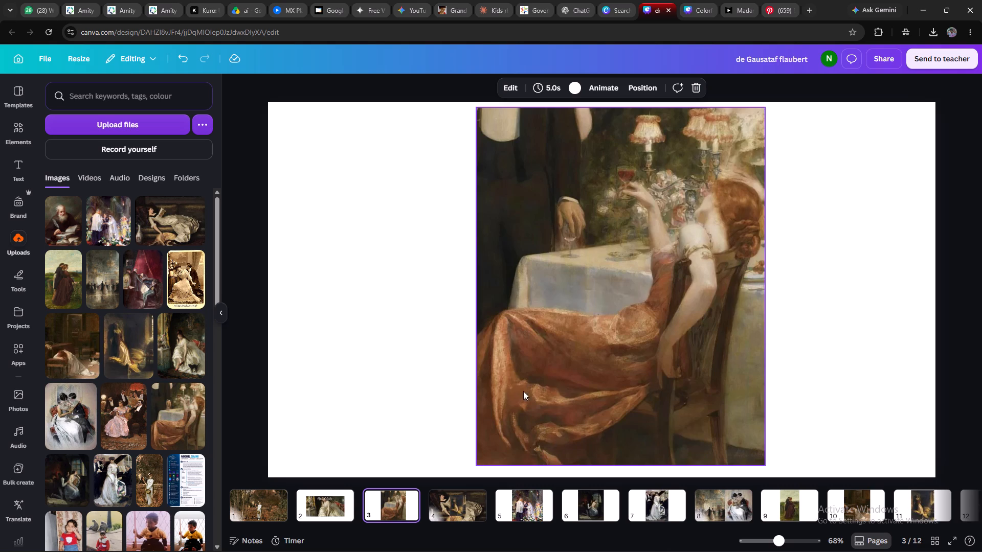
click(133, 416)
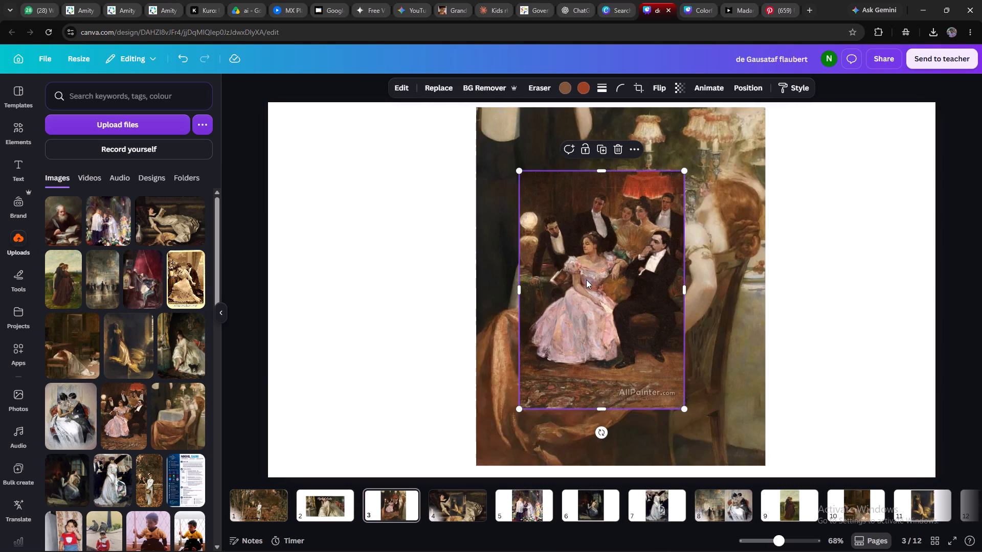
drag(587, 265, 483, 264)
drag(530, 252, 492, 252)
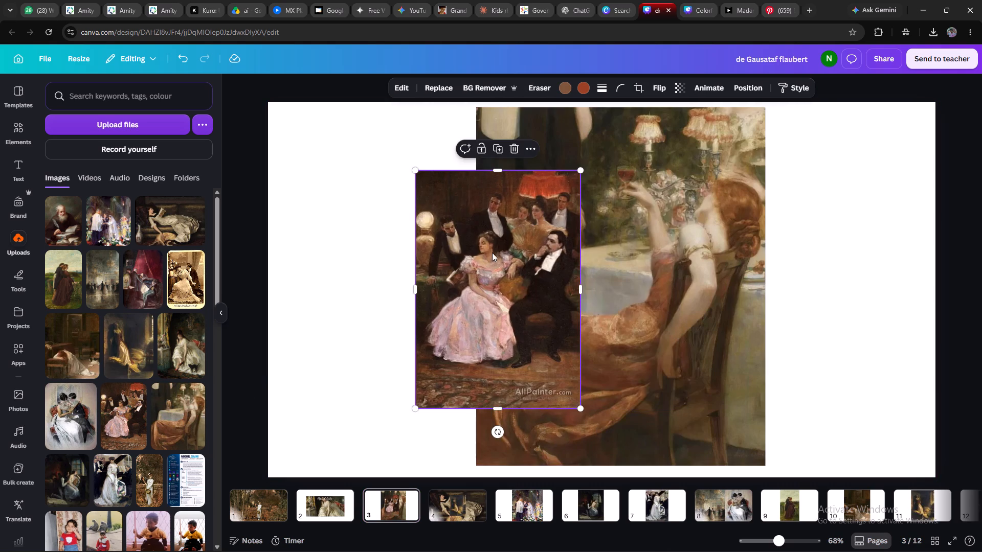
drag(492, 252, 454, 253)
Move the dinner-table painting on page 3 into the page's upper-left corner and enlarge it to full page height.
right_click(701, 256)
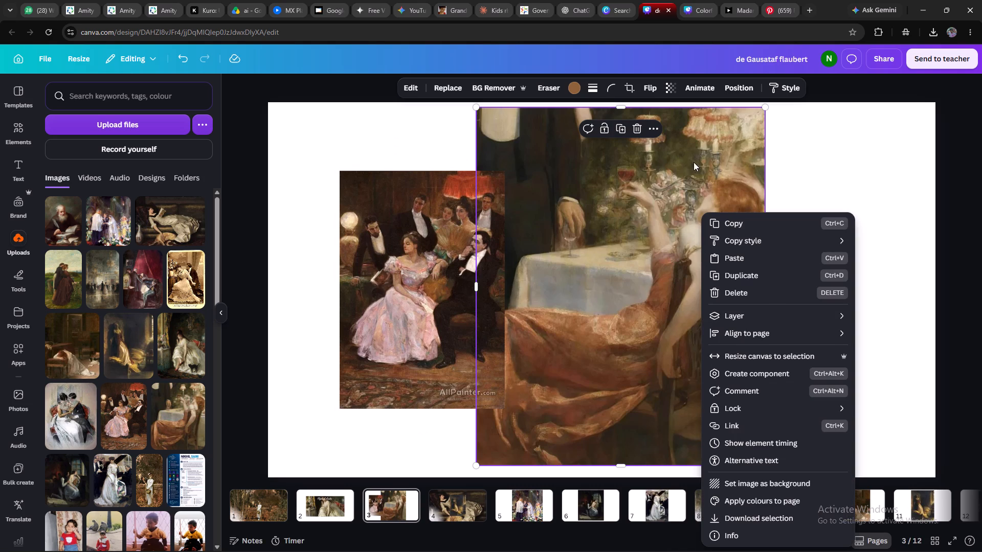
drag(632, 231, 496, 233)
drag(492, 233, 293, 219)
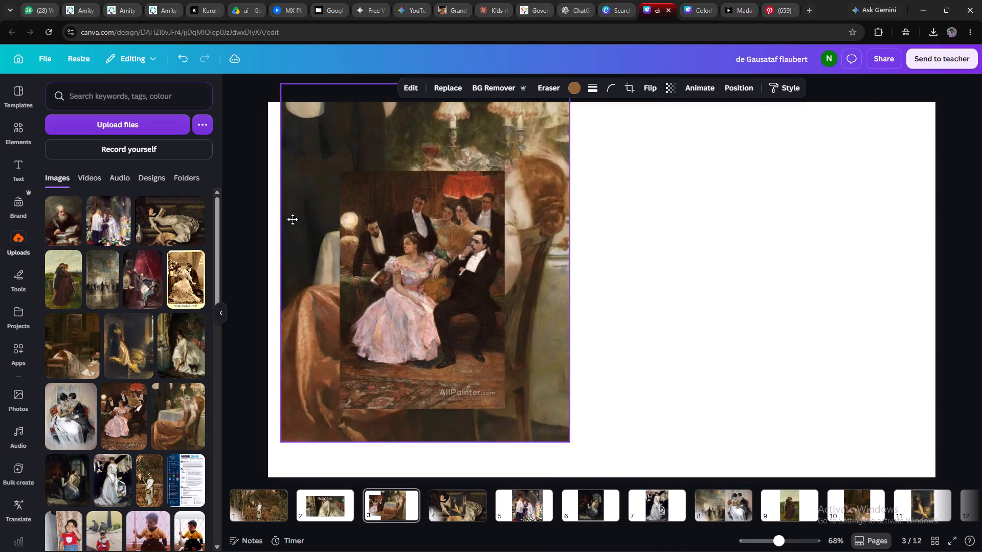
drag(293, 219, 284, 226)
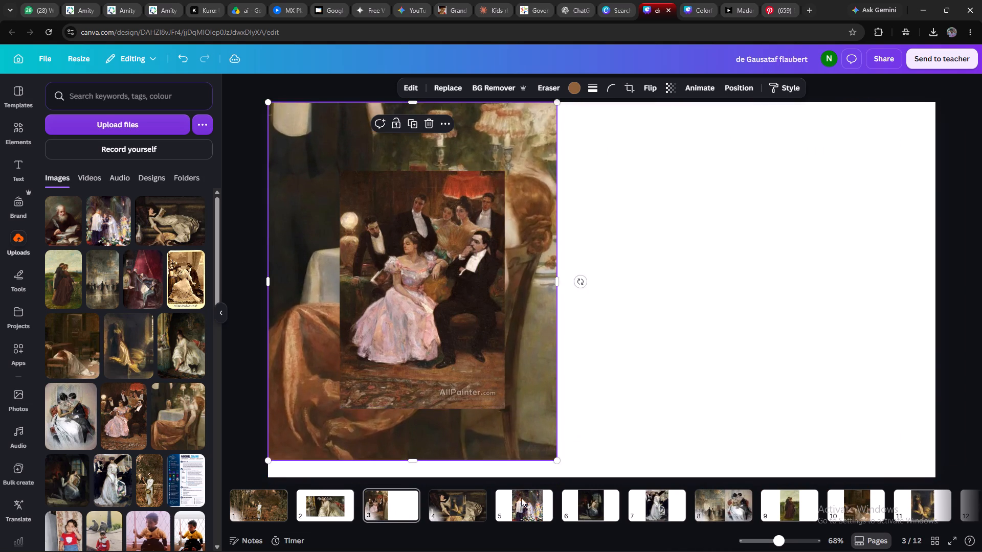
drag(553, 459, 564, 476)
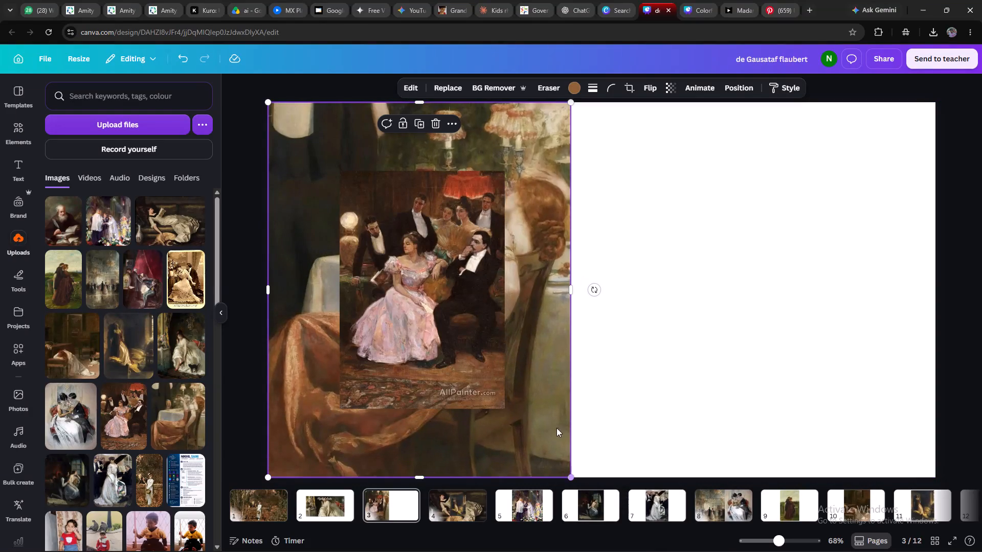
Move the pink-gown salon painting beside the dinner-table painting and enlarge it to cover nearly all the remaining right part of page 3.
drag(470, 297, 841, 301)
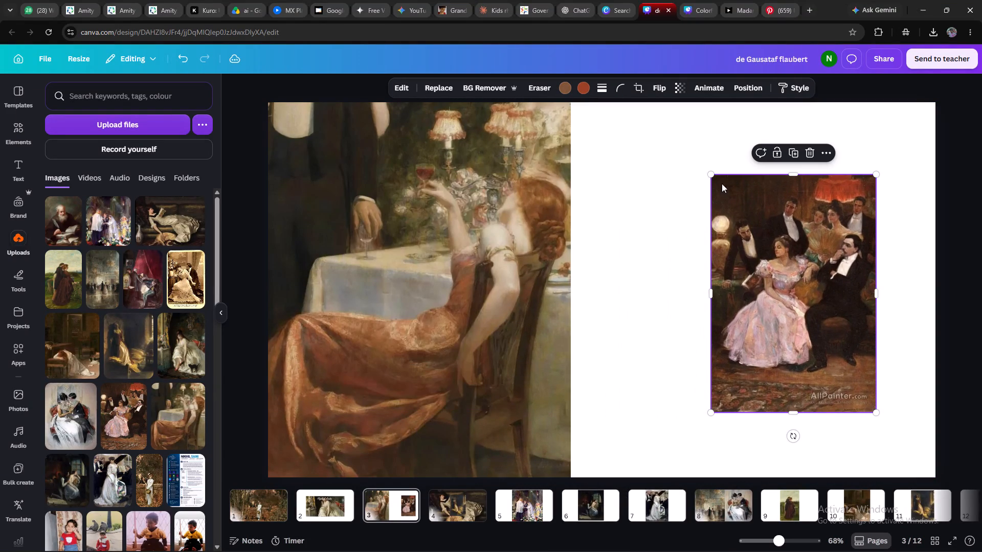
drag(710, 174, 554, 165)
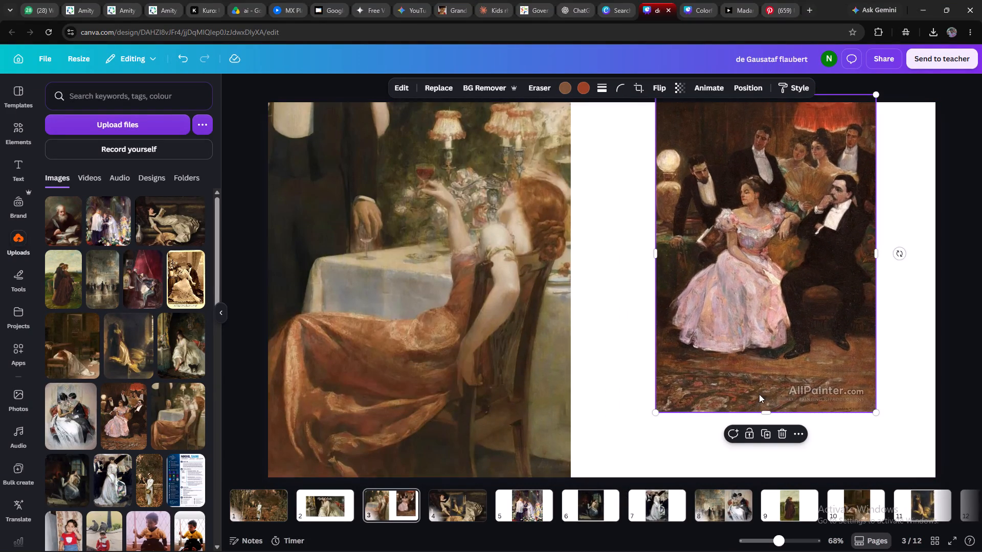
drag(656, 410, 564, 482)
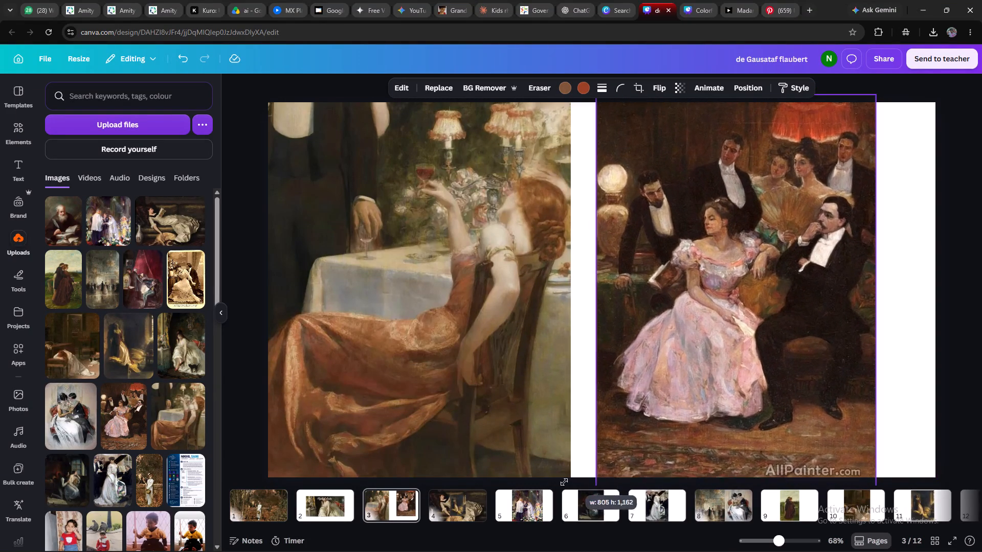
drag(564, 482, 517, 497)
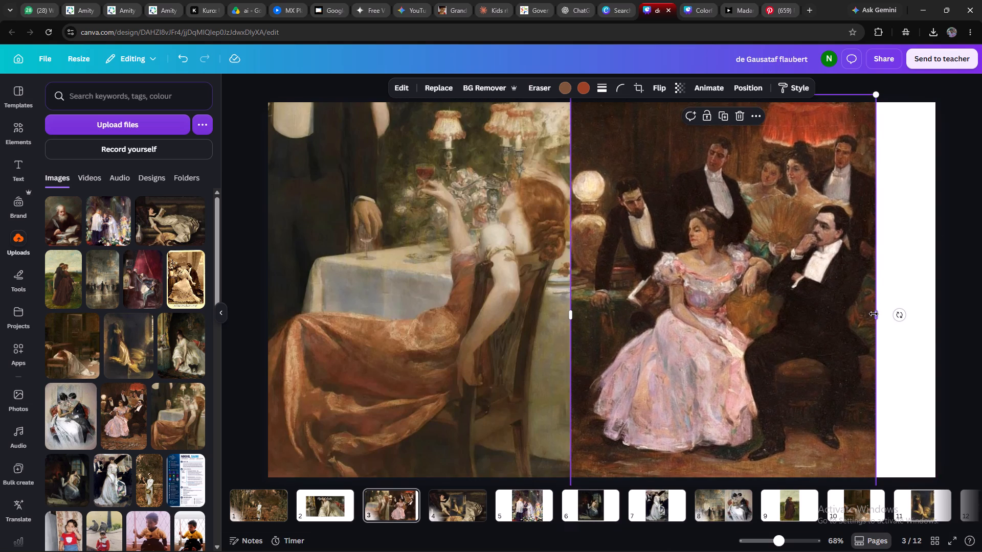
drag(874, 314, 927, 316)
click(872, 274)
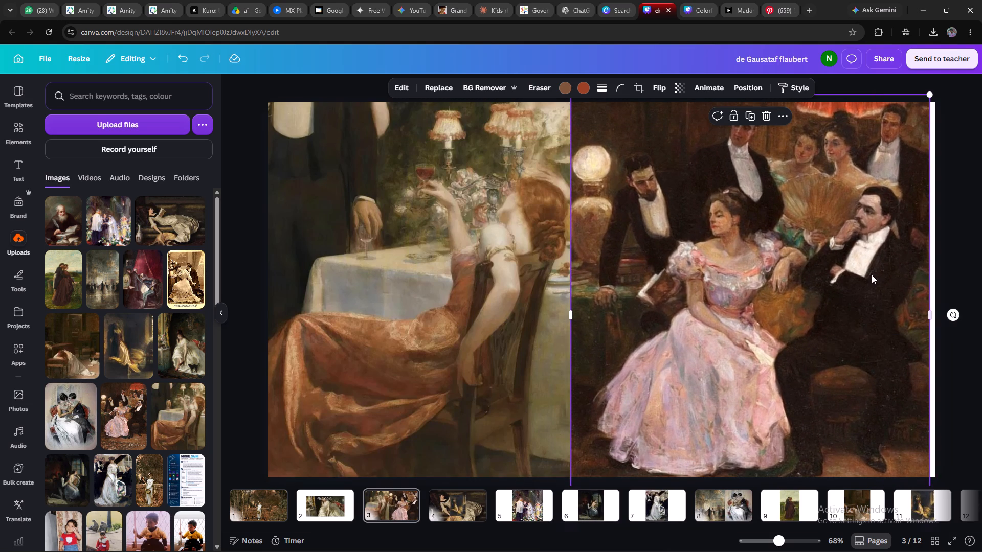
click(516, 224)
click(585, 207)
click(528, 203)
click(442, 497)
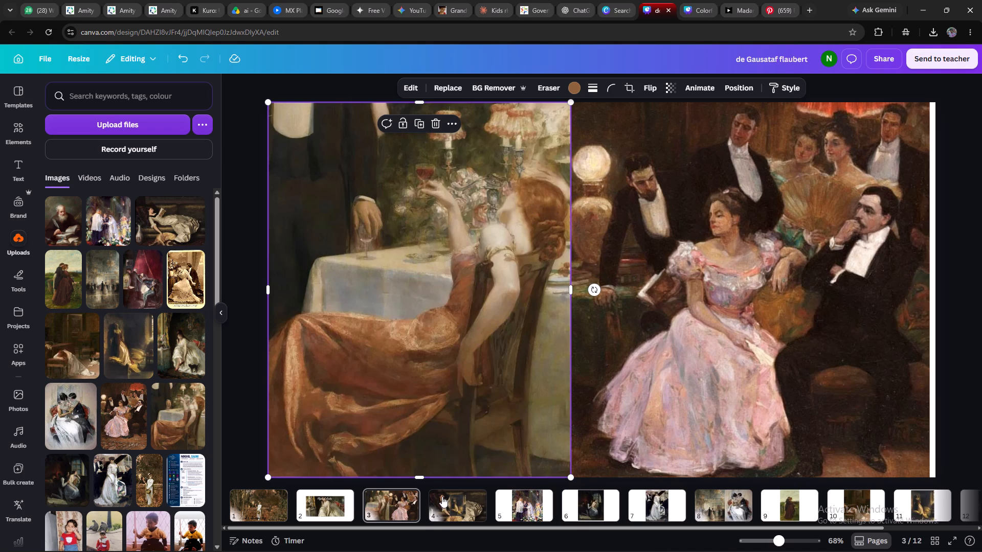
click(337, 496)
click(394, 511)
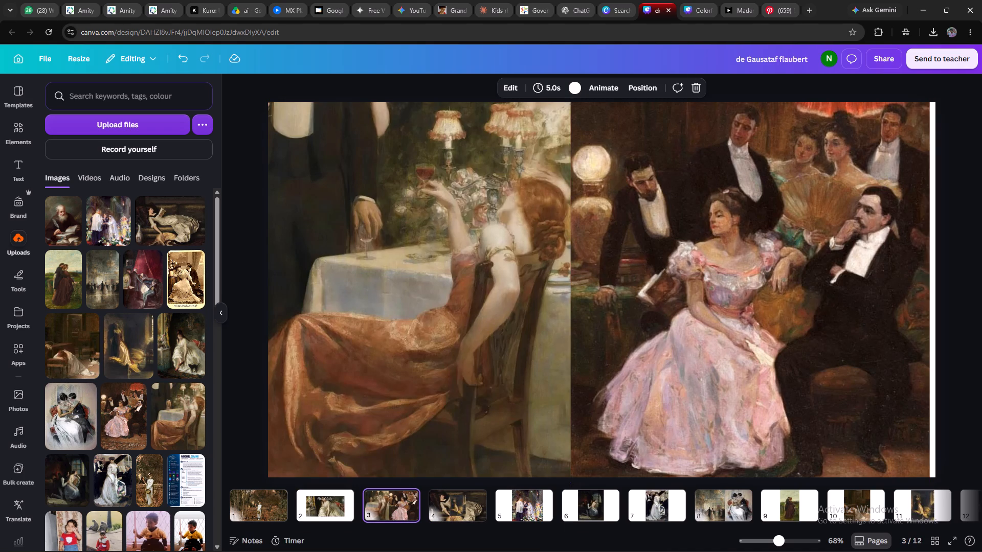
Copy the "Definition" heading from page 3 of the Colorful Handcrafted Literature presentation.
click(745, 8)
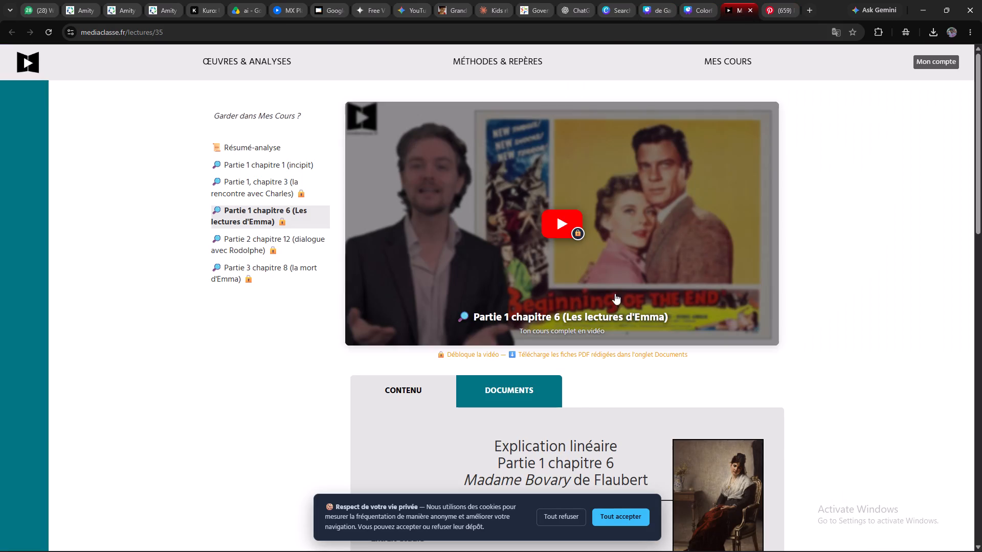
click(695, 5)
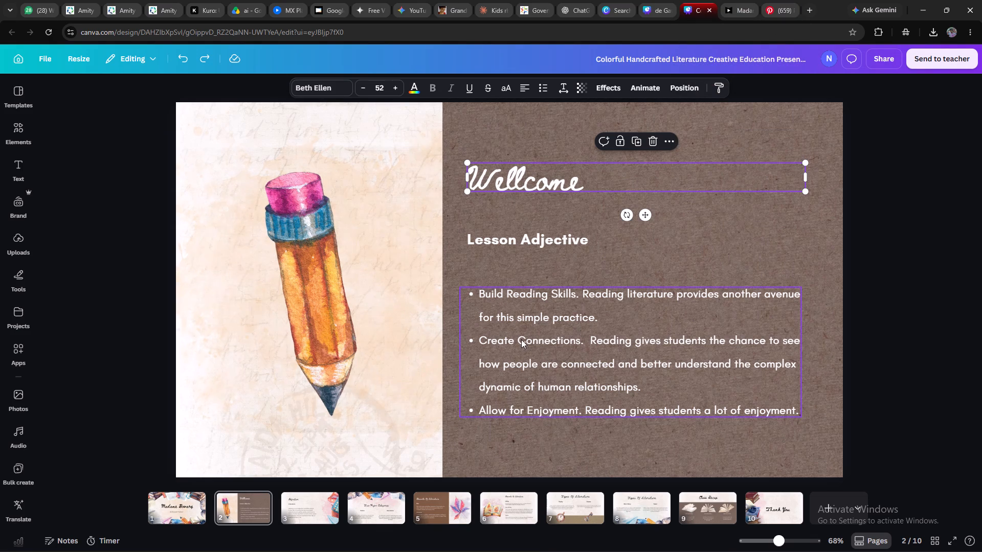
click(446, 514)
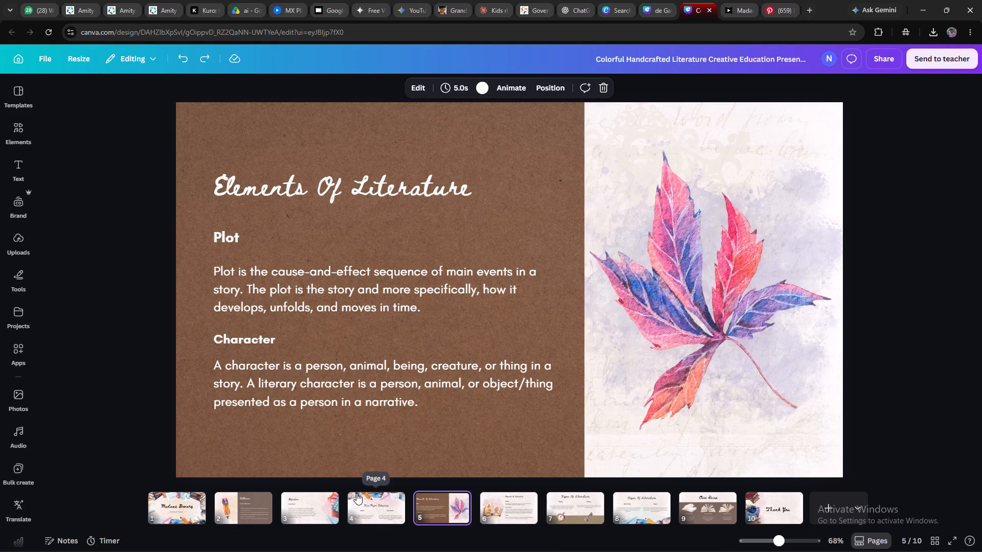
click(356, 493)
click(319, 496)
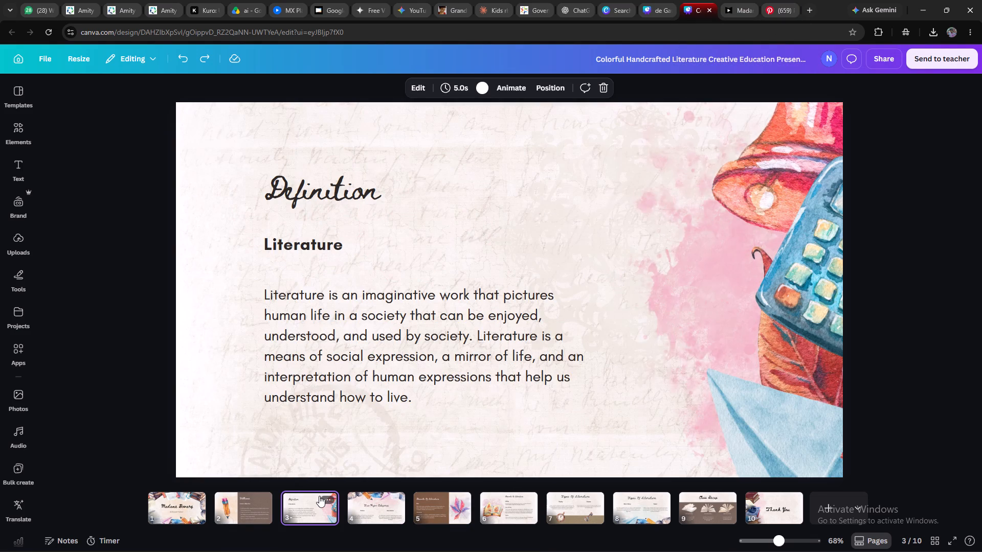
right_click(278, 316)
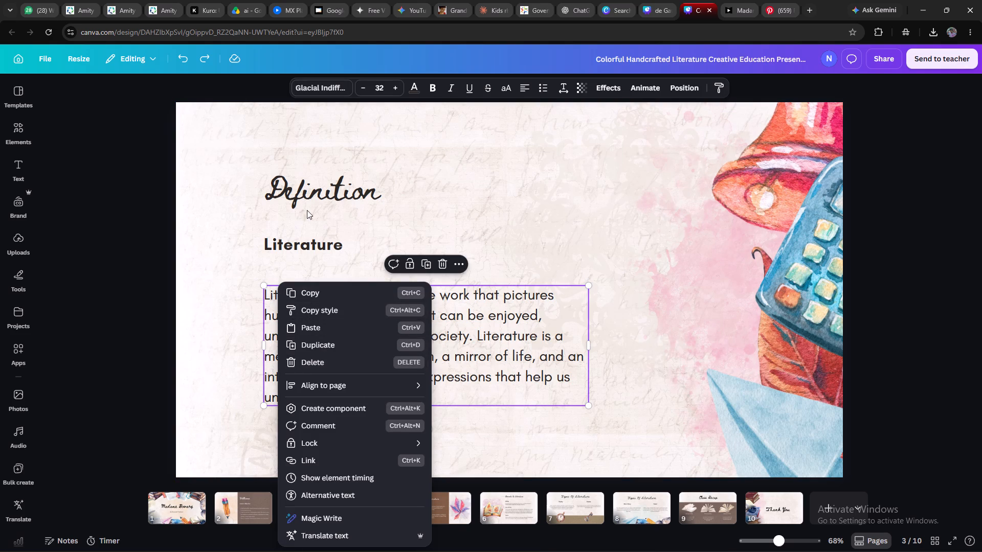
click(303, 193)
right_click(303, 193)
click(335, 208)
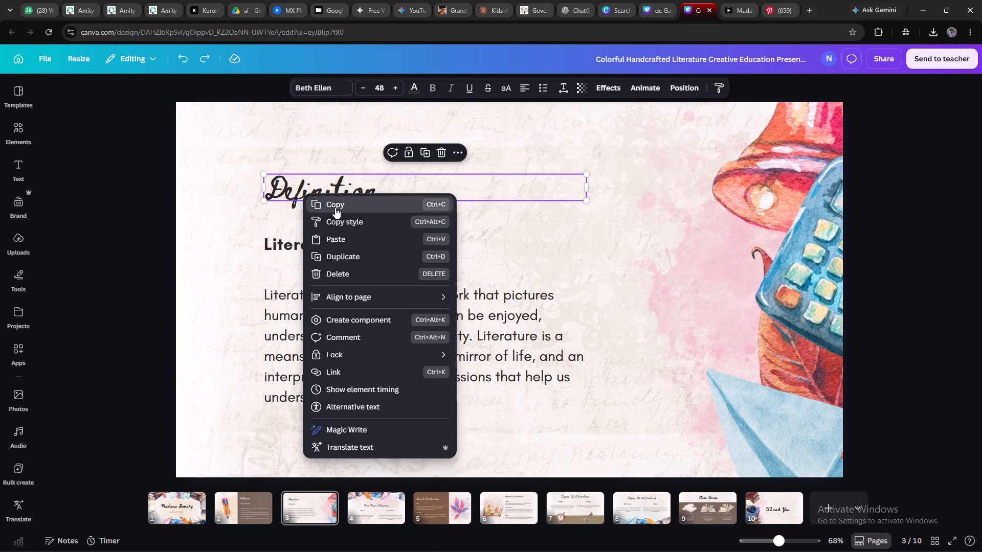
Paste the "Definition" heading onto page 3 of the Madame Bovary design, widen its text box and move it near the page's top centre.
click(644, 13)
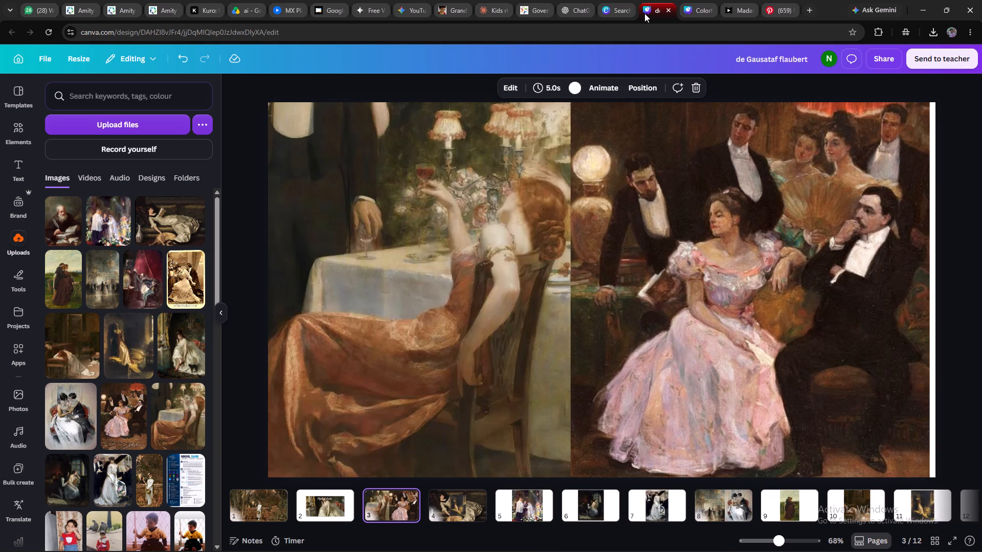
click(506, 176)
click(609, 212)
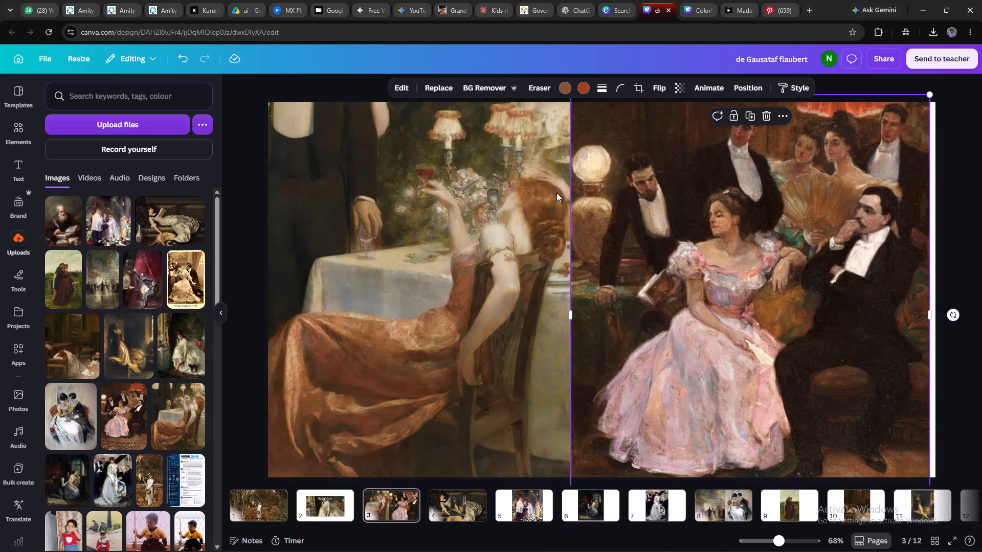
key(ctrl+v)
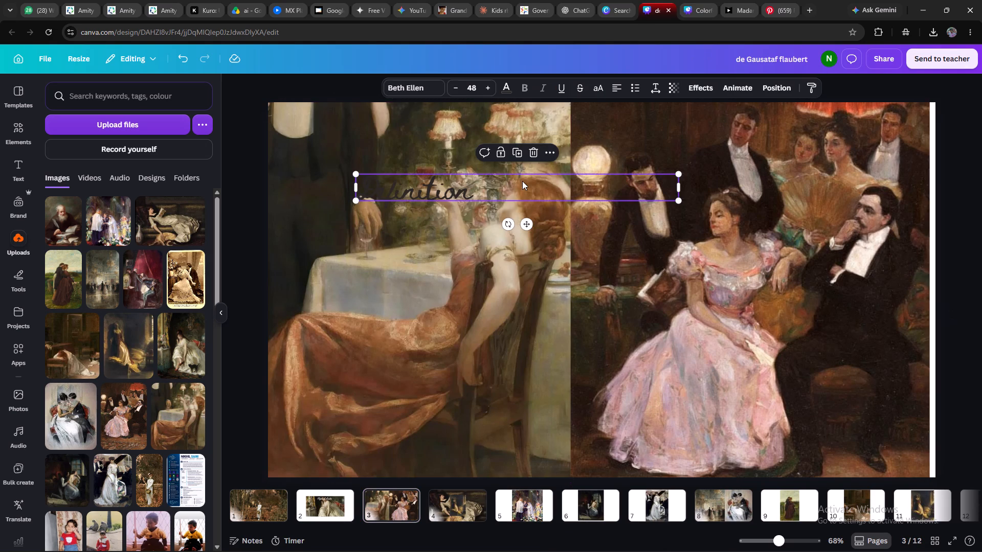
drag(511, 174, 585, 172)
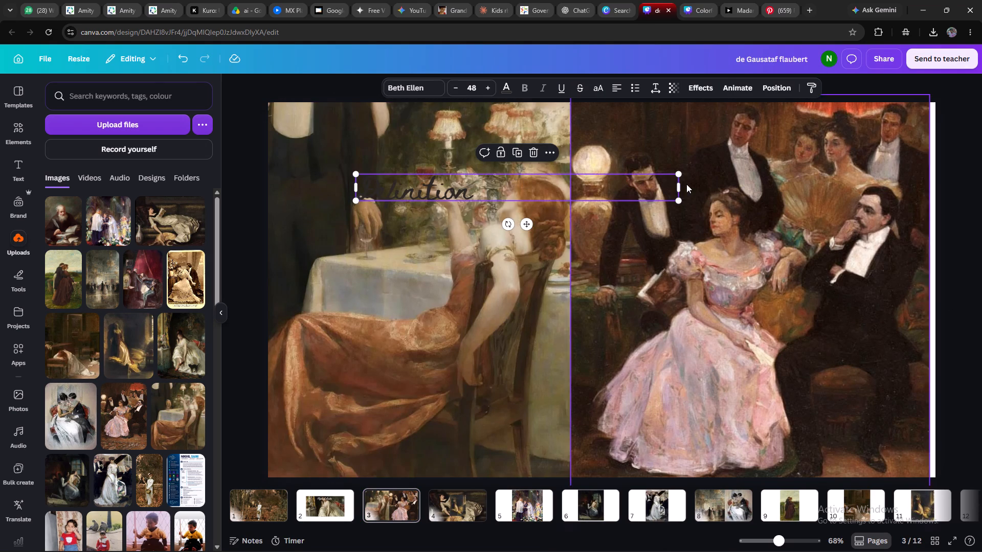
drag(680, 187, 727, 188)
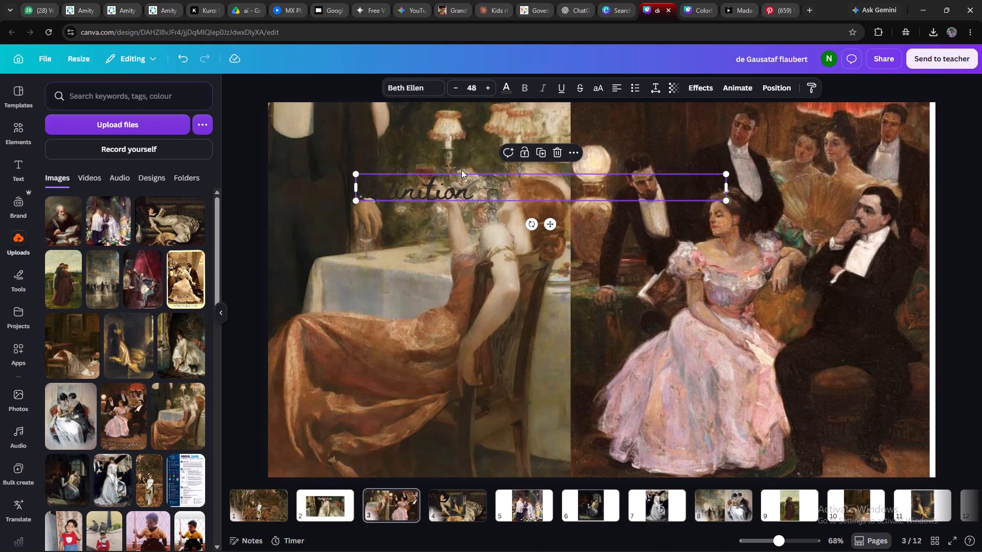
drag(463, 179, 537, 140)
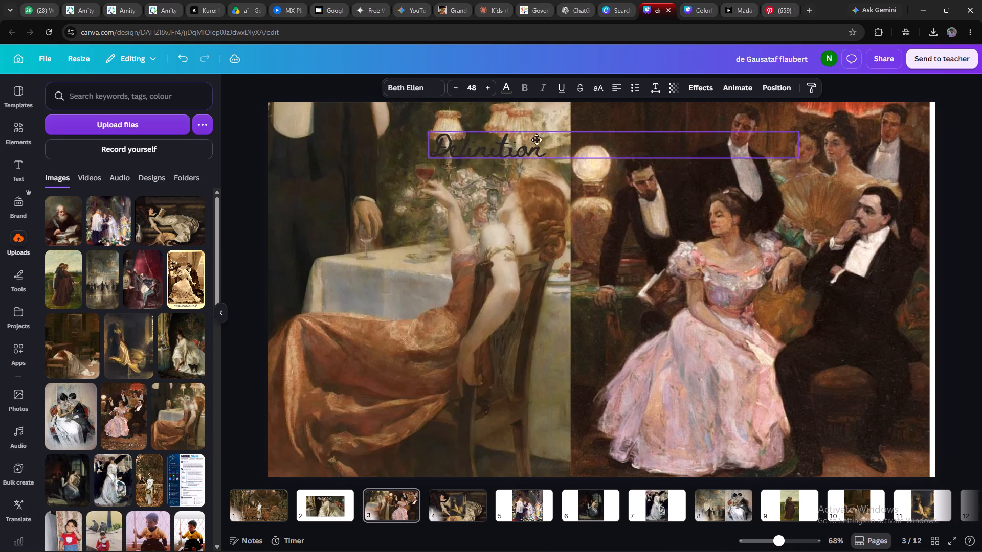
Shift the "Definition" heading on page 3 slightly right and replace its text with "Objetif".
drag(537, 140, 554, 137)
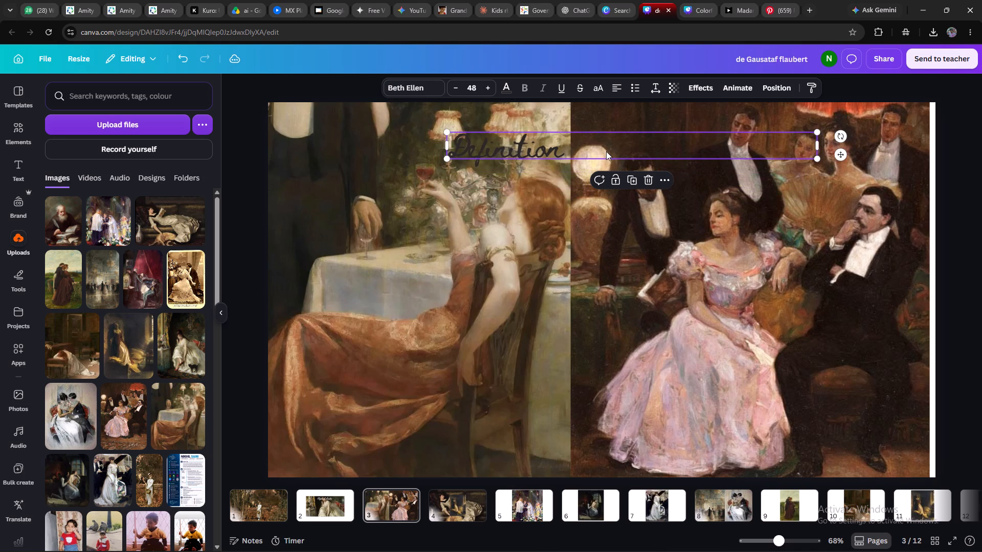
click(576, 150)
click(568, 150)
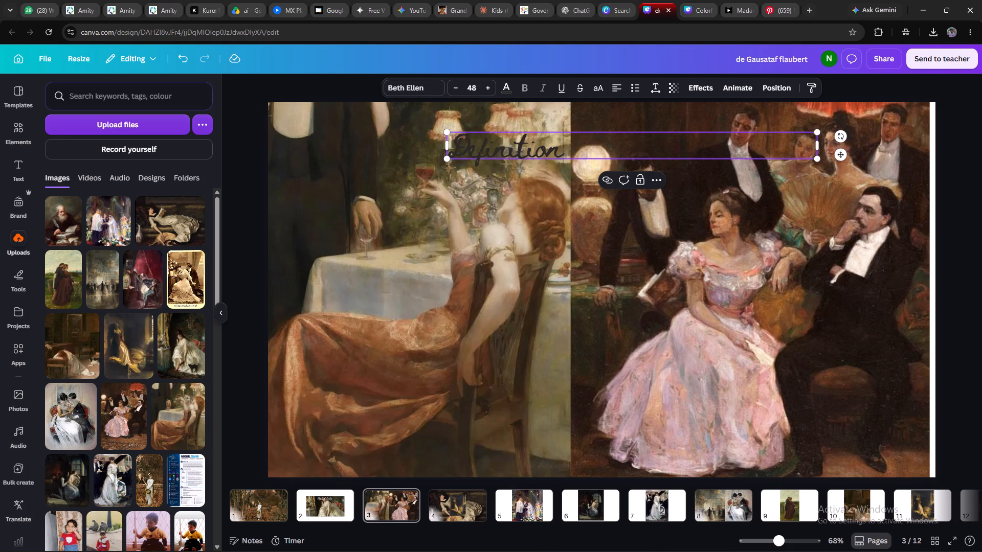
key(BackSpace)
key(BackSpace)
key(BackSpace)
key(BackSpace)
key(BackSpace)
key(BackSpace)
key(BackSpace)
key(BackSpace)
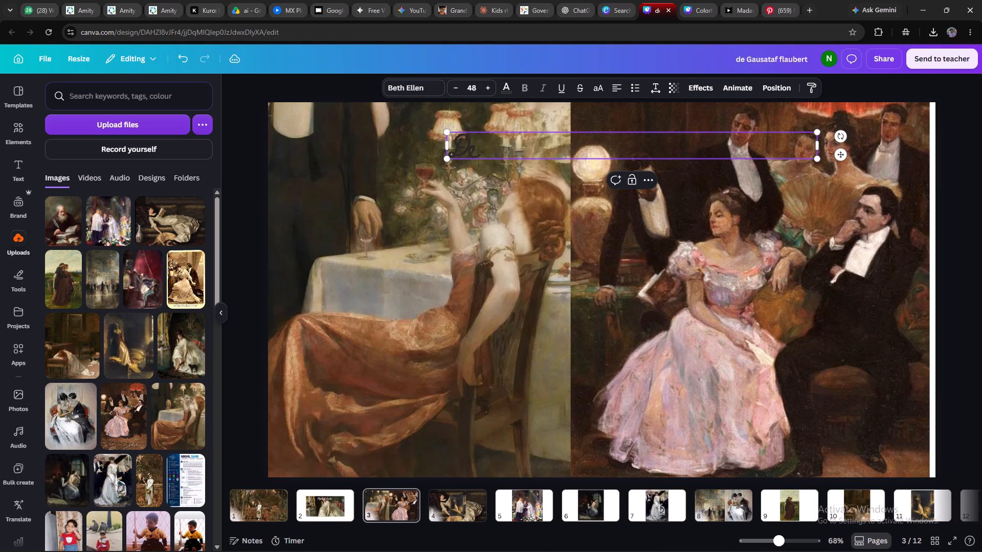
key(BackSpace)
key(BackSpace)
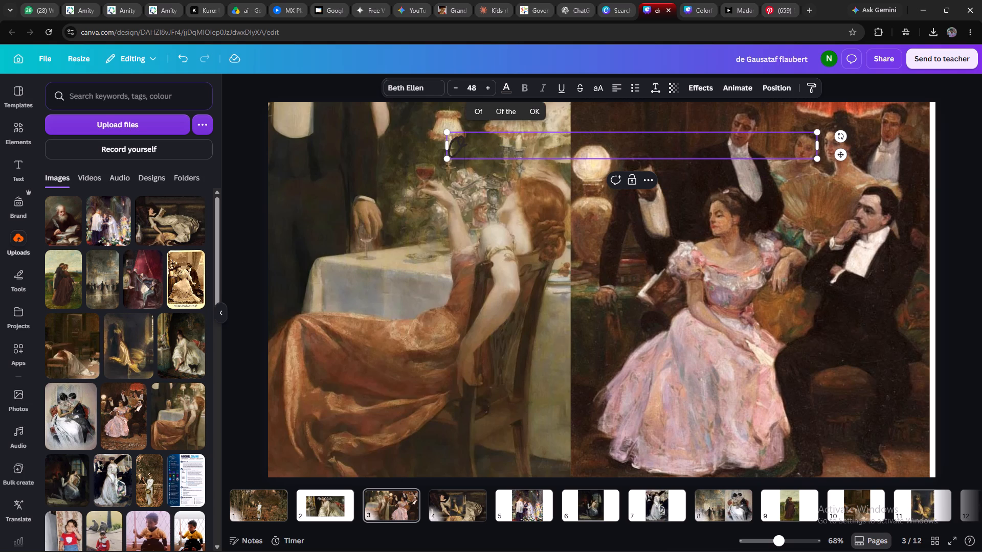
text(bjet)
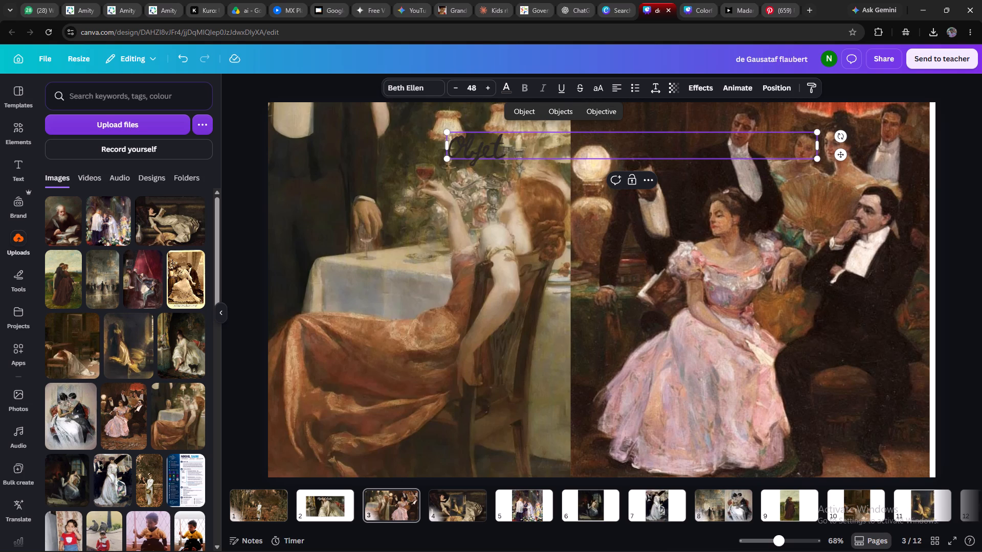
key(i)
key(f)
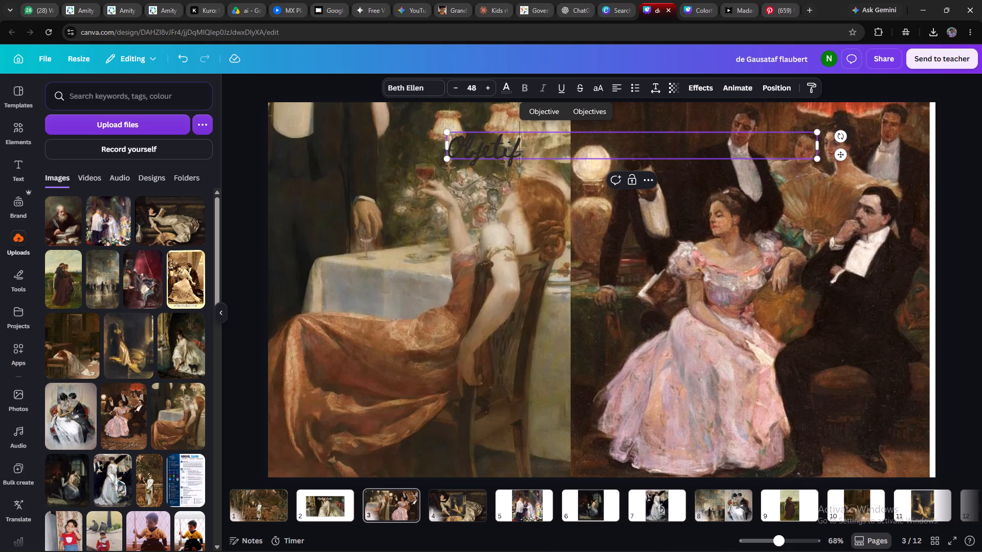
Review the headings on pages 1 and 2 for comparison with page 3.
click(327, 510)
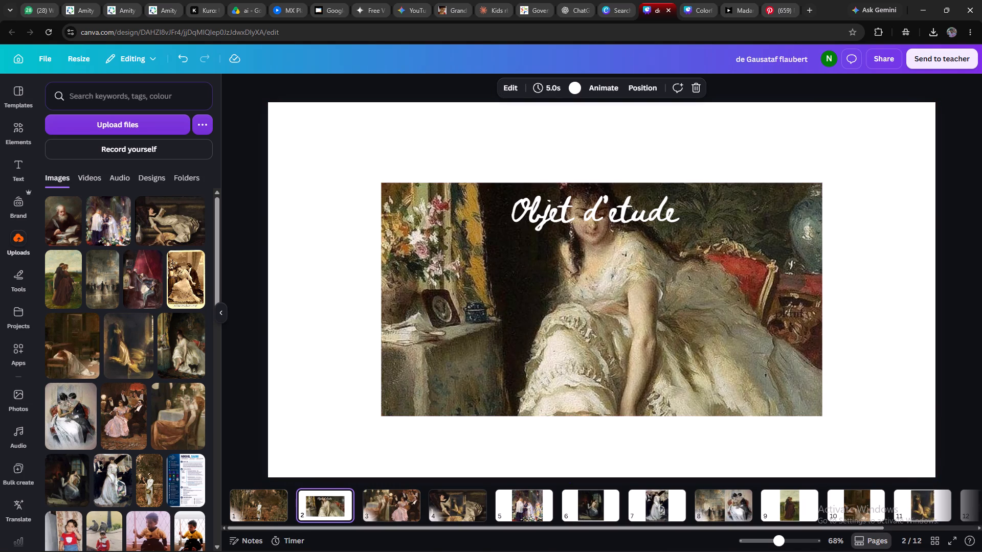
click(385, 505)
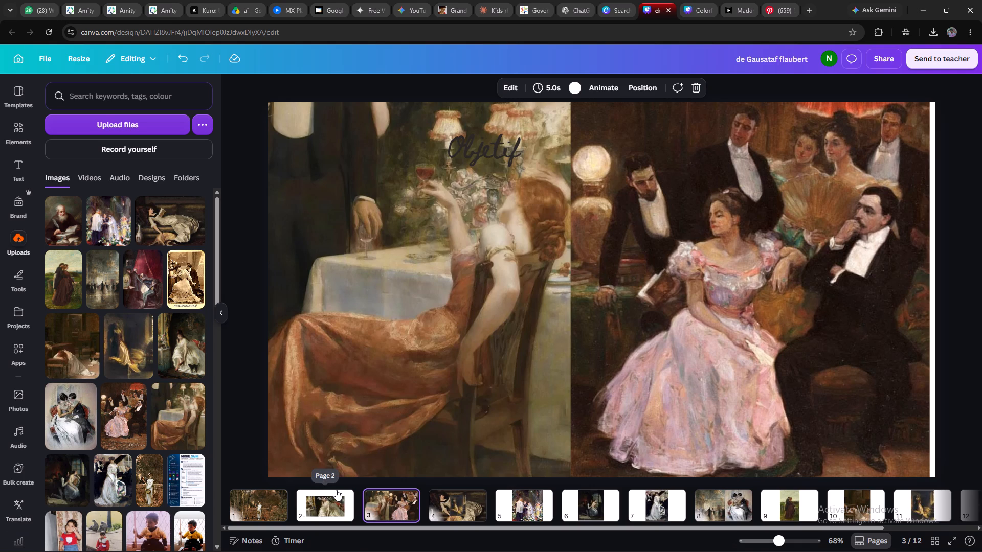
click(347, 501)
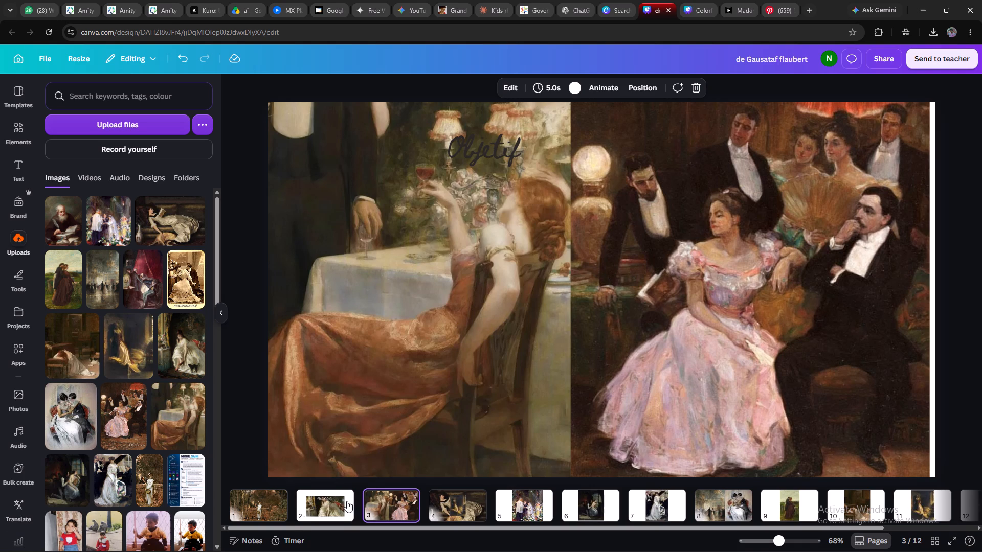
click(268, 504)
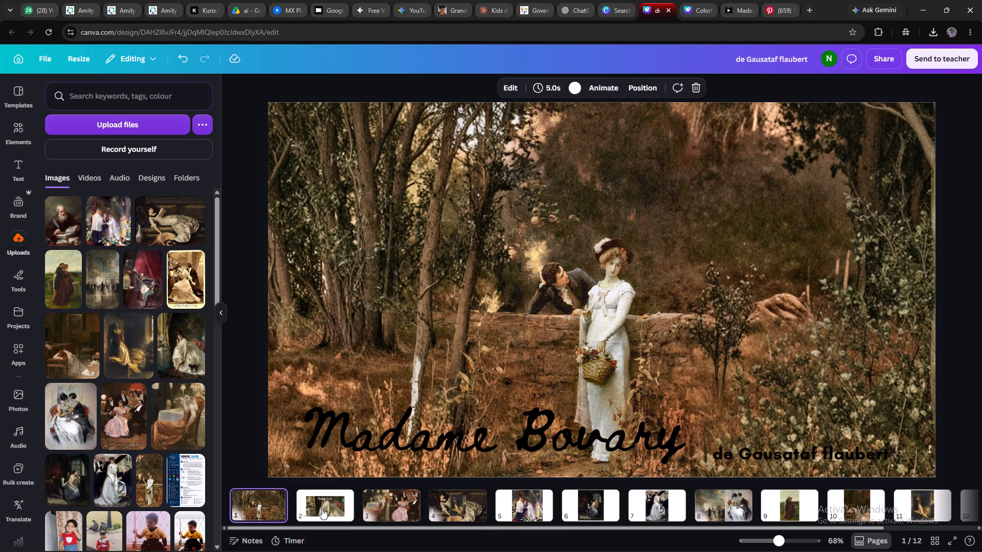
click(322, 508)
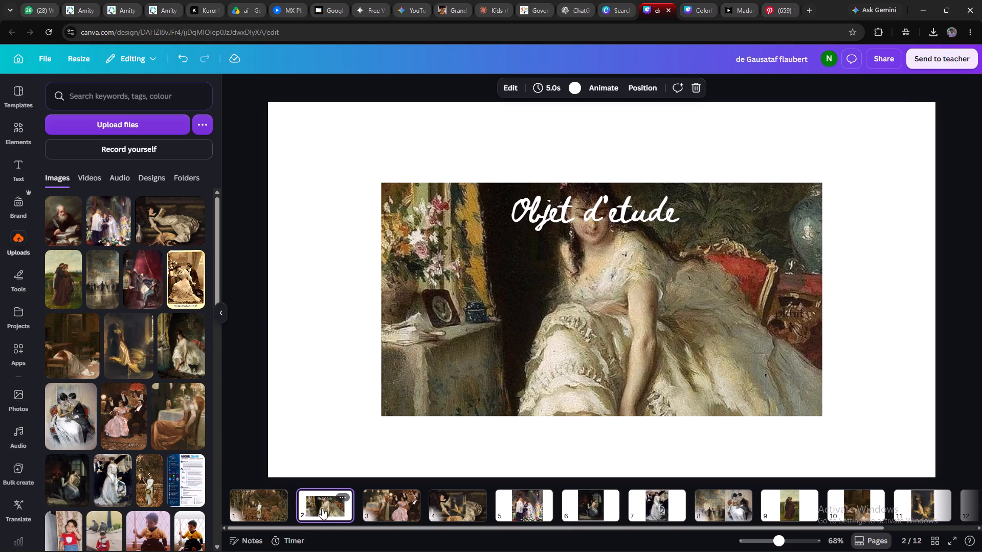
click(383, 512)
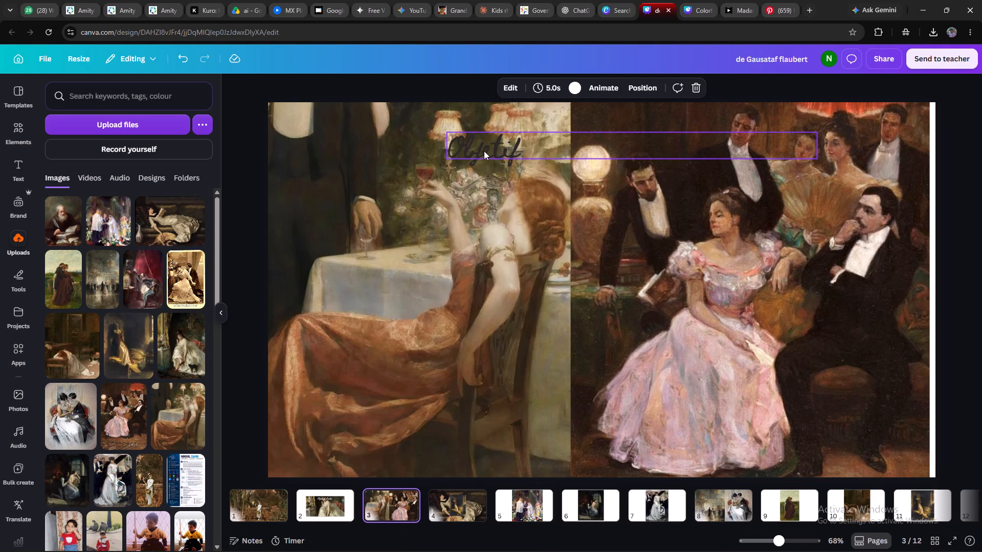
Move the page 3 heading right so it crosses the seam between the two paintings, and set its font size to 53.
drag(484, 151, 568, 147)
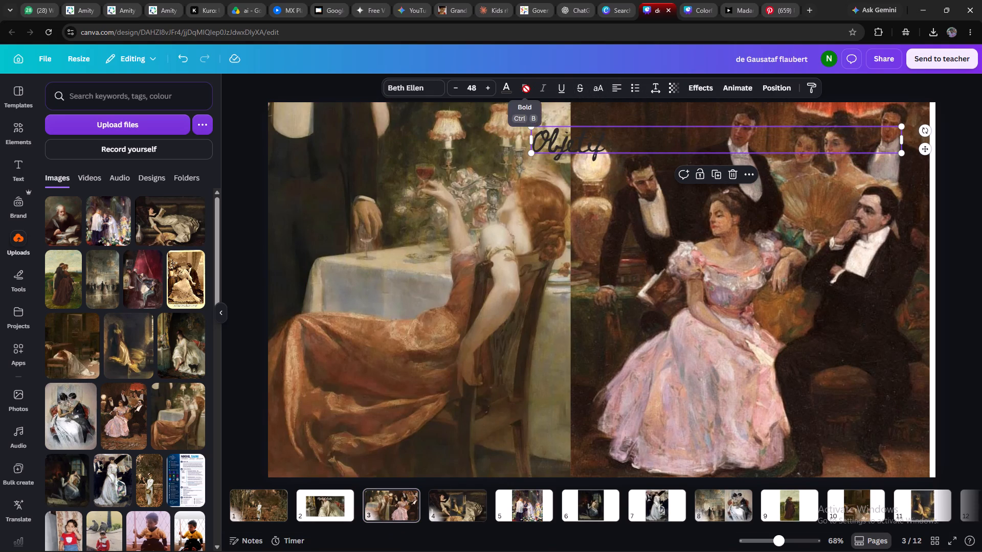
double_click(485, 87)
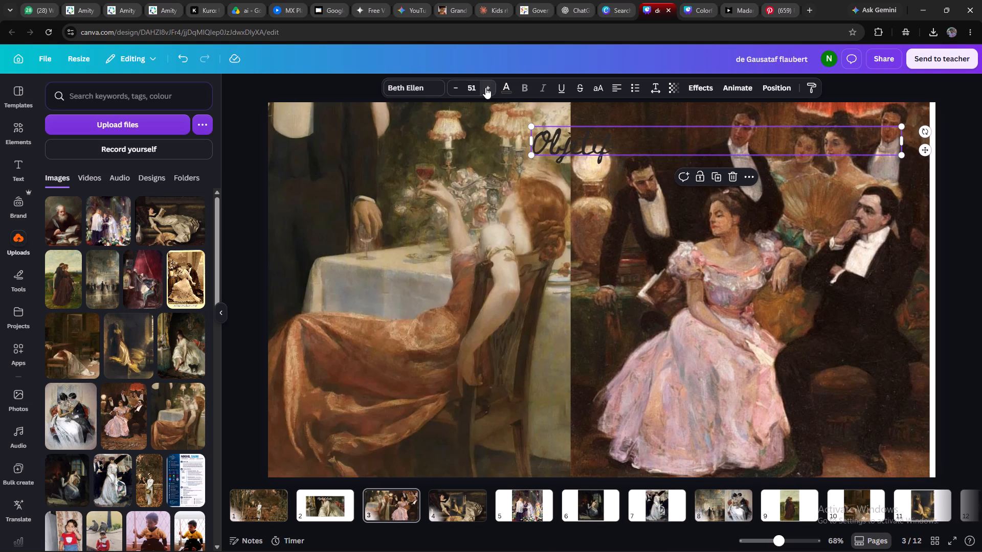
click(485, 87)
Correct the spelling of the page 3 heading to "Objectif".
click(589, 150)
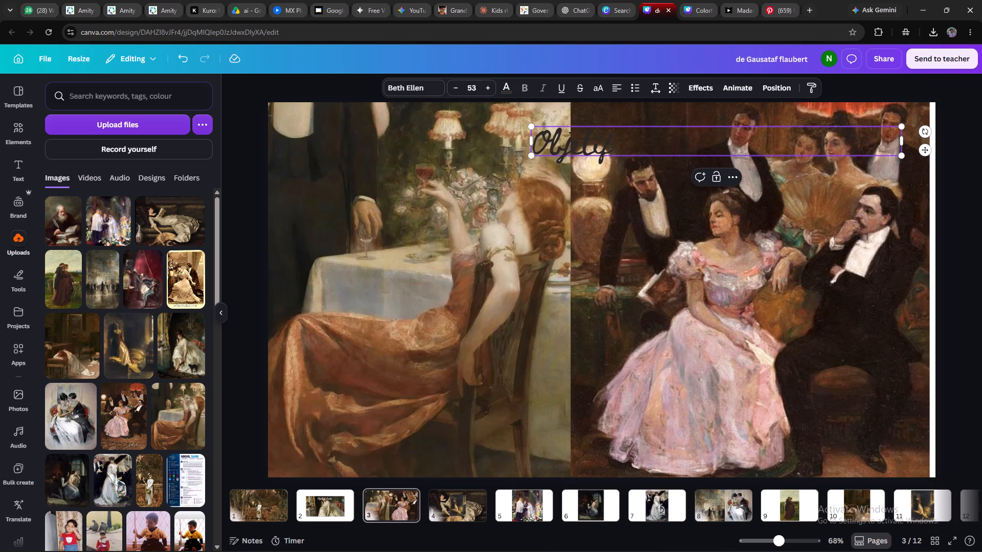
click(571, 145)
click(577, 145)
key(BackSpace)
key(c)
key(BackSpace)
key(e)
key(c)
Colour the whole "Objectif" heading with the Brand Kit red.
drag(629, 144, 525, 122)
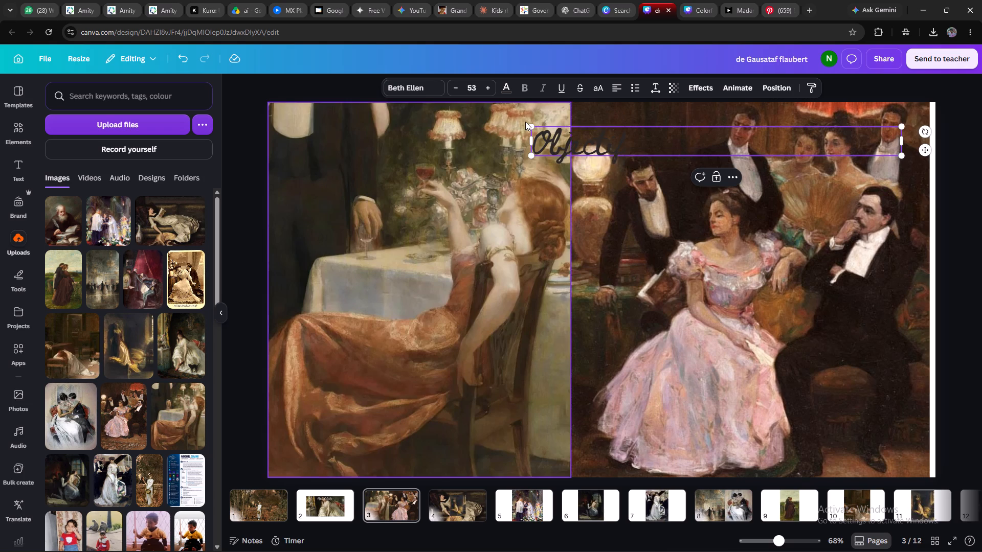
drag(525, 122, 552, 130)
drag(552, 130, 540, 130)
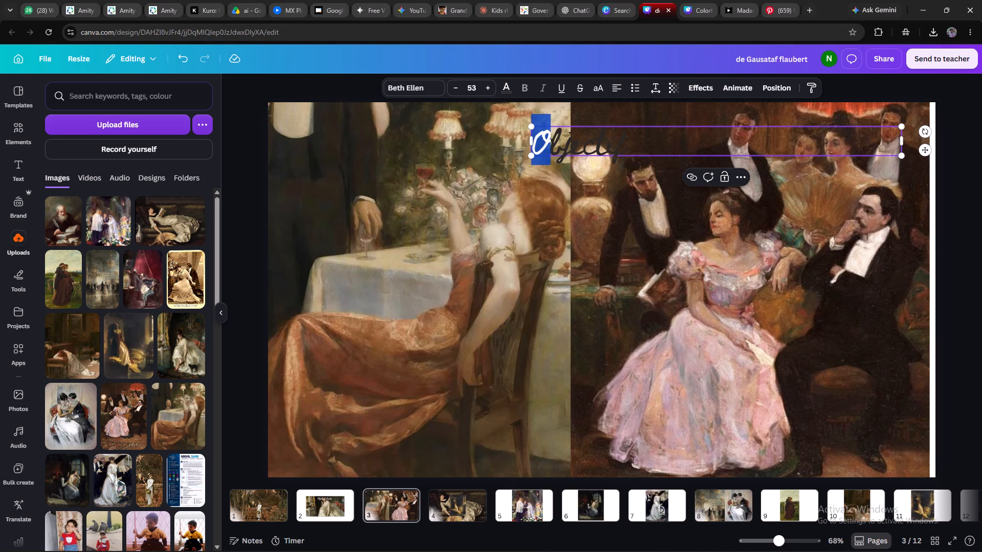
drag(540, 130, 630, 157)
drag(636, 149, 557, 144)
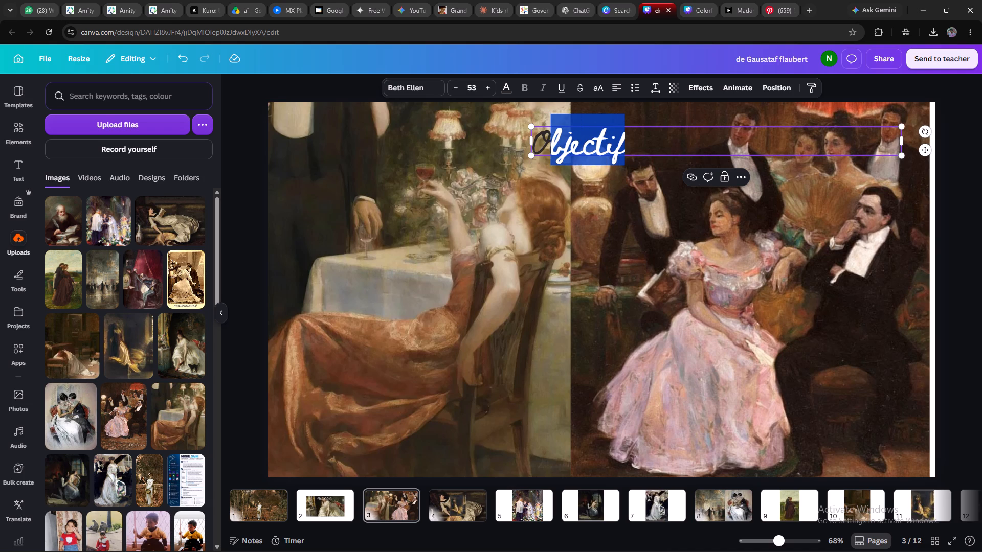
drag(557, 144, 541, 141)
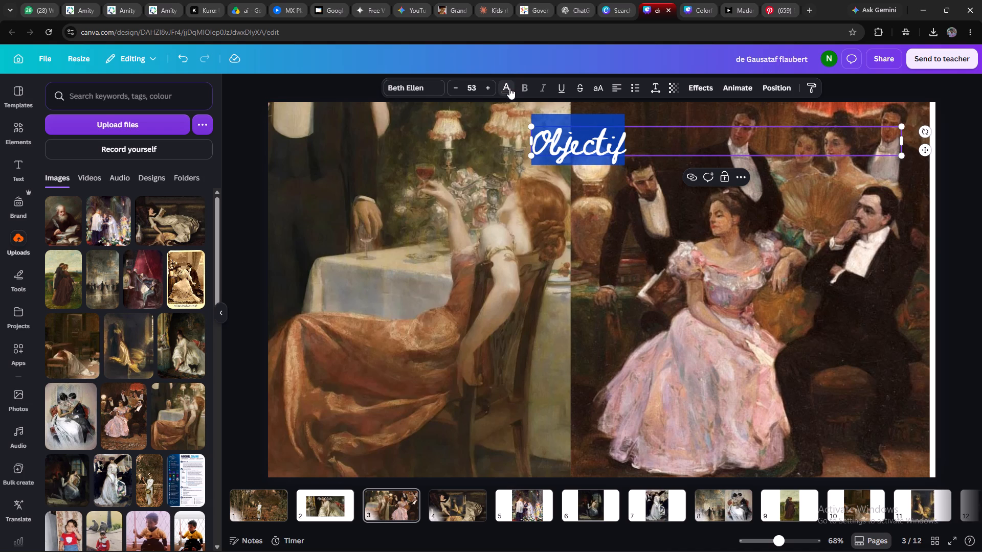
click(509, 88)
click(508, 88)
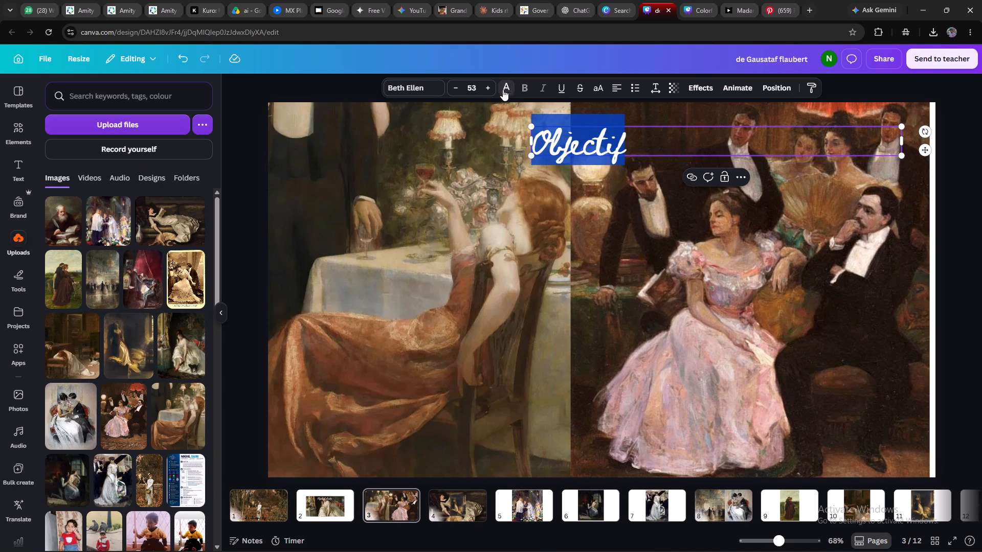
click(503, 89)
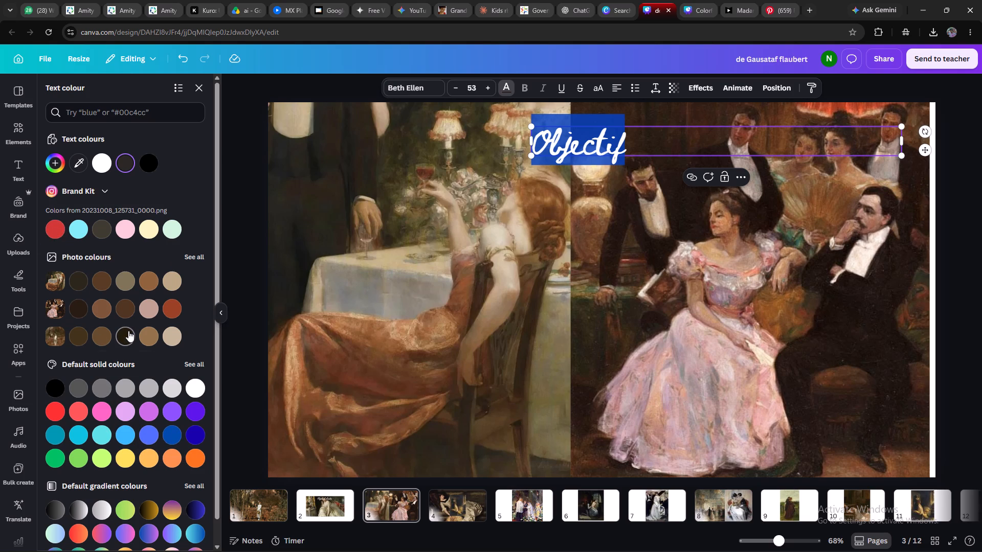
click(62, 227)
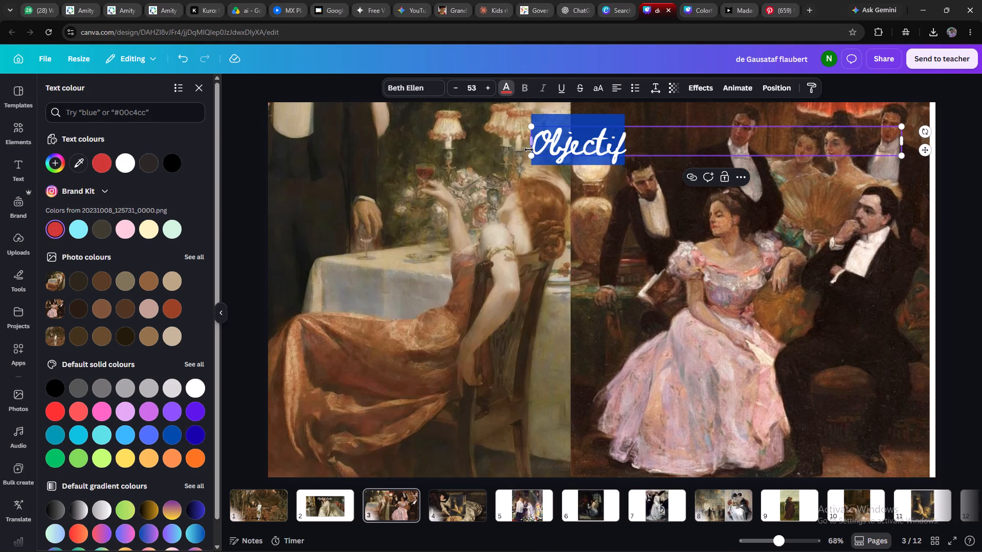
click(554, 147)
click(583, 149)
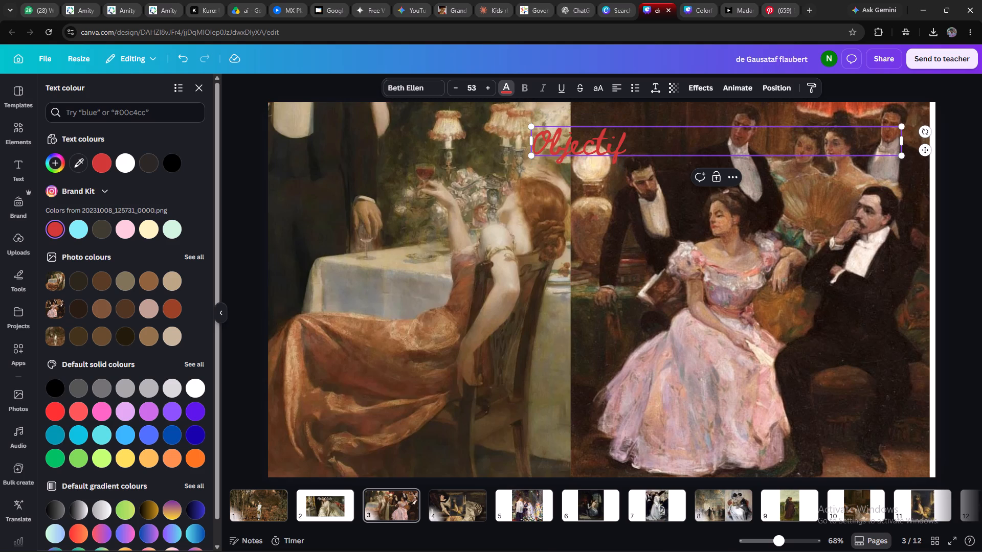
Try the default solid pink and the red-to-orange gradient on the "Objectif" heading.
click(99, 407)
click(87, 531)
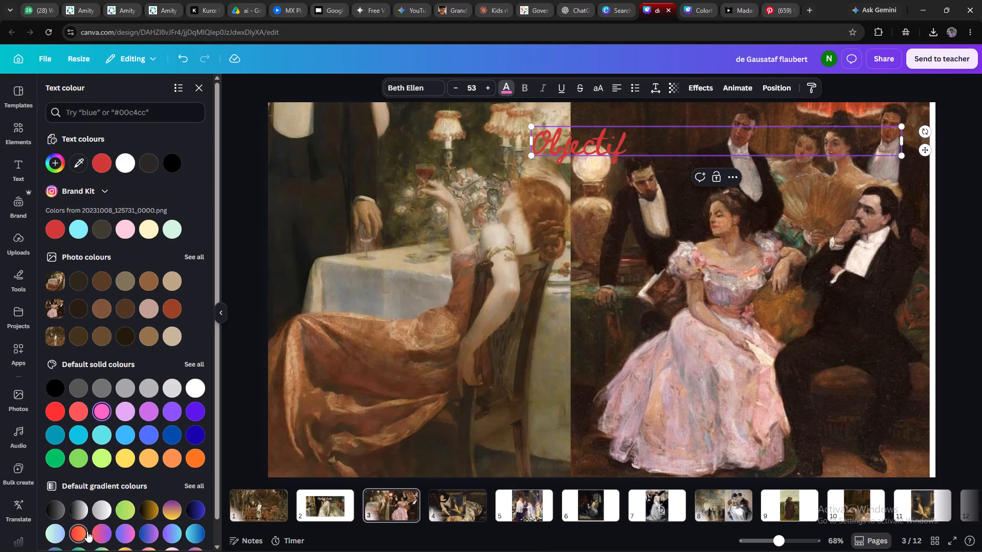
Apply the default purple-to-yellow gradient to the whole "Objectif" heading.
click(552, 137)
click(627, 152)
drag(627, 152, 579, 146)
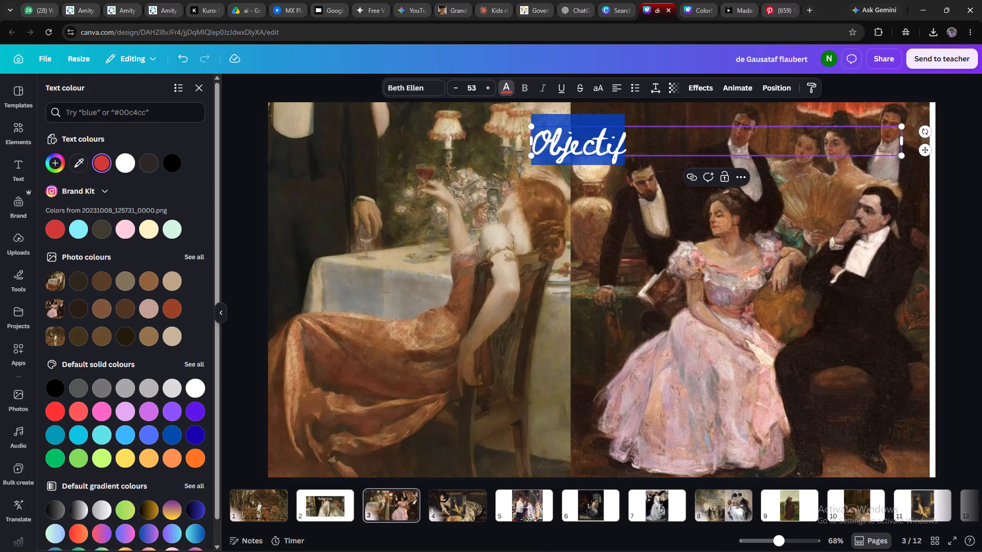
click(178, 510)
click(621, 194)
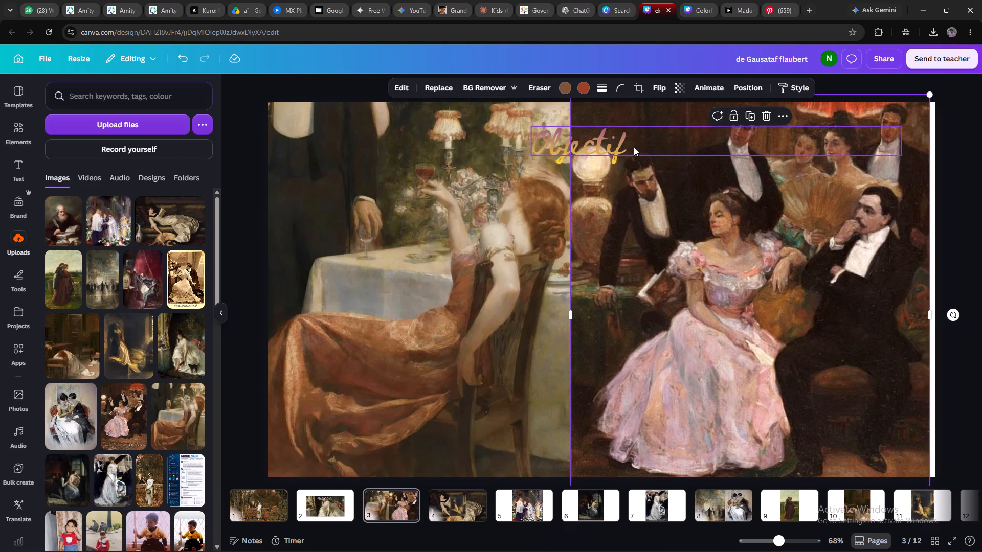
Extend the page 3 heading "Objectif" with the words "de sujet".
click(634, 147)
click(620, 145)
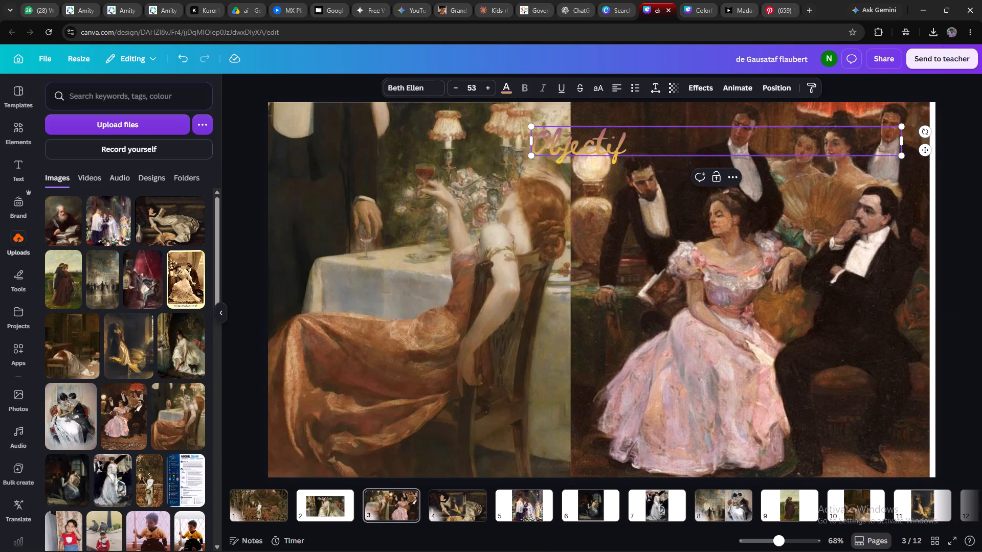
click(624, 142)
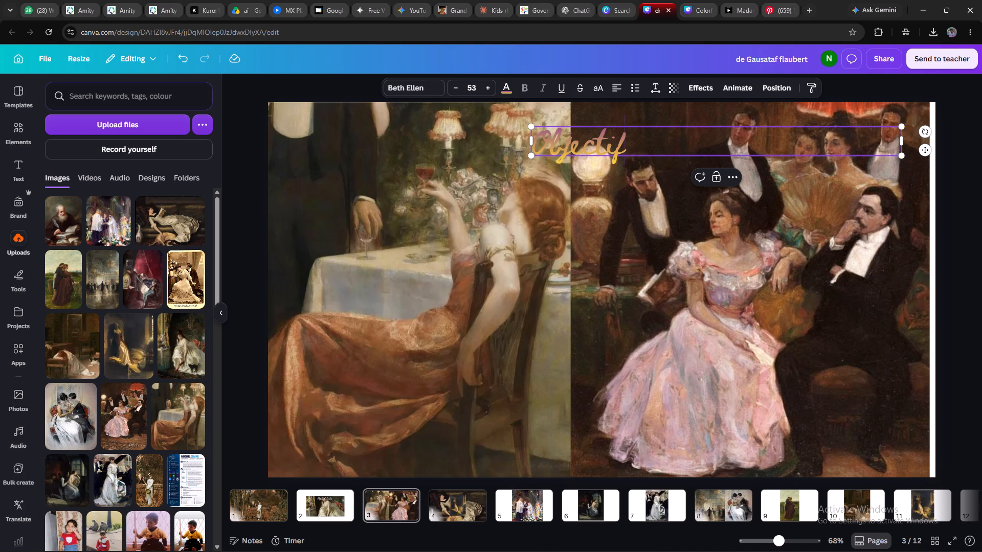
drag(624, 142, 524, 125)
click(623, 143)
key(space)
text(de)
key(space)
text(sujet)
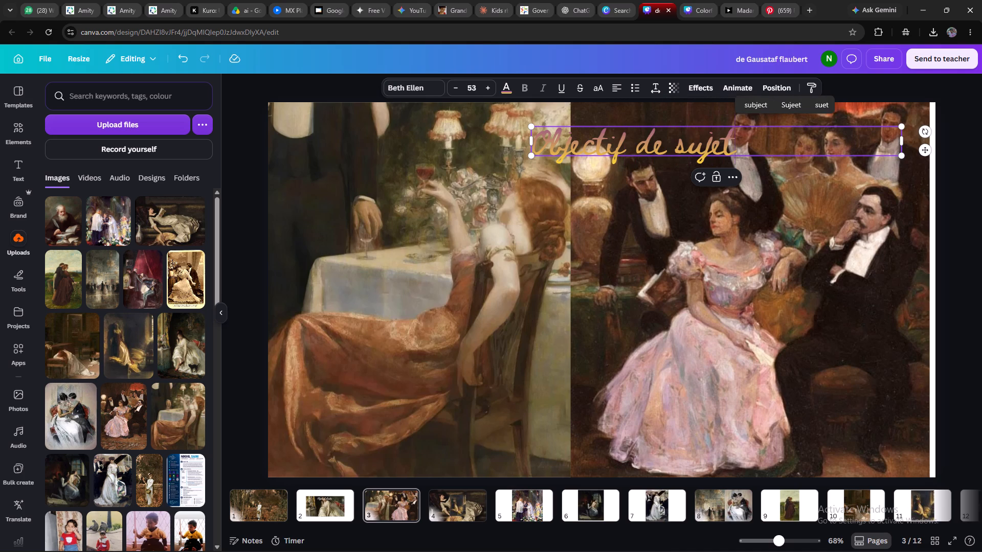
Move the "Objectif de sujet" heading so it spans the seam between the two paintings near the page top.
drag(602, 136, 581, 137)
click(615, 219)
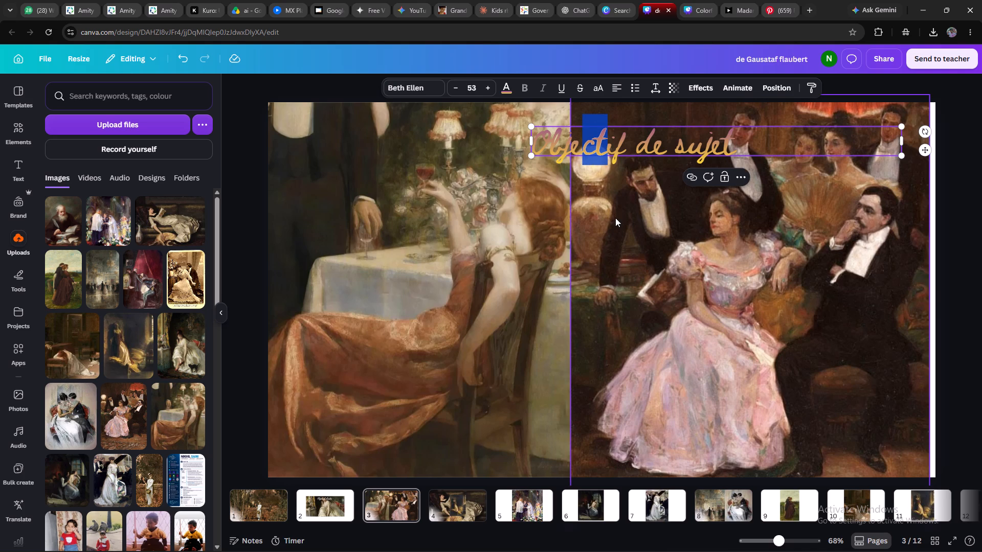
click(586, 143)
drag(532, 143, 455, 158)
click(490, 251)
click(602, 237)
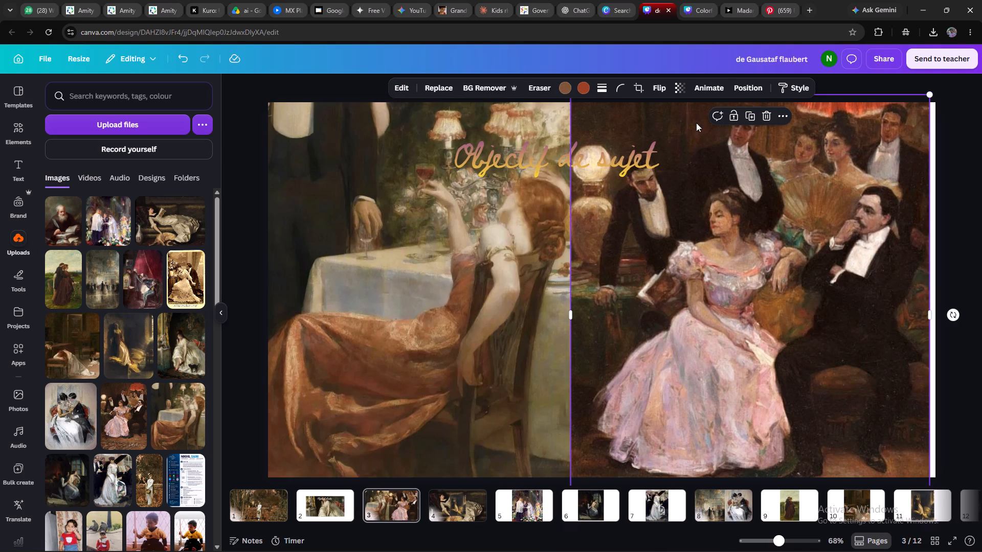
On page 2, move the "Objet d'etude" heading up to the top edge of the painting.
click(339, 510)
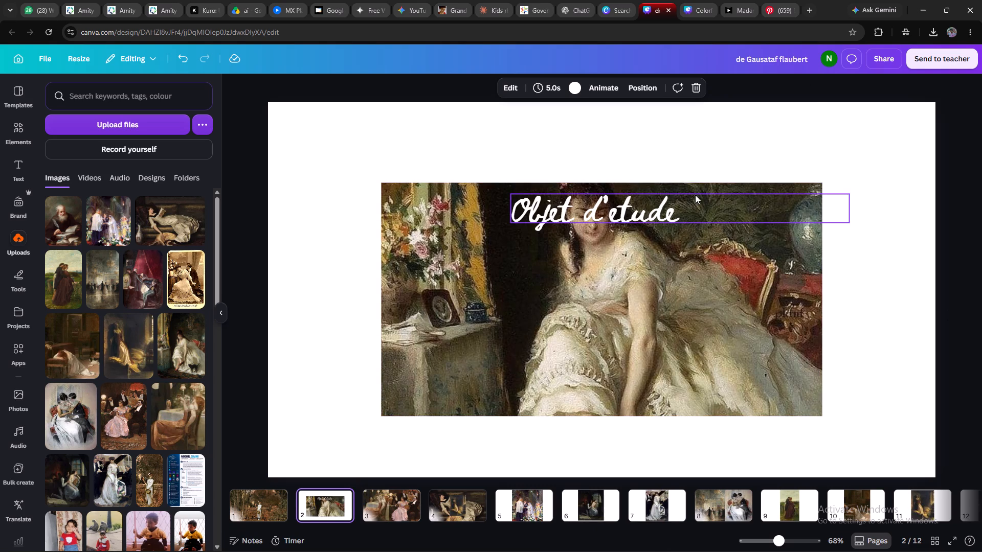
drag(651, 214, 640, 202)
click(529, 309)
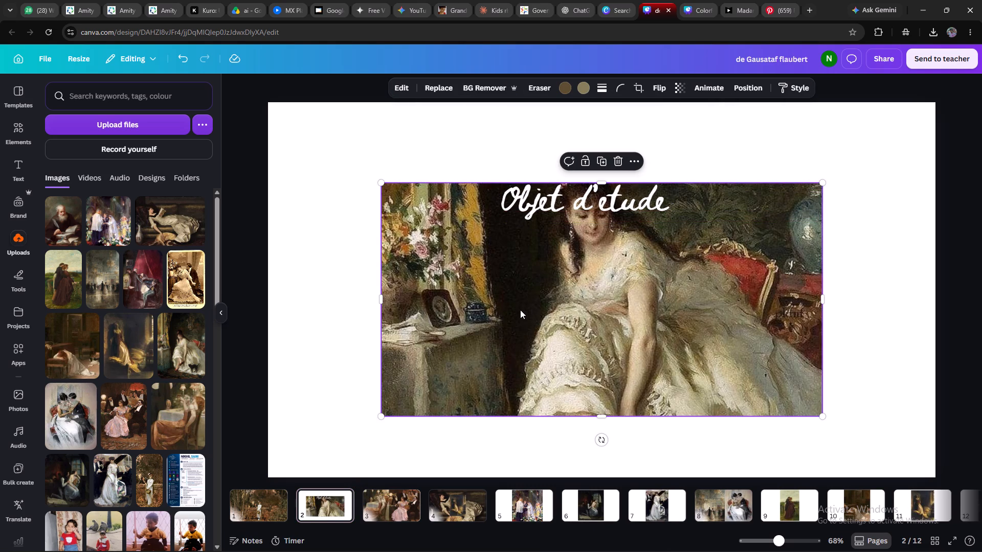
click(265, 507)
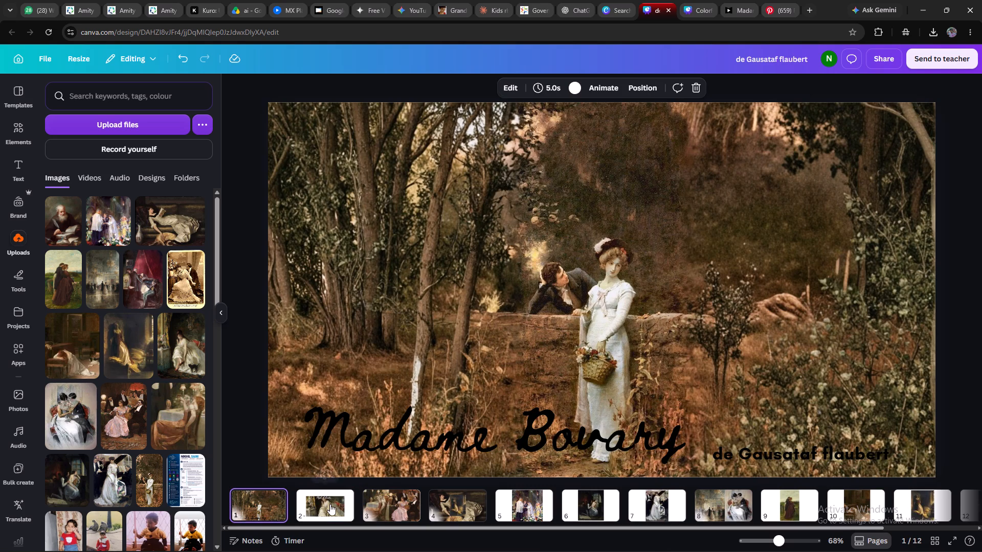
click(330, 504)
Copy the definition paragraph from page 3 of the Colorful Handcrafted Literature presentation onto page 3 of the Madame Bovary design.
click(389, 520)
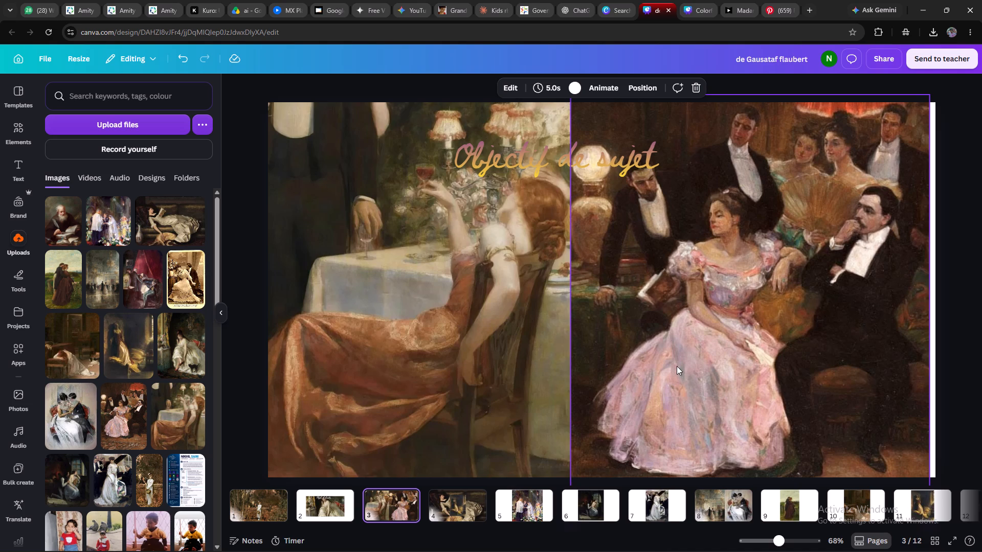
click(691, 9)
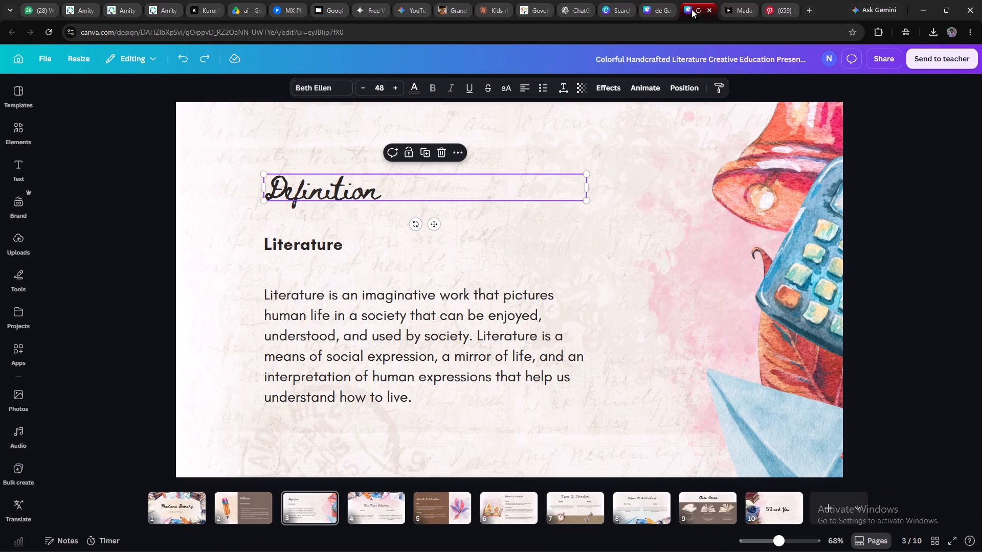
click(330, 304)
right_click(330, 304)
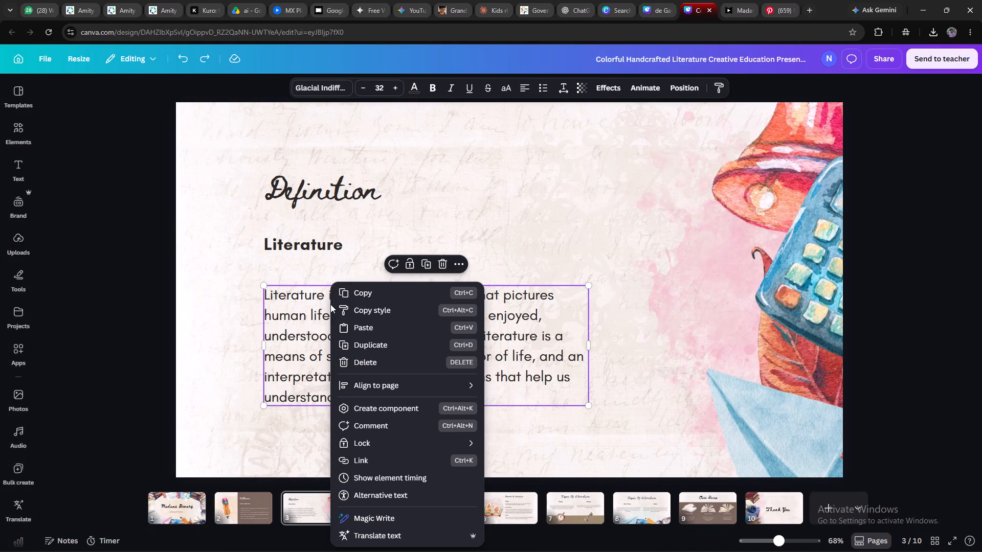
click(363, 299)
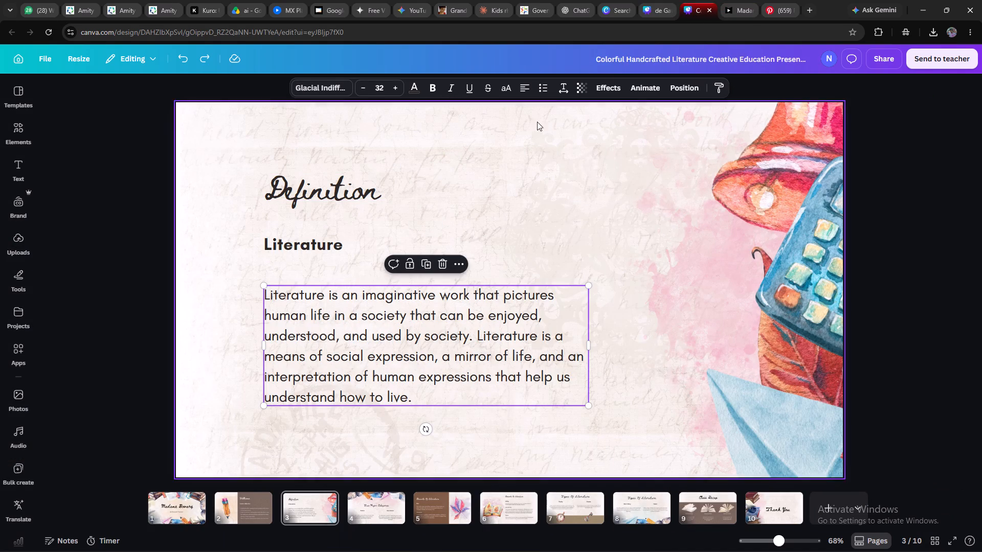
click(644, 16)
click(522, 279)
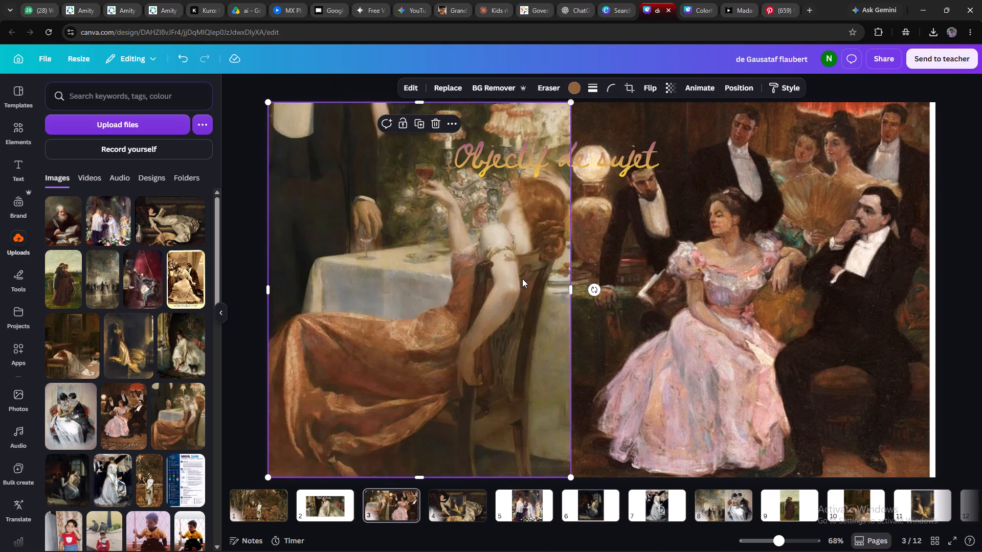
right_click(522, 279)
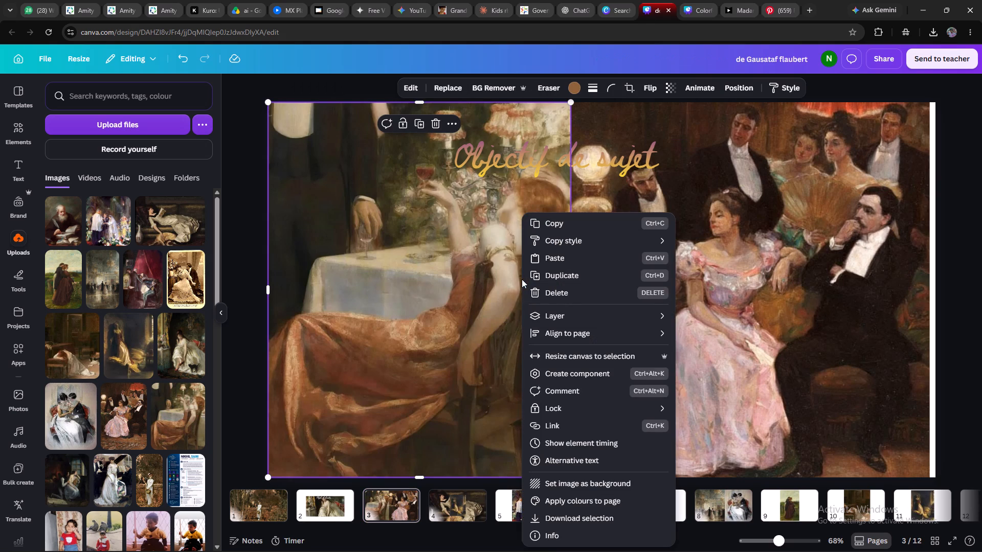
click(541, 258)
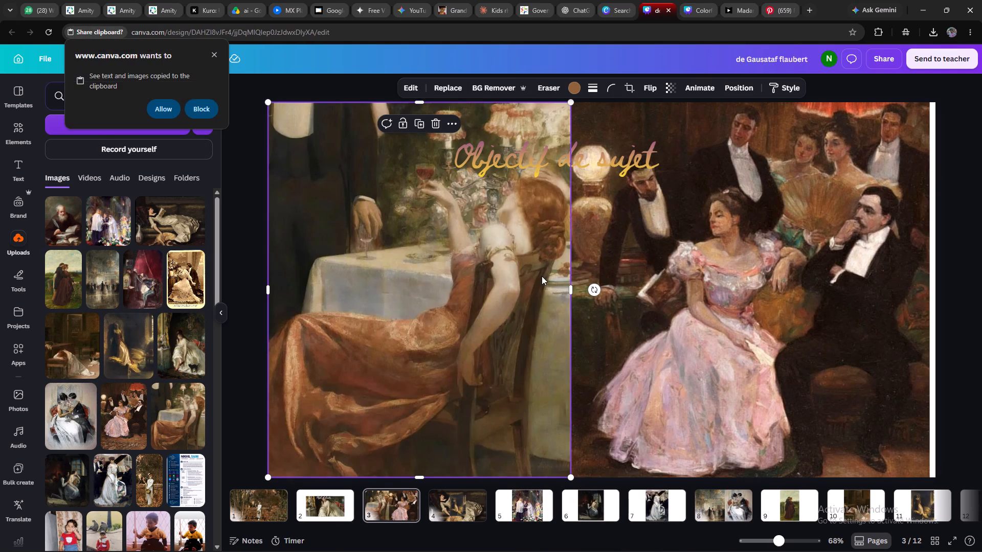
click(214, 51)
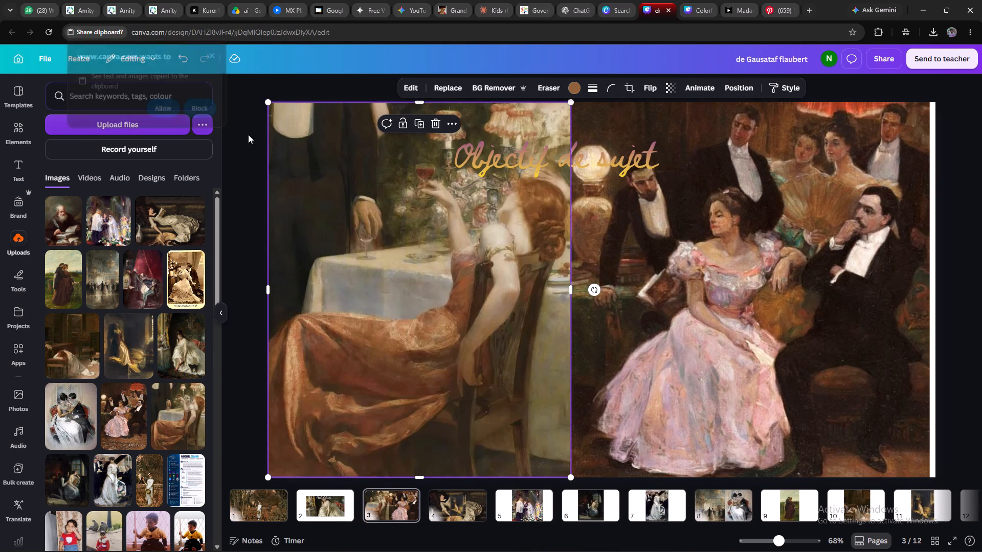
right_click(396, 287)
click(645, 251)
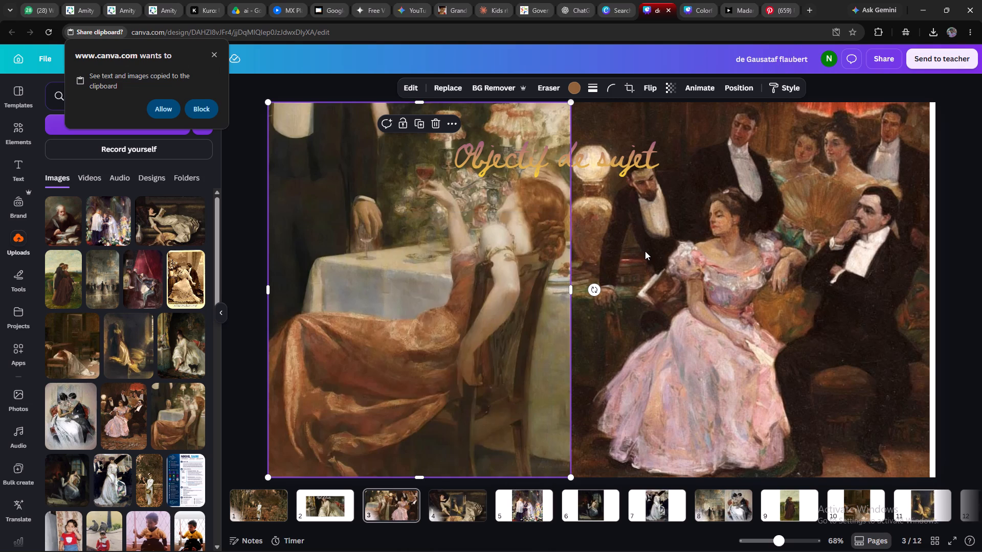
key(ctrl+v)
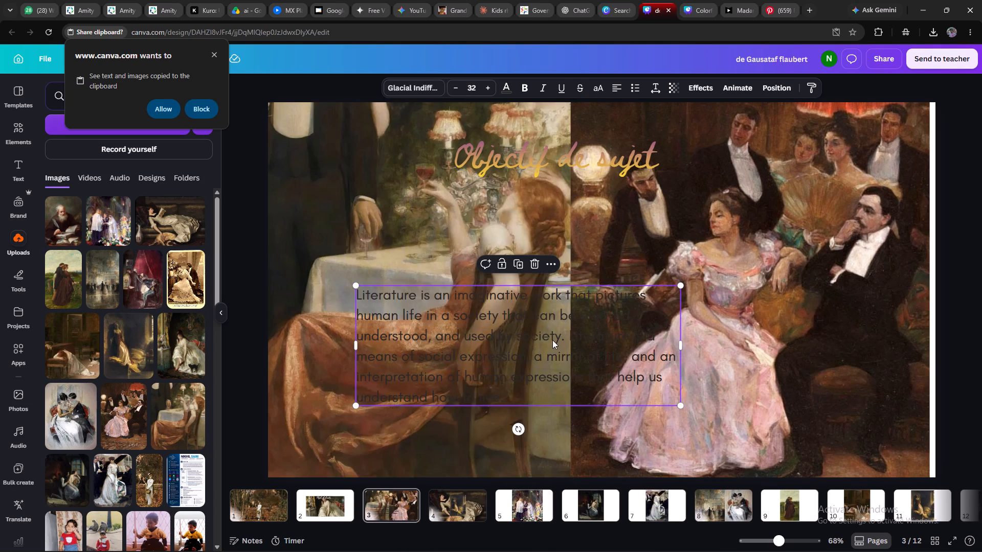
Place the pasted definition paragraph across the seam in the lower middle of page 3.
drag(552, 340, 607, 352)
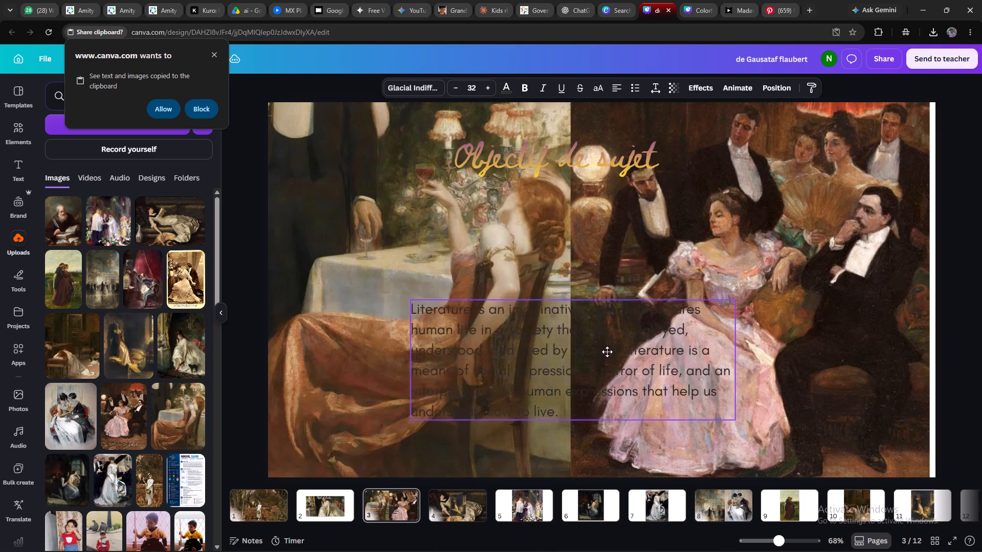
drag(607, 352, 609, 333)
drag(610, 328, 601, 288)
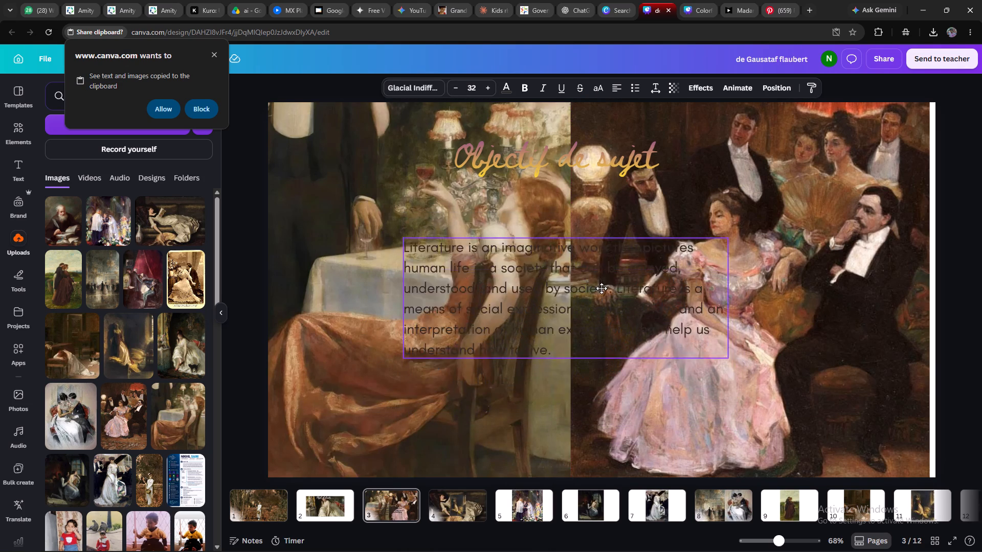
drag(601, 288, 607, 348)
drag(623, 326, 623, 338)
Copy the bold "Literature" subheading from the Colorful Handcrafted Literature presentation onto page 3 of the Madame Bovary design.
click(702, 6)
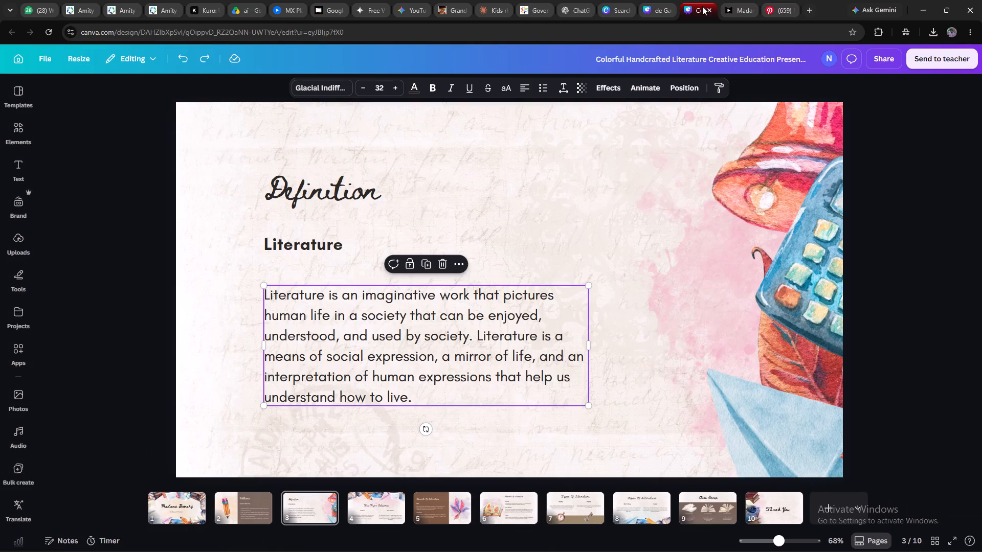
click(276, 238)
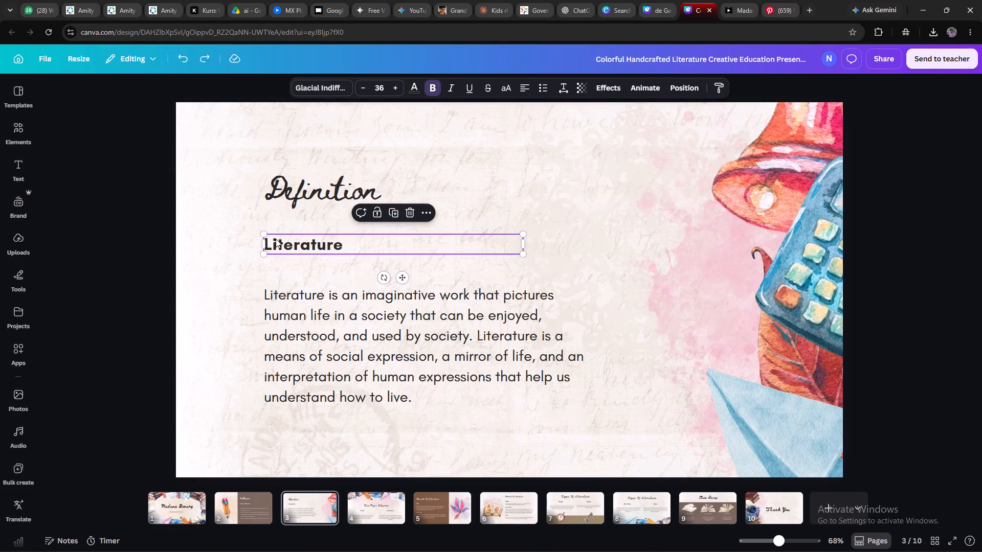
key(ctrl+c)
click(664, 11)
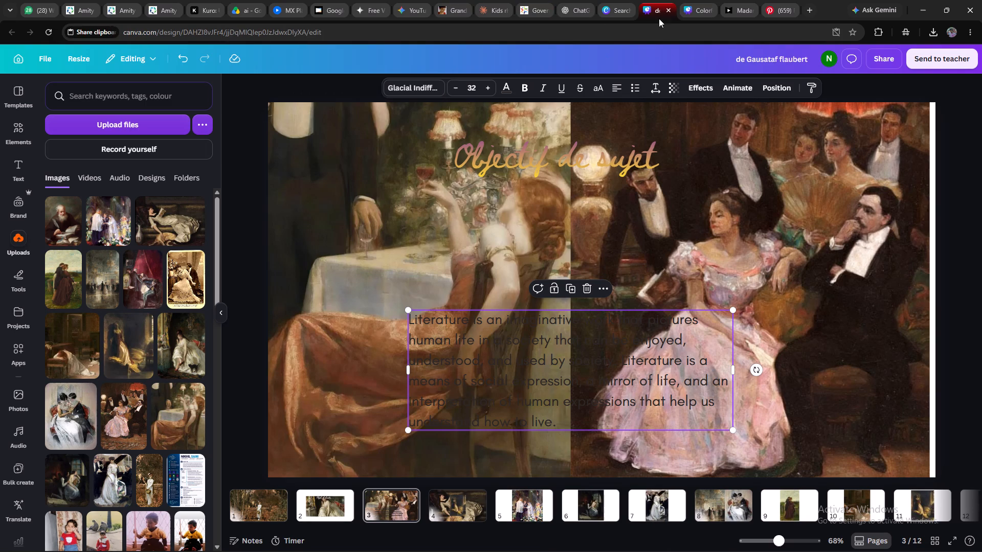
click(499, 237)
key(ctrl+v)
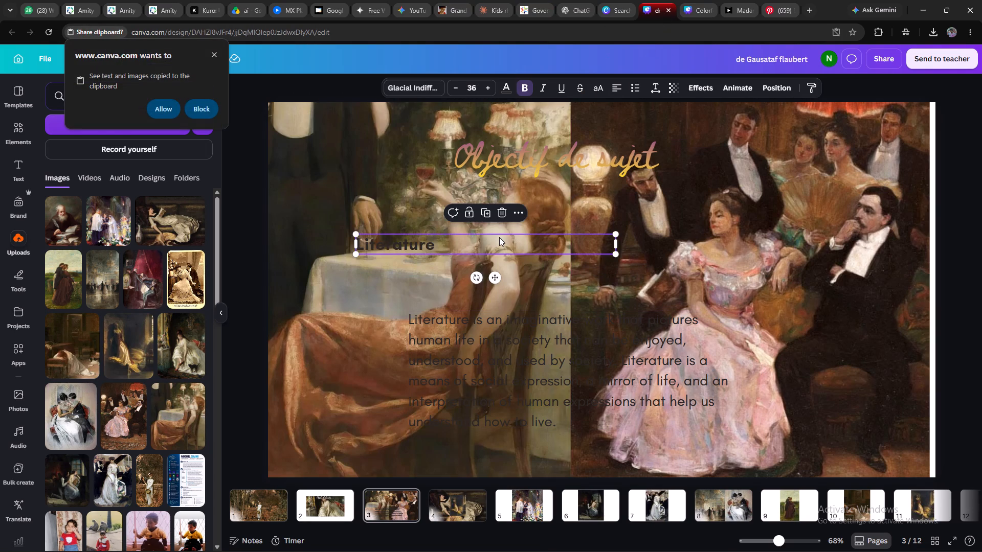
click(534, 263)
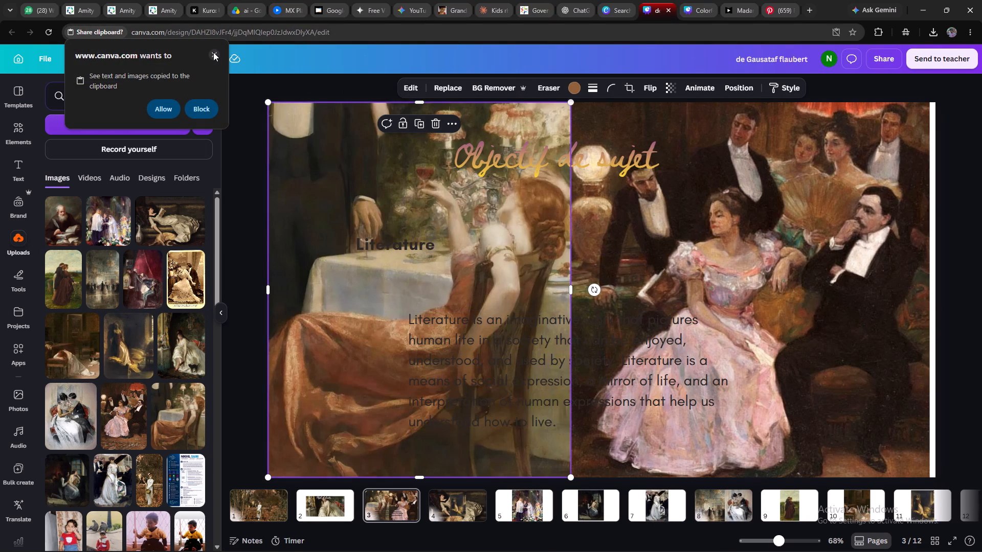
click(213, 52)
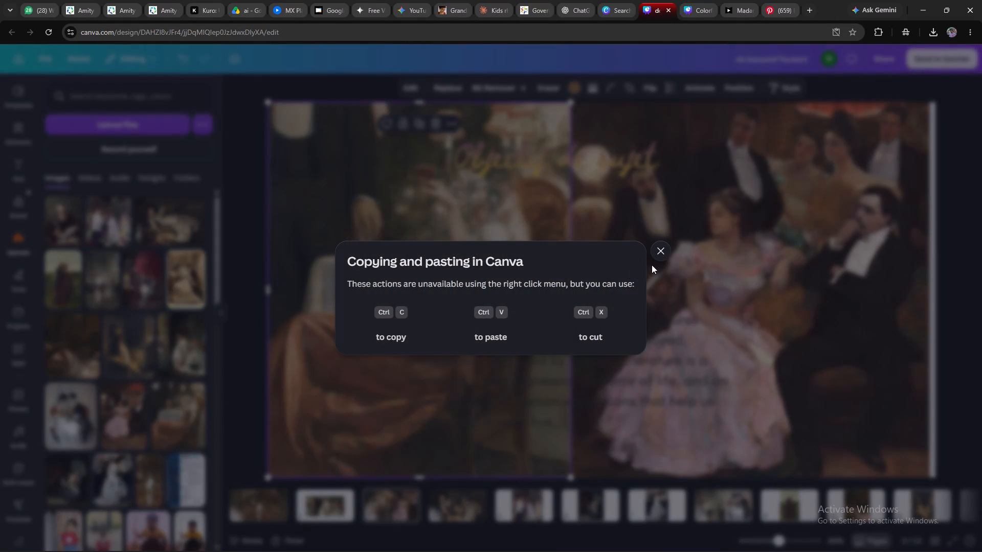
click(663, 255)
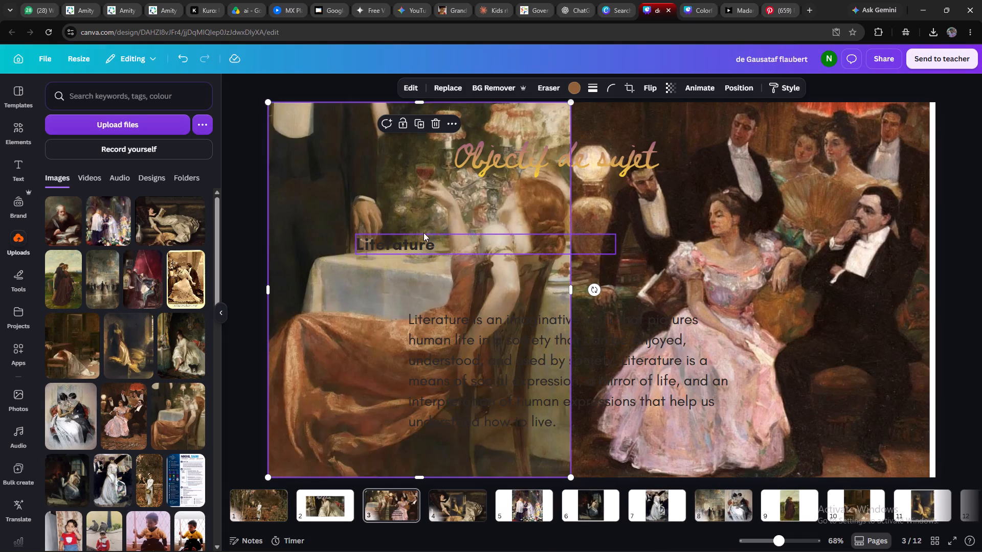
Move the "Literature" subheading across the seam between the paintings, midway between the heading and the paragraph.
click(422, 243)
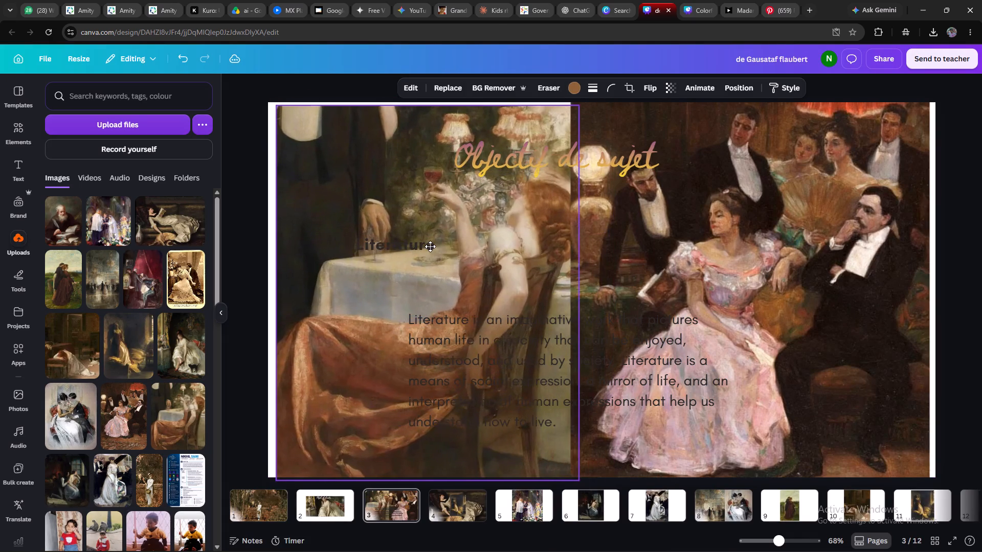
click(386, 245)
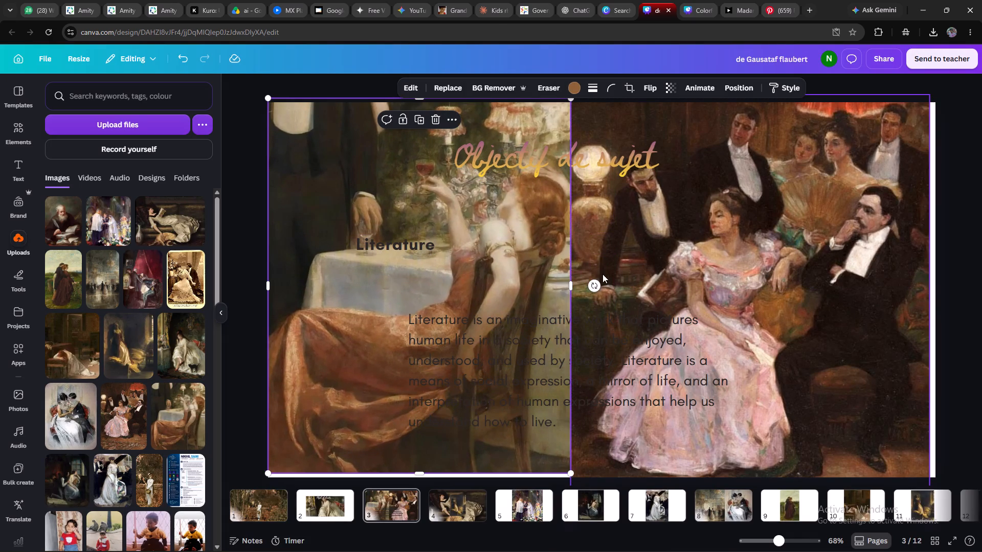
click(632, 262)
click(433, 237)
drag(430, 242, 467, 244)
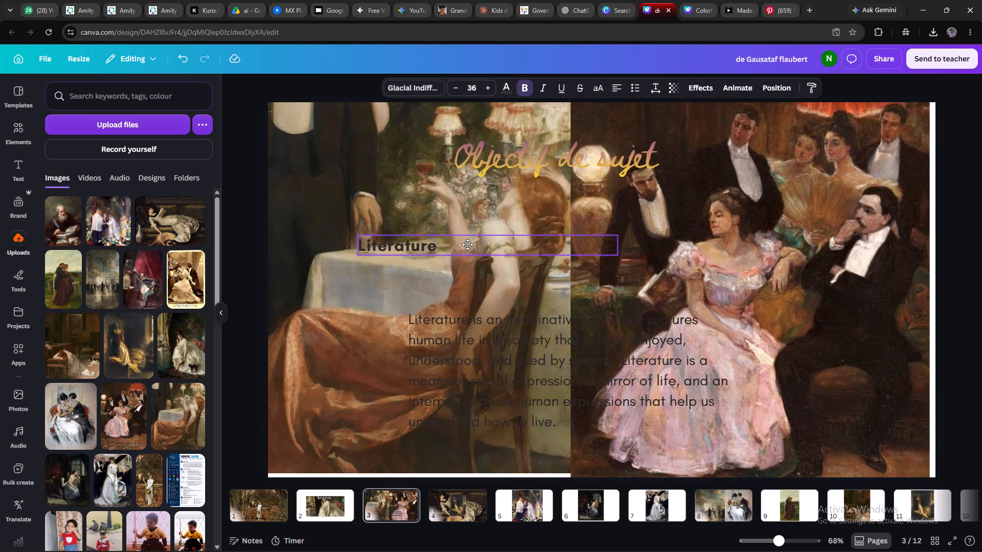
drag(467, 244, 596, 243)
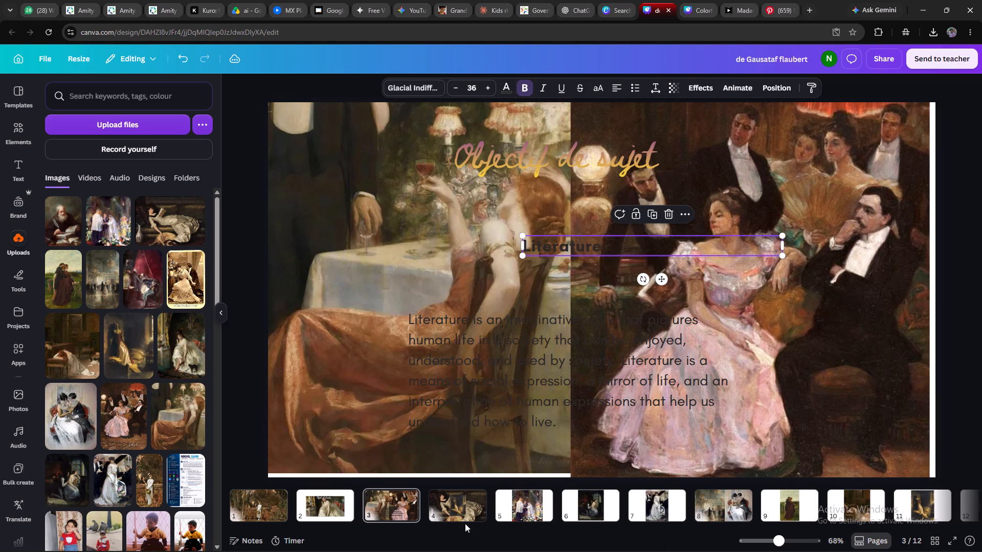
Delete the smaller painting of the standing woman overlaid on the reclining reader on page 4 of the Madame Bovary design.
click(333, 511)
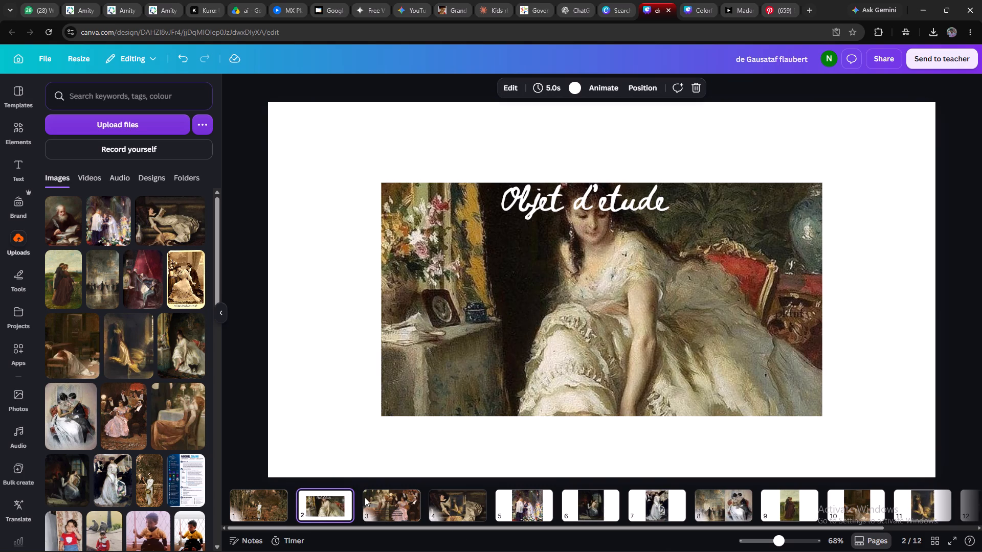
click(445, 503)
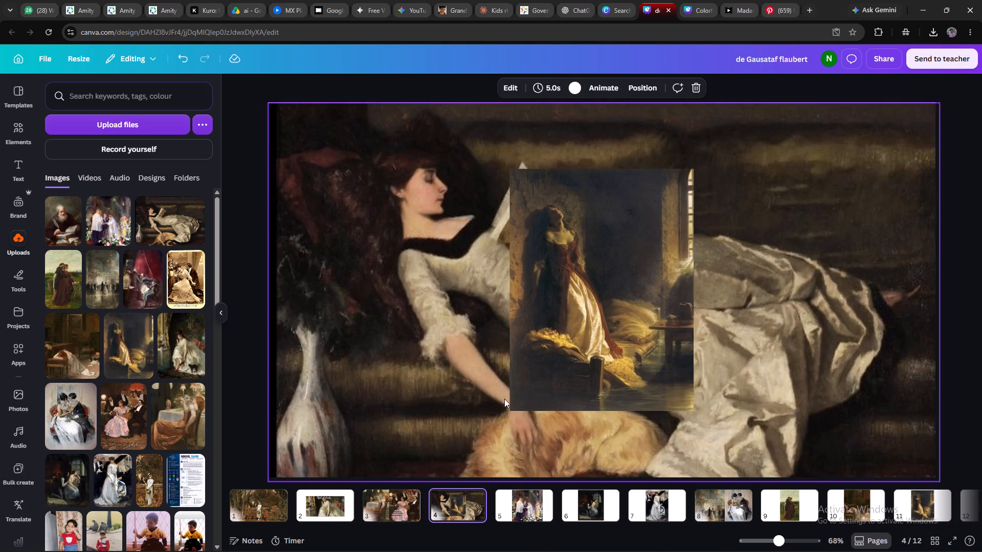
click(561, 367)
right_click(561, 367)
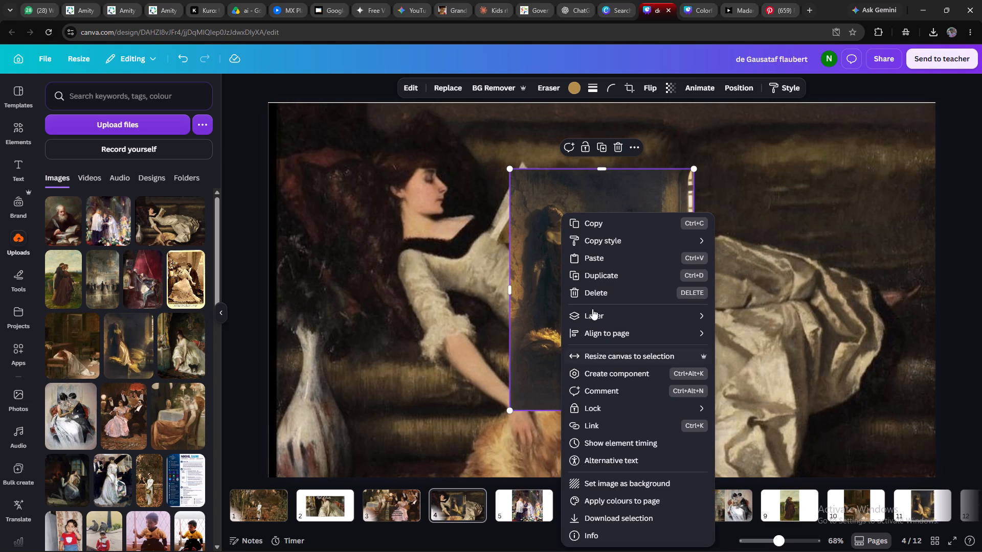
click(604, 295)
click(602, 294)
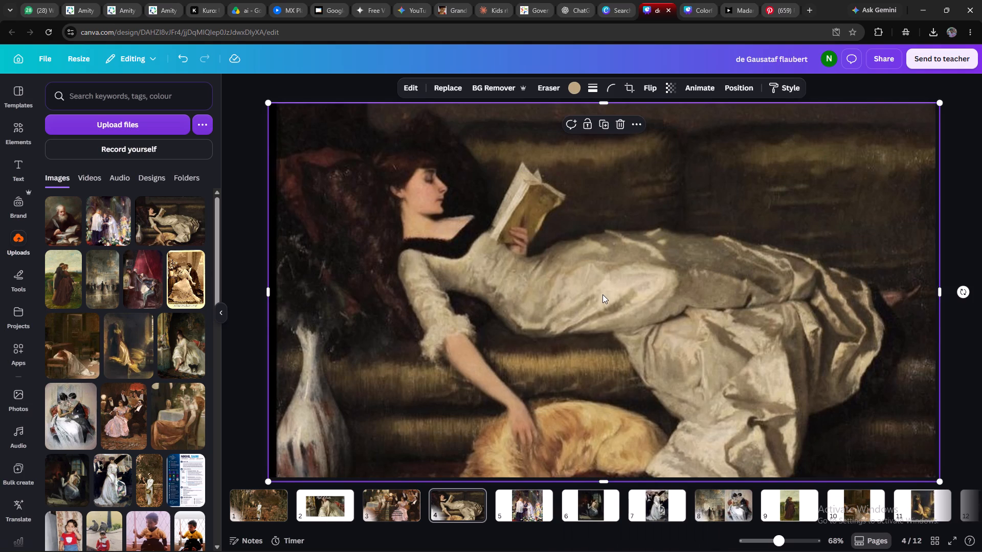
click(602, 294)
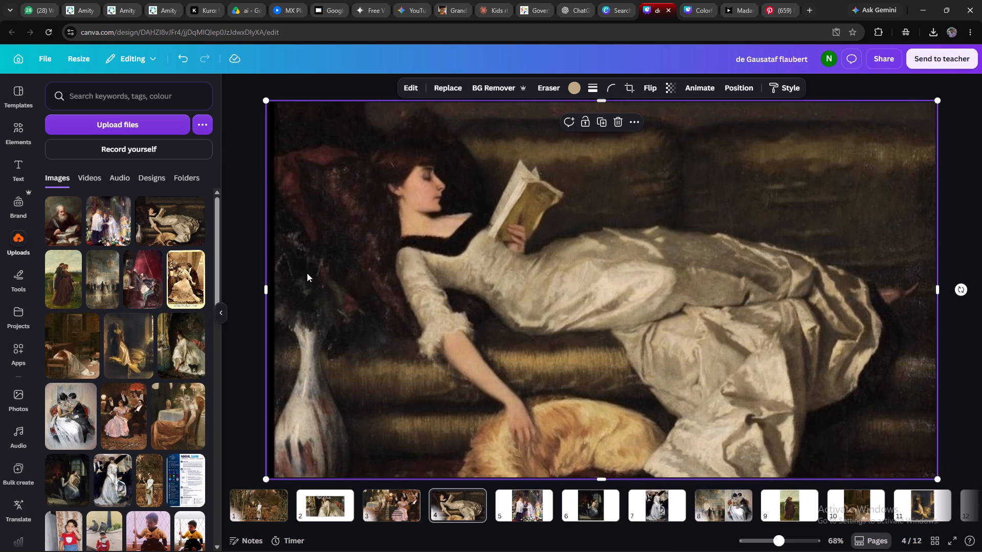
click(365, 292)
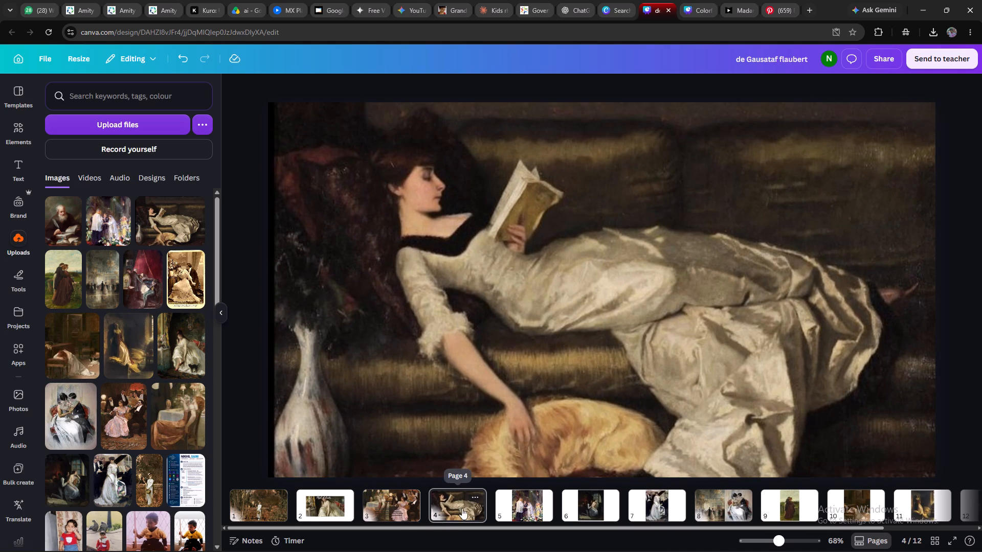
Copy the "Two Major Categories" heading from page 4 of the Colorful Handcrafted Literature presentation onto page 4 of the Madame Bovary design.
click(408, 509)
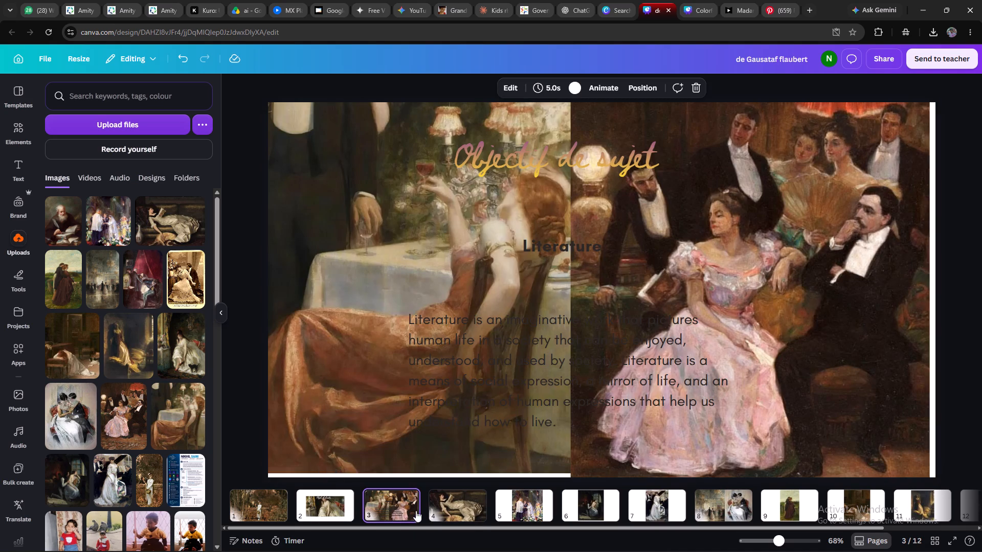
click(445, 508)
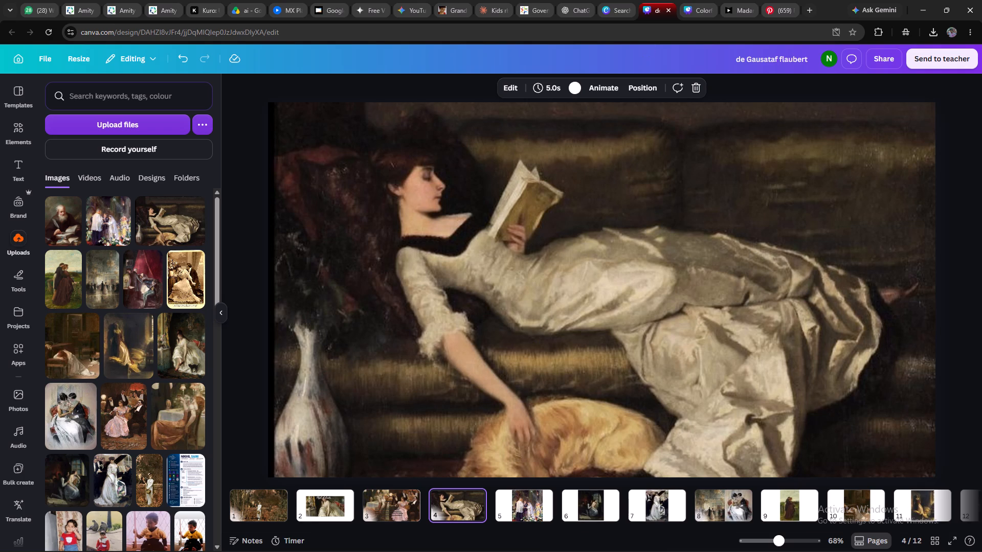
click(688, 11)
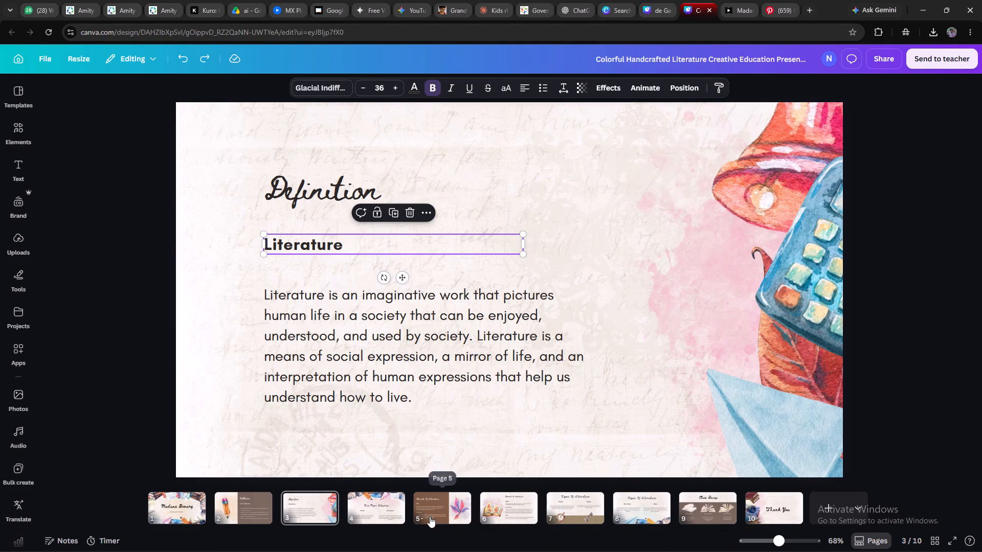
click(392, 509)
click(419, 255)
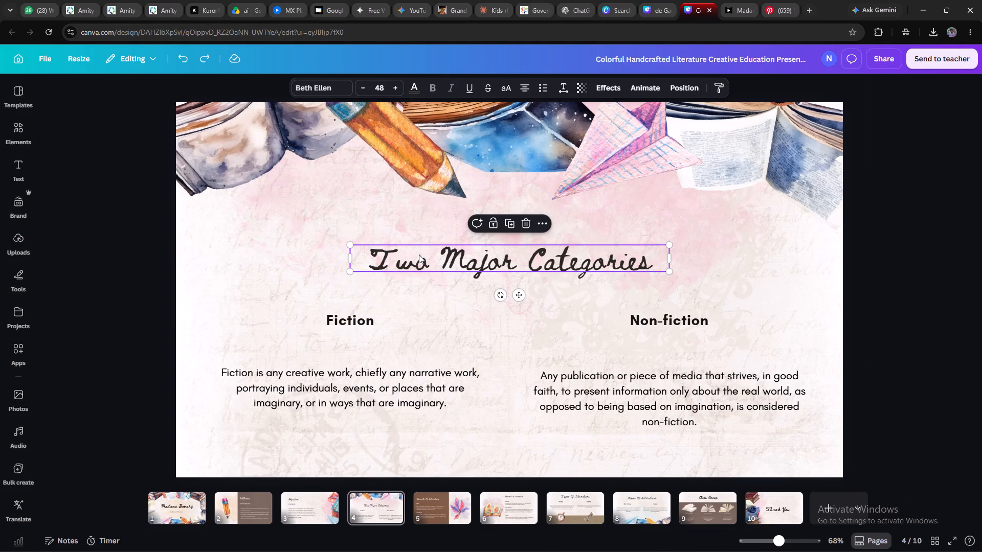
right_click(419, 255)
click(442, 265)
click(654, 4)
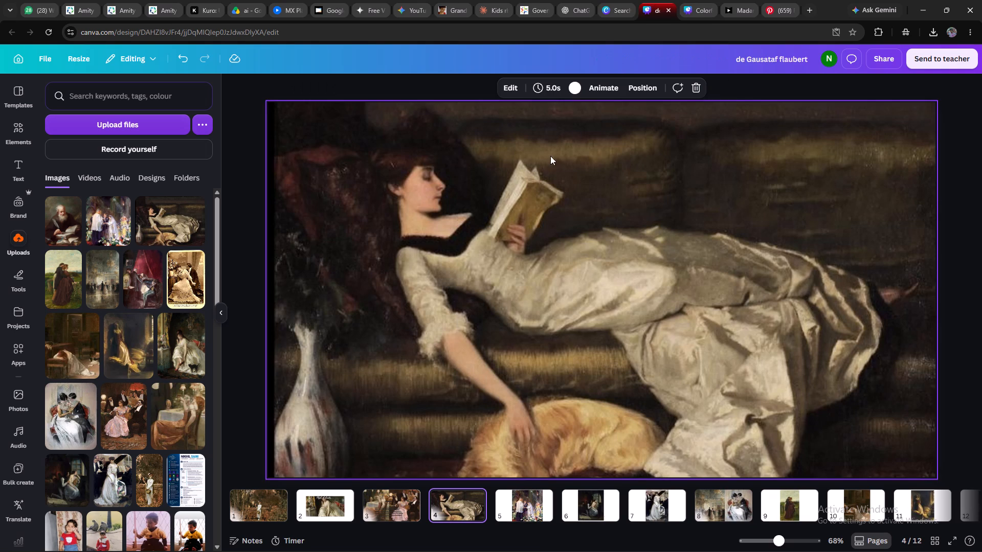
click(484, 187)
right_click(484, 187)
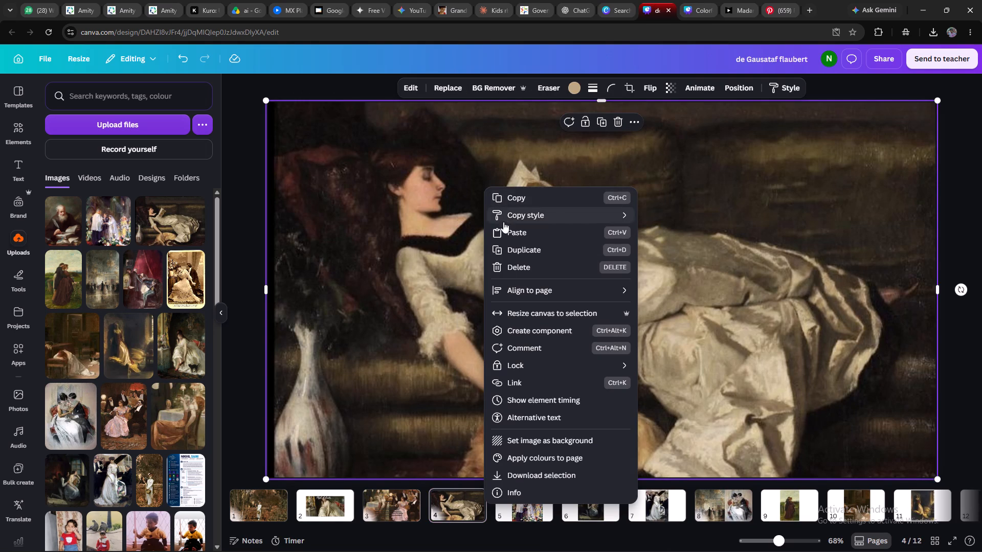
click(501, 238)
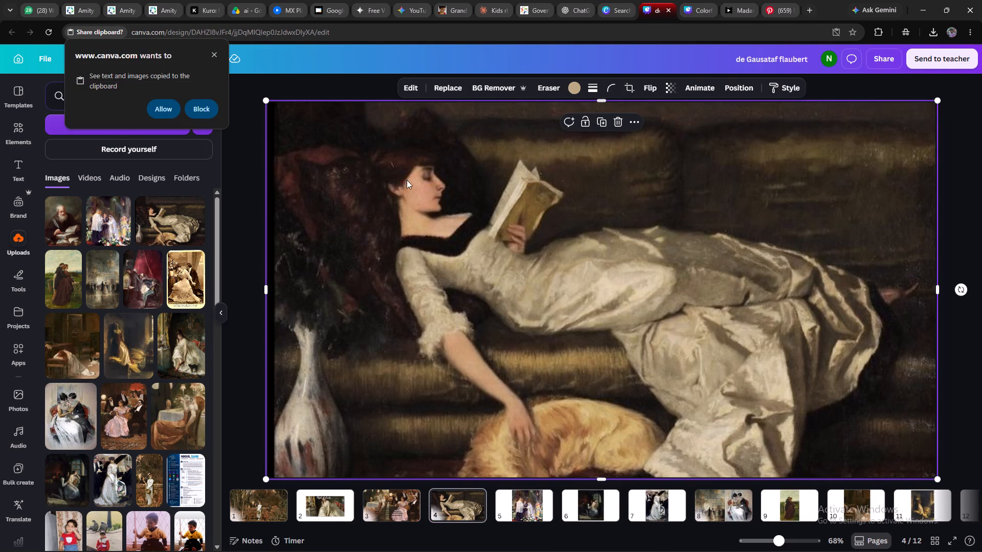
click(216, 52)
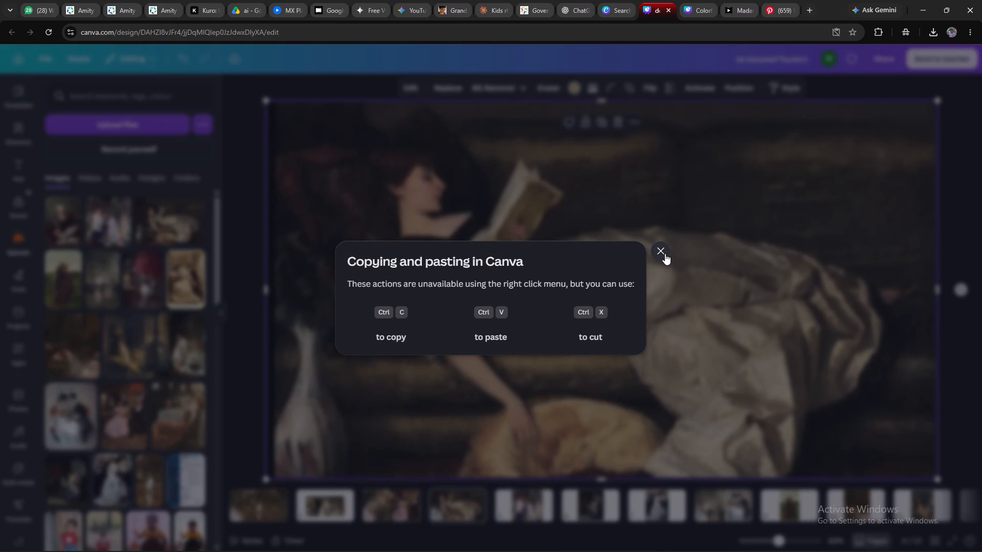
click(665, 254)
key(ctrl+v)
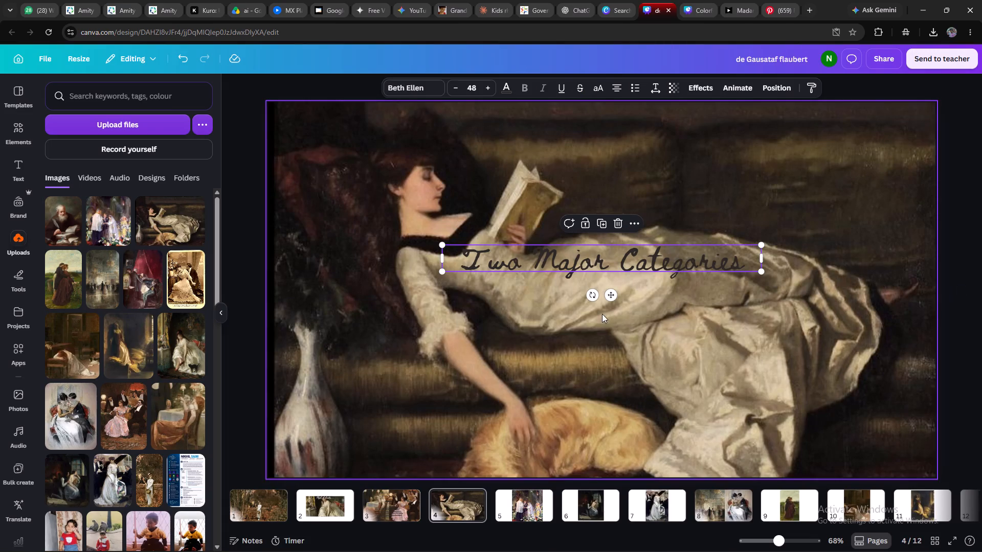
Replace the text of the pasted script heading on page 4 with "Qui est Emma?".
click(701, 266)
click(733, 264)
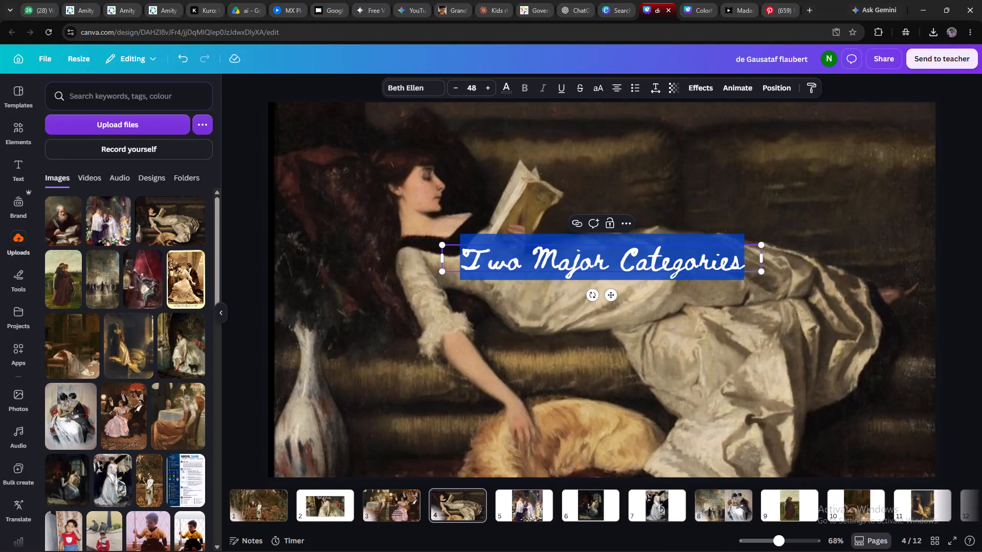
click(740, 264)
key(BackSpace)
key(BackSpace)
key(BackSpace)
key(BackSpace)
key(BackSpace)
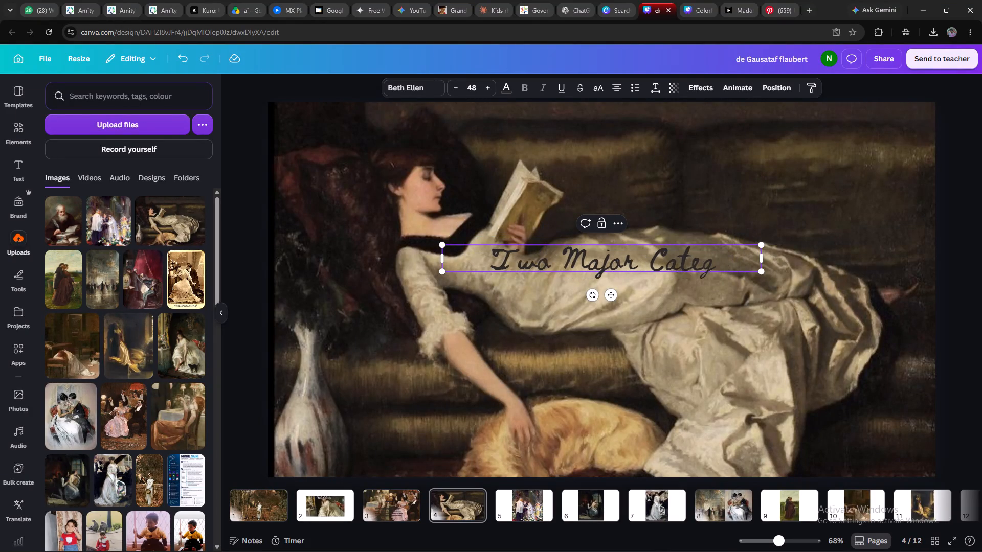
key(BackSpace)
key(BackSpace)
key(BackSpace)
key(BackSpace)
key(BackSpace)
key(BackSpace)
key(BackSpace)
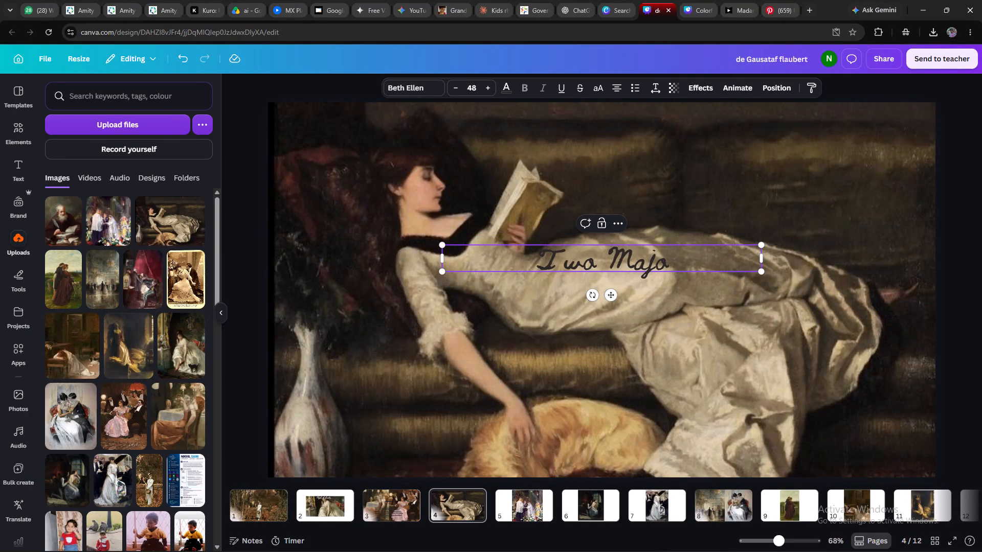
key(BackSpace)
key(BackSpace)
key(BackSpace)
key(BackSpace)
key(BackSpace)
key(BackSpace)
key(BackSpace)
key(BackSpace)
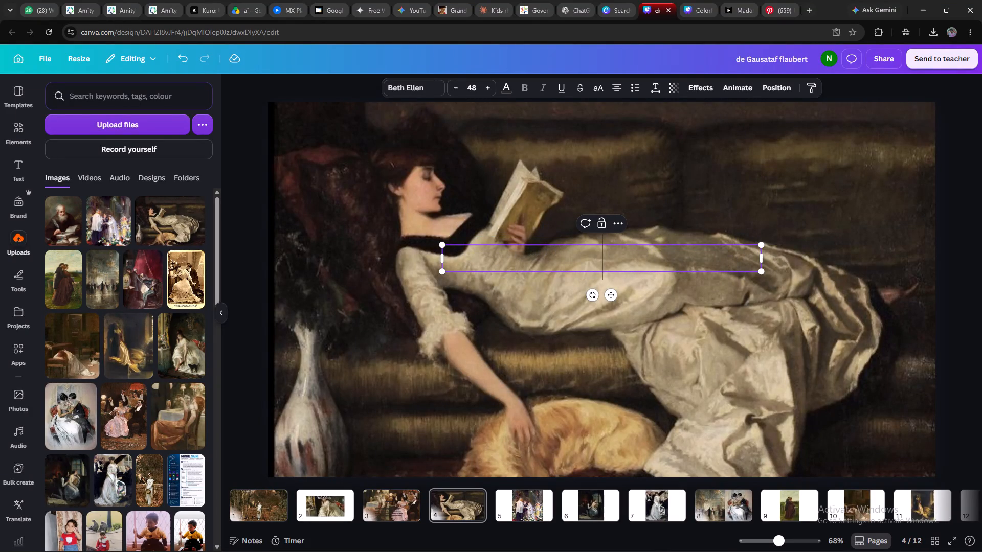
text(qui)
key(space)
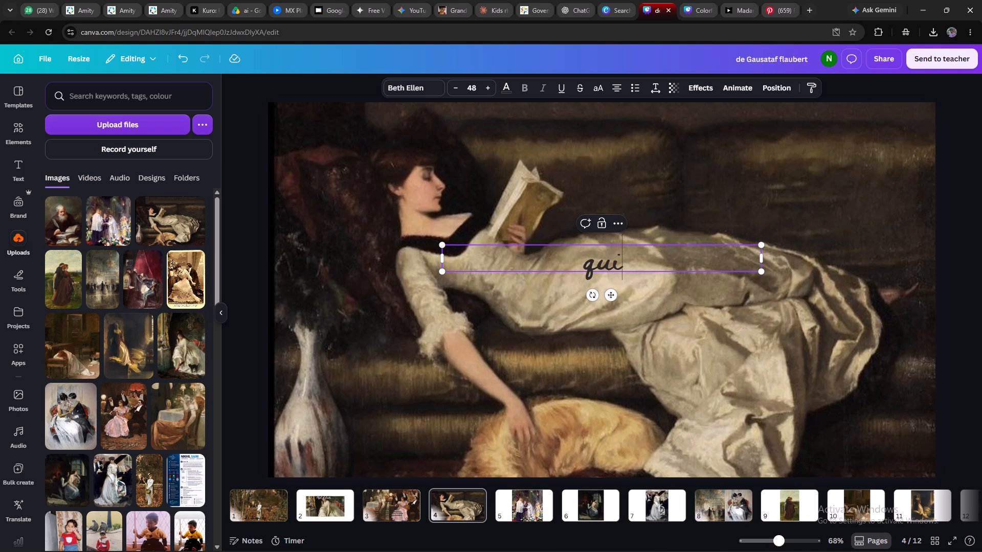
key(BackSpace)
key(BackSpace)
key(BackSpace)
key(BackSpace)
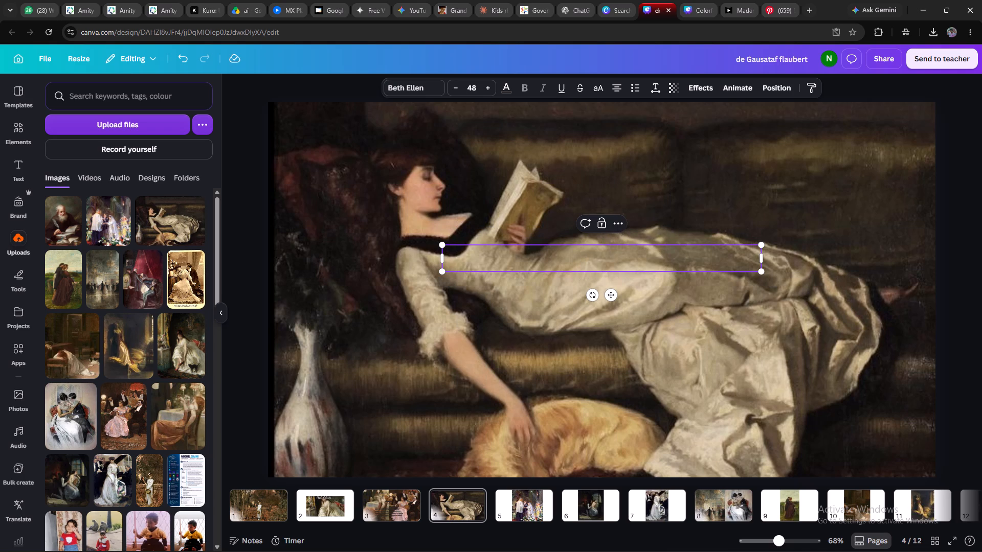
text(QUI)
key(space)
key(BackSpace)
key(BackSpace)
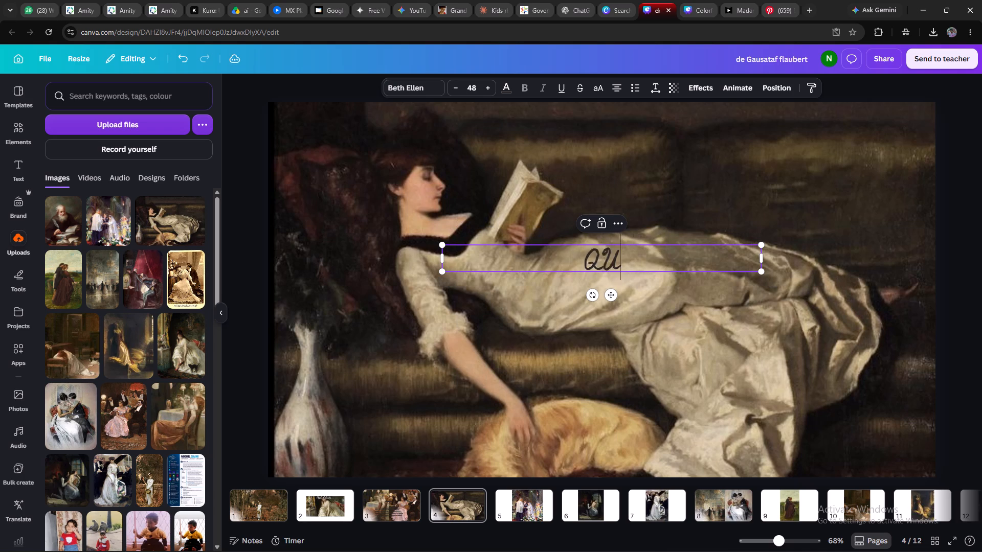
key(BackSpace)
text(ui)
key(space)
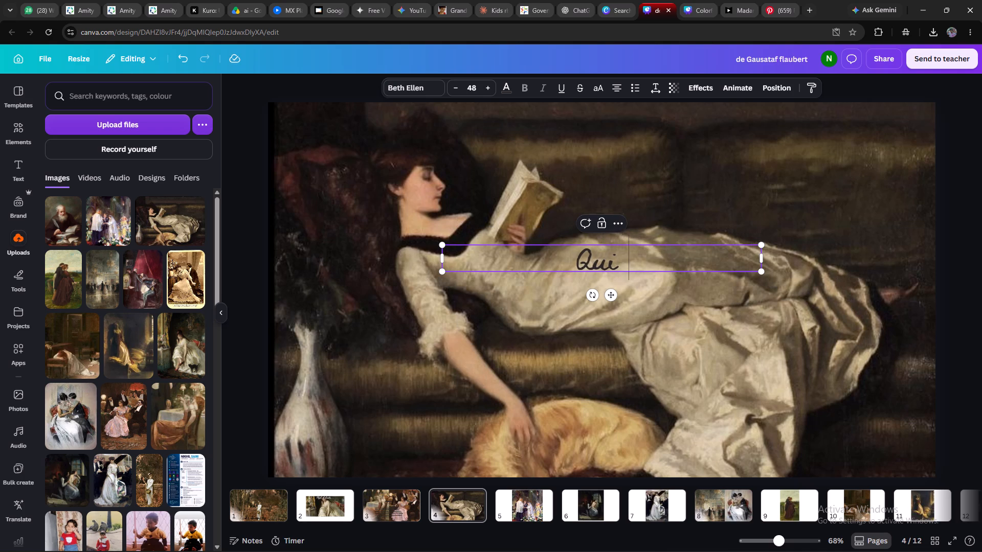
text(est)
key(space)
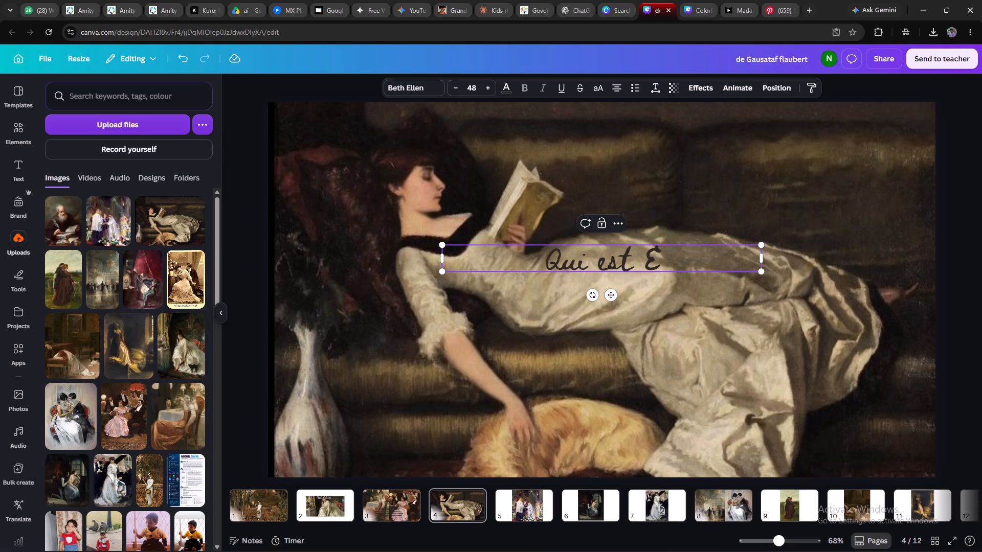
text(mma)
key(shift+question)
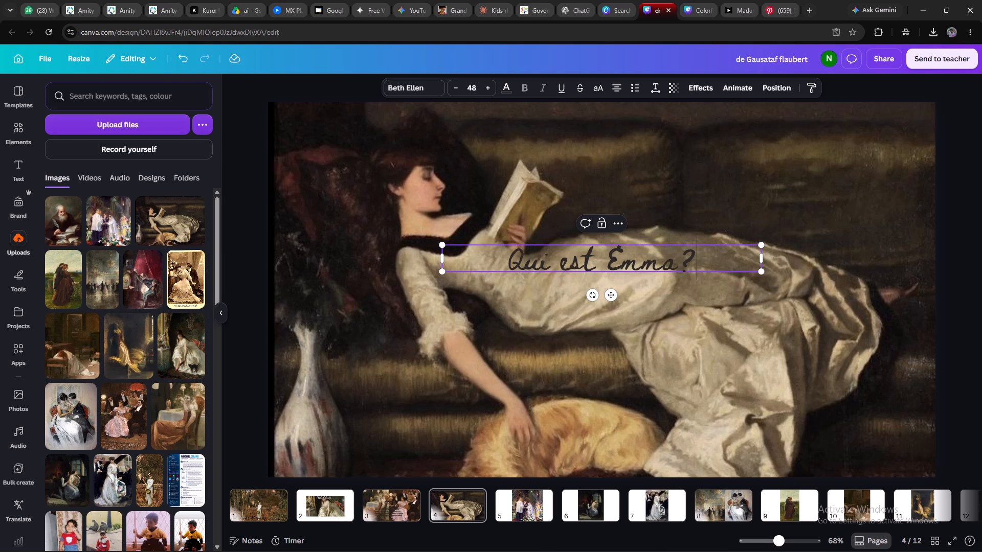
click(763, 306)
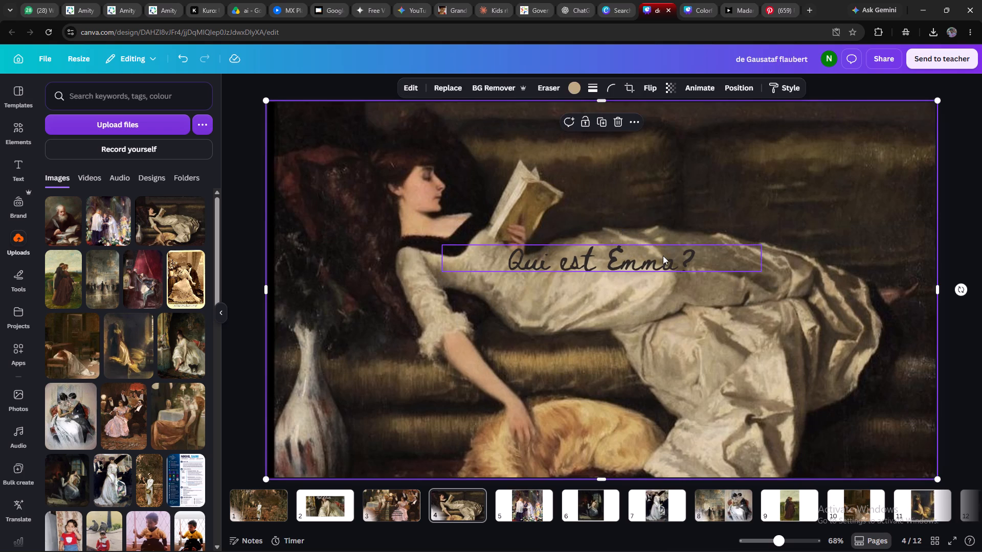
Move the "Qui est Emma?" heading up to the top centre of page 4, above the woman's open book.
drag(663, 256, 663, 140)
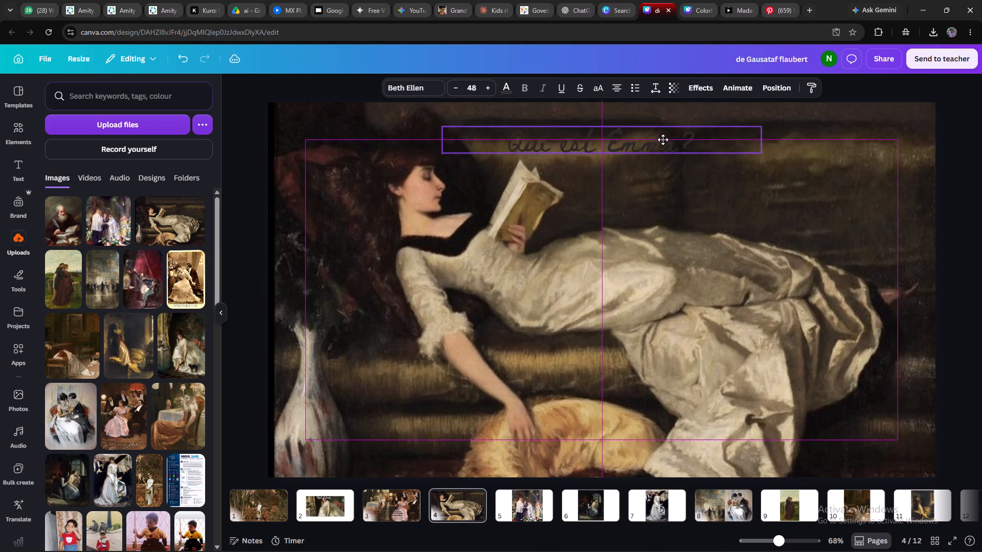
drag(663, 140, 662, 145)
Change the "Qui est Emma?" heading's text colour to solid white.
click(698, 148)
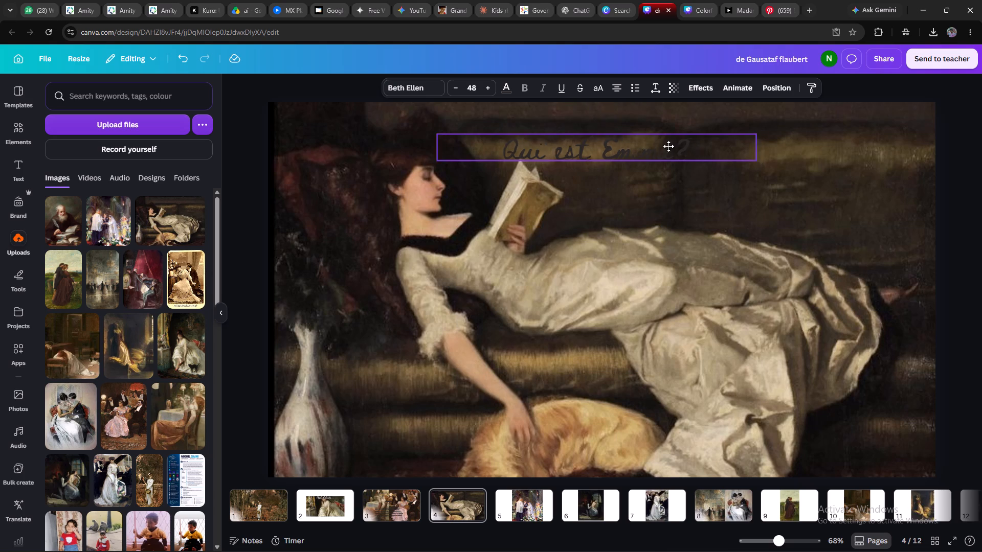
click(509, 89)
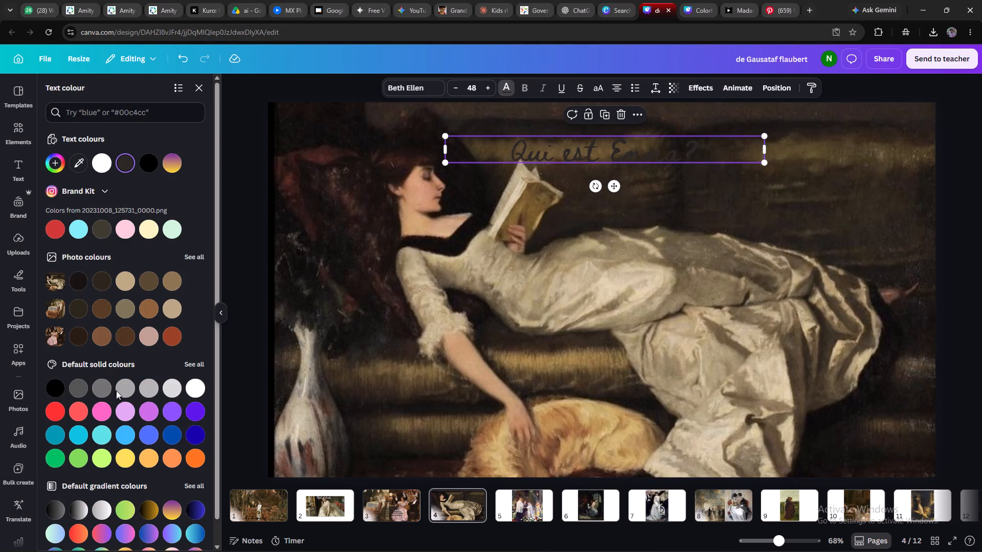
click(193, 390)
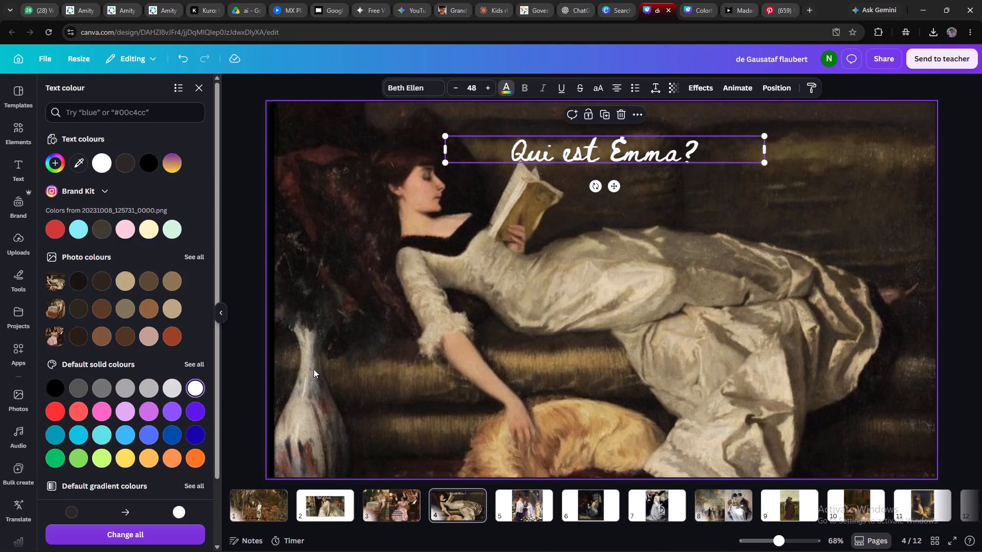
click(375, 341)
Move the "Qui est Emma?" heading on page 4 up and to the right of the book, and enlarge it to size 52.4.
drag(583, 151, 591, 142)
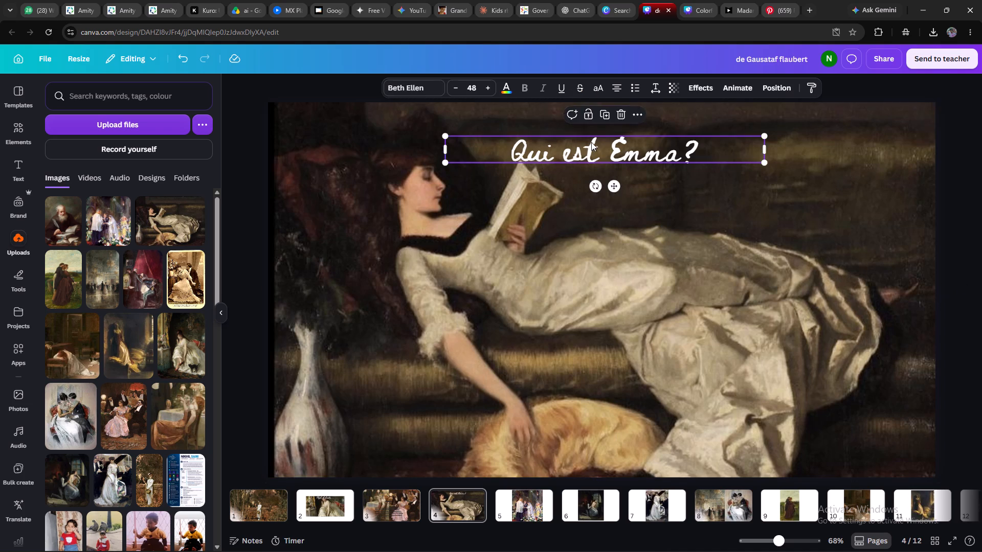
drag(591, 142, 715, 150)
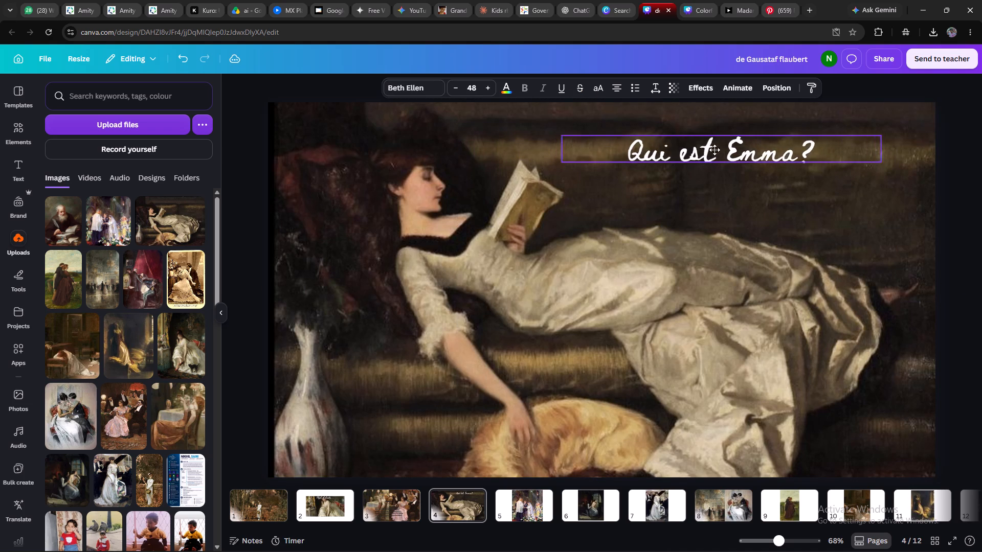
drag(715, 150, 704, 133)
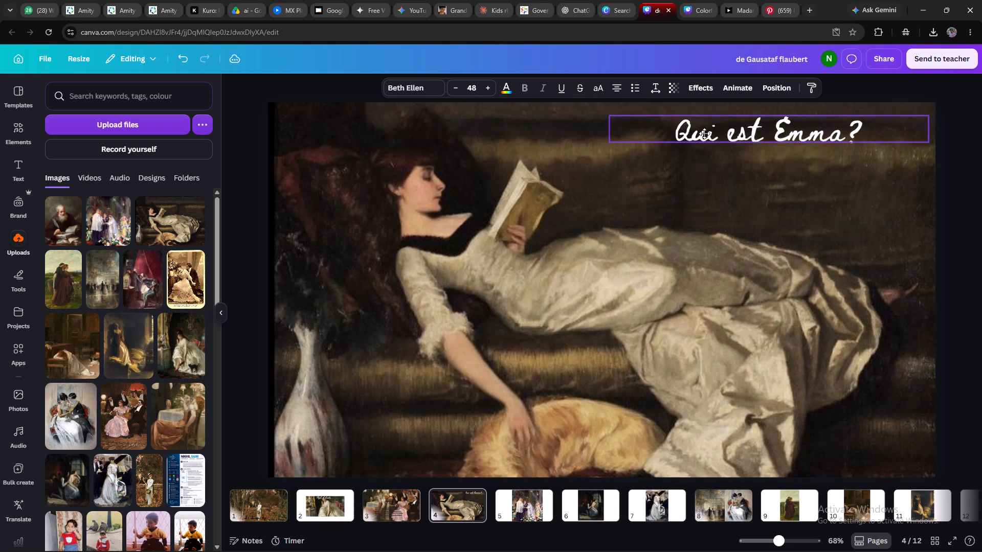
drag(704, 133, 646, 145)
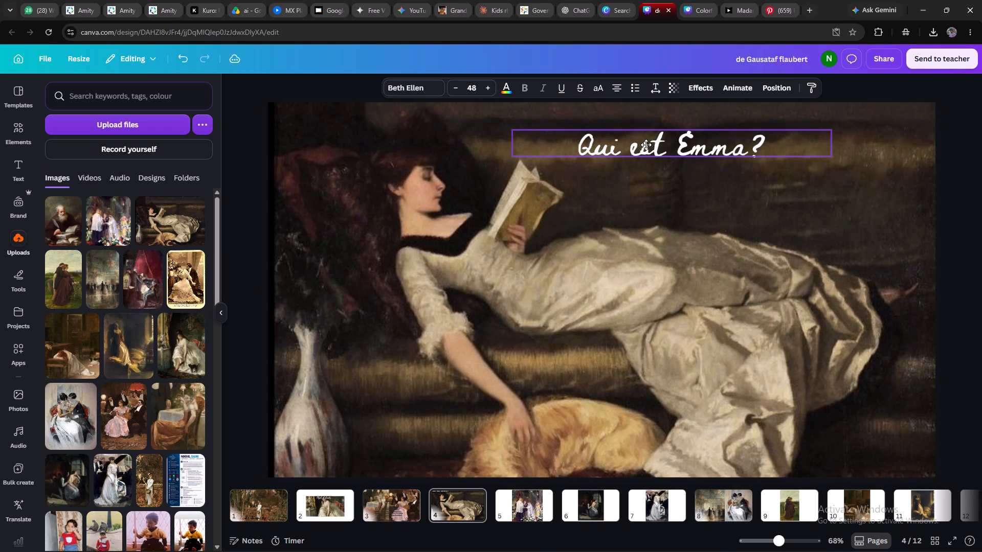
drag(646, 145, 650, 136)
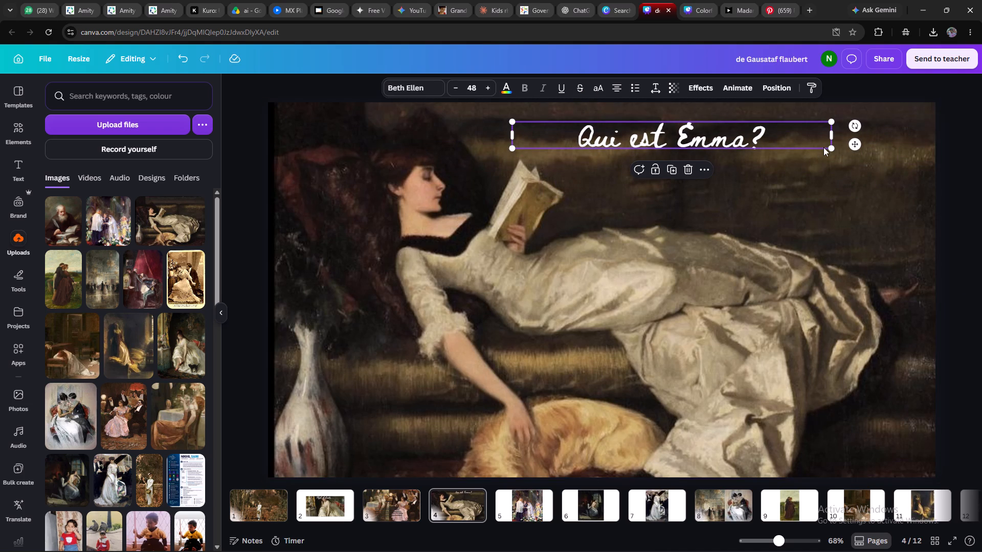
drag(832, 148, 858, 190)
click(740, 289)
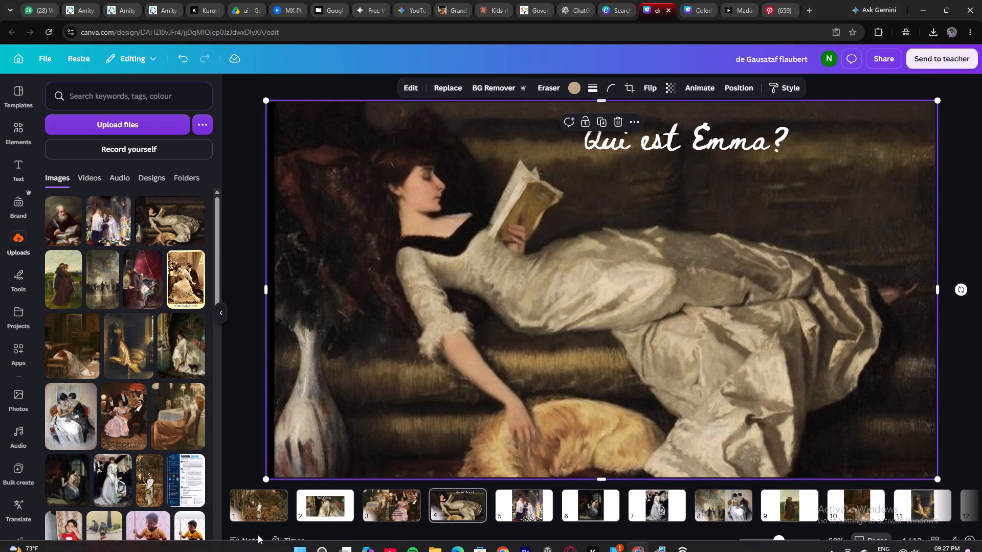
Shift the "Qui est Emma?" heading on page 4 into the top-right corner of the painting.
click(381, 500)
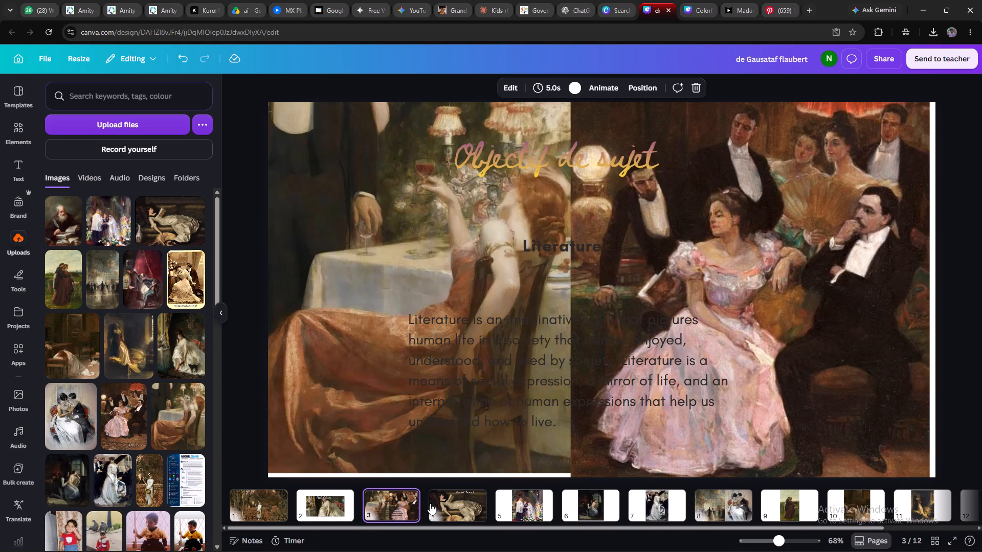
click(440, 505)
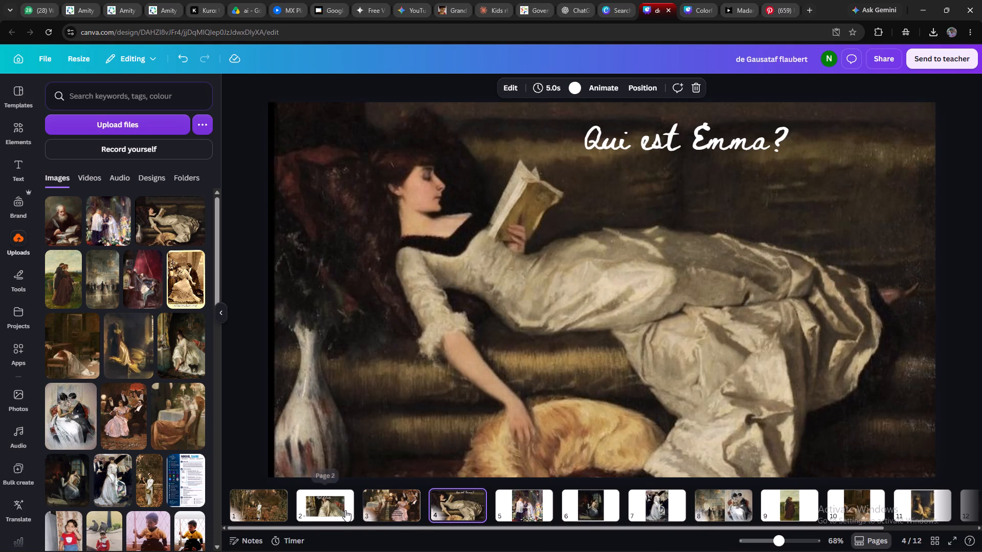
drag(764, 142, 856, 134)
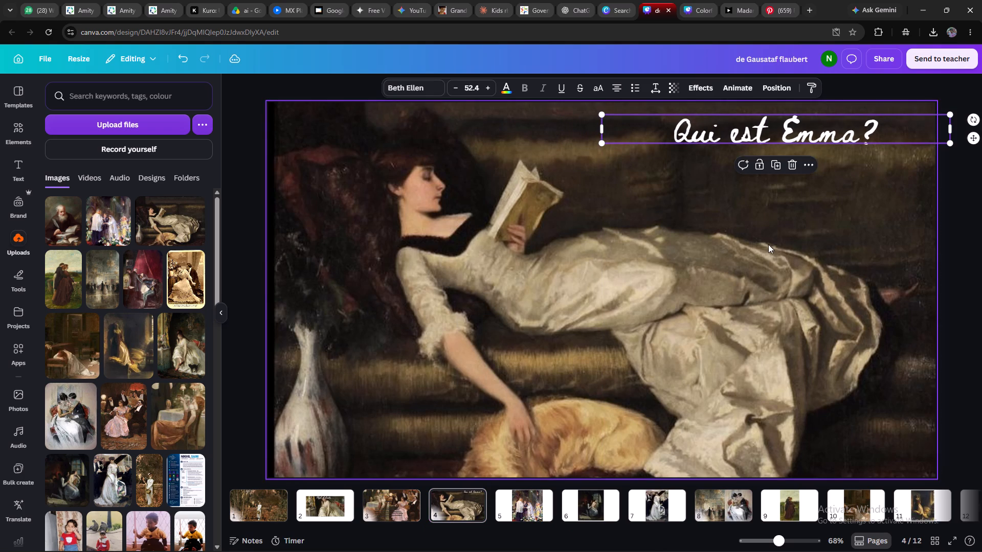
click(767, 245)
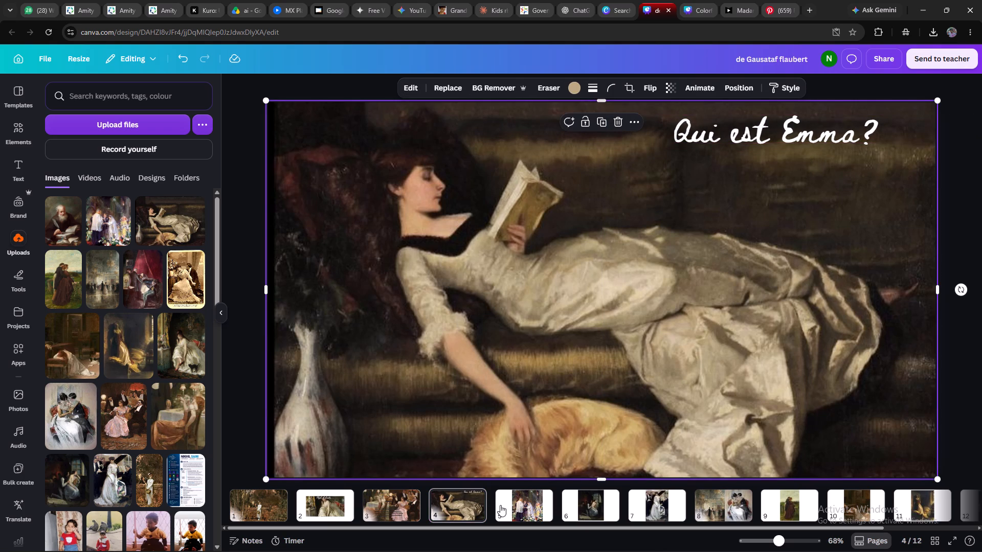
Enlarge the church wedding painting on page 5 so it spans the full page height.
click(512, 513)
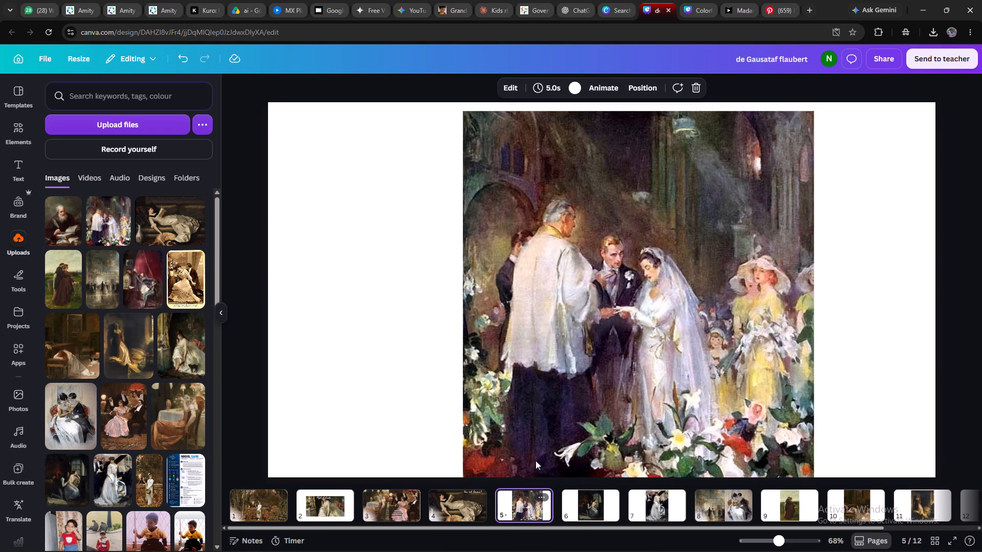
click(566, 388)
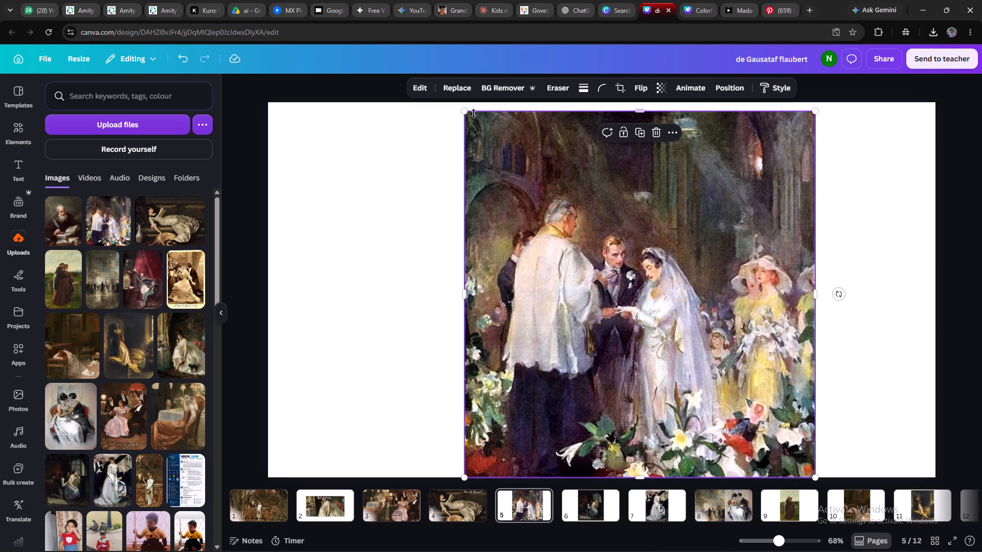
drag(467, 113, 441, 122)
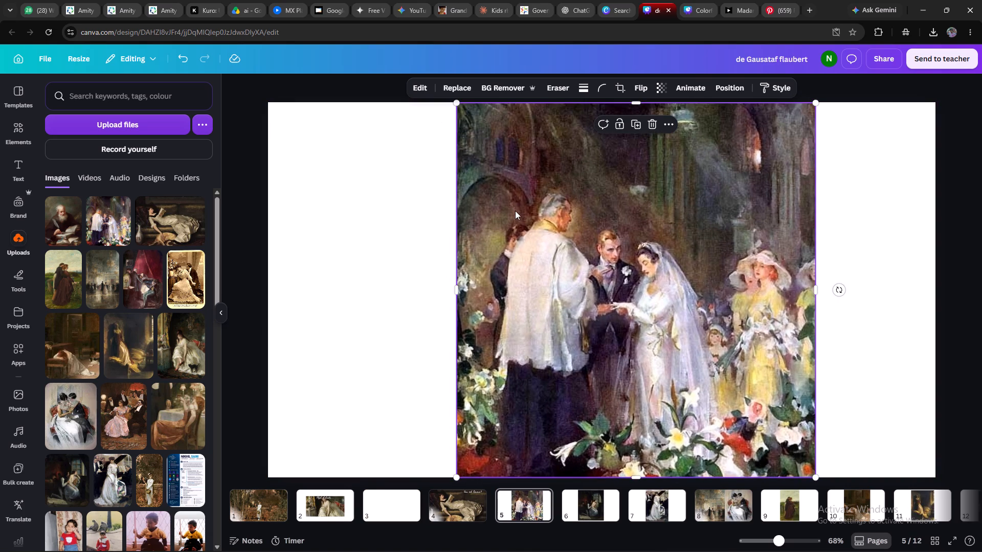
click(515, 211)
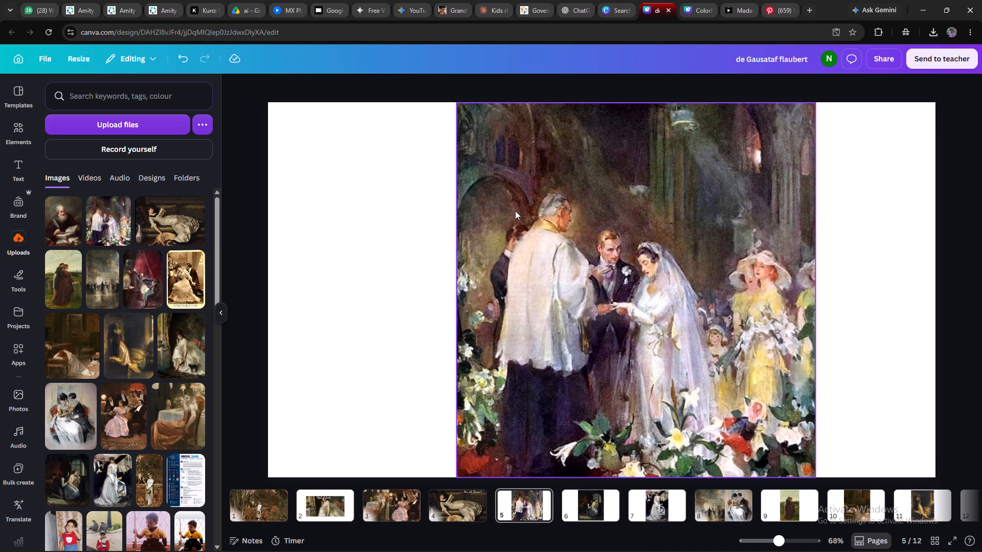
Lower the "Qui est Emma?" heading on page 4 slightly and nudge it further right over the dark sofa back.
click(474, 495)
drag(750, 127, 752, 141)
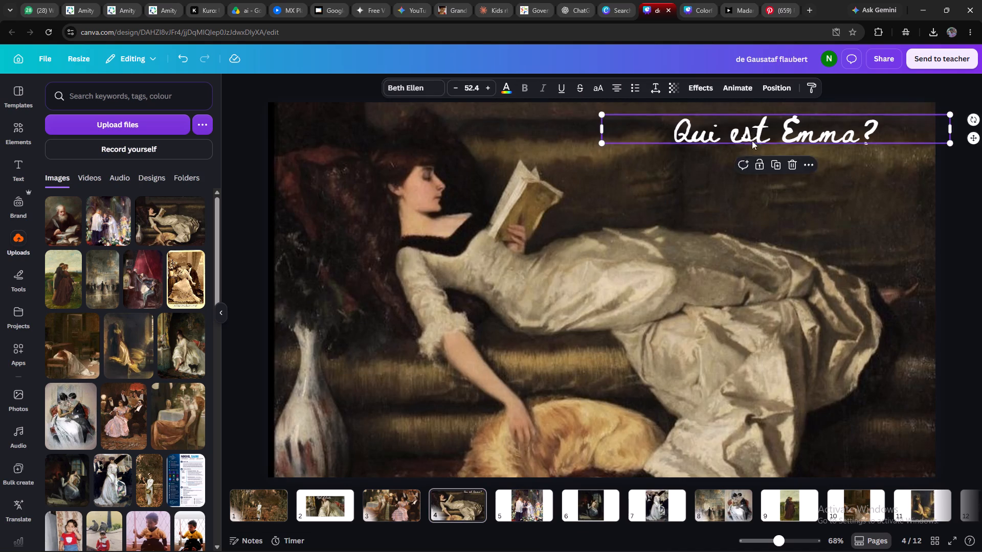
drag(752, 141, 768, 152)
click(749, 205)
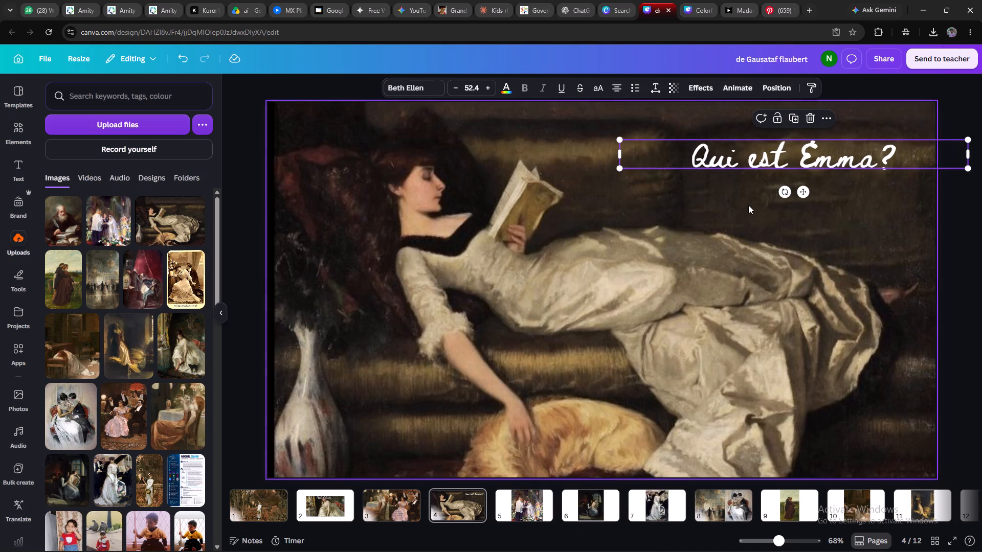
Copy the "Fiction is any creative work" paragraph from the Literature presentation onto page 4 of the Madame Bovary design and enlarge it to size 25.4.
click(706, 10)
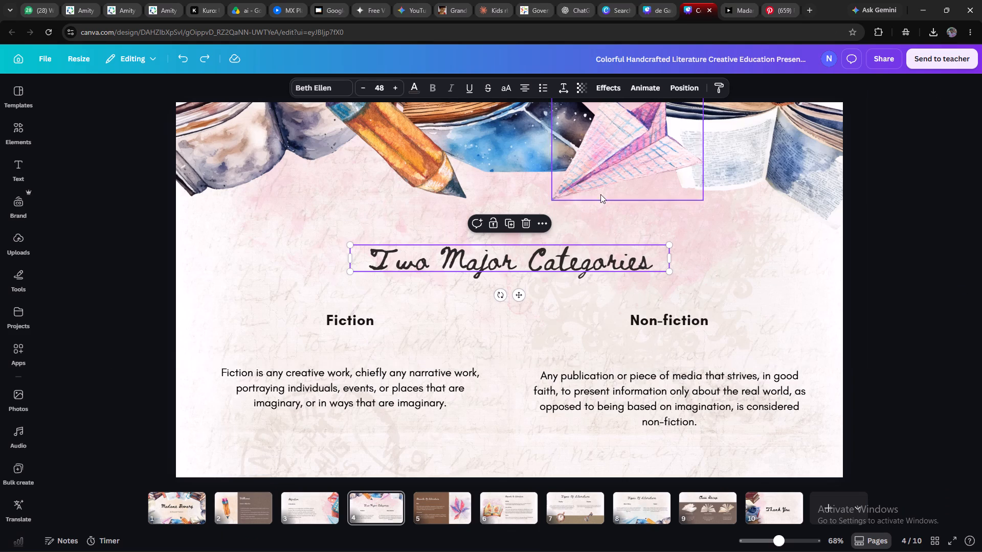
click(460, 390)
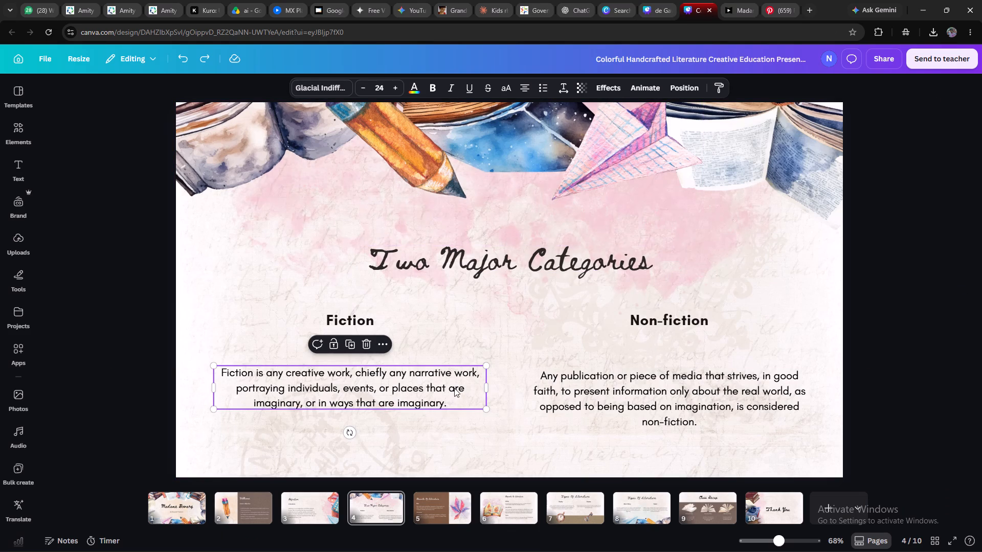
key(ctrl+c)
click(653, 14)
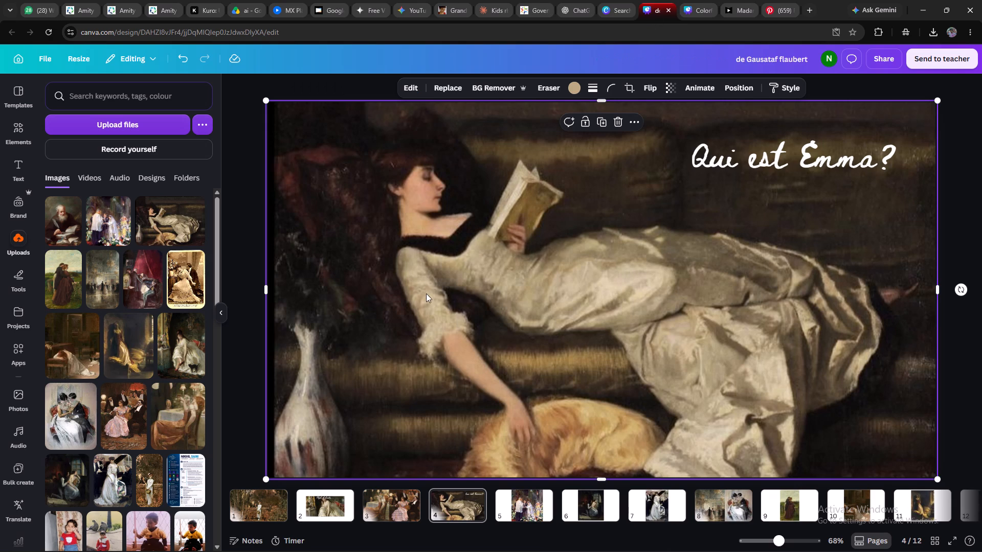
click(418, 300)
key(ctrl+v)
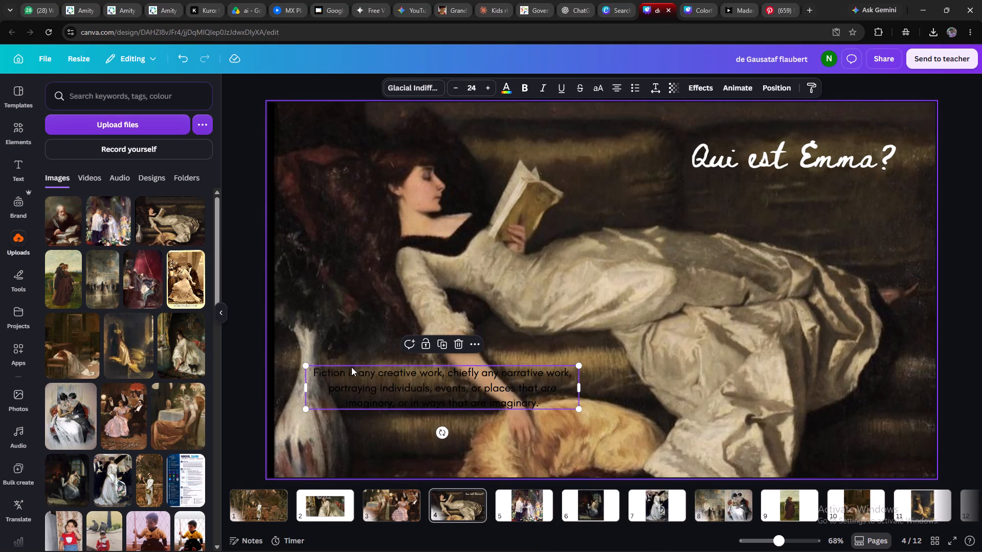
drag(304, 365, 296, 317)
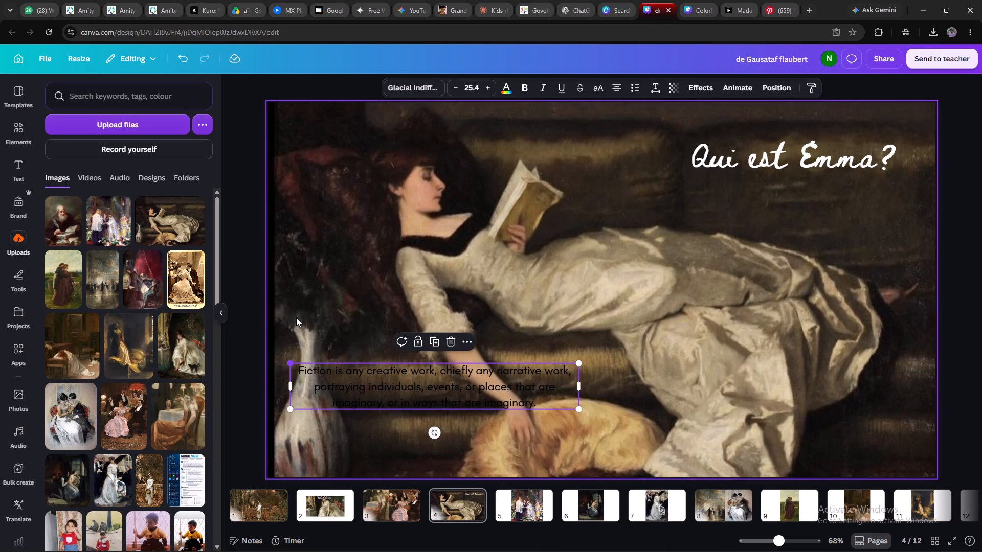
Copy the "Any publication or piece of media" paragraph from the Literature presentation onto page 4 of the Madame Bovary design.
click(707, 6)
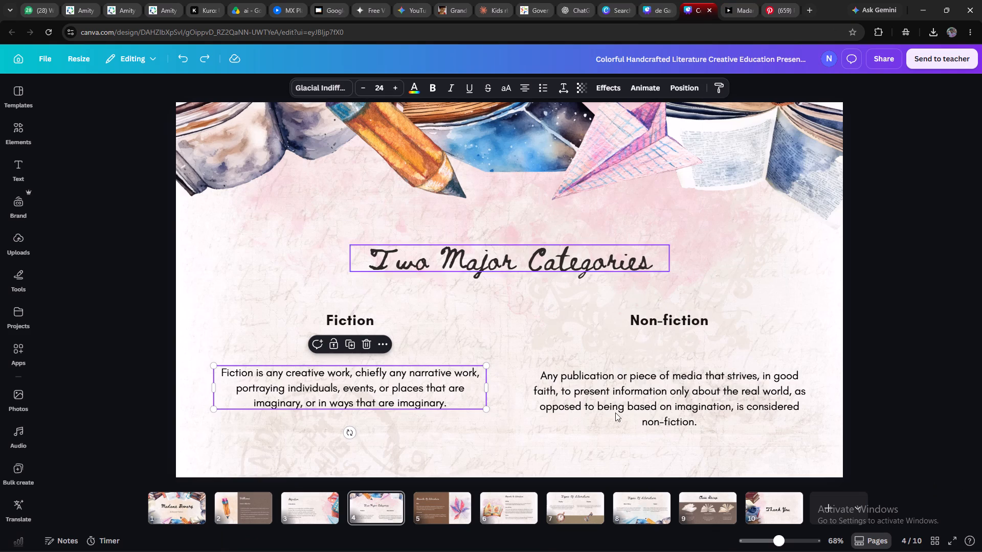
click(619, 414)
key(ctrl+c)
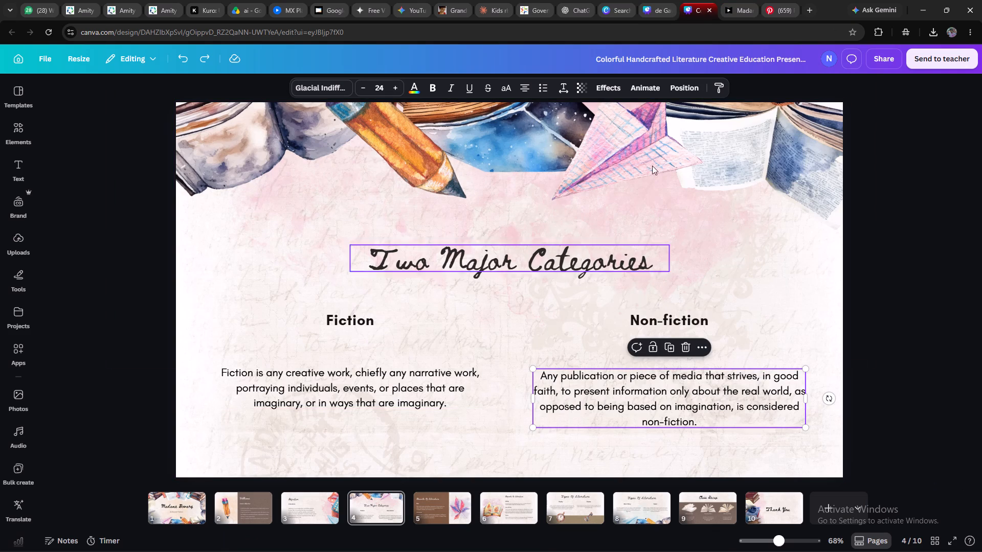
click(645, 10)
click(548, 265)
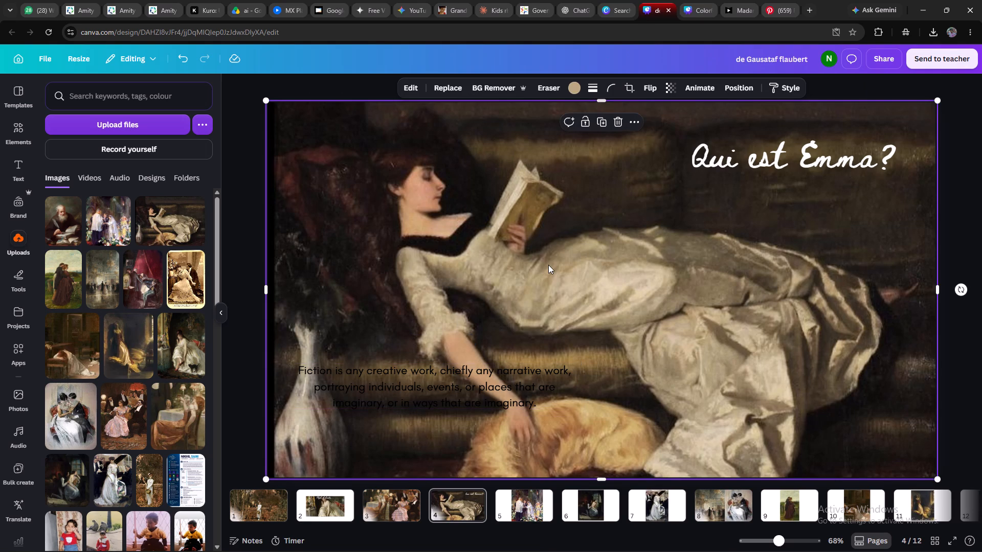
key(ctrl+v)
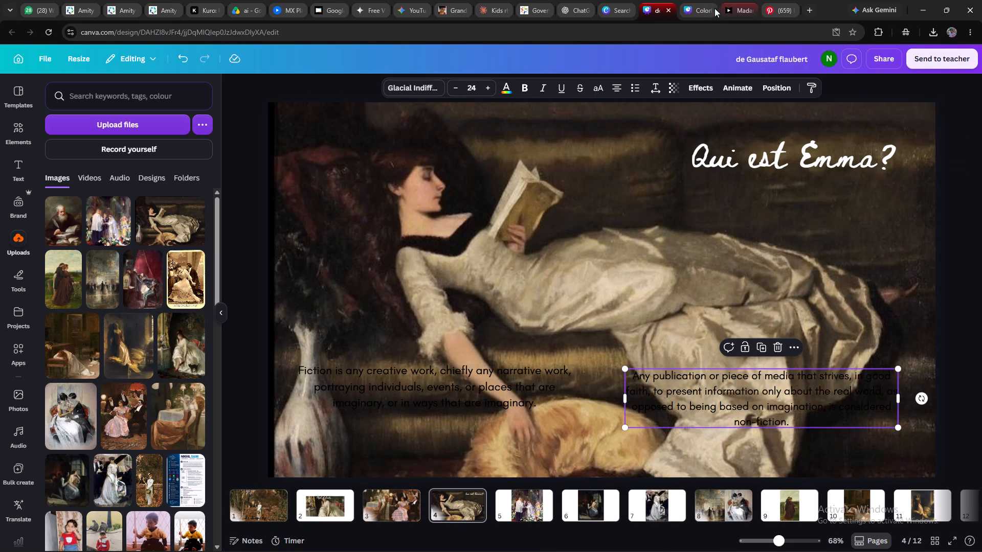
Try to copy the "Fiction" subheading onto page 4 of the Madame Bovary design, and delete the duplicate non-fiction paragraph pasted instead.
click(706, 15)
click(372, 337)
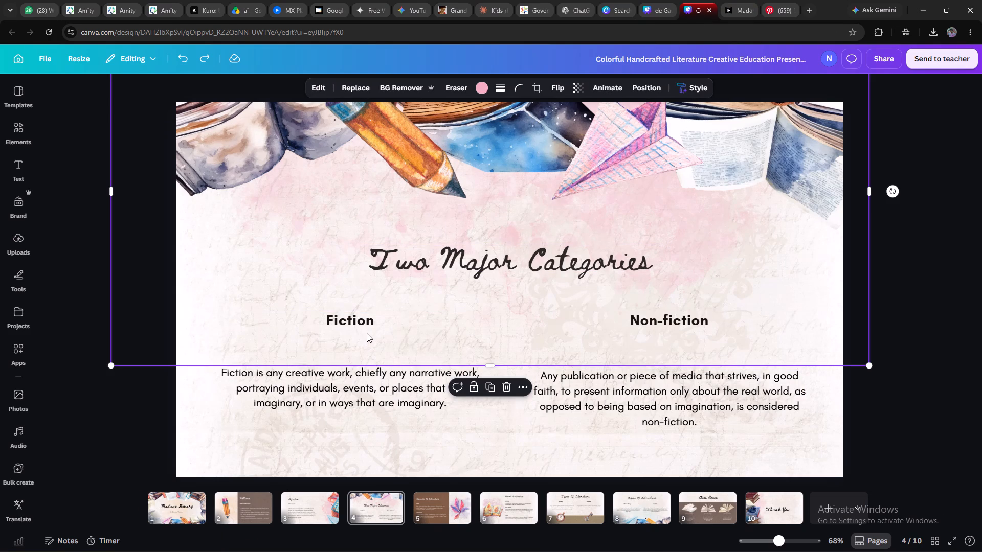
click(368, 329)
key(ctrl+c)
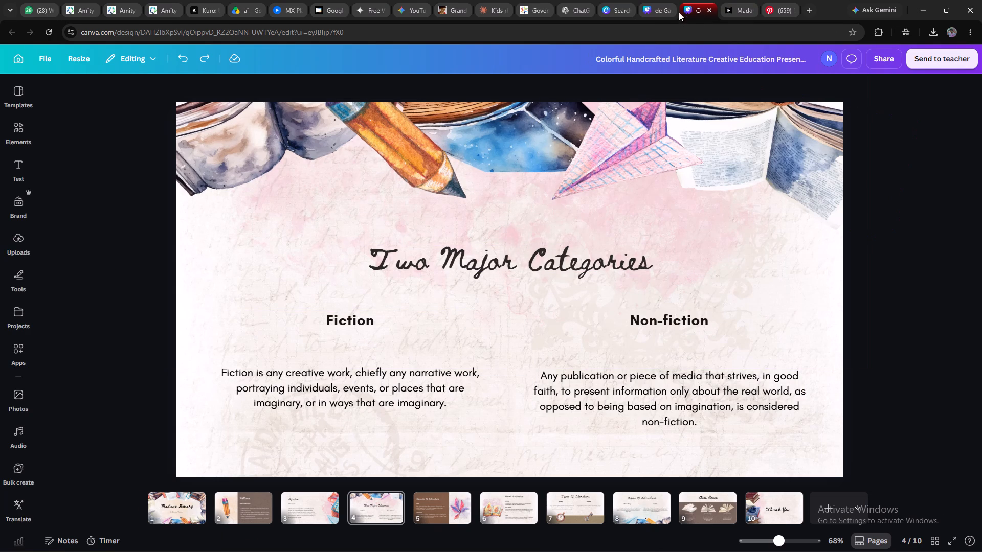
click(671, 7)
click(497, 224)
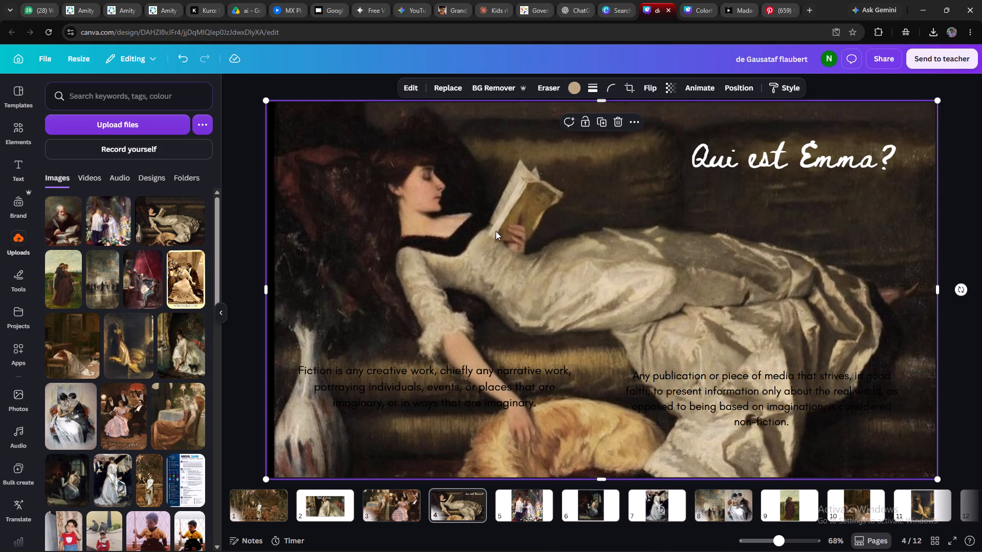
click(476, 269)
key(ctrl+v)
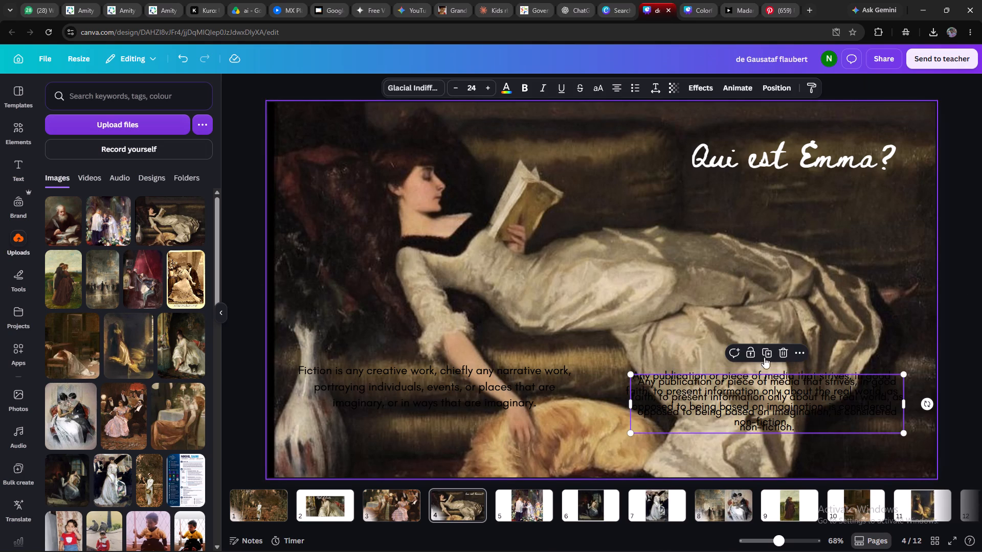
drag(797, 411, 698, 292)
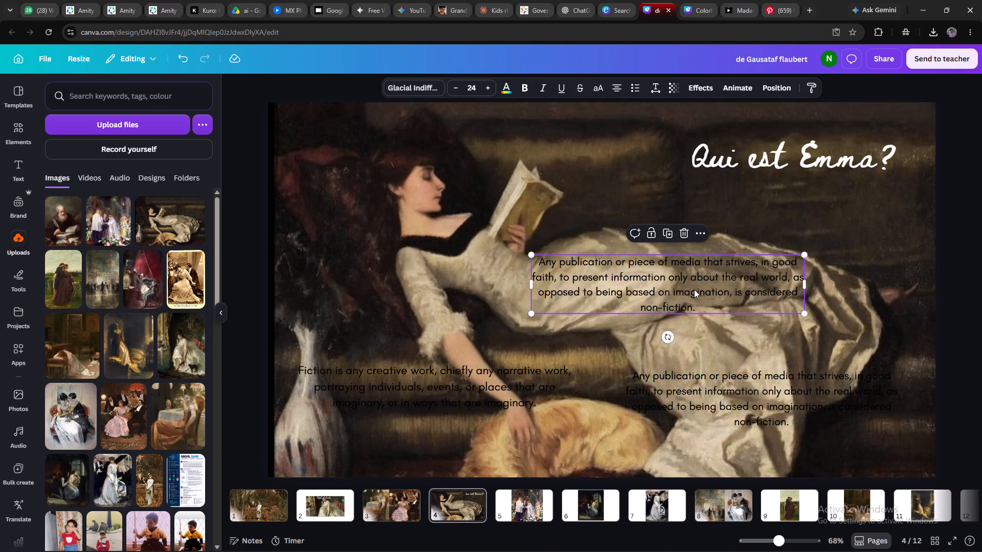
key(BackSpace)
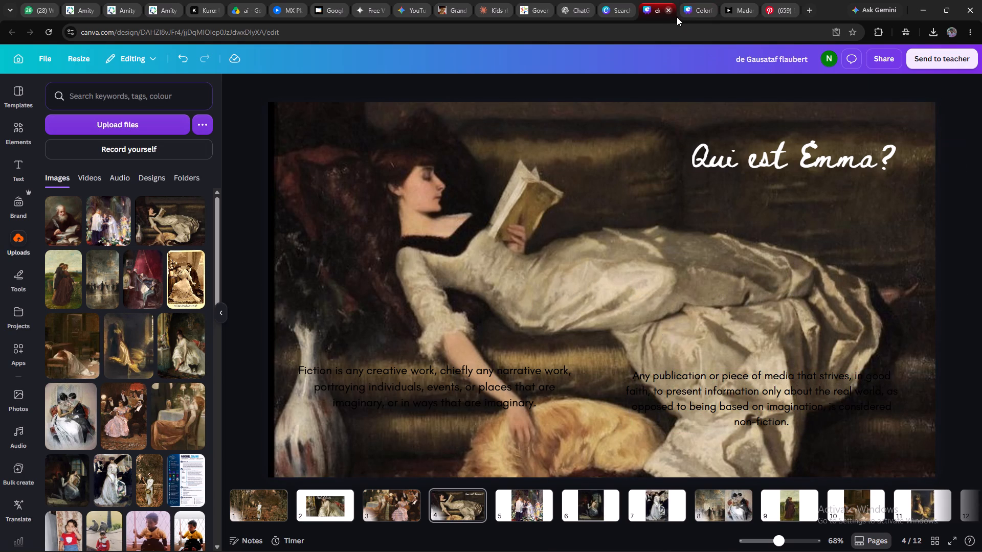
Copy the "Fiction" subheading from page 4 of the Literature presentation onto page 4 of the Madame Bovary design.
click(686, 11)
click(356, 310)
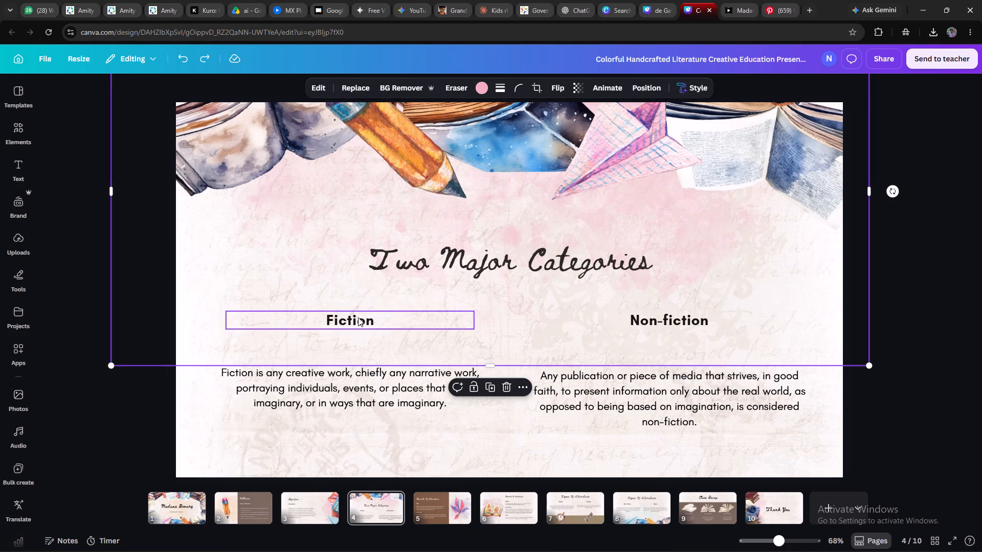
click(359, 320)
right_click(359, 320)
click(406, 279)
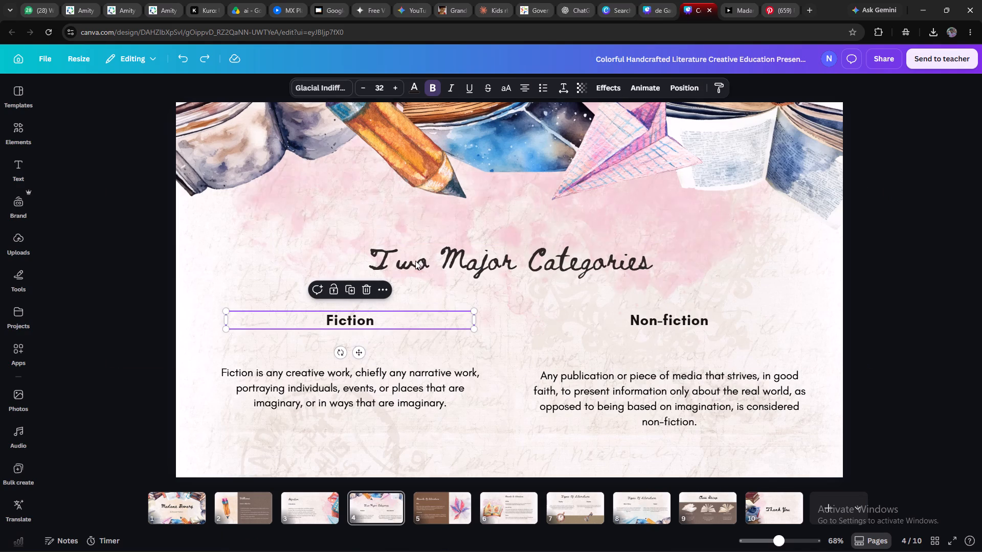
click(662, 10)
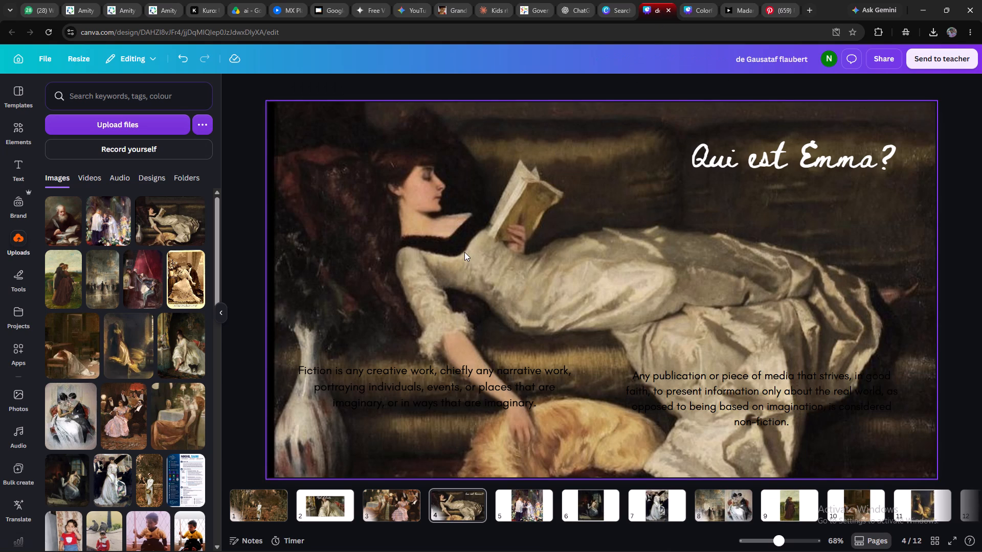
ctrl+right_click(464, 252)
click(484, 263)
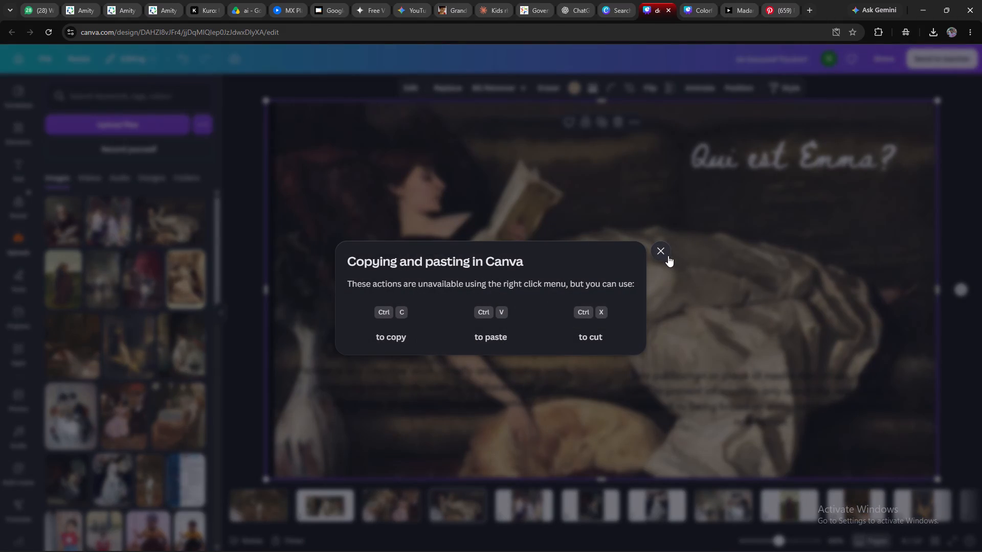
click(668, 256)
key(ctrl+v)
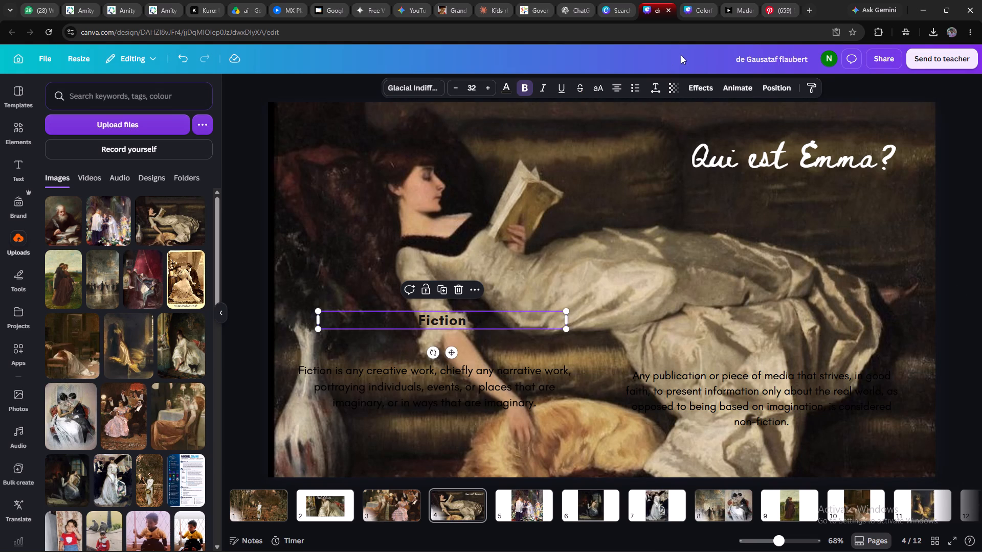
Copy the "Non-fiction" subheading from the Literature presentation onto page 4 of the Madame Bovary design.
click(697, 3)
click(634, 325)
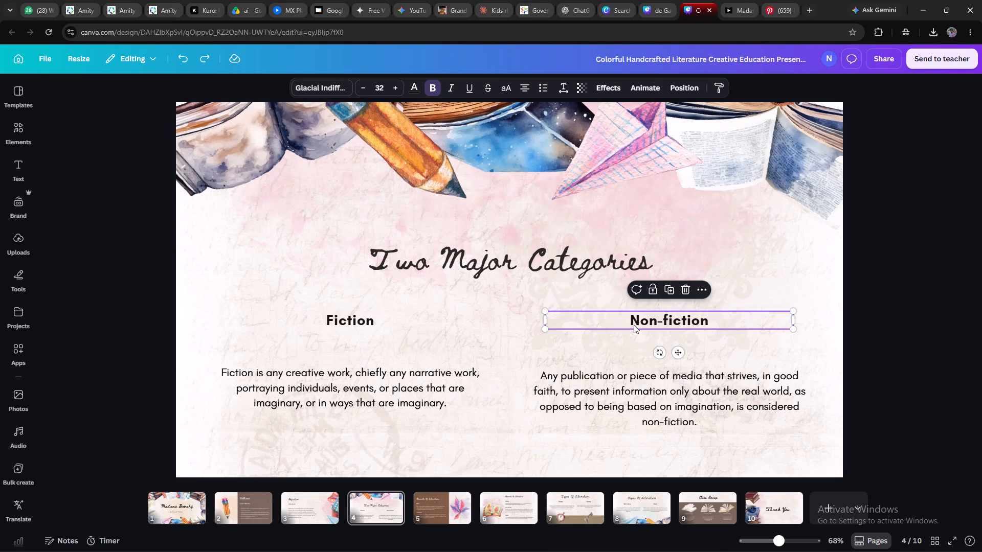
key(ctrl+c)
click(622, 0)
click(668, 7)
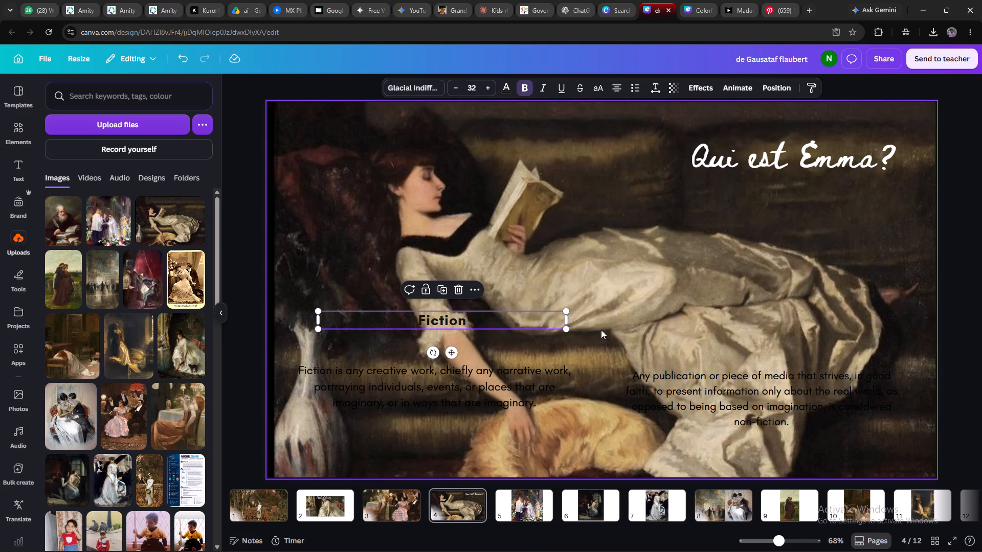
click(653, 320)
key(ctrl+v)
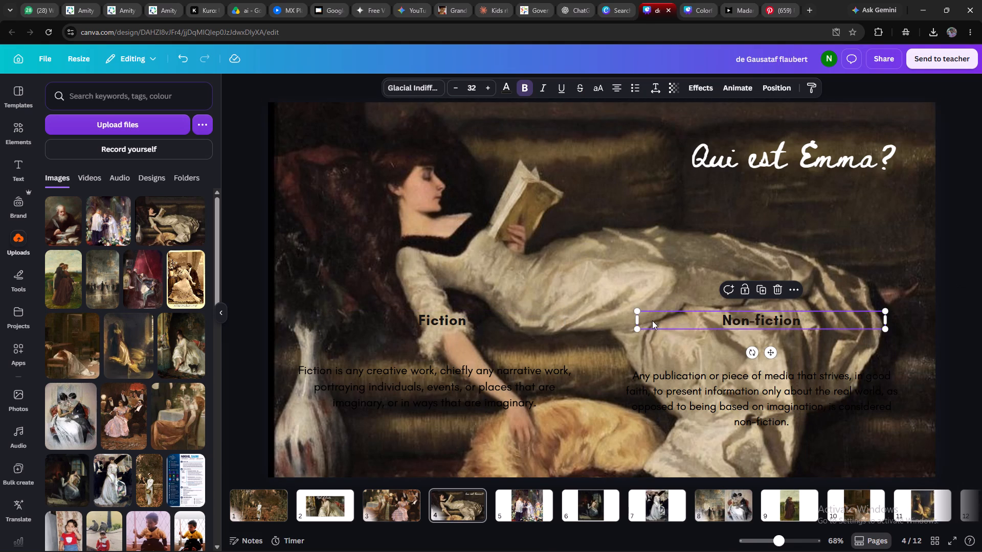
click(641, 248)
Enlarge the painting of the kneeling man and seated woman on page 6 to fill the full page height.
click(585, 515)
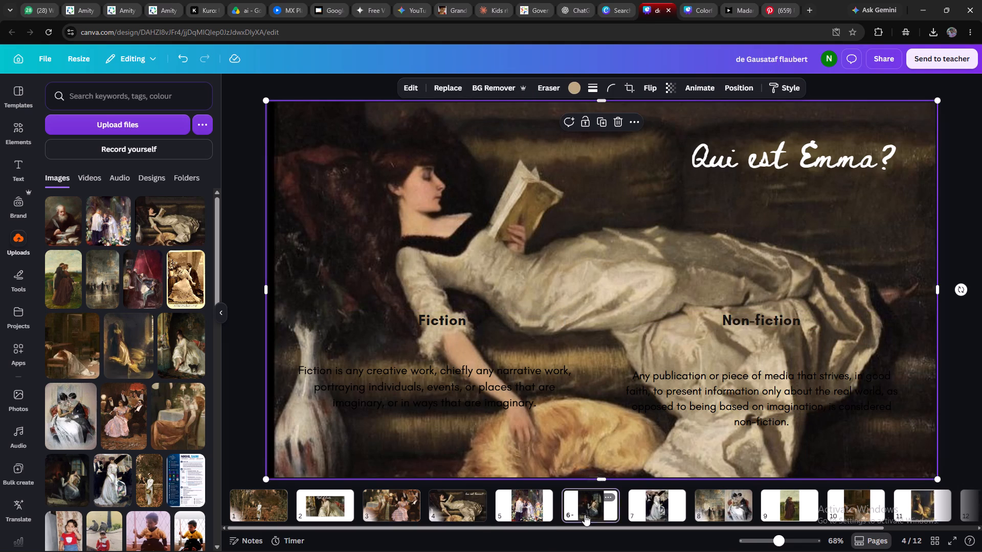
click(626, 427)
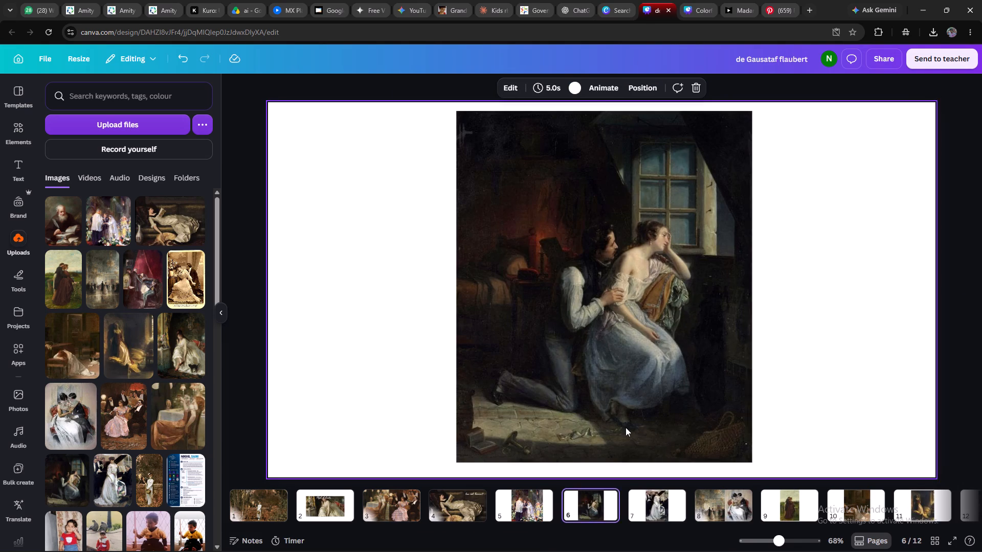
drag(457, 462, 450, 464)
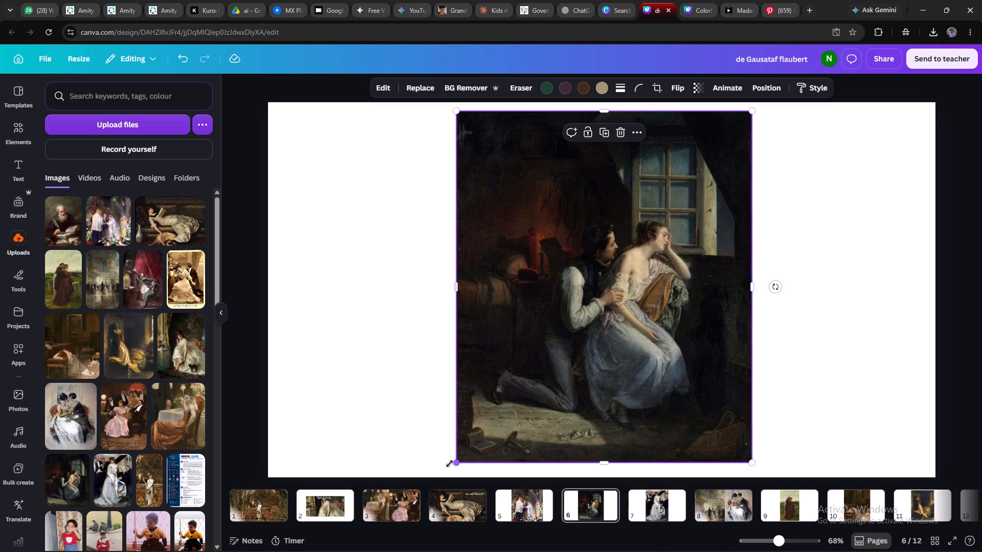
drag(450, 464, 435, 472)
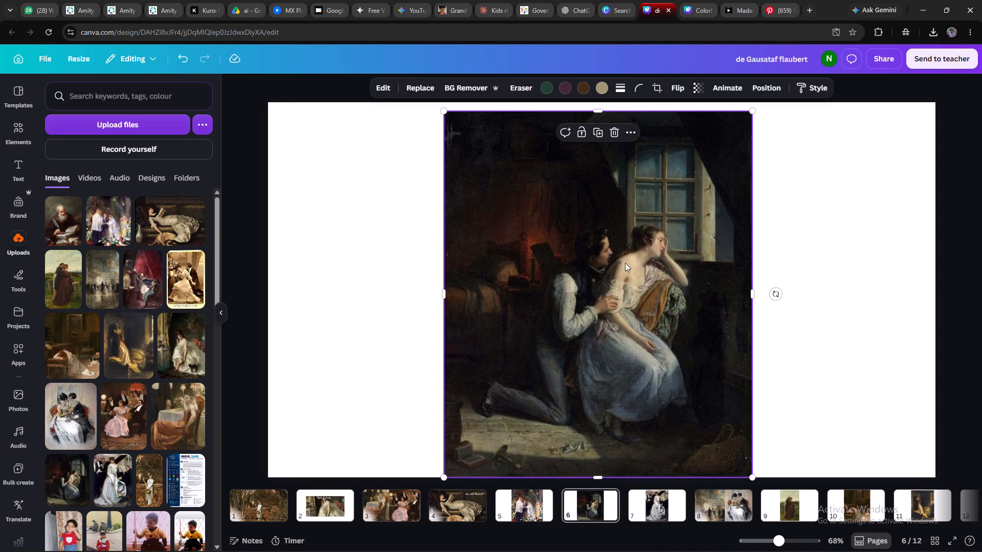
drag(754, 111, 761, 103)
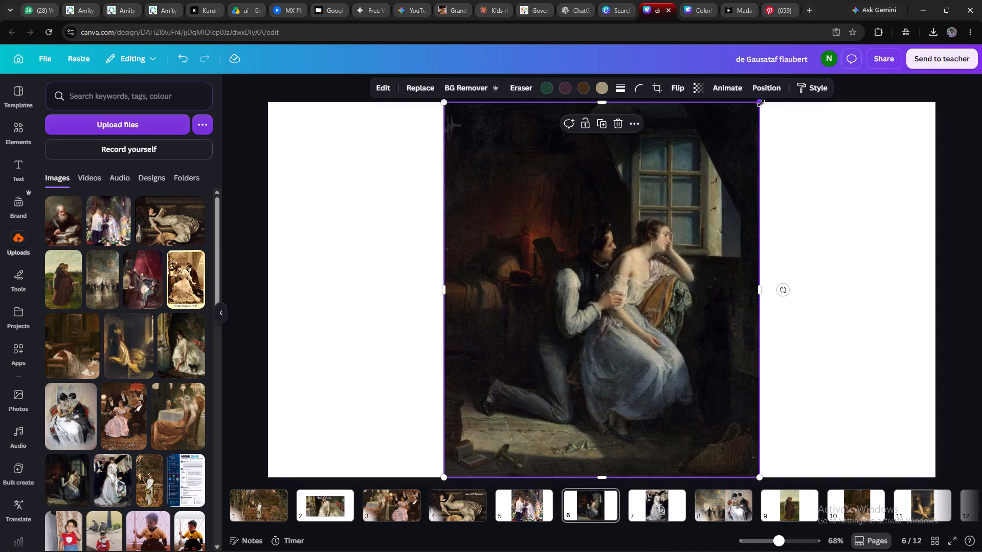
click(830, 301)
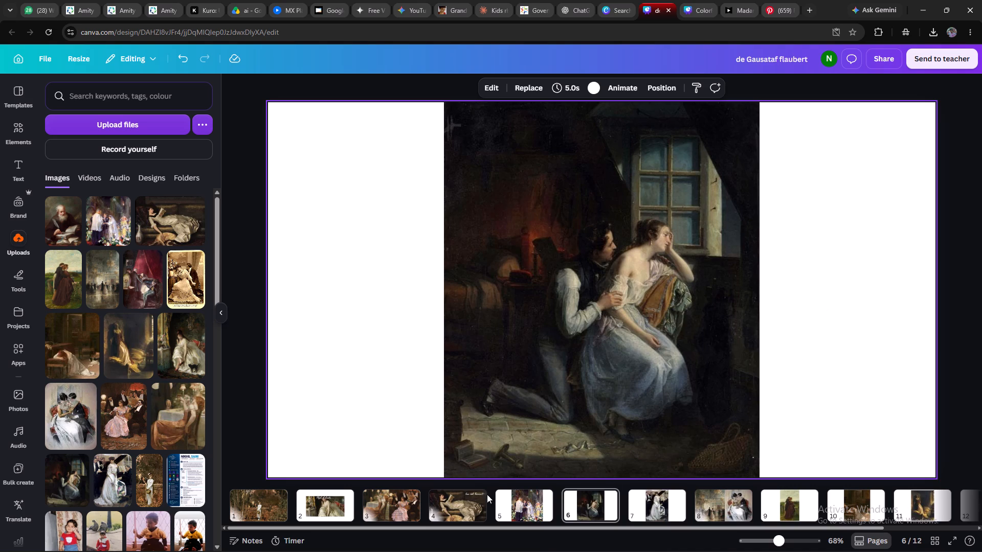
Look through pages 2 to 5 of the Madame Bovary design, ending on the wedding painting page.
click(446, 499)
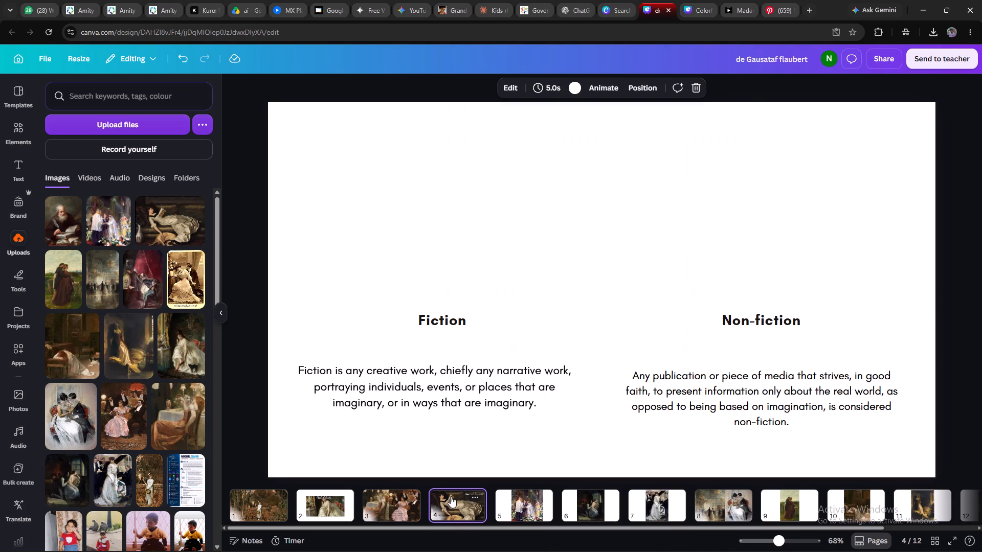
click(415, 501)
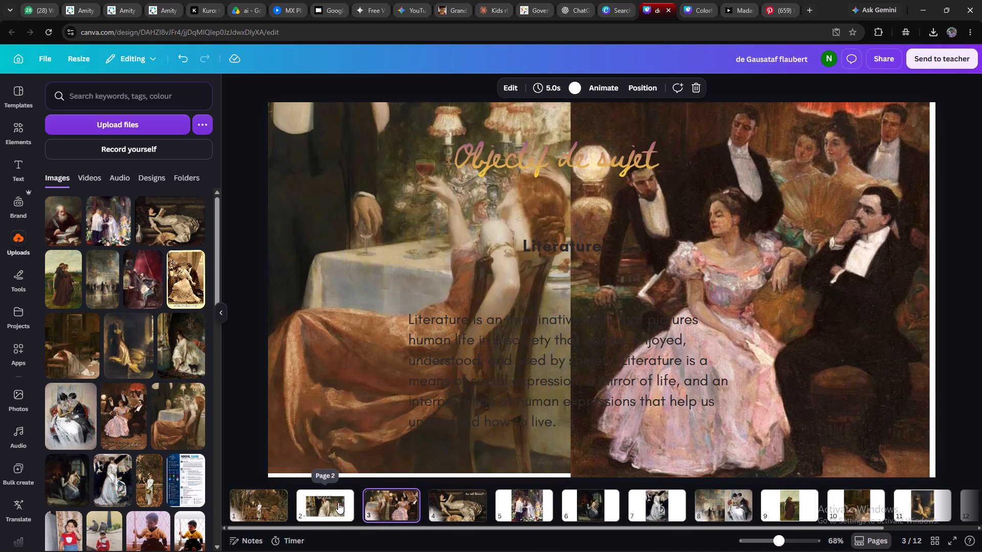
click(338, 502)
click(378, 503)
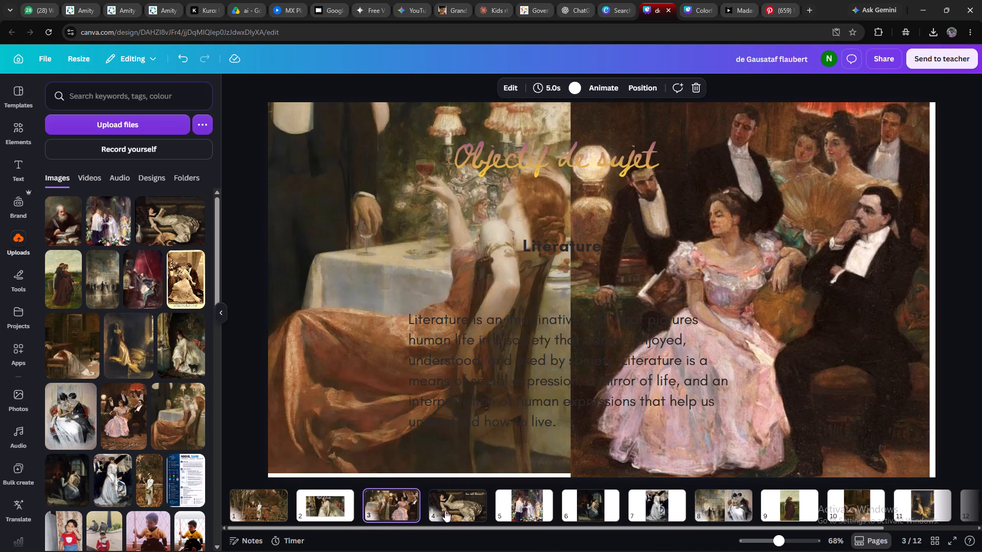
click(445, 511)
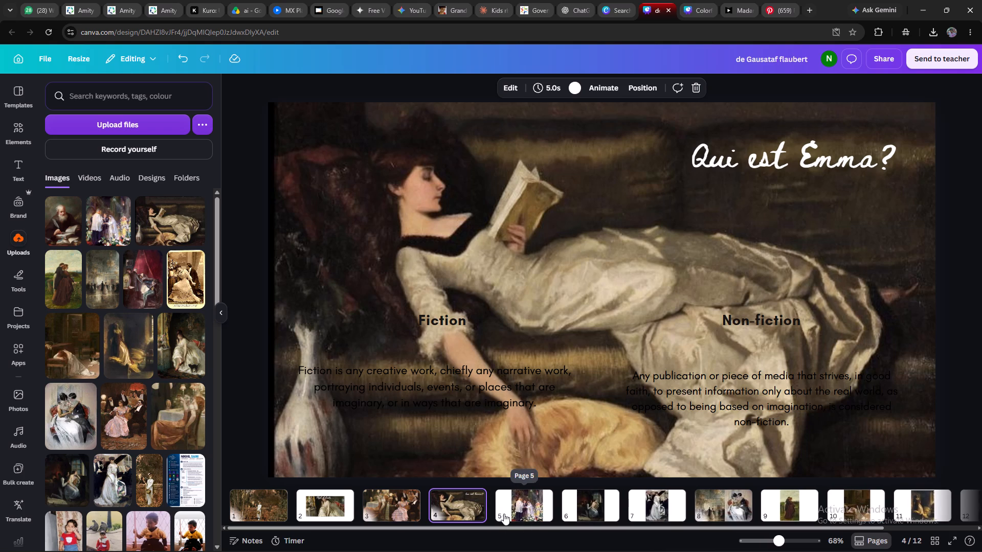
click(504, 514)
click(546, 436)
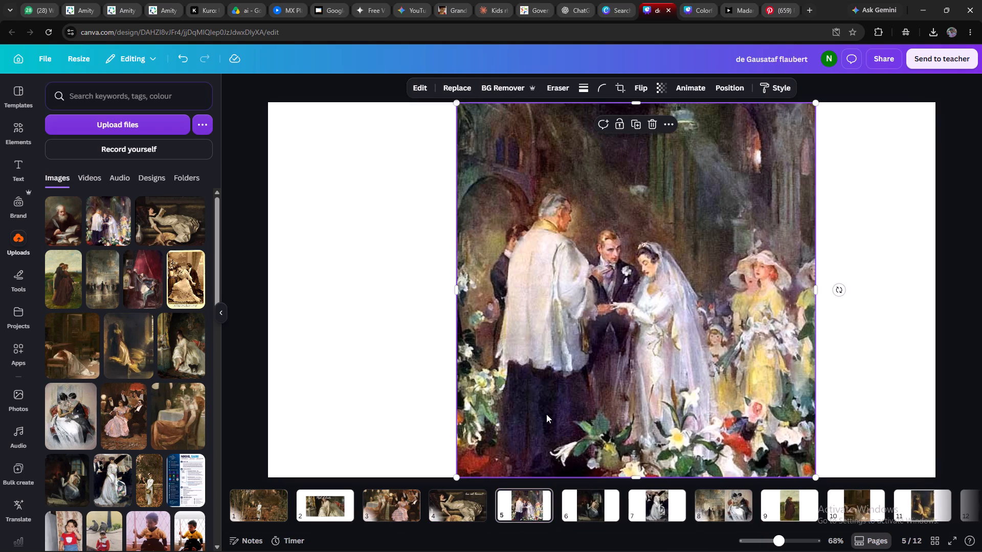
On page 5 of the Literature presentation, move the "Elements Of Literature" heading down and slightly right, overlapping the "Plot" subheading.
click(699, 12)
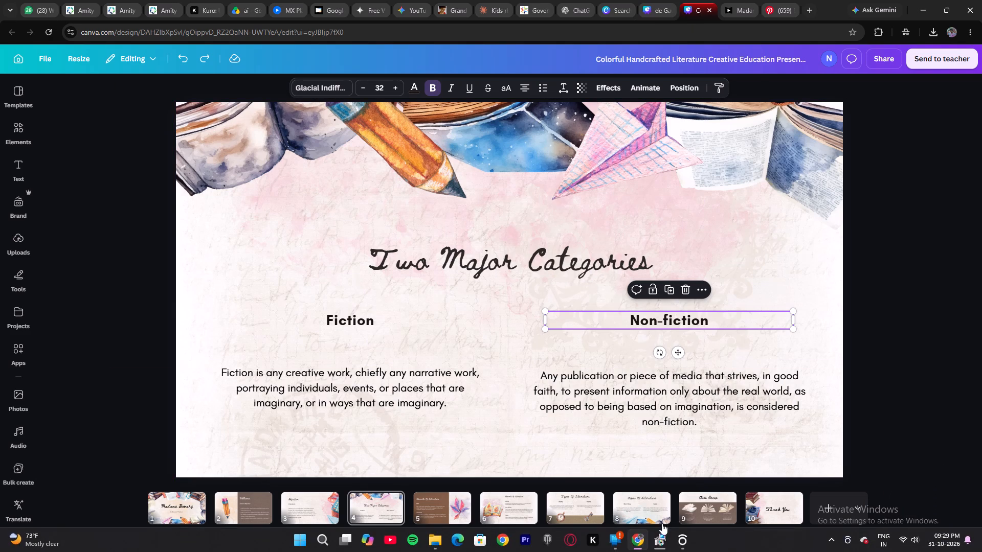
click(440, 503)
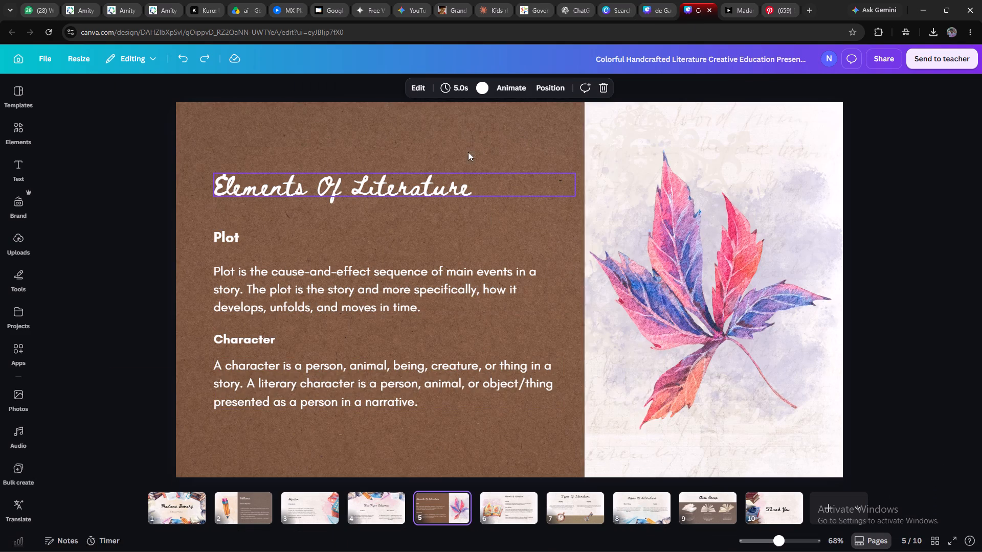
click(421, 190)
right_drag(226, 159, 255, 215)
drag(232, 173, 265, 242)
drag(243, 226, 243, 217)
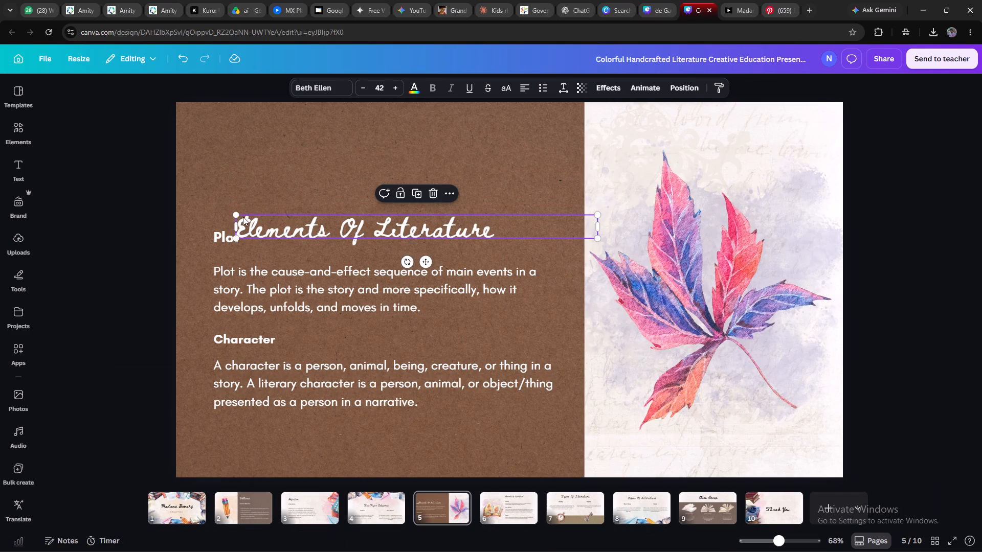
drag(243, 217, 241, 171)
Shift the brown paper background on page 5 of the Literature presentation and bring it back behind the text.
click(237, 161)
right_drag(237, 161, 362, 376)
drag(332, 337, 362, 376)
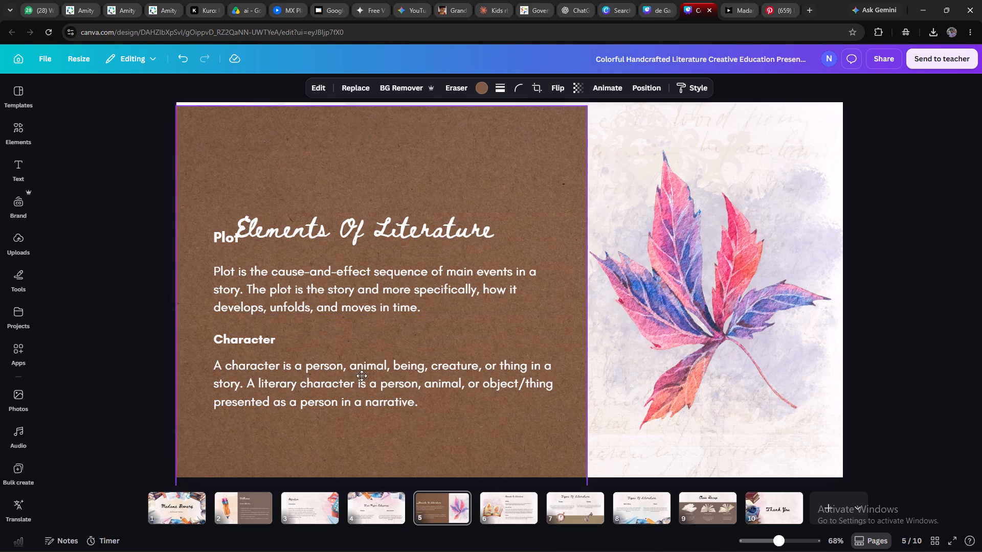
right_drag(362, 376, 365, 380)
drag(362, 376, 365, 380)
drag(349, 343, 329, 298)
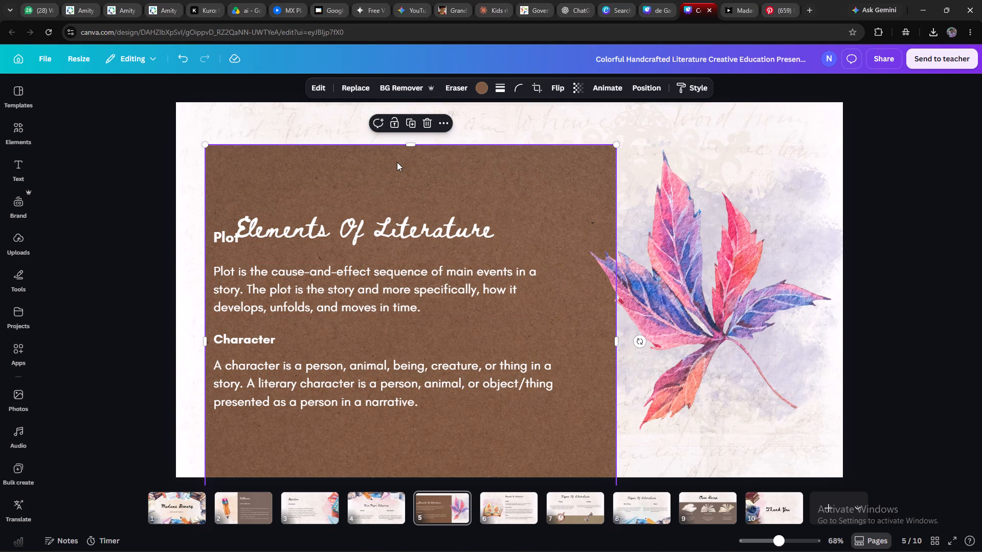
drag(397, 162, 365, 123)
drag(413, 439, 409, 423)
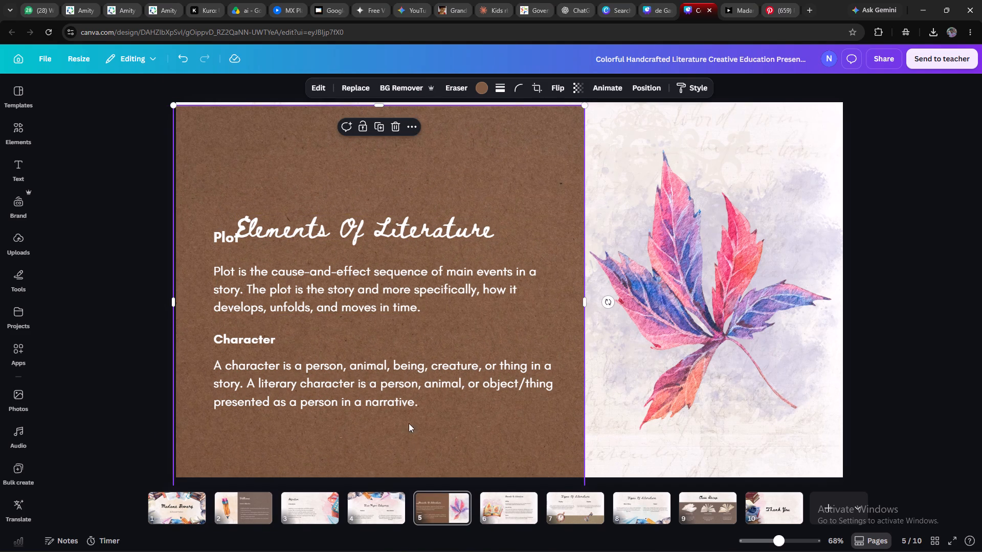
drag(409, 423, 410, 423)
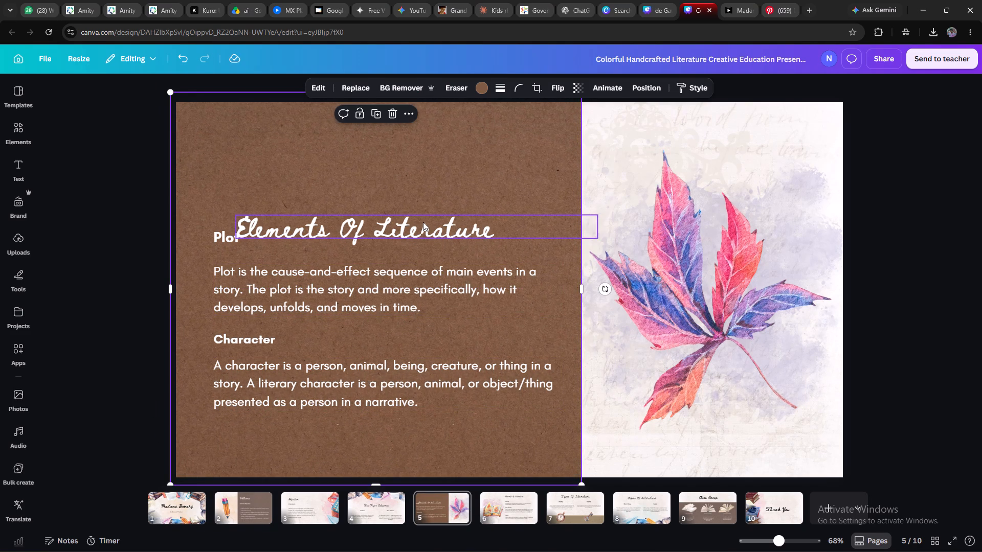
Copy the "Elements Of Literature" heading onto page 5 of the Madame Bovary design and place it across the upper part of the wedding painting.
click(423, 222)
key(ctrl+c)
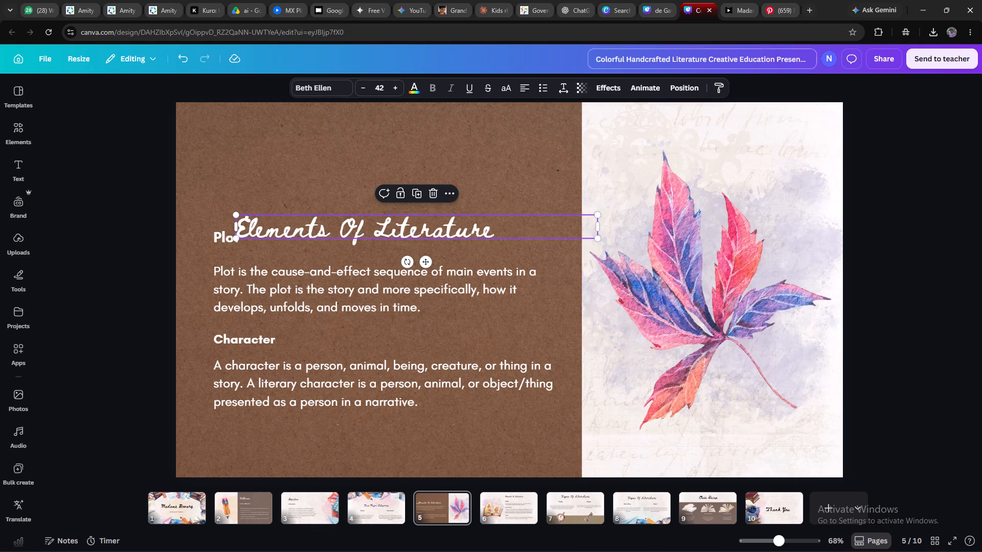
click(650, 10)
click(605, 255)
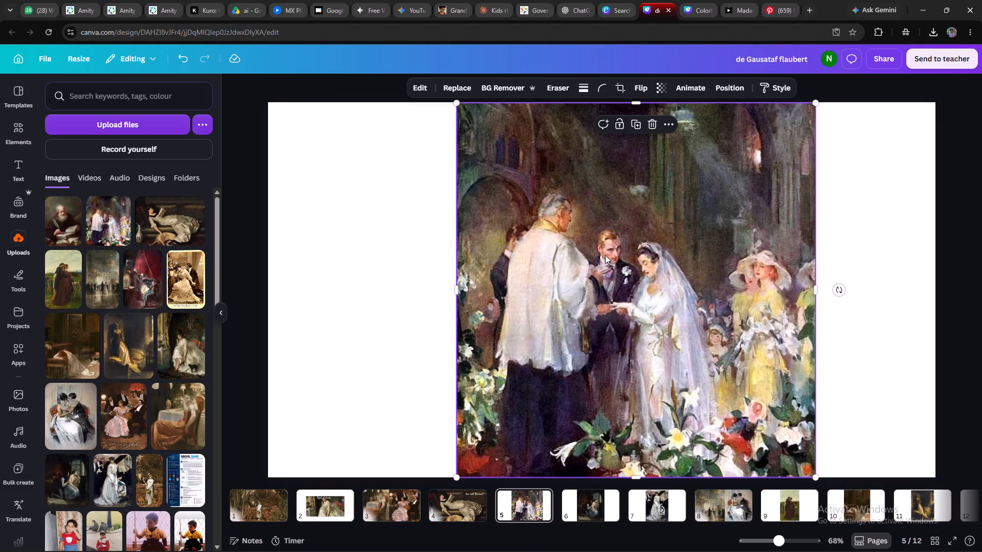
click(596, 193)
key(ctrl+v)
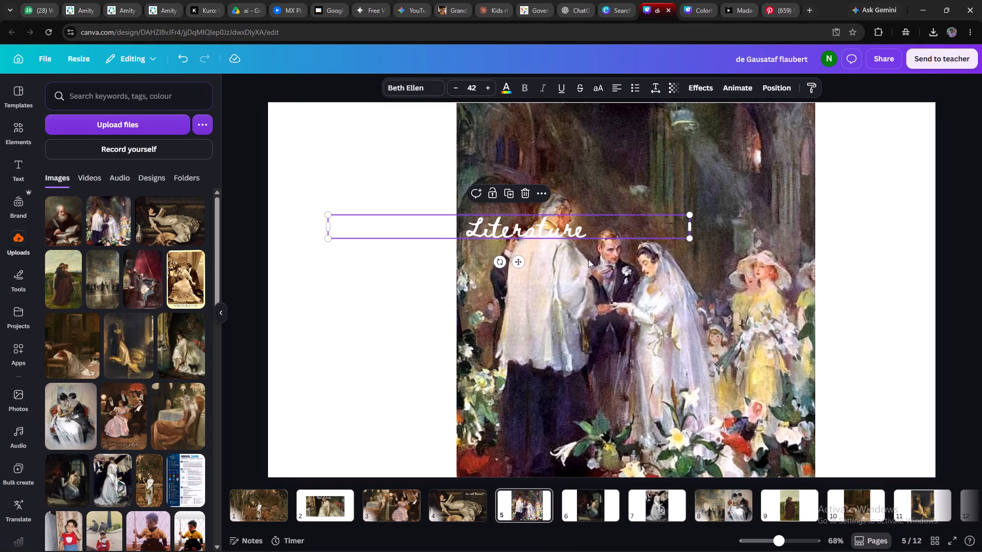
drag(575, 227, 713, 160)
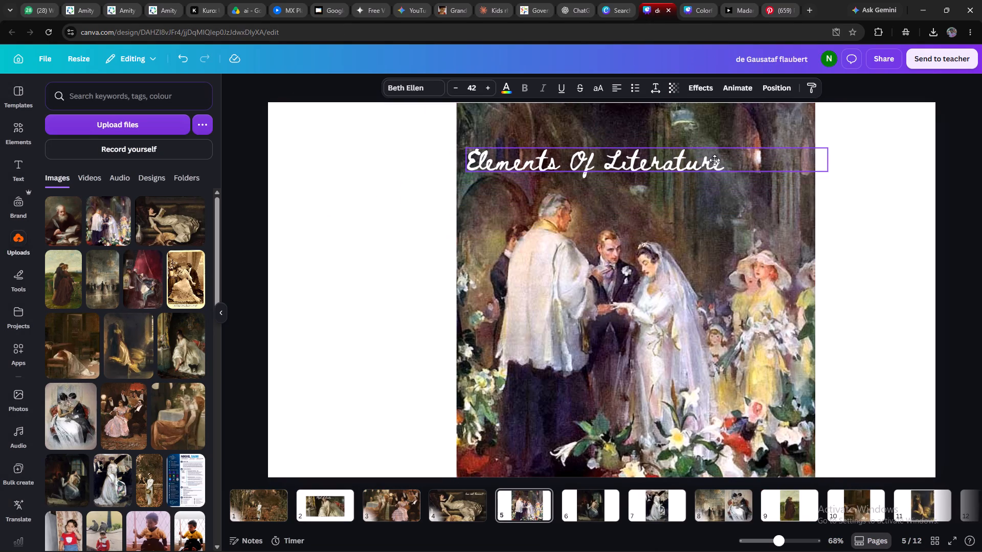
Paste the "Elements Of Literature" heading onto page 6 and place it across the upper part of the painting.
click(578, 496)
click(609, 200)
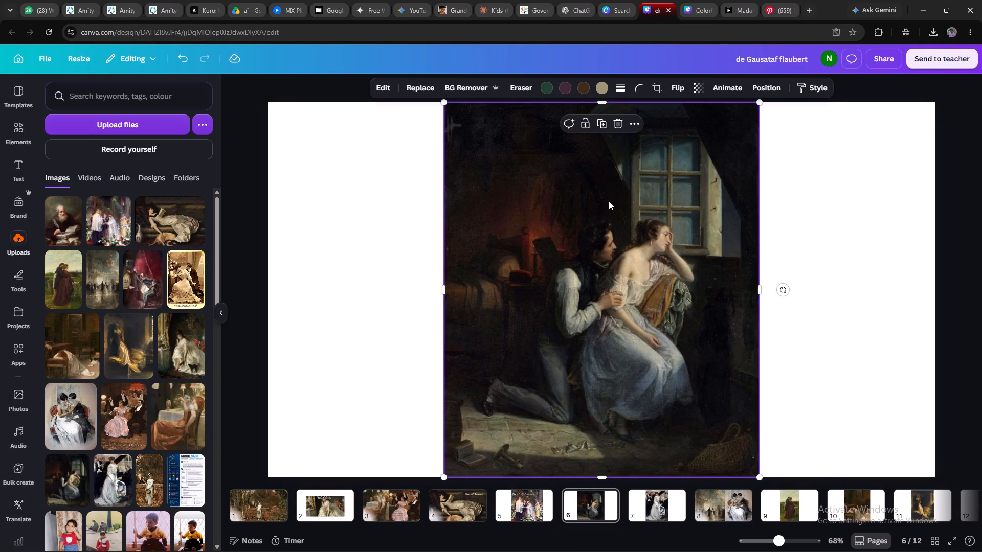
key(ctrl+v)
drag(599, 234, 709, 170)
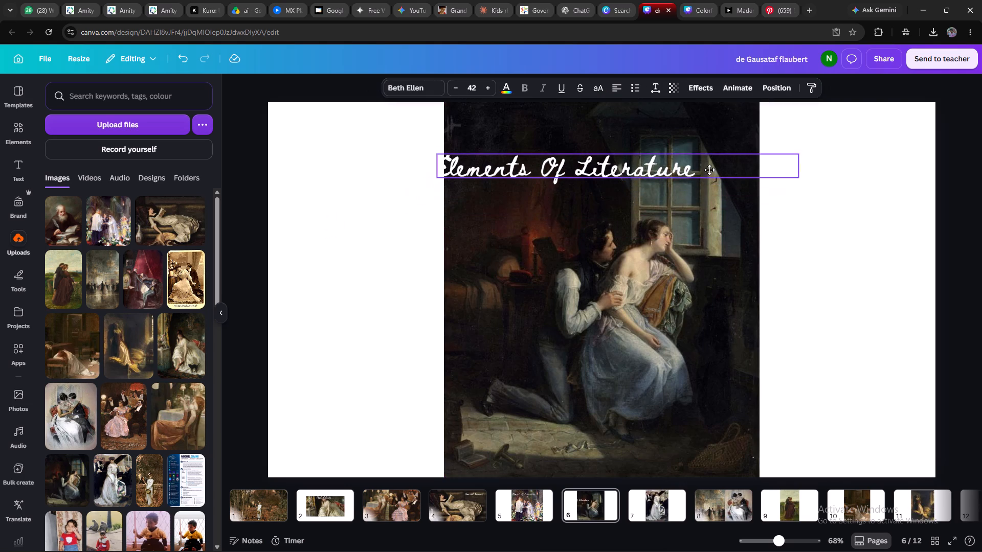
drag(709, 170, 735, 159)
Paste the "Elements Of Literature" heading onto page 7 and place it across the upper part of the piano painting.
click(646, 507)
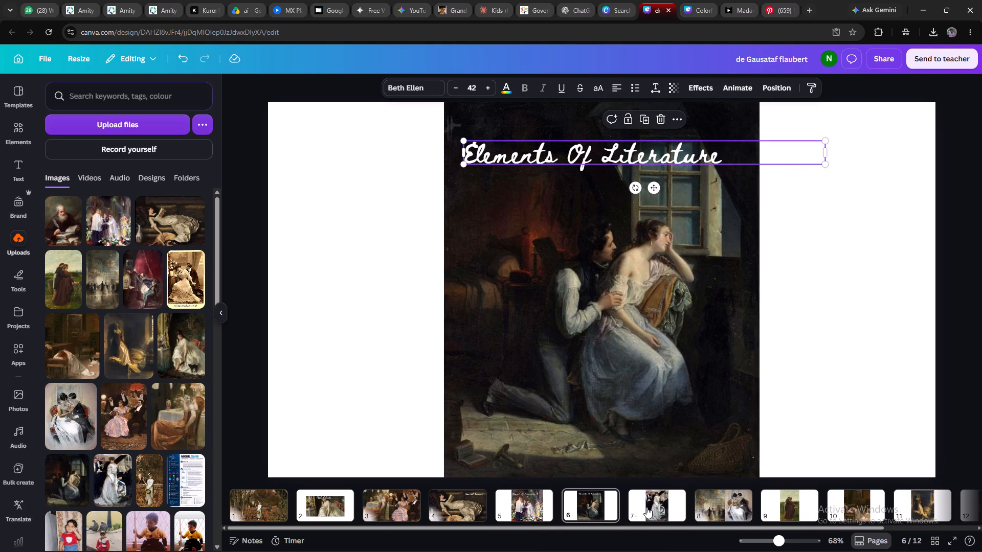
click(637, 227)
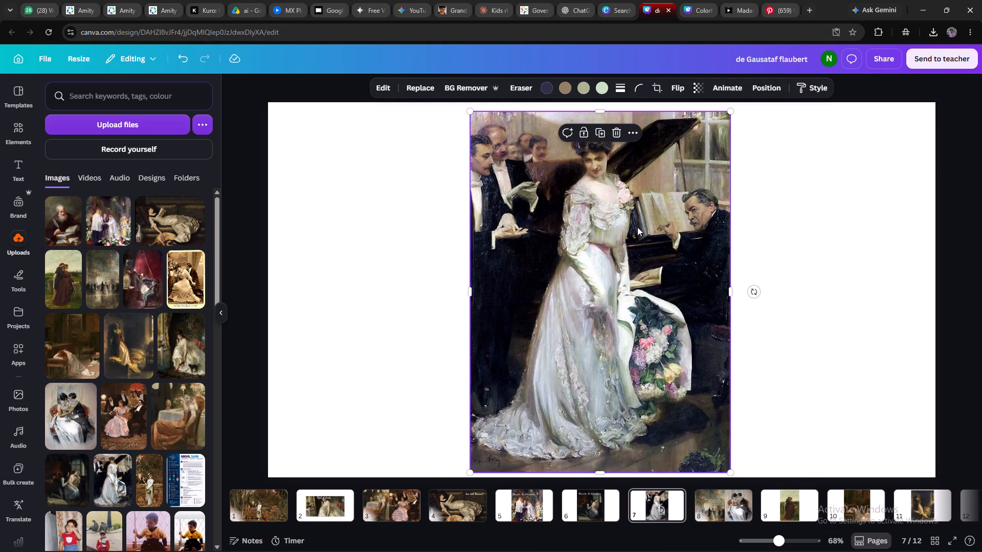
key(ctrl+v)
drag(622, 225, 701, 157)
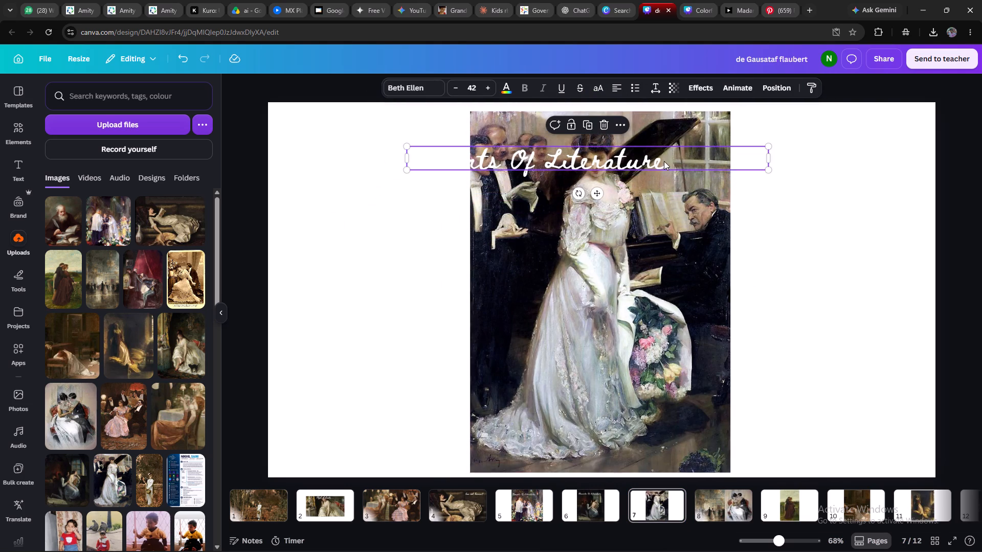
Enlarge the piano painting on page 7 slightly and shift it left so the whole heading lies over it.
click(484, 129)
drag(470, 113, 468, 111)
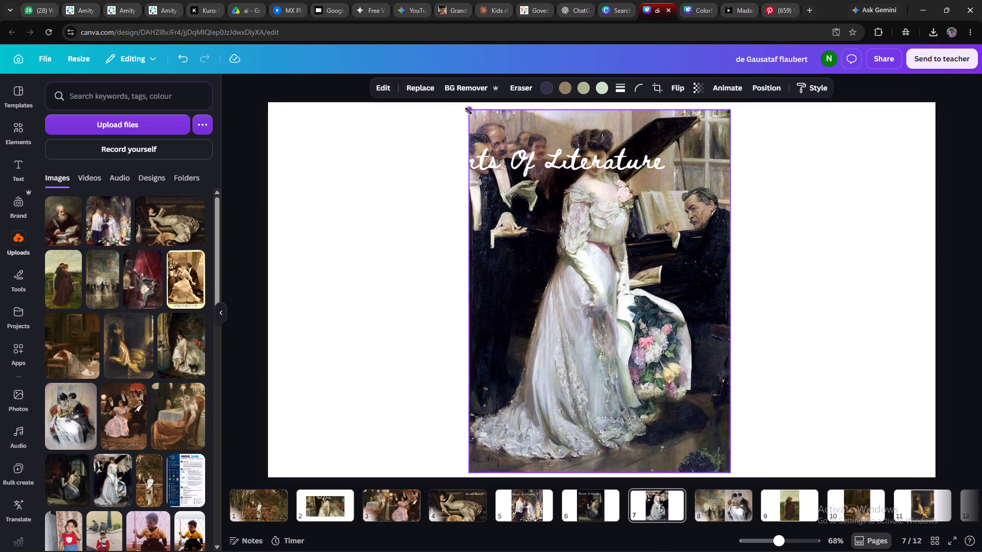
drag(468, 111, 462, 102)
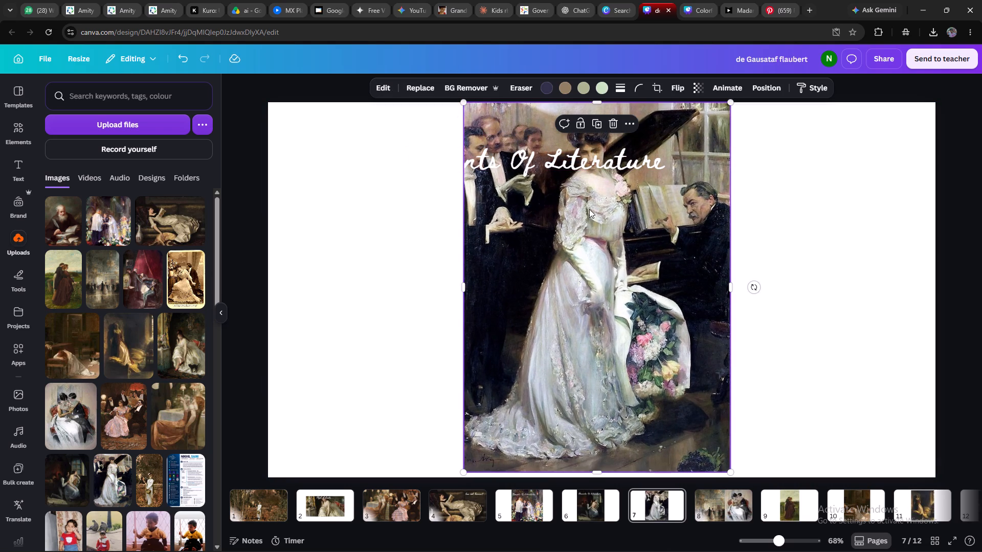
drag(590, 153, 621, 157)
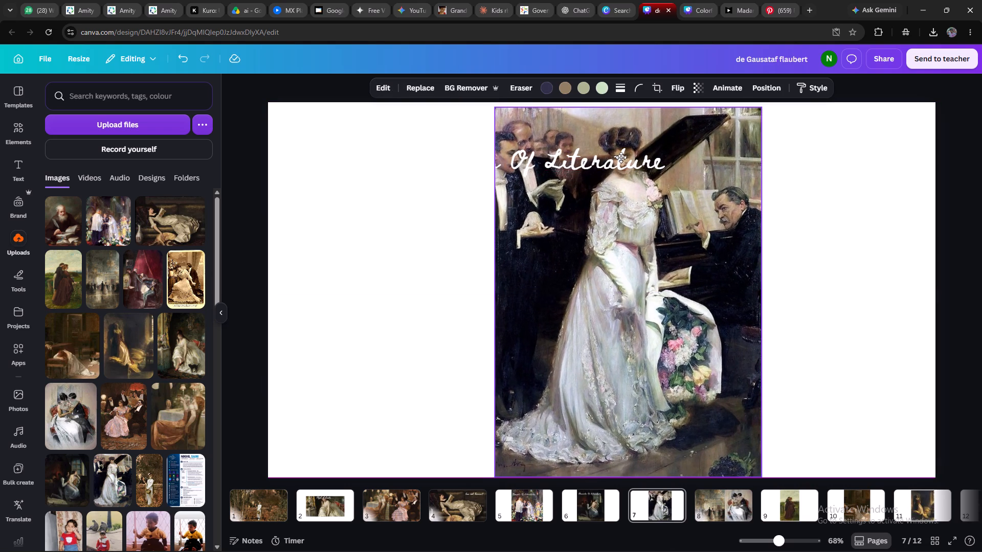
drag(621, 157, 526, 155)
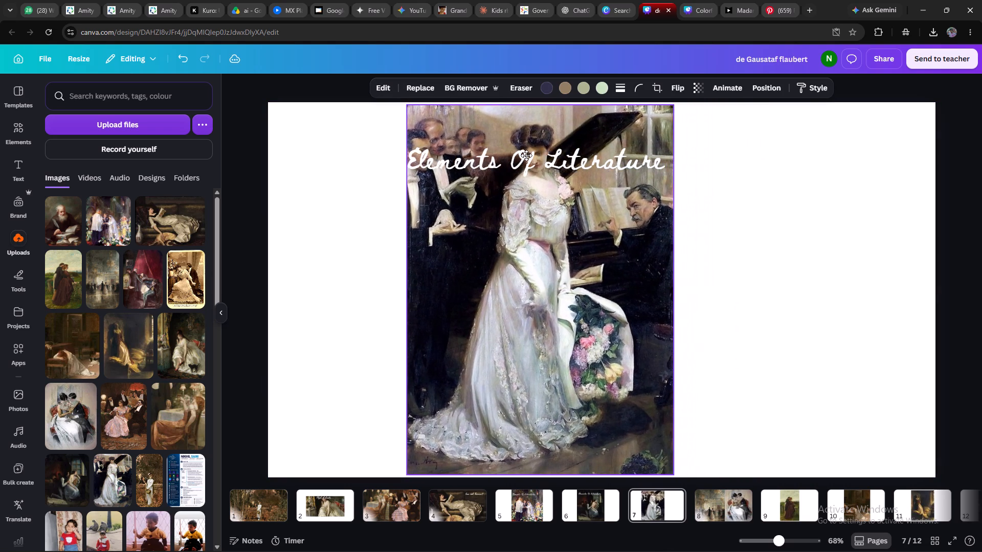
drag(526, 155, 527, 155)
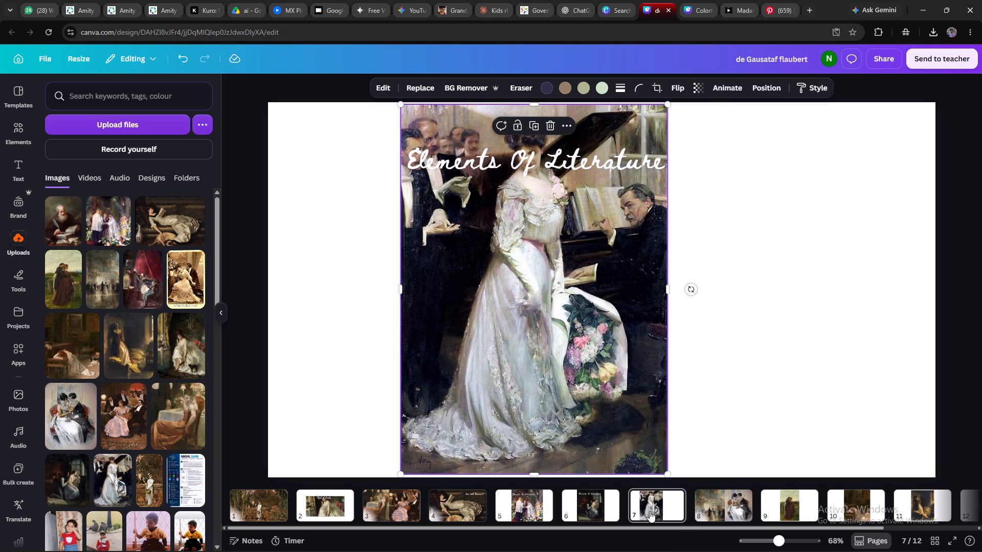
Paste the "Elements Of Literature" heading onto page 8 and place it near the top, spanning the ballroom and couple paintings.
click(707, 501)
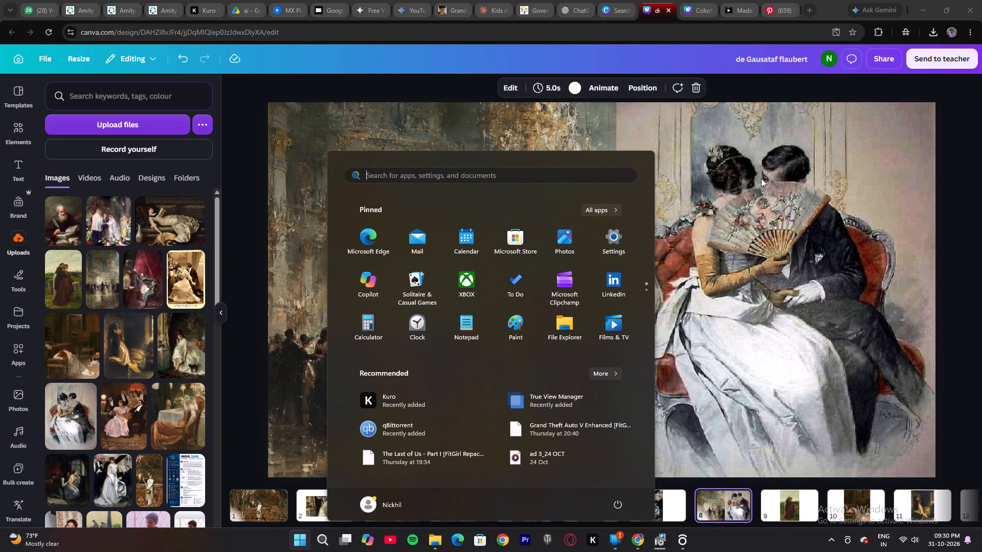
click(761, 178)
key(ctrl+v)
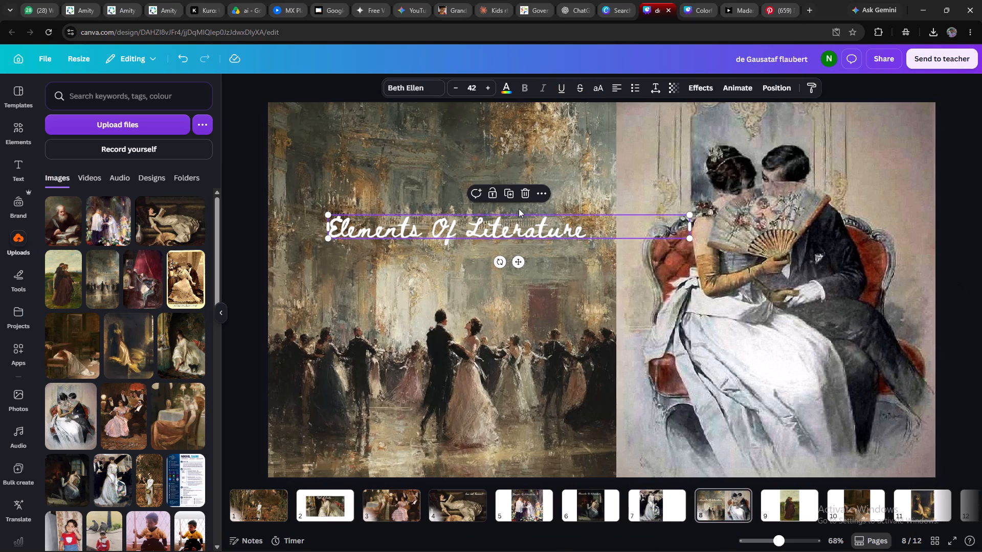
drag(519, 223, 639, 146)
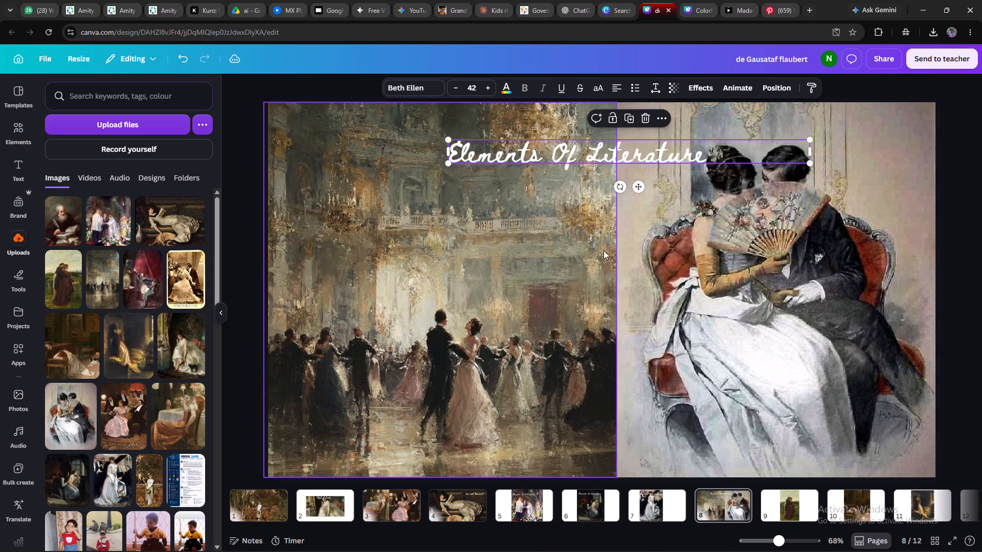
click(655, 507)
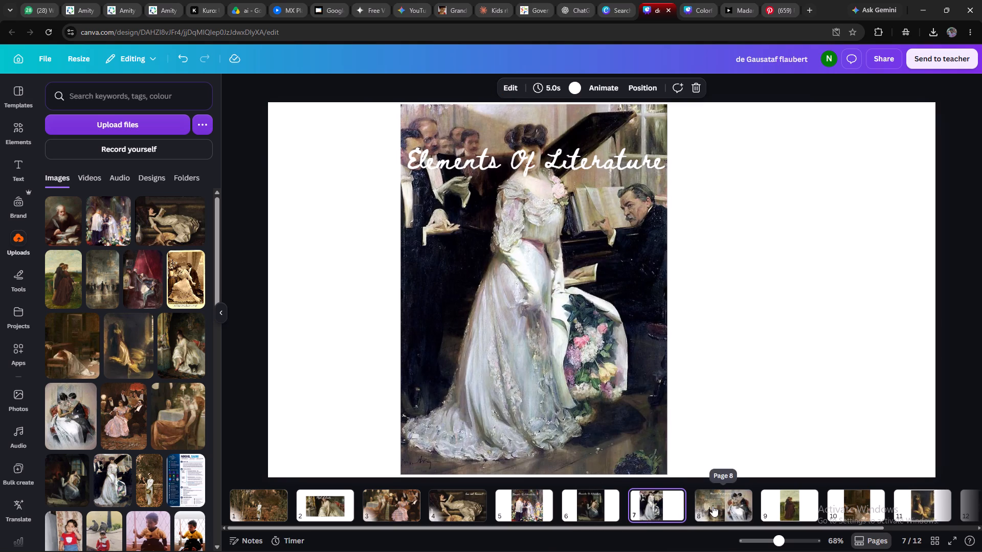
click(712, 505)
Reposition the painting of the walking couple on page 9 and enlarge it to the full page height.
click(770, 502)
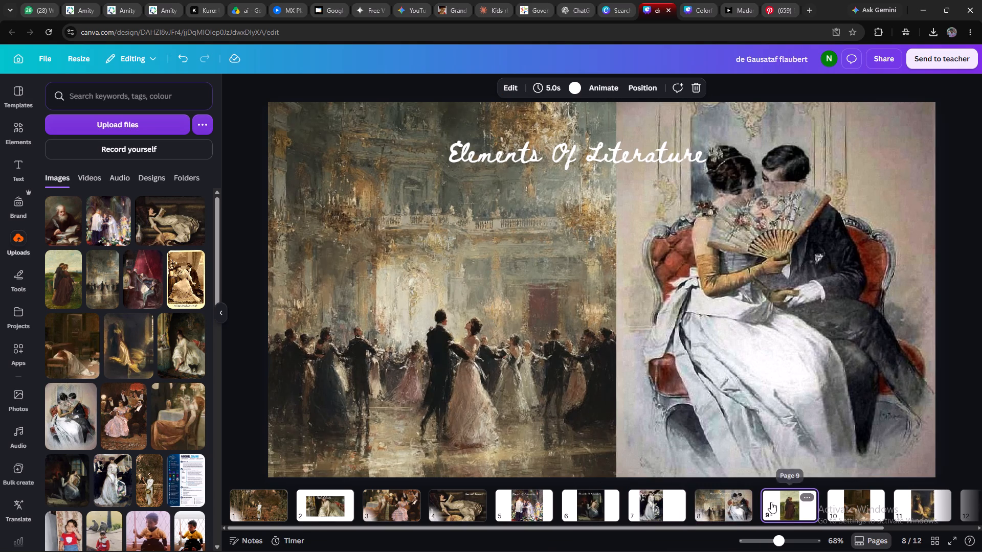
click(555, 175)
drag(555, 163, 555, 155)
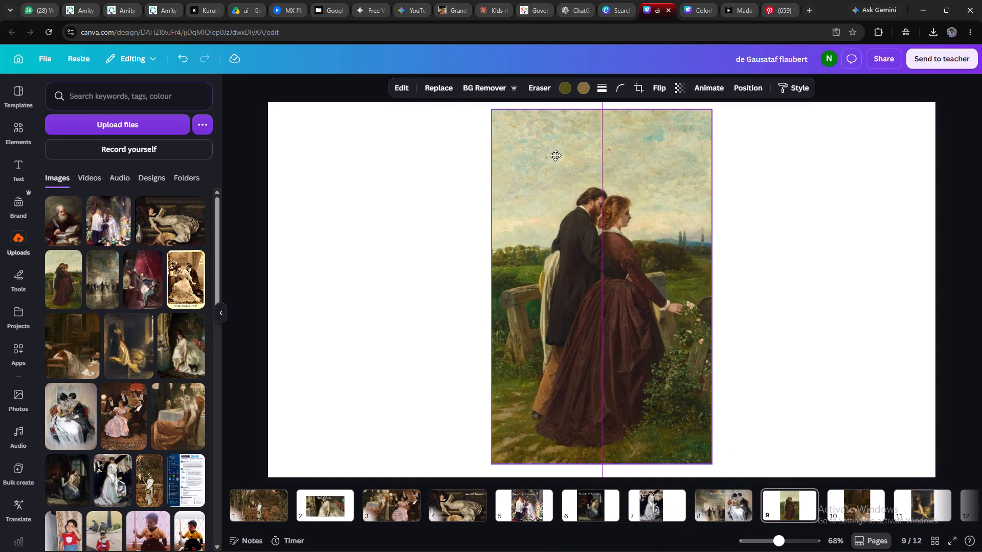
drag(555, 155, 559, 157)
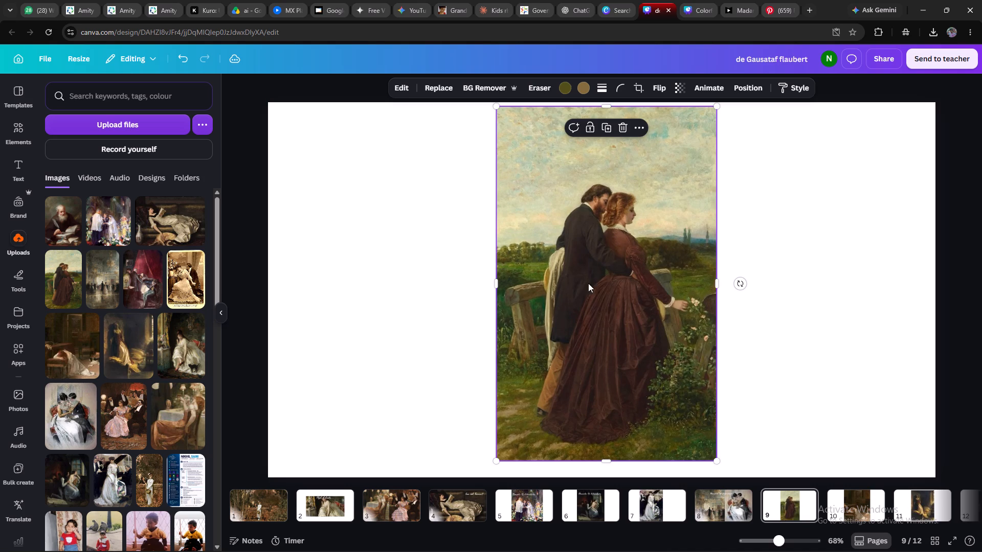
drag(718, 461, 722, 475)
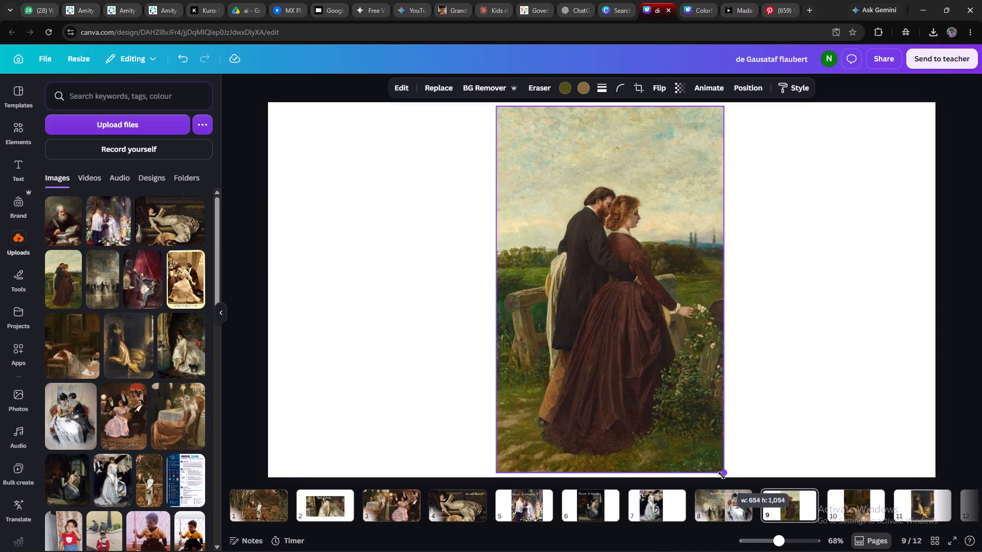
drag(722, 475, 724, 480)
click(633, 239)
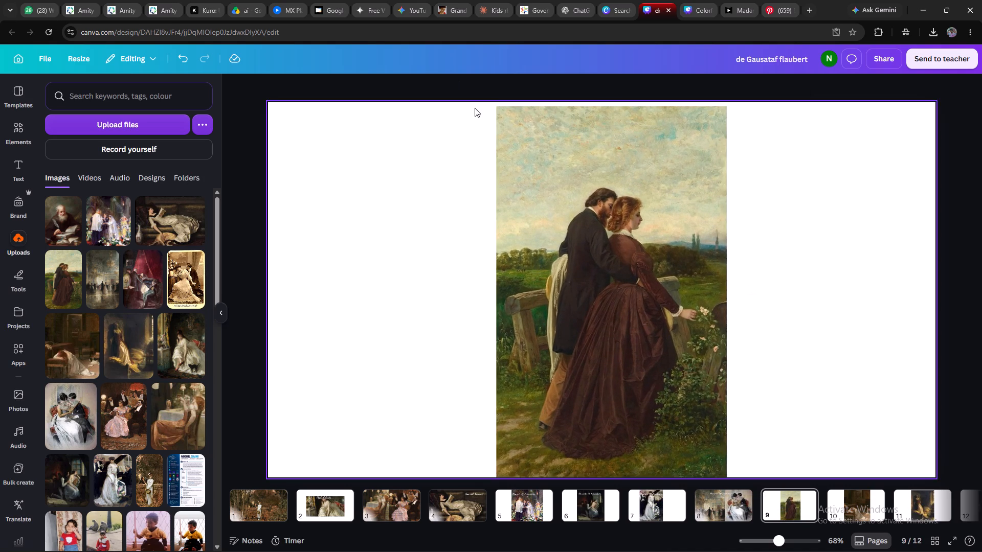
click(499, 112)
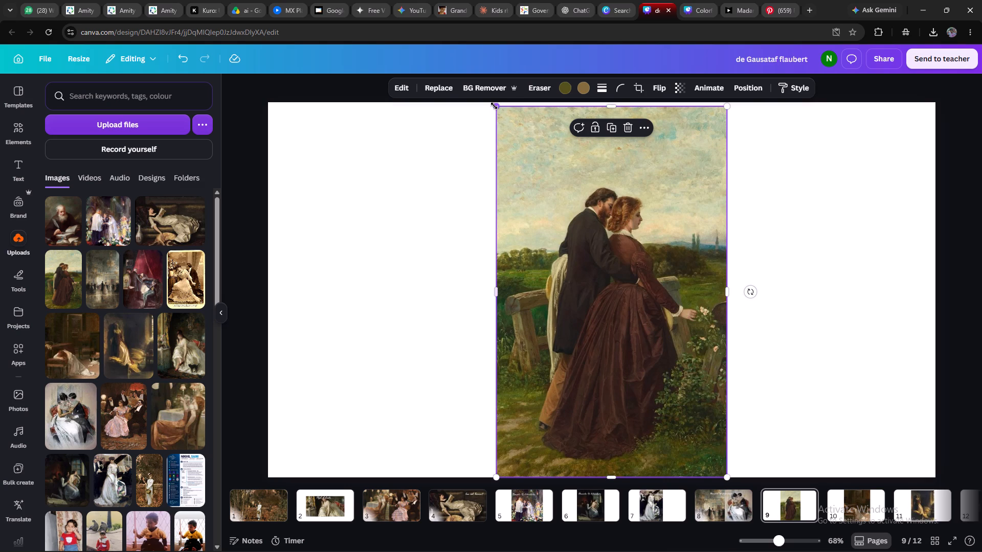
drag(495, 108, 495, 103)
Paste the "Elements Of Literature" heading onto page 9 and place it across the sky of the painting.
click(533, 164)
right_click(533, 164)
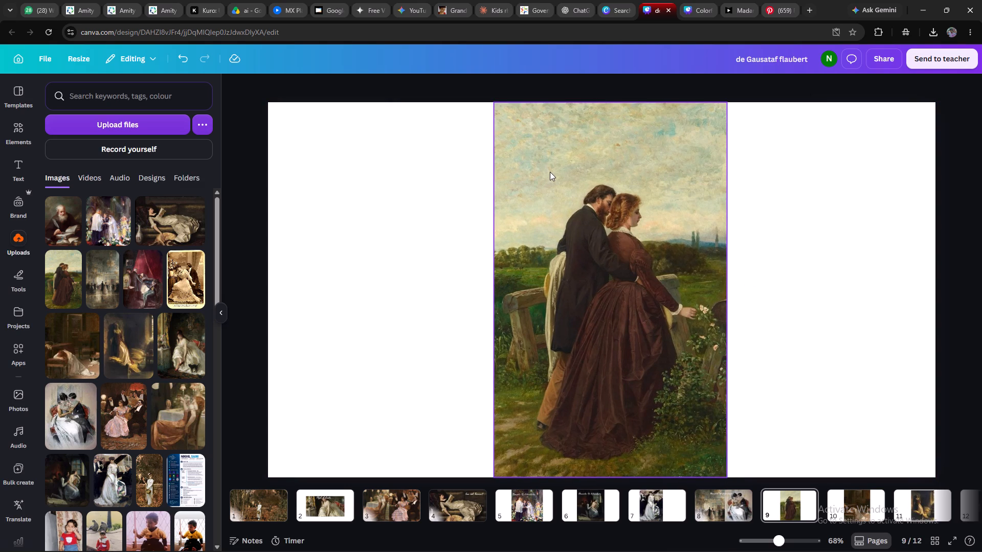
key(ctrl+v)
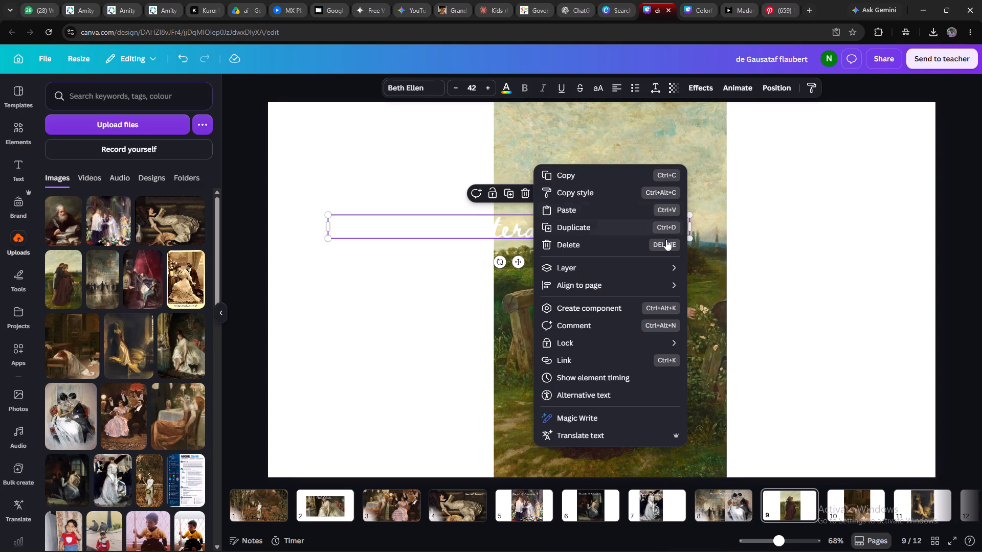
click(706, 239)
drag(596, 228, 678, 208)
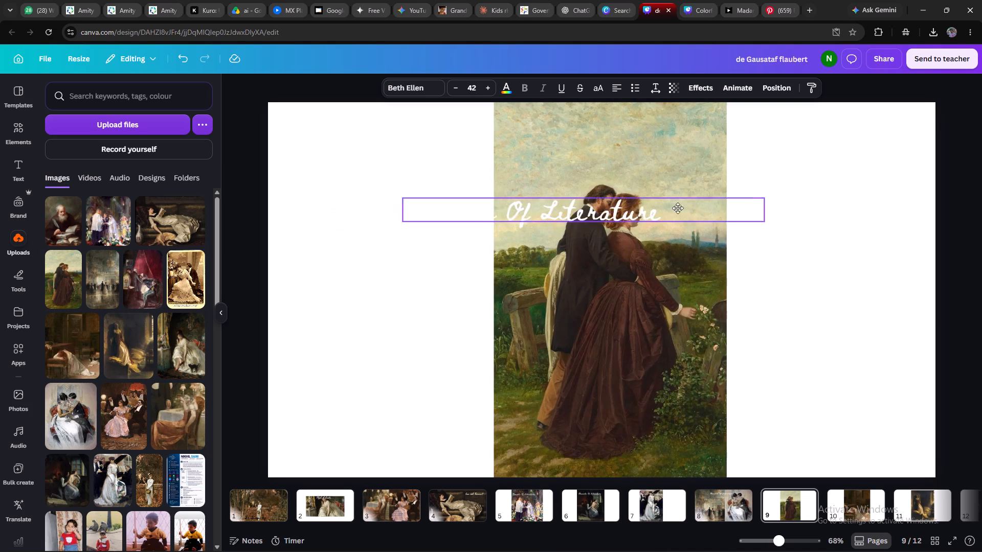
drag(678, 208, 756, 141)
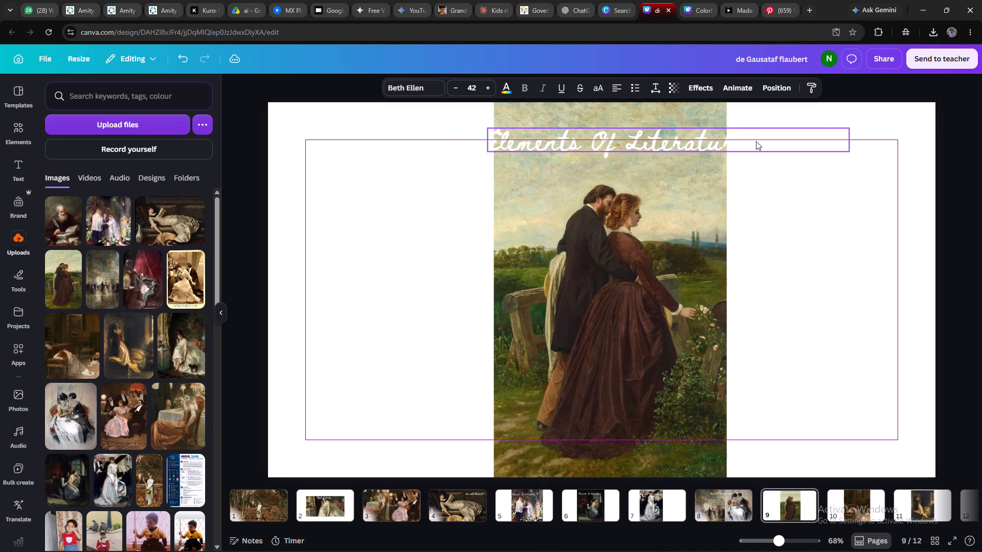
Widen the painting on page 9 by extending its left edge beyond the start of the heading.
click(518, 201)
drag(496, 288, 496, 288)
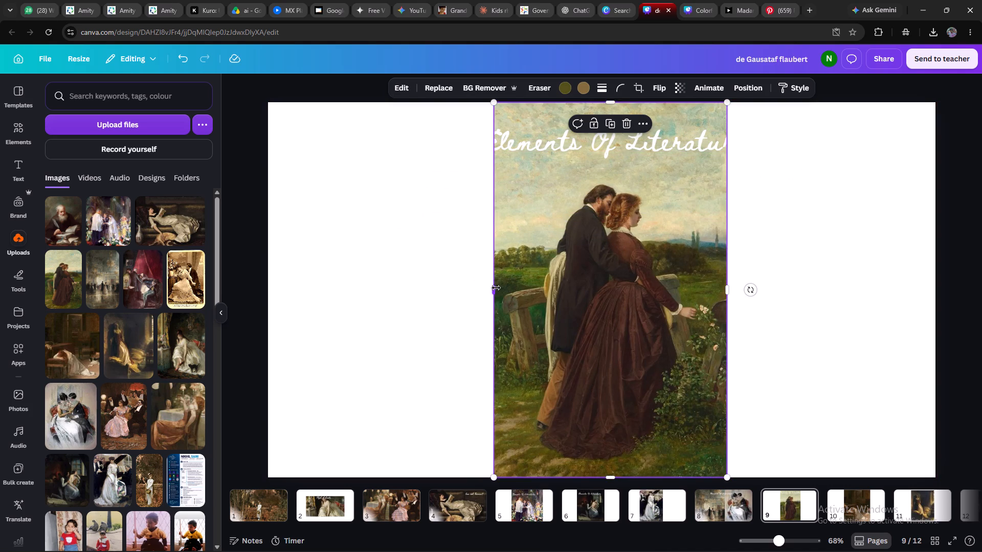
drag(496, 288, 472, 288)
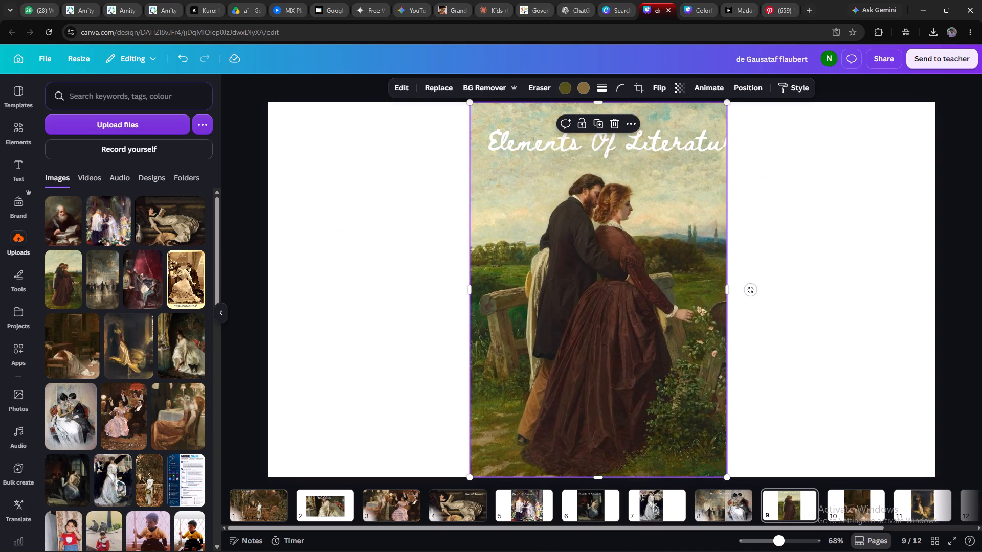
Paste the "Elements Of Literature" heading onto page 10 and place it across the painting, above the weeping woman.
click(704, 508)
click(760, 503)
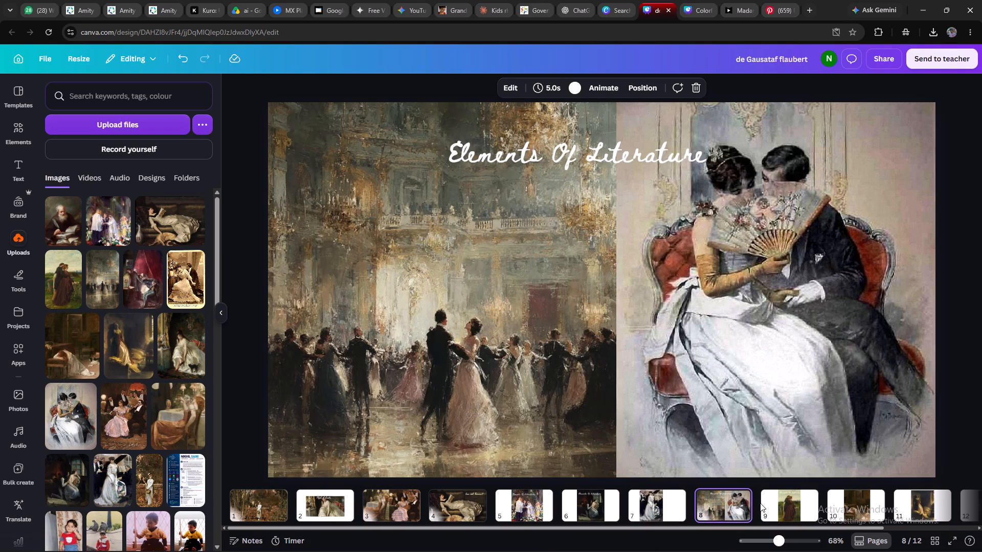
click(839, 505)
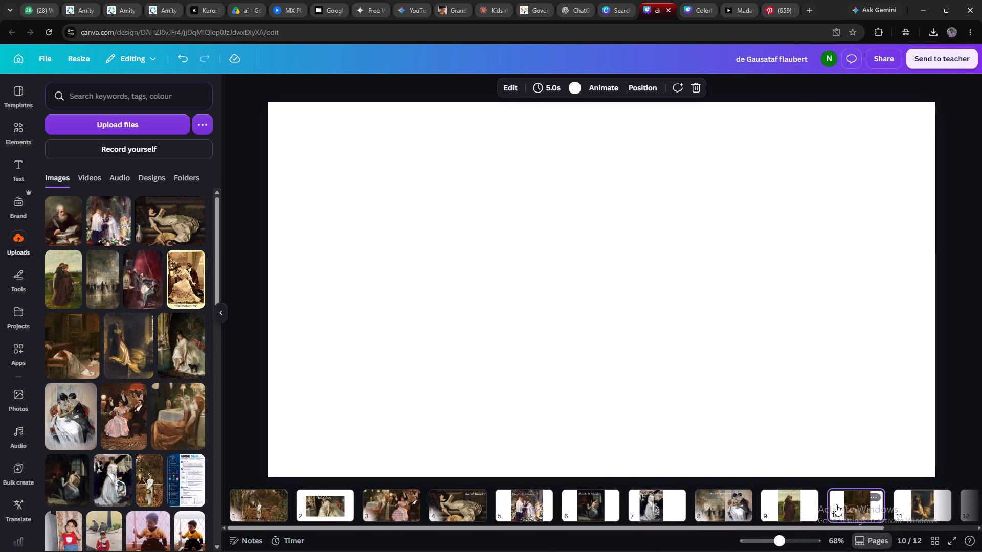
click(524, 223)
key(ctrl+v)
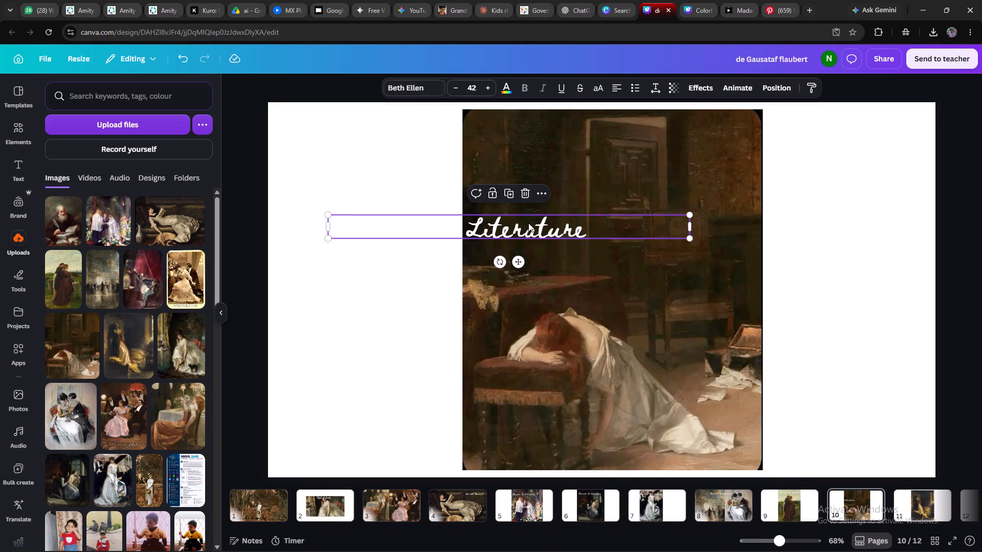
drag(552, 228, 682, 242)
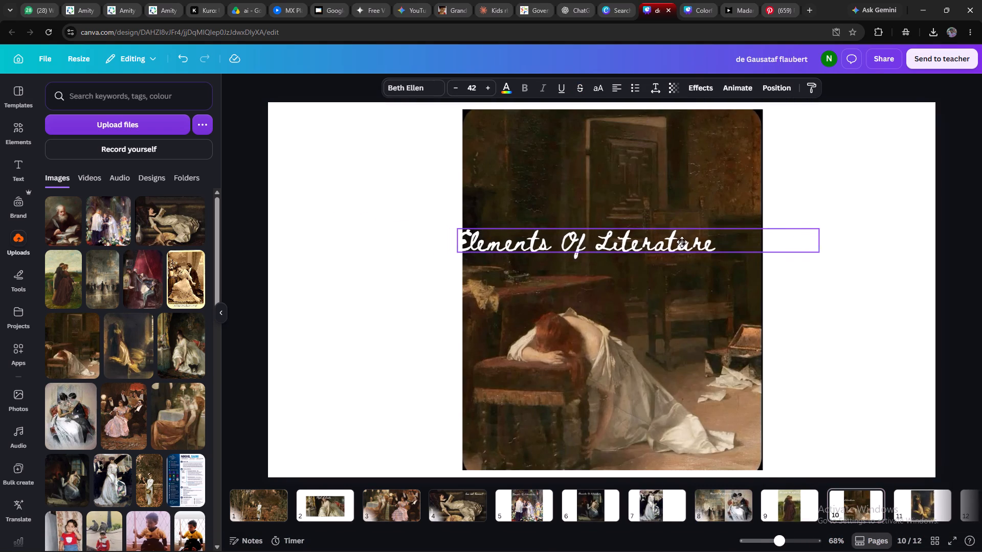
drag(682, 242, 696, 246)
Move the painting of the woman against the wall on page 11 slightly right and up.
click(900, 501)
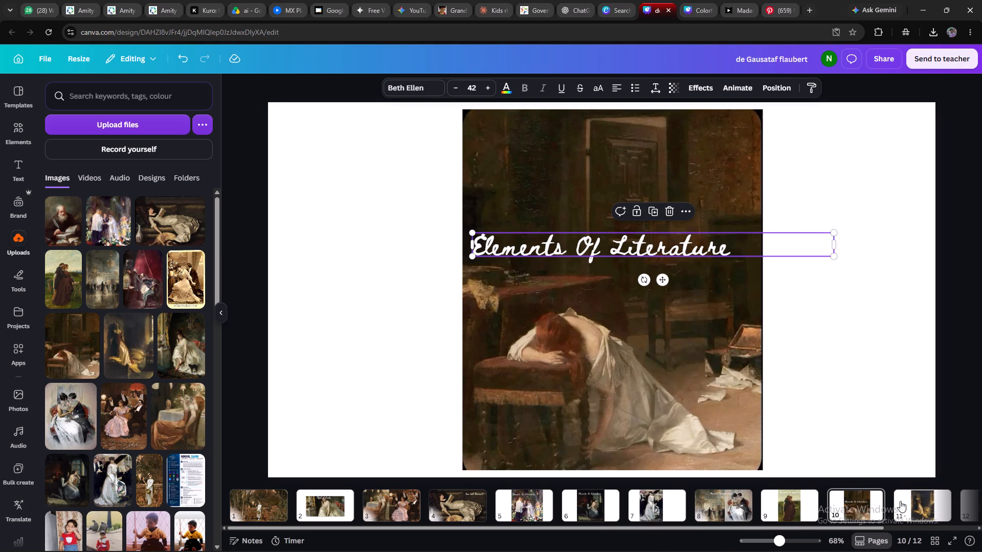
click(543, 213)
drag(543, 212, 541, 196)
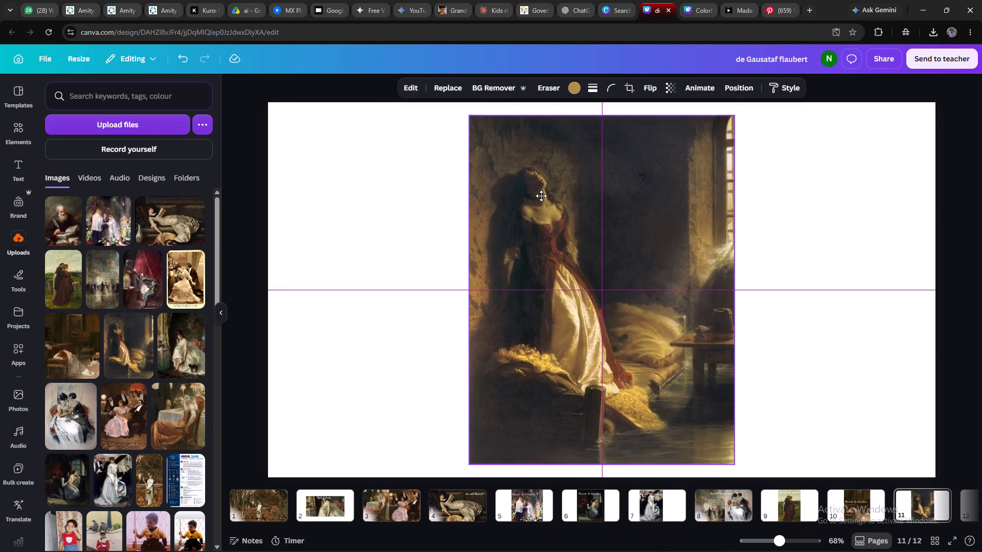
drag(541, 196, 553, 209)
Paste the "Elements Of Literature" heading onto page 11 and place it across the painting, slightly above its middle.
click(569, 218)
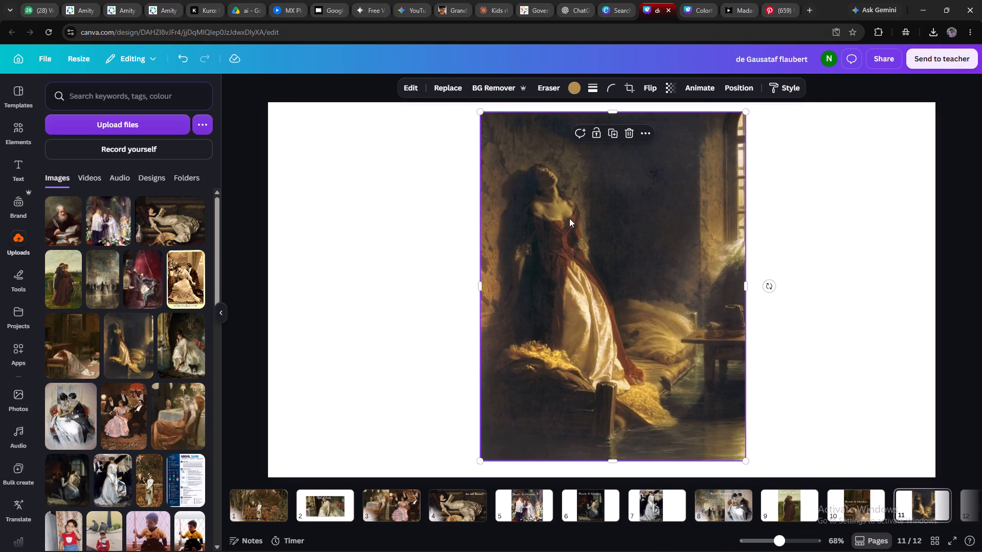
key(ctrl+v)
drag(572, 223, 719, 252)
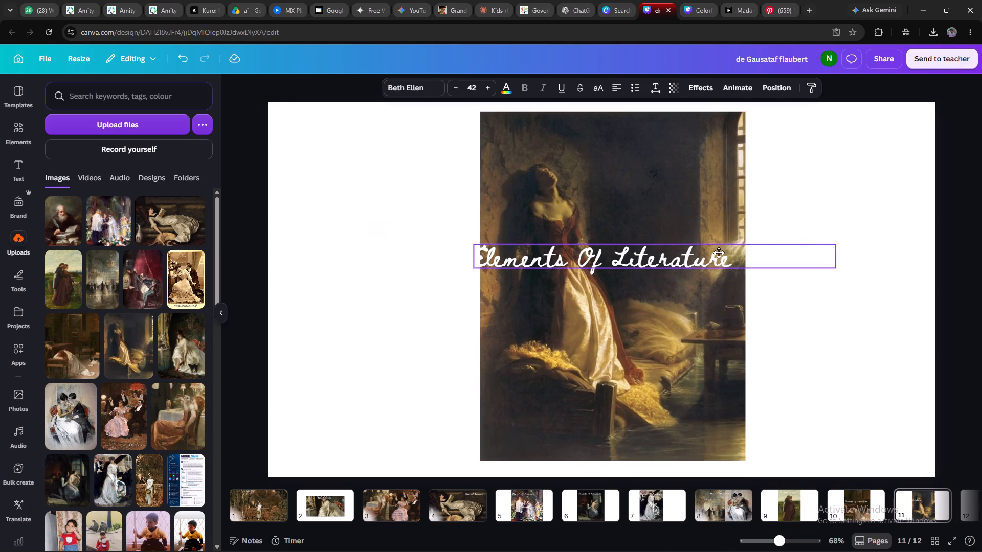
drag(719, 252, 728, 251)
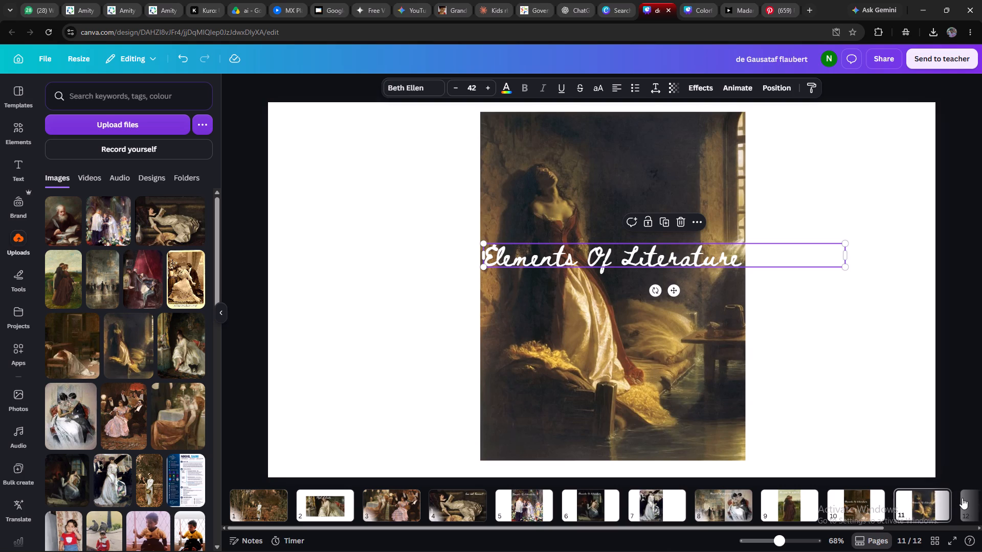
Move the deathbed painting on page 12 up toward the top edge of the page.
click(962, 498)
click(570, 264)
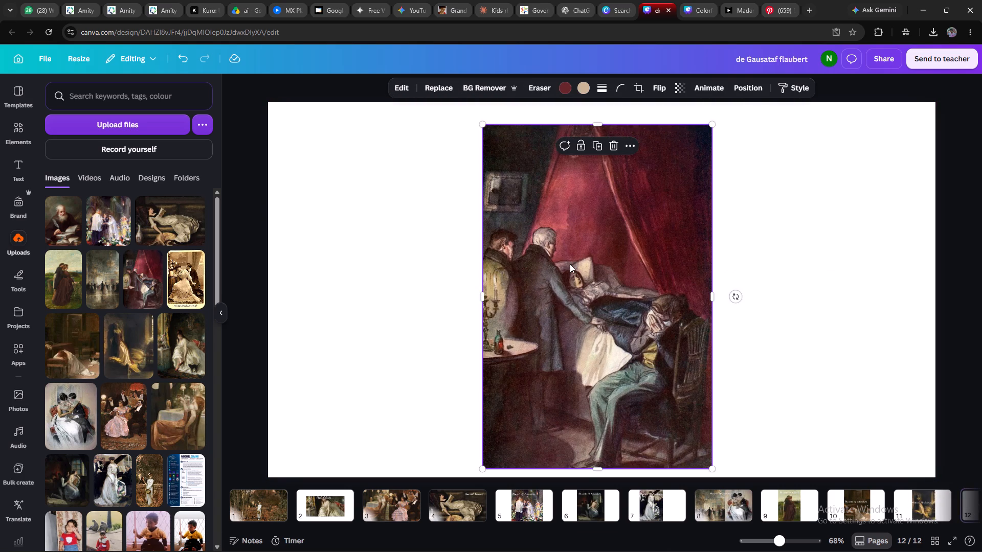
drag(557, 254, 558, 239)
click(570, 270)
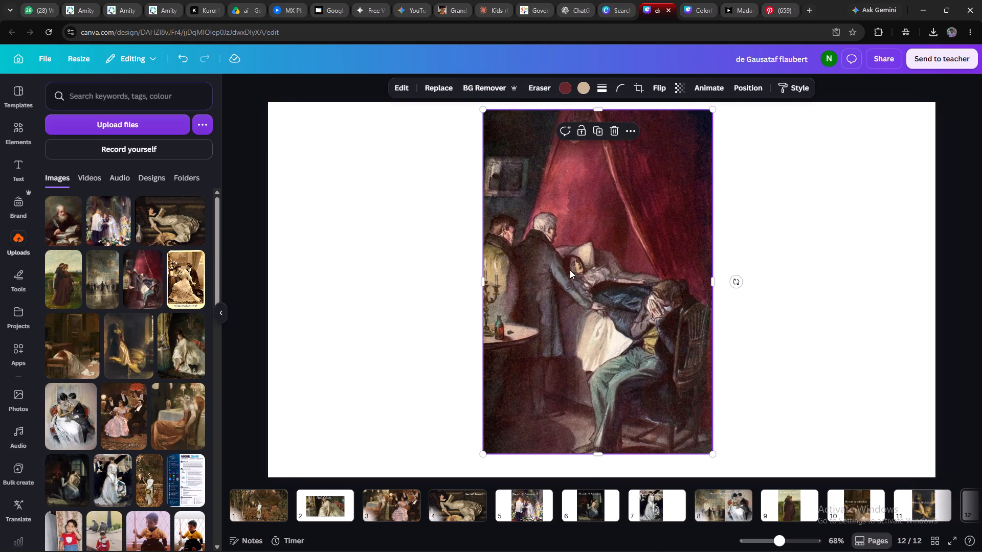
Paste the "Elements Of Literature" heading onto page 12 and place it across the deathbed painting, starting at its left edge.
key(ctrl+v)
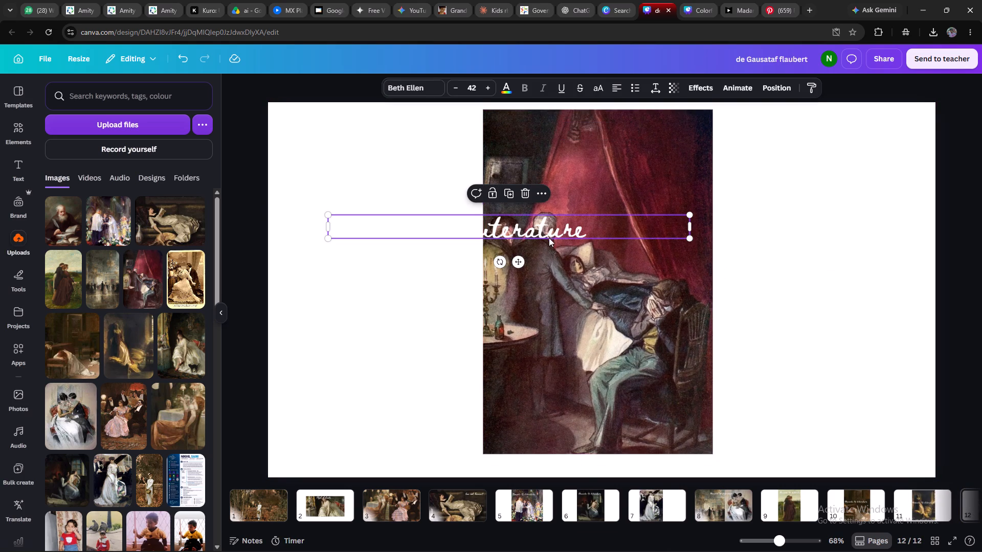
drag(546, 232, 684, 239)
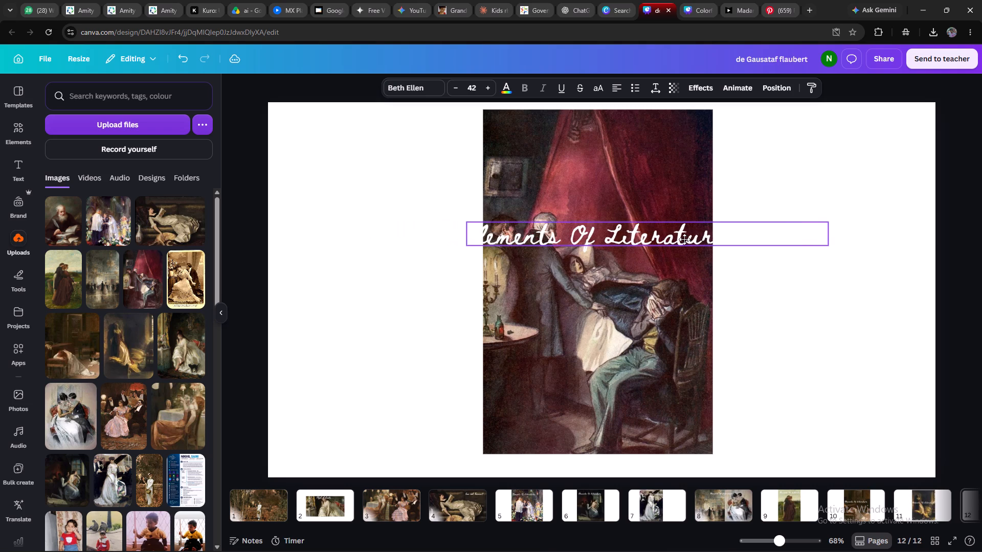
drag(684, 239, 705, 240)
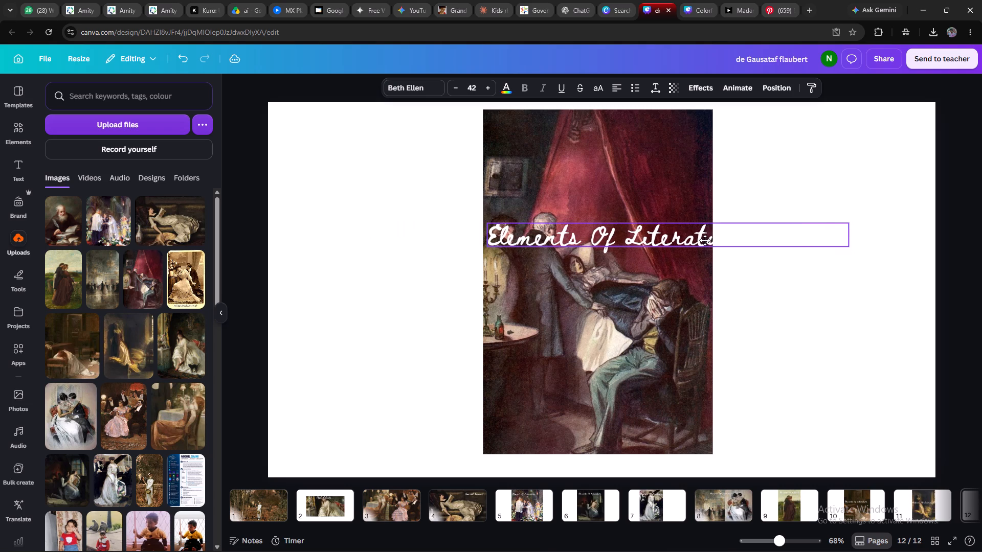
drag(705, 240, 704, 240)
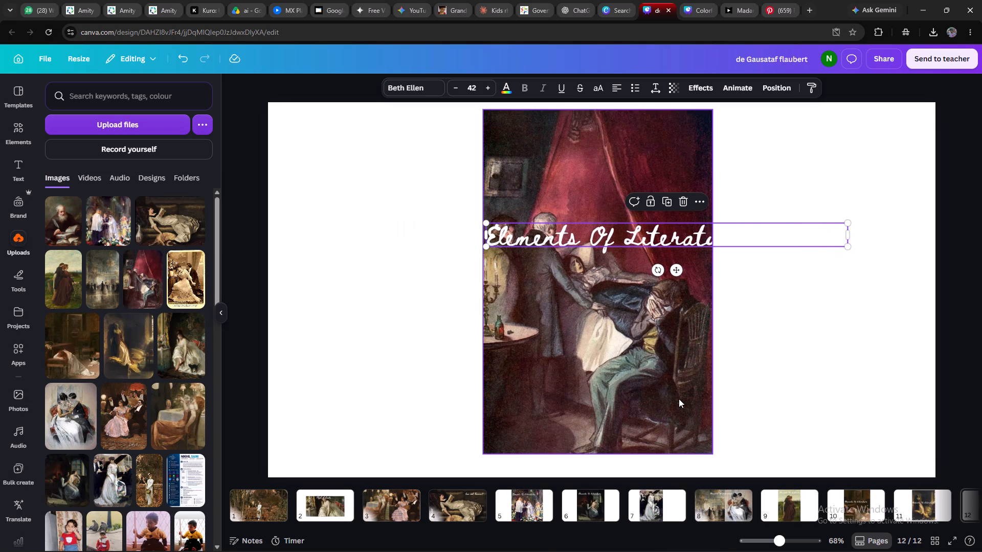
Review the layout of the opening pages, comparing the cover, "Objet d'etude" and "Objectif de sujet" pages.
click(525, 503)
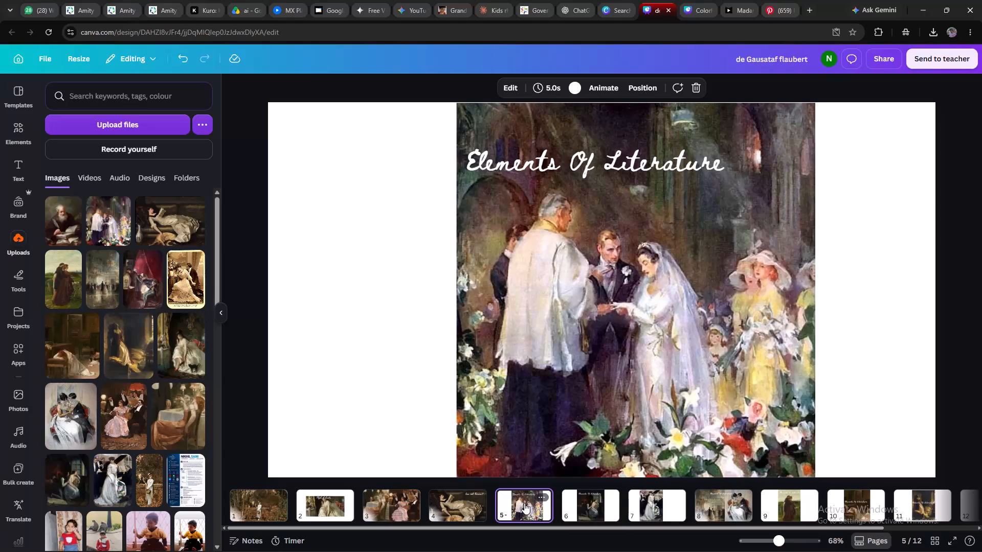
click(246, 497)
click(302, 501)
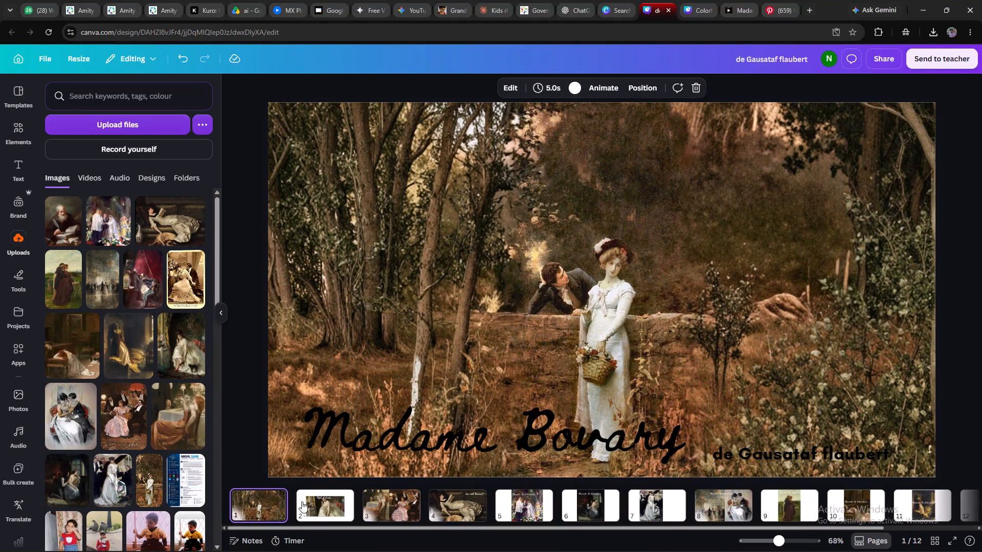
click(264, 498)
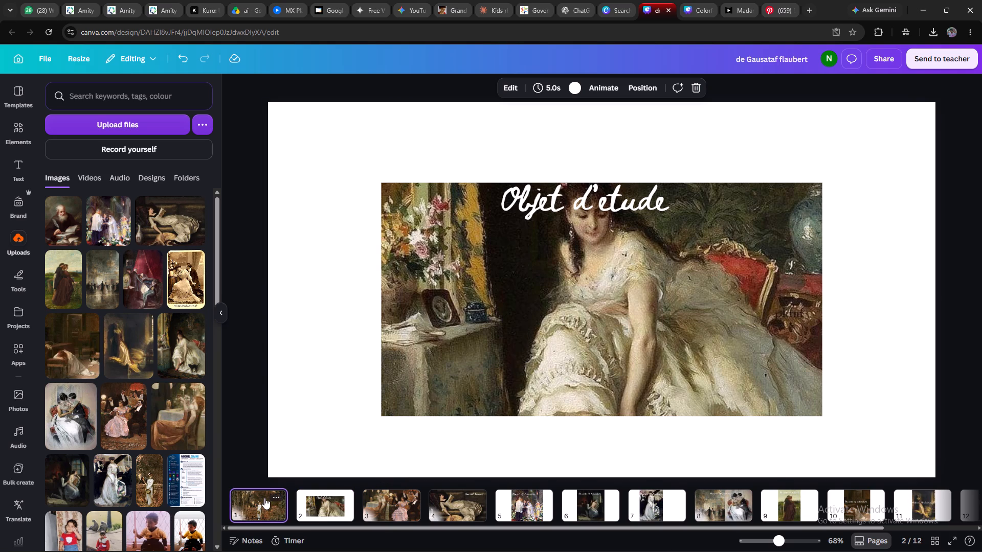
click(307, 498)
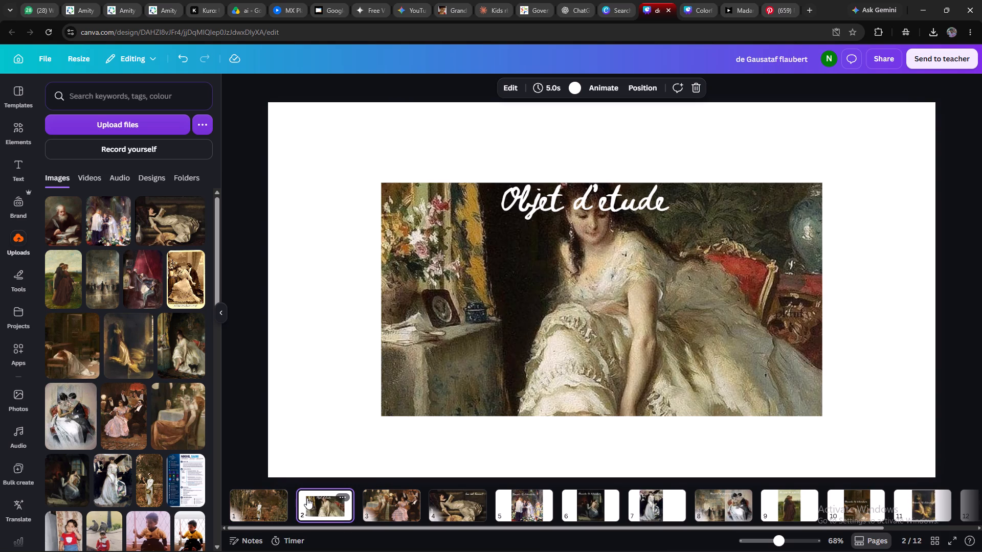
click(385, 502)
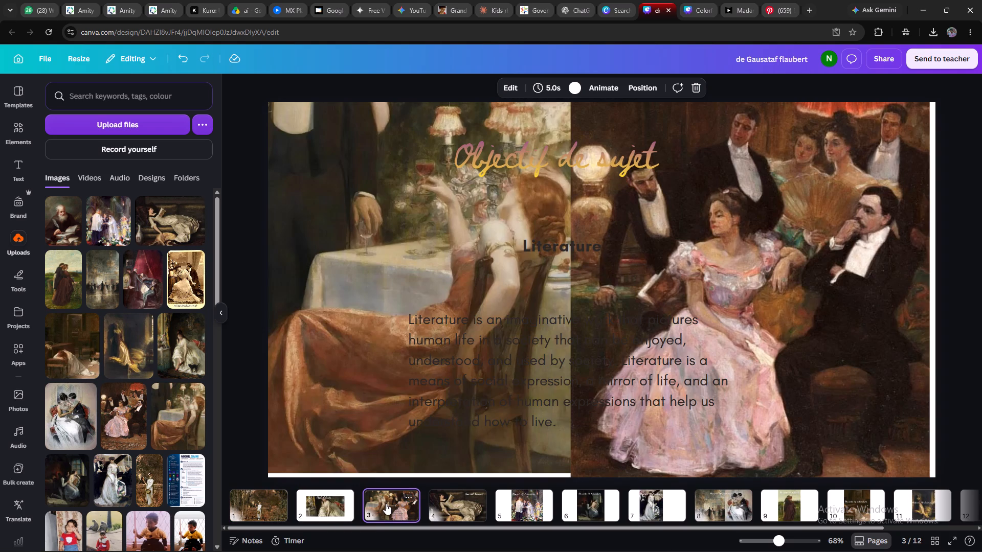
click(346, 511)
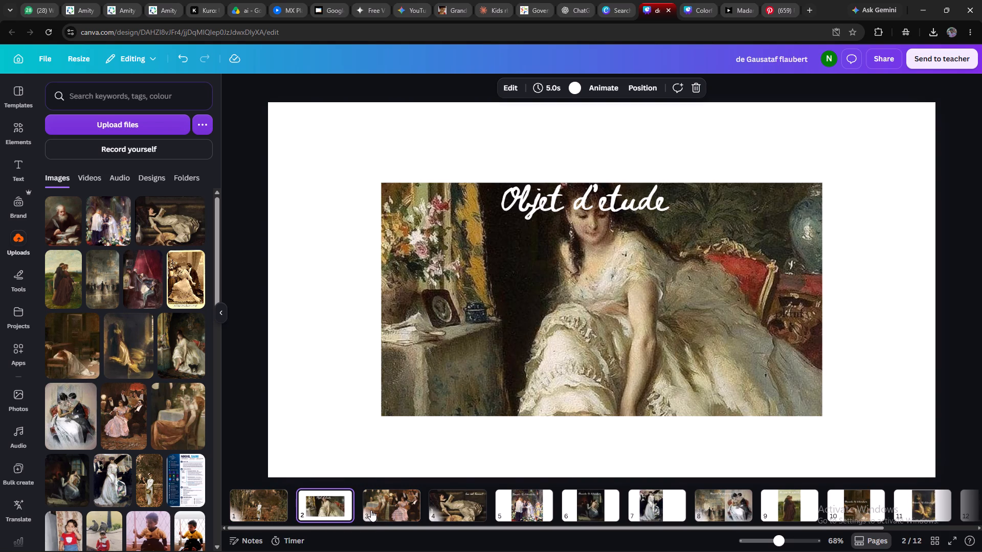
click(371, 510)
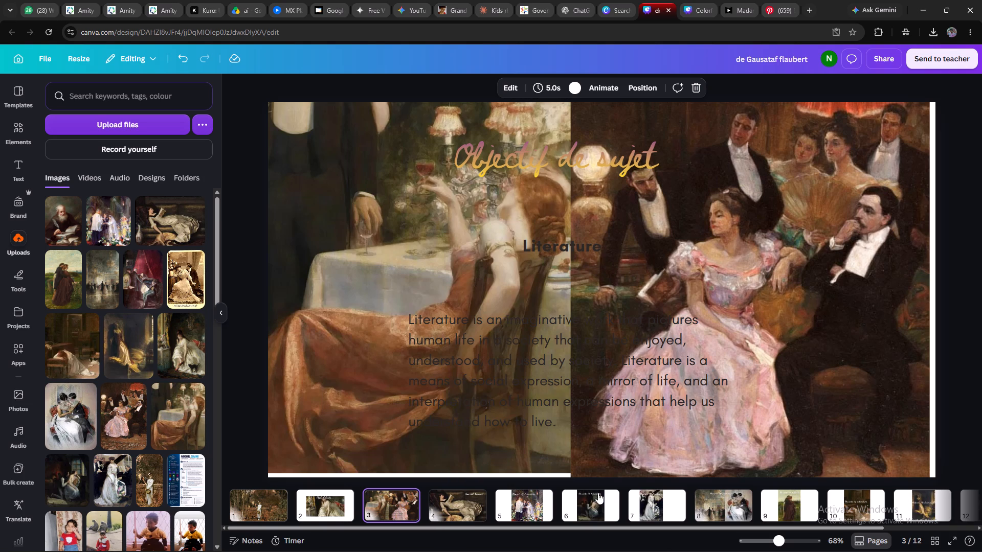
Enlarge the two paintings on page 3 to cover the white strips along the page's right and bottom edges.
click(702, 454)
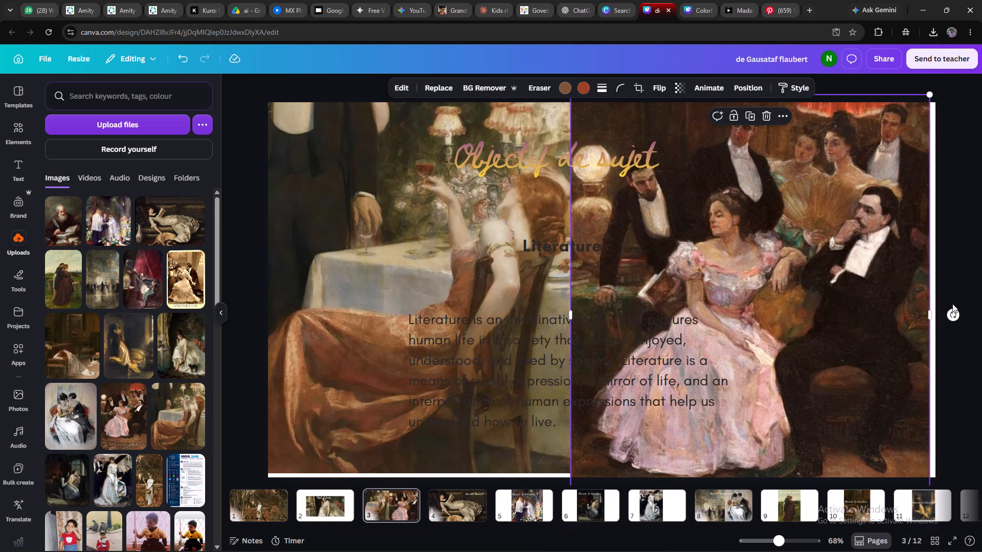
drag(927, 314, 940, 314)
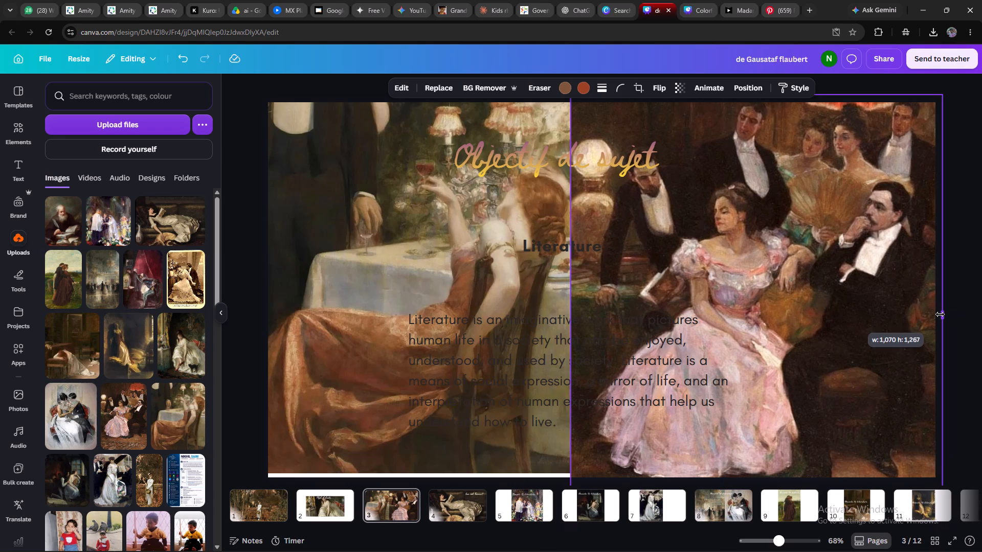
click(461, 504)
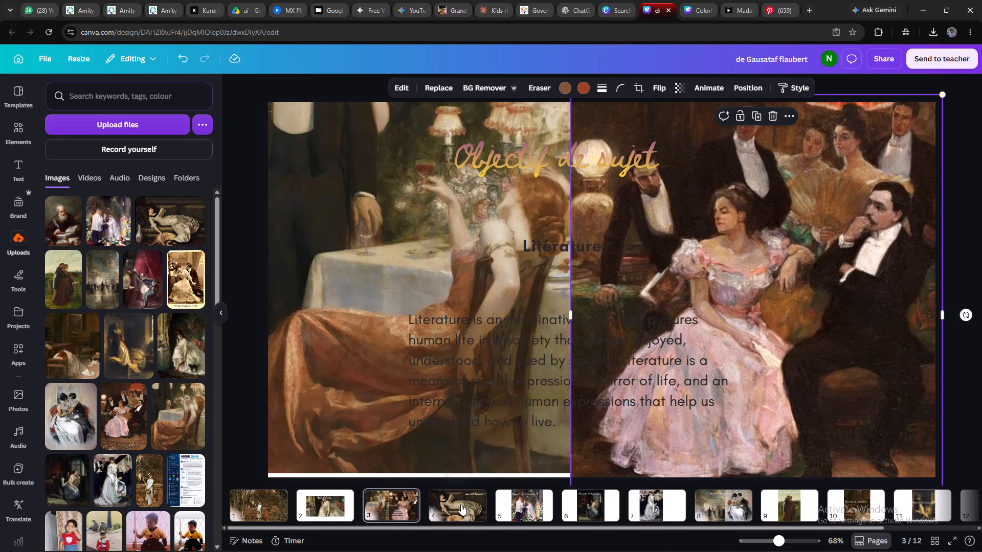
click(404, 499)
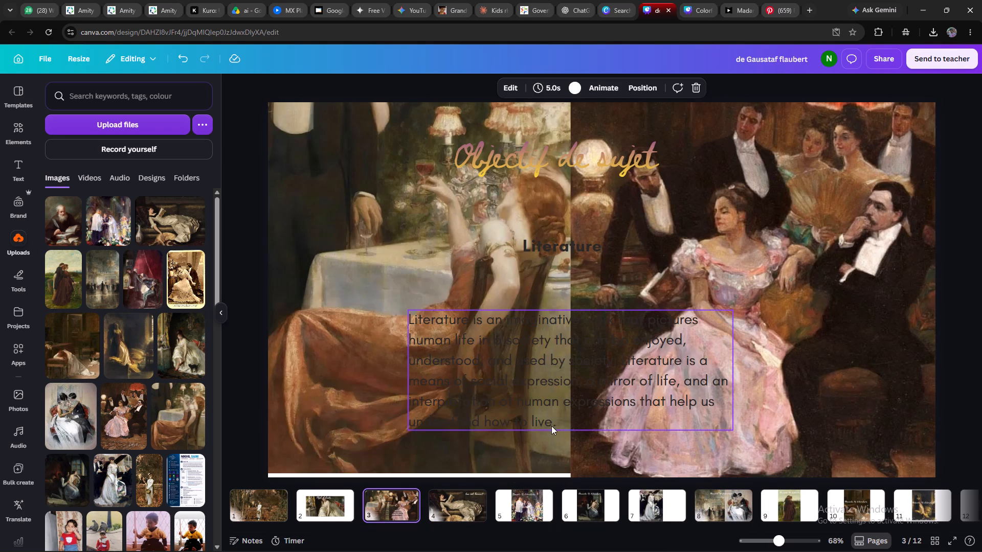
click(550, 450)
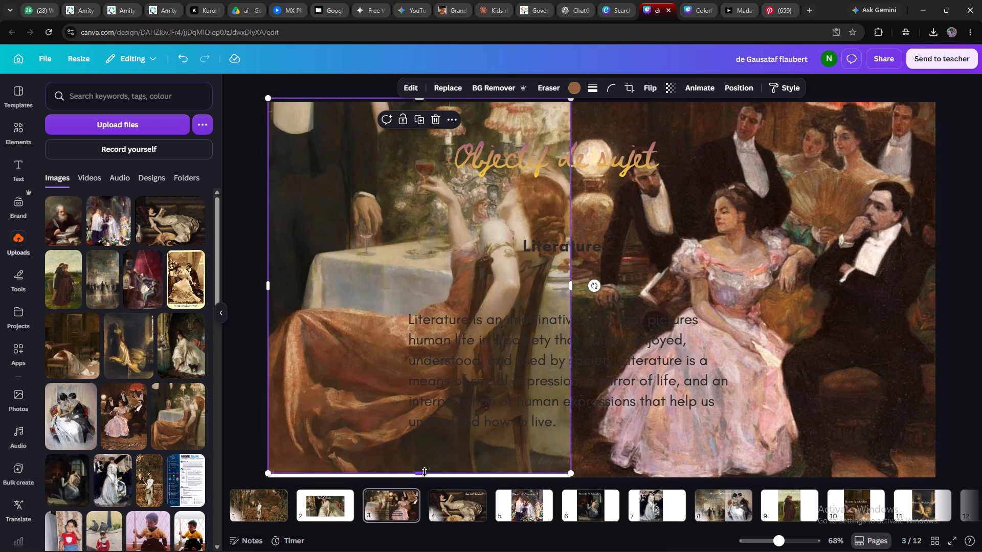
drag(424, 472, 423, 478)
click(649, 370)
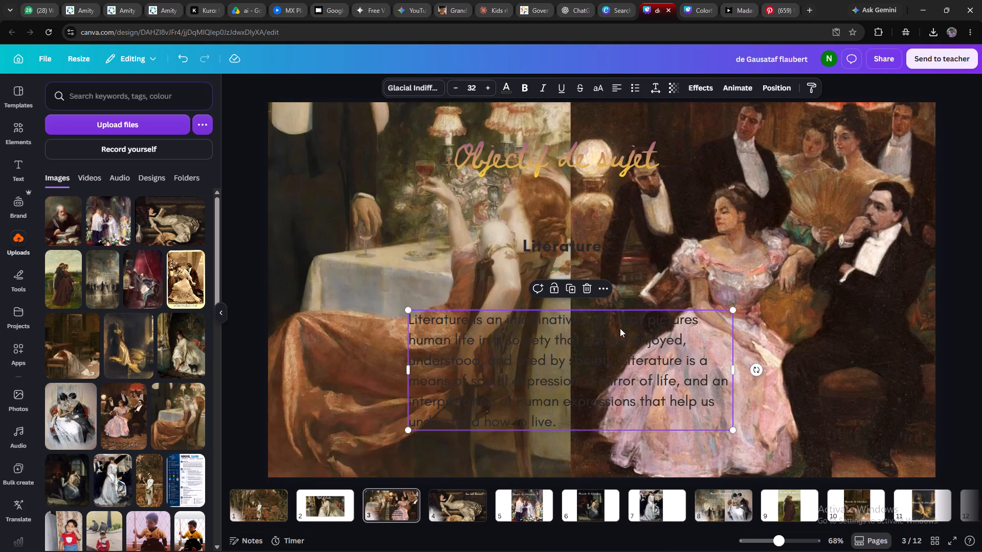
Look through pages 1 to 4 again, checking how the paintings and headings sit on each page.
click(445, 514)
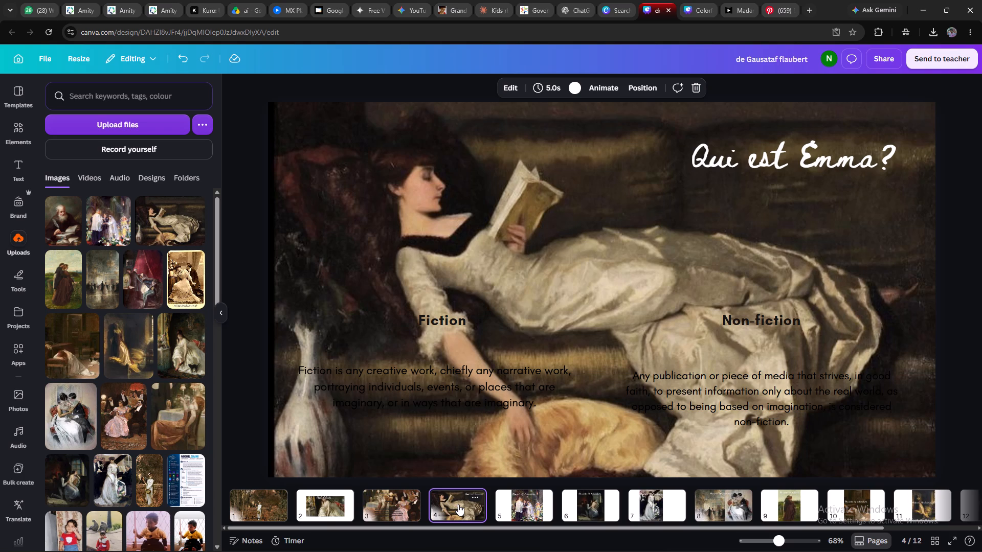
click(267, 496)
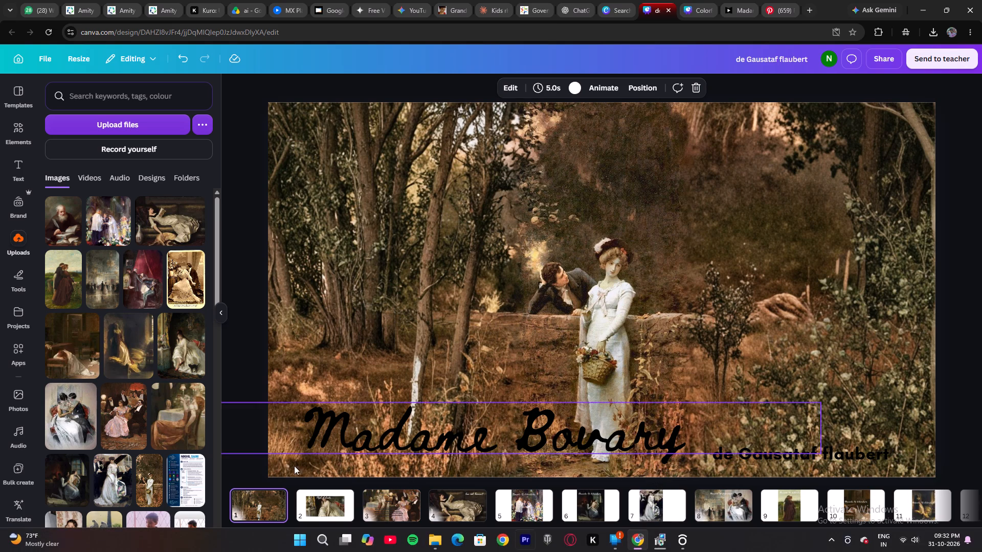
click(325, 512)
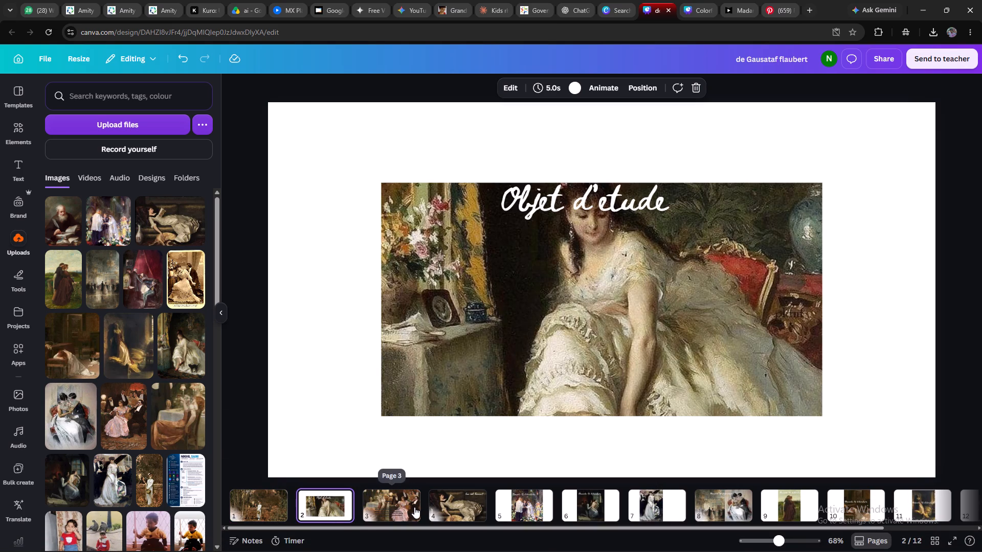
click(414, 507)
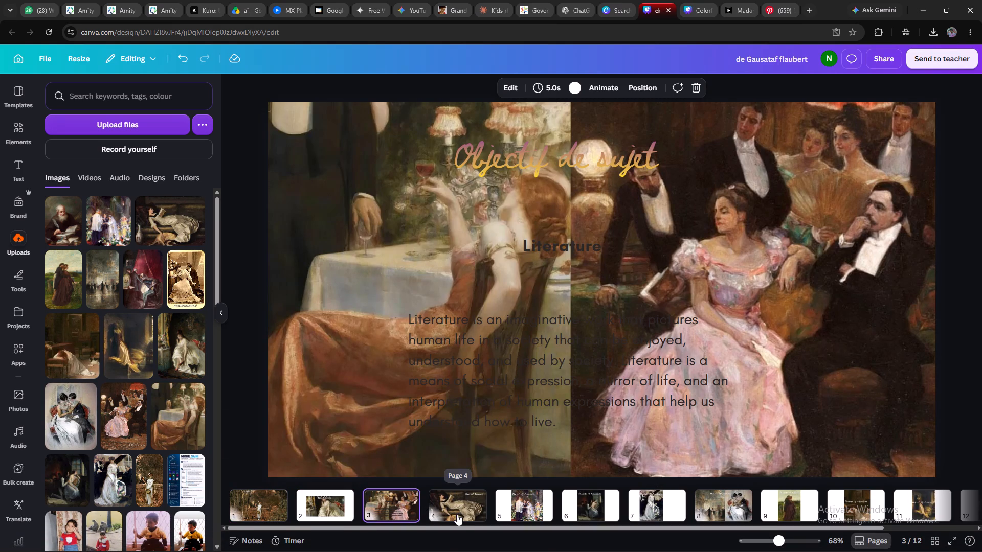
click(455, 515)
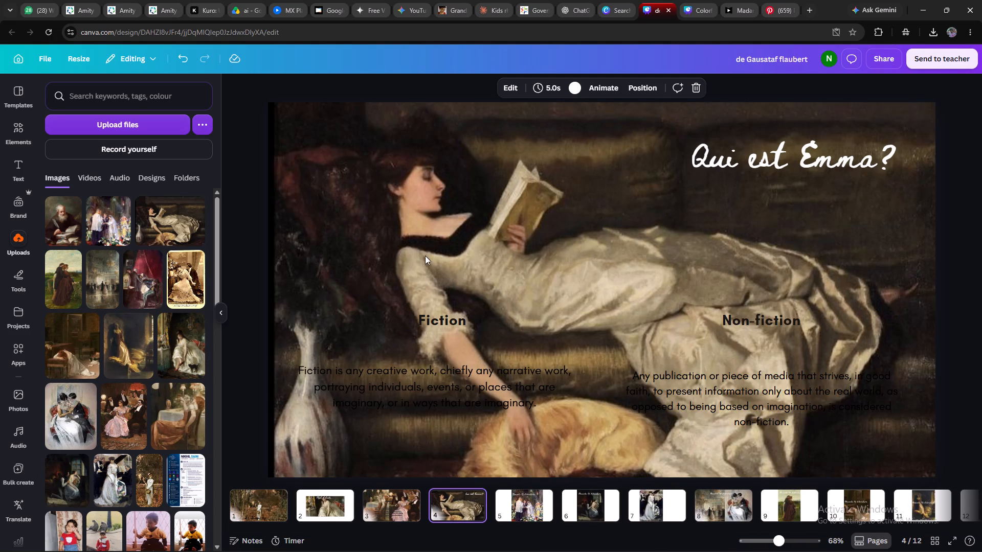
Copy the "Elements Of Literature" heading from page 5 onto page 4 and place it at the upper left, level with "Qui est Emma?".
click(516, 505)
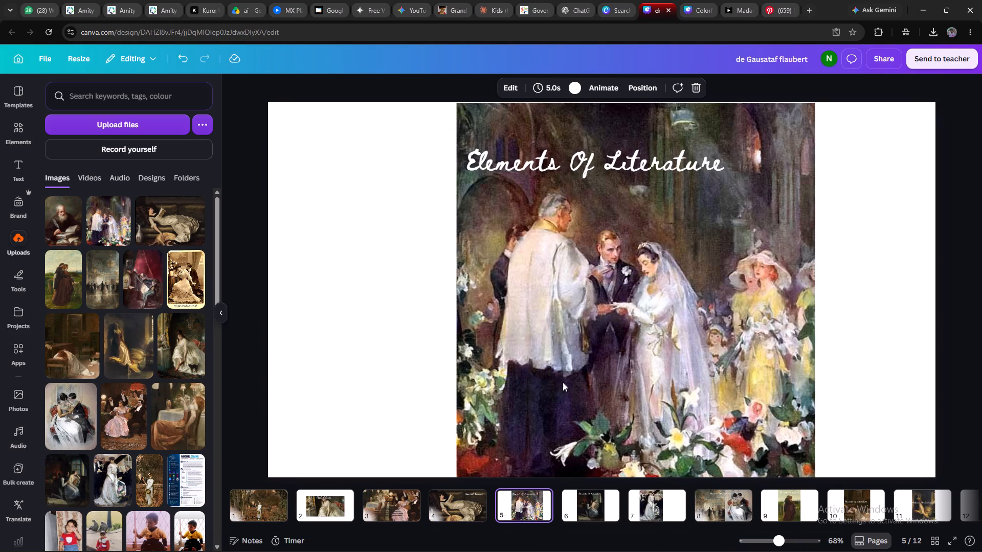
click(534, 157)
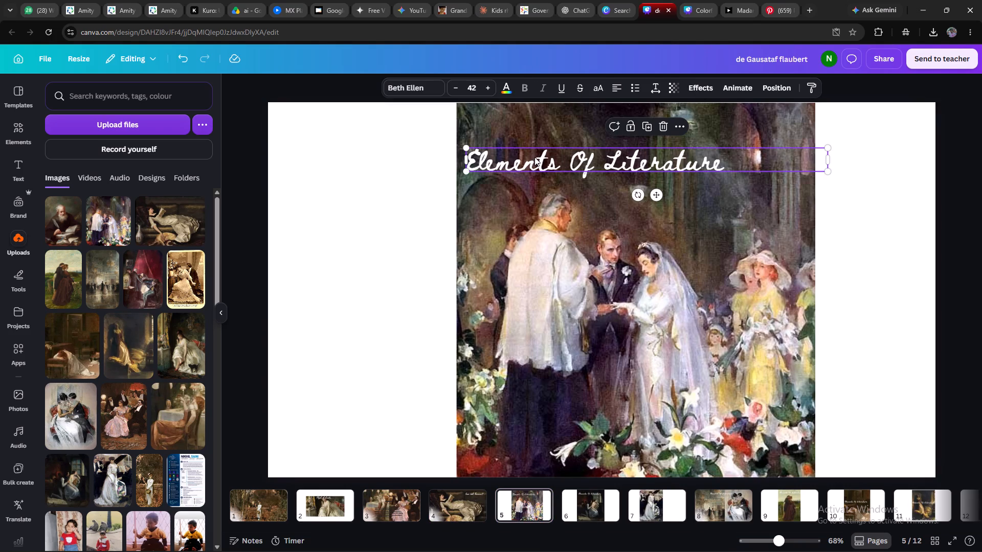
key(ctrl+c)
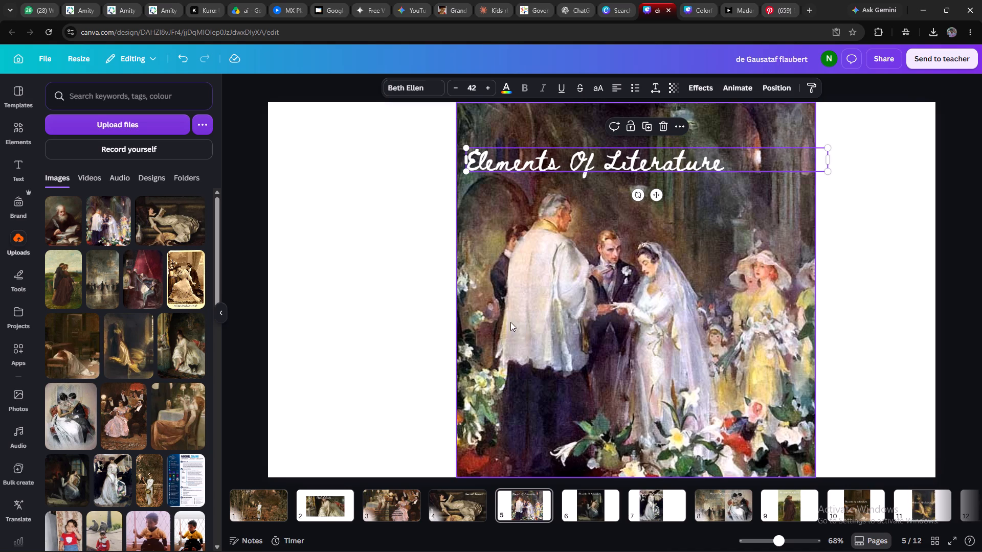
click(463, 511)
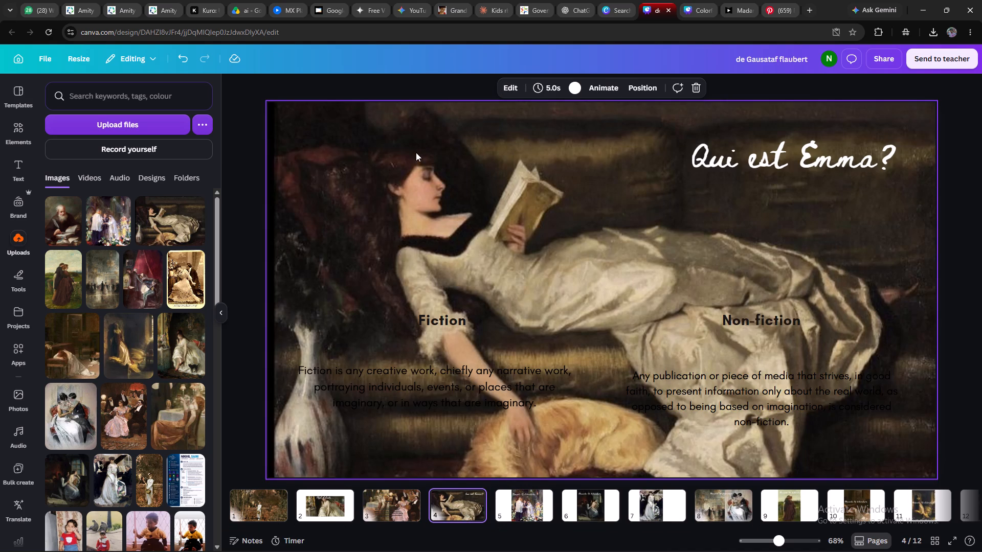
click(412, 180)
right_click(421, 166)
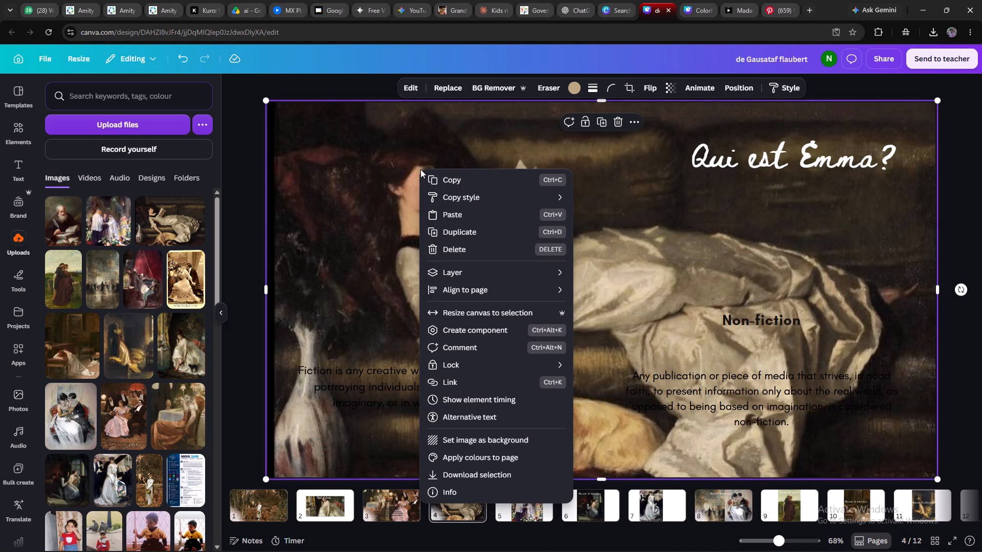
click(440, 214)
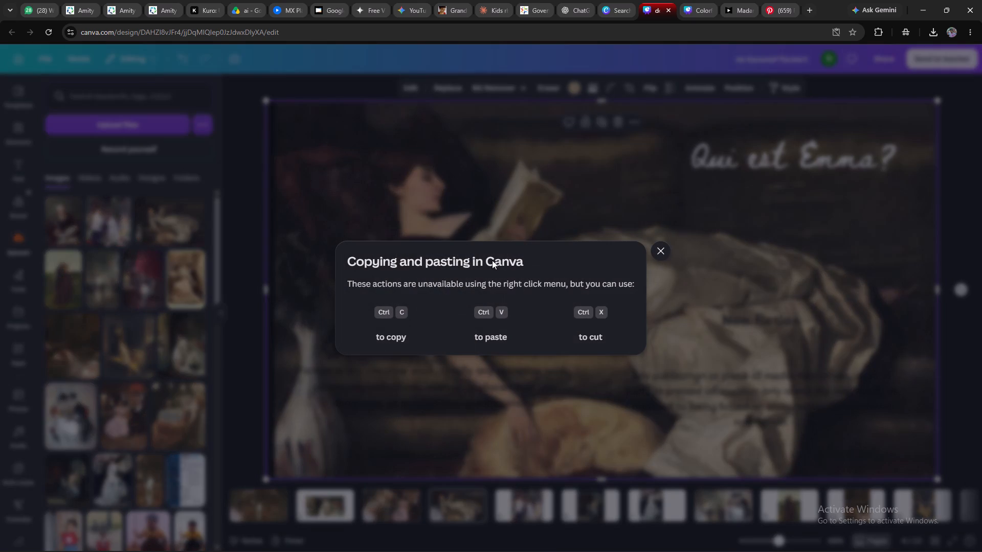
click(666, 251)
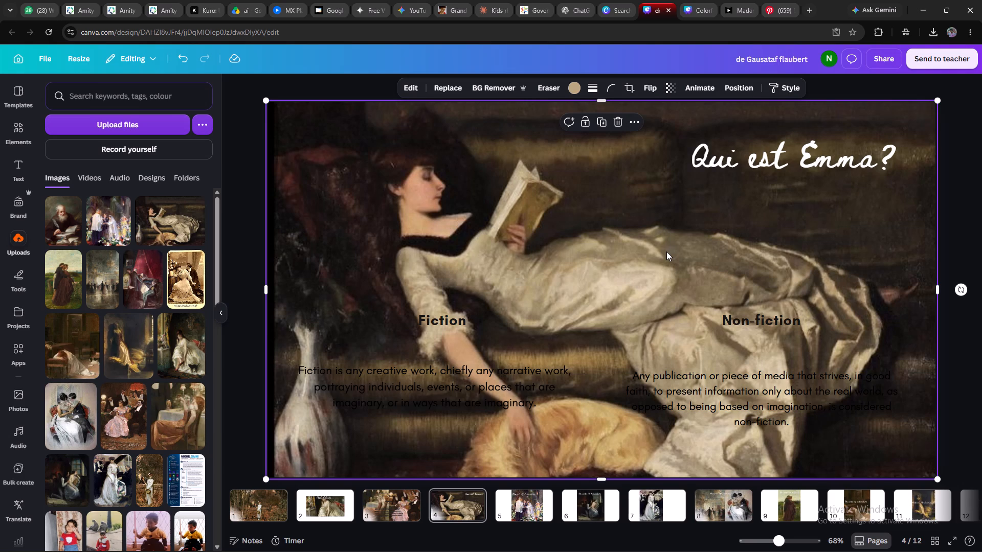
key(ctrl+v)
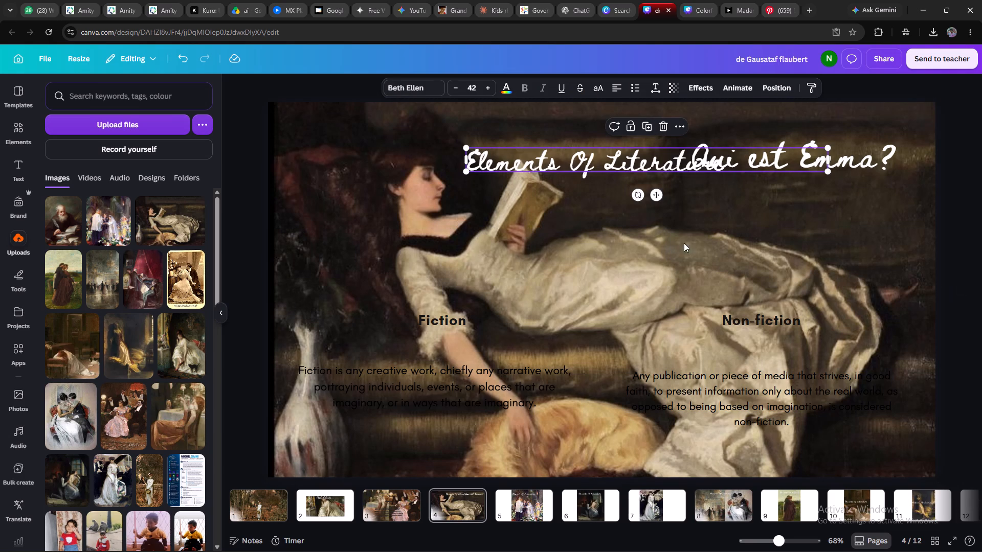
drag(629, 158, 466, 158)
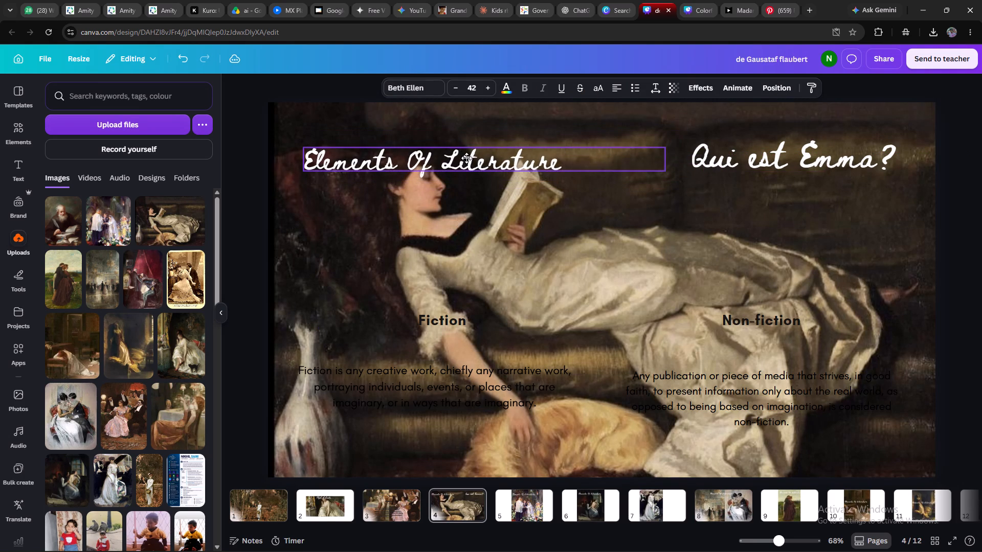
drag(466, 158, 439, 157)
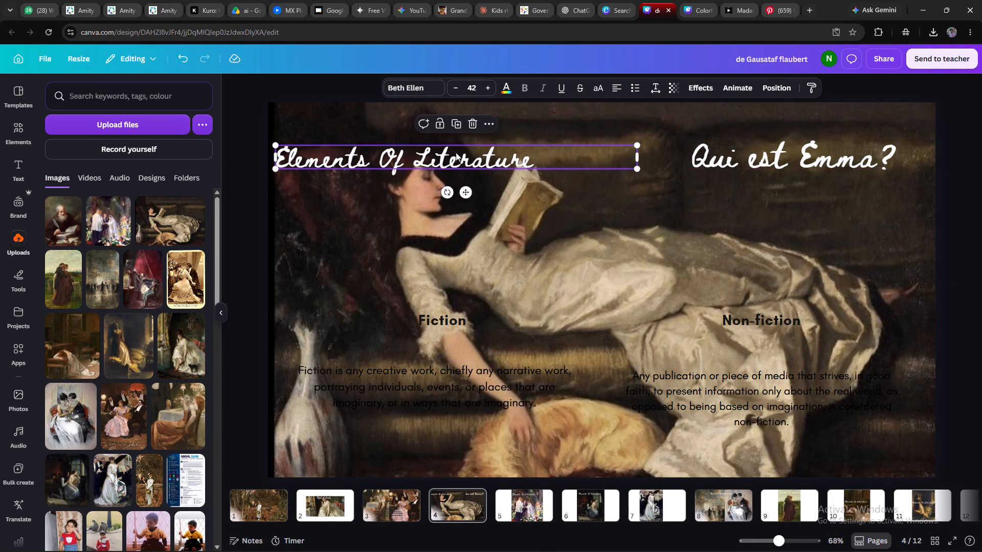
Replace the copied "Elements Of Literature" heading on page 4 with the text "gaustaf flaubert".
click(456, 152)
right_click(540, 161)
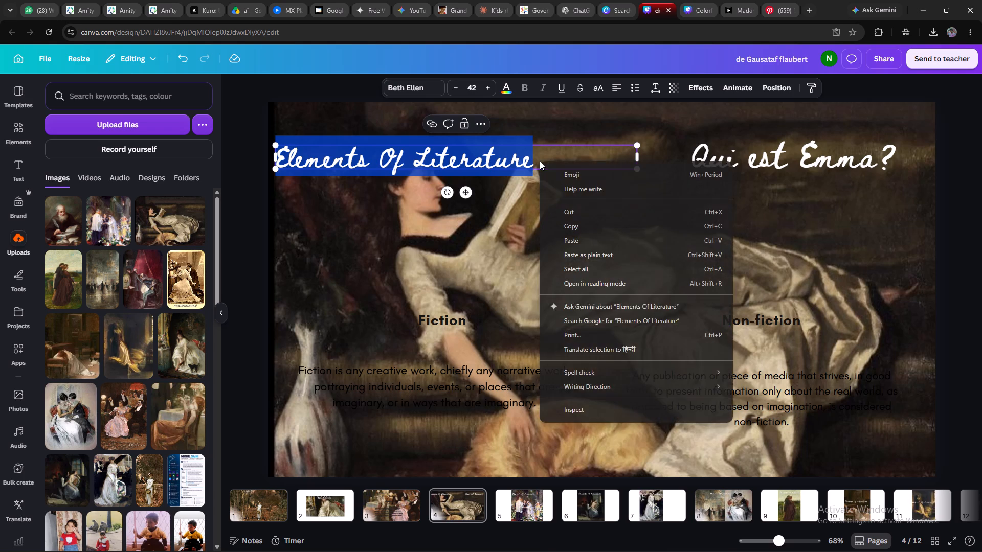
click(538, 161)
key(BackSpace)
key(BackSpace)
key(BackSpace)
key(BackSpace)
key(BackSpace)
key(BackSpace)
key(BackSpace)
key(BackSpace)
key(BackSpace)
key(BackSpace)
key(BackSpace)
key(BackSpace)
key(BackSpace)
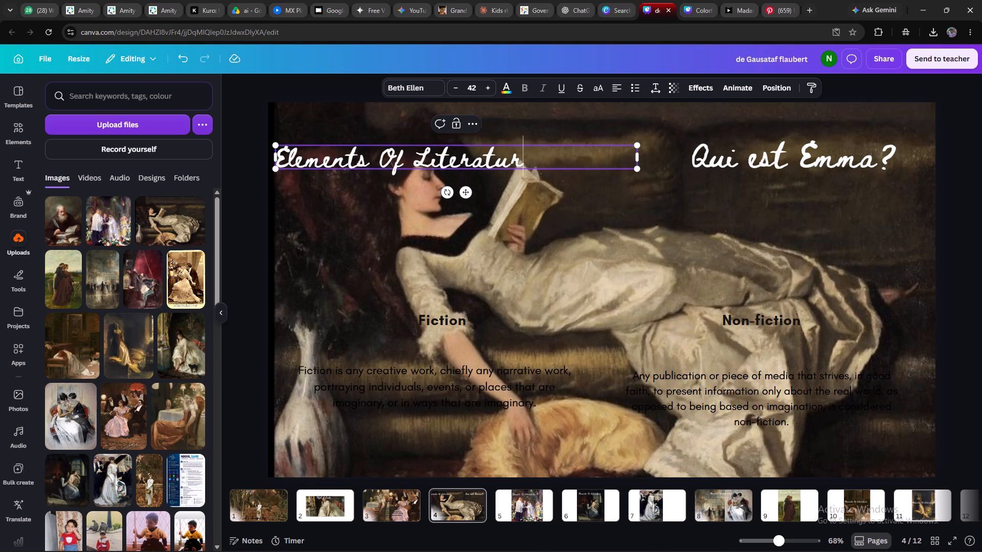
key(BackSpace)
key(BackSpace)
key(BackSpace)
key(BackSpace)
key(BackSpace)
key(BackSpace)
key(BackSpace)
key(BackSpace)
key(BackSpace)
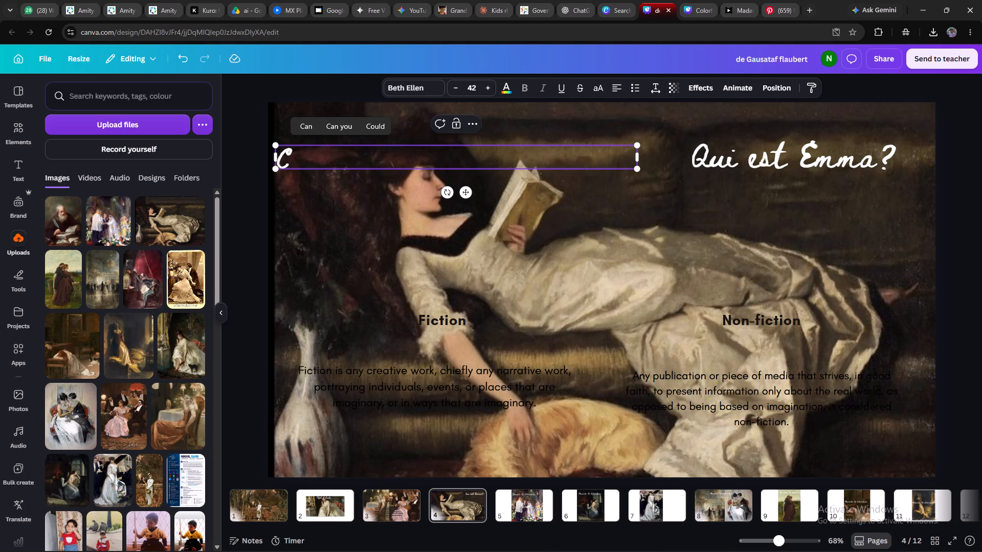
key(BackSpace)
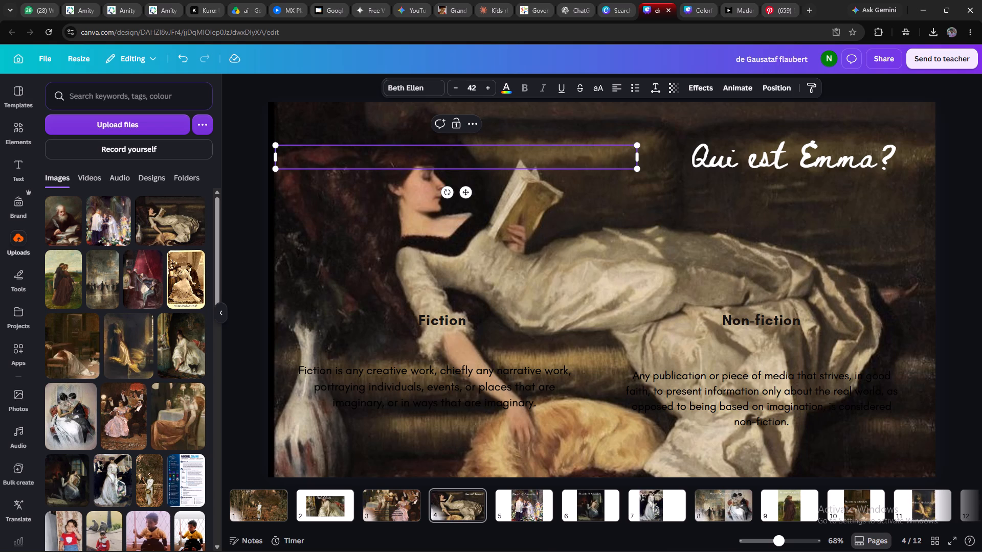
key(BackSpace)
key(g)
key(g)
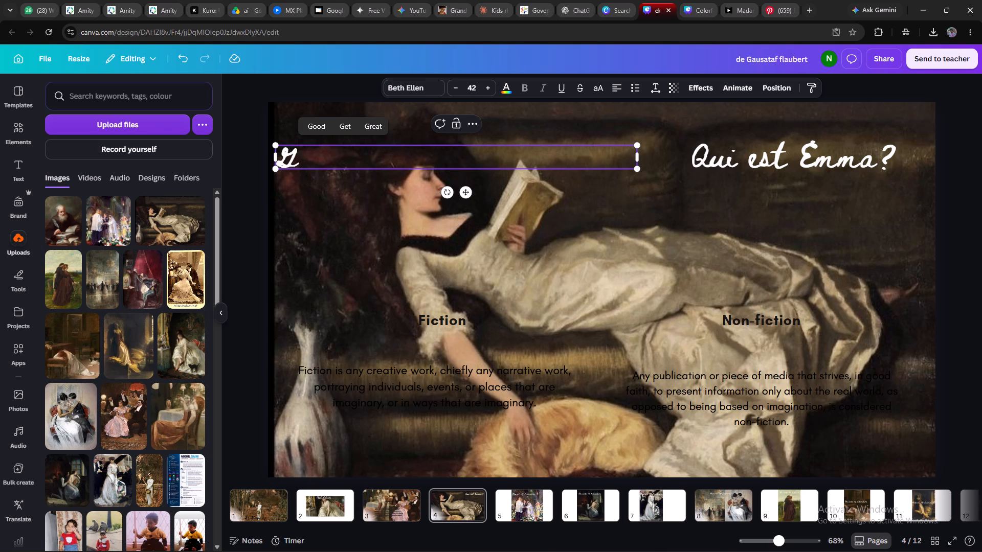
text(AU)
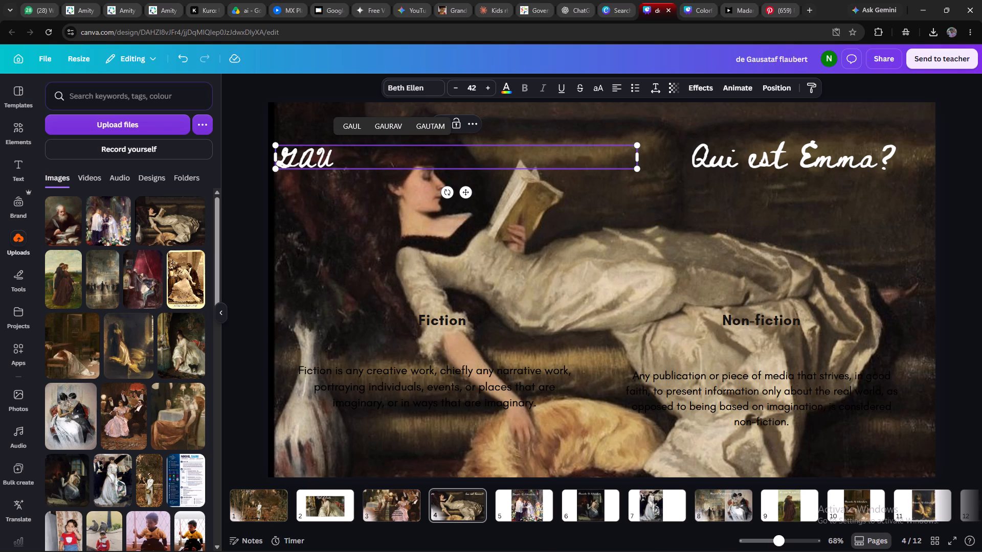
key(BackSpace)
key(BackSpace)
key(BackSpace)
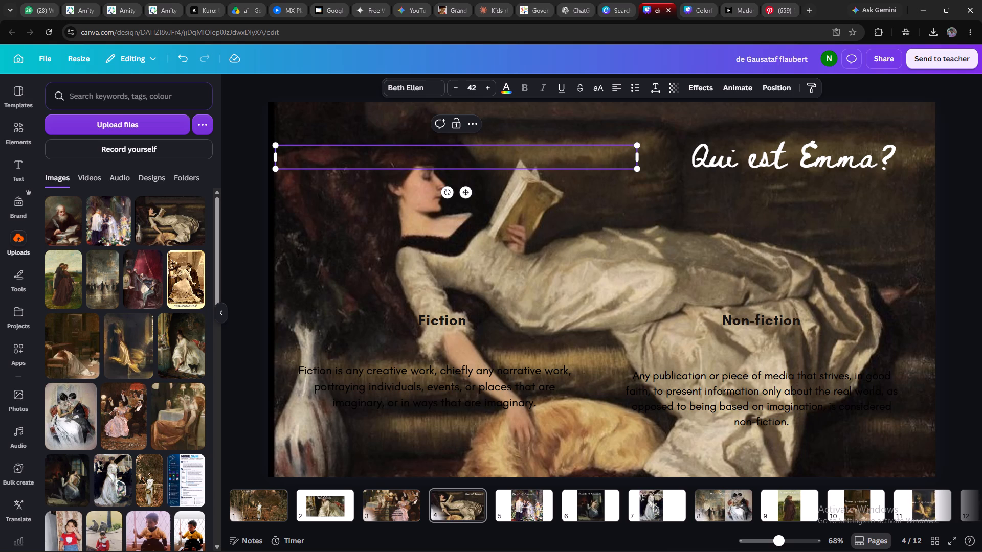
text(ga)
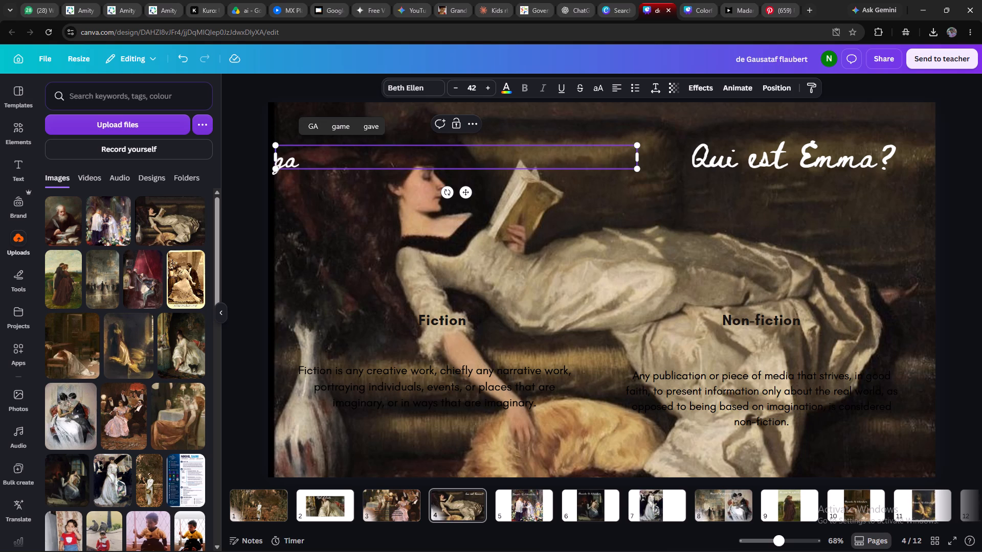
text(ustaf)
key(space)
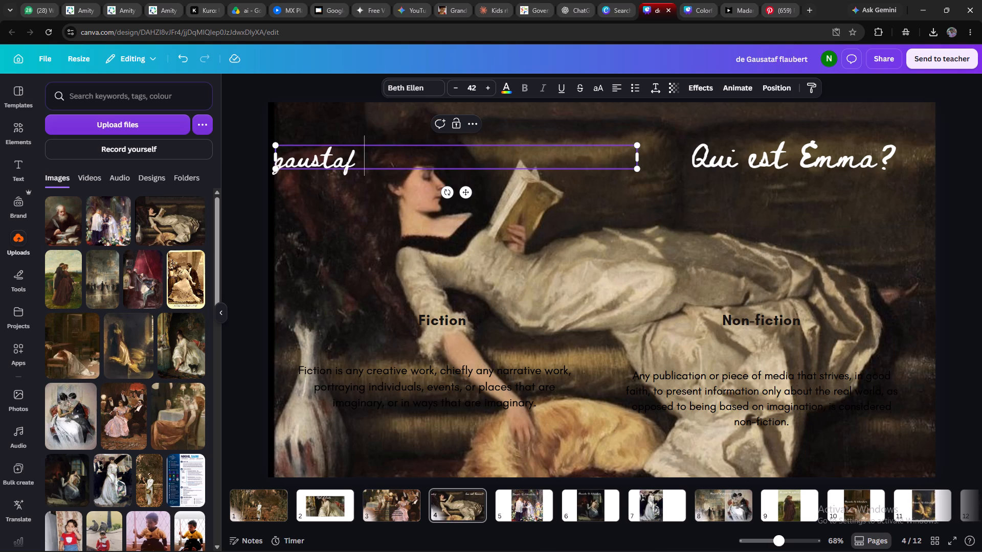
text(flaubert)
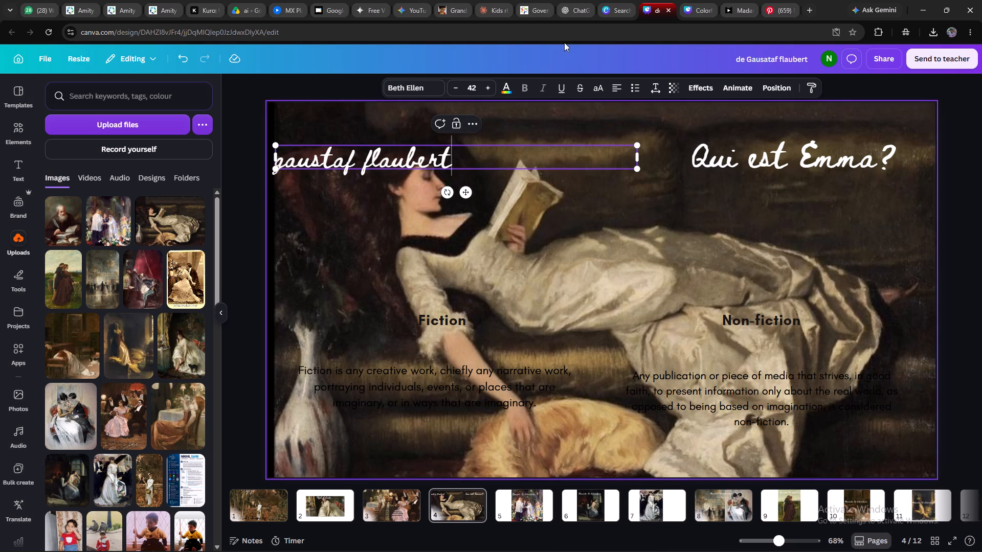
Shift the "gaustaf flaubert" heading slightly inward from the page's left edge, keeping it roughly level with "Qui est Emma?".
click(455, 183)
drag(411, 152, 423, 142)
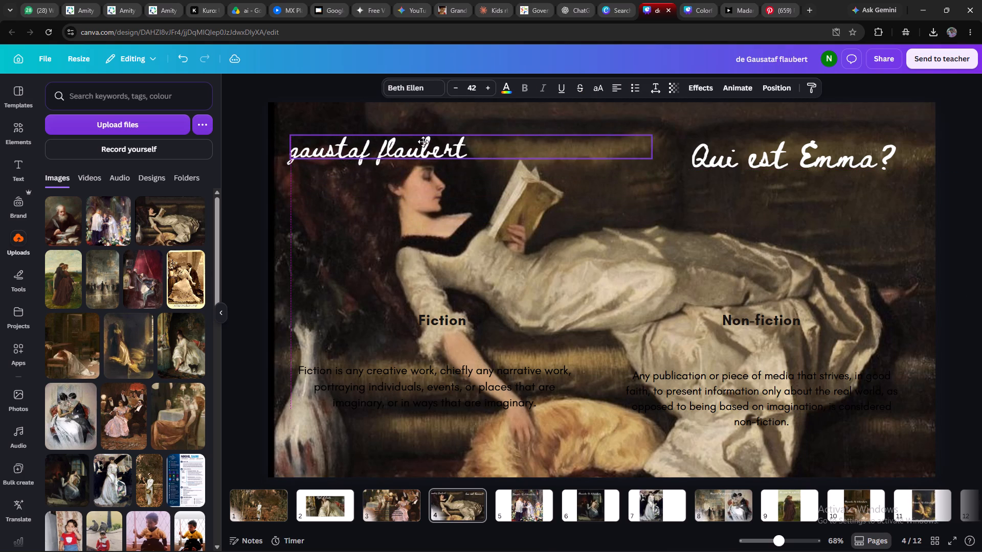
drag(423, 142, 419, 149)
click(504, 188)
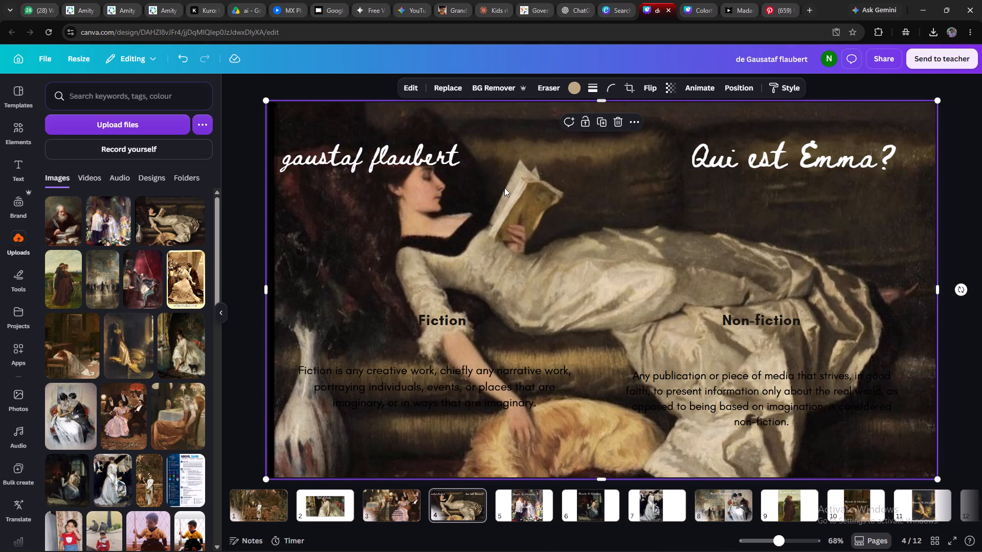
click(766, 182)
click(413, 170)
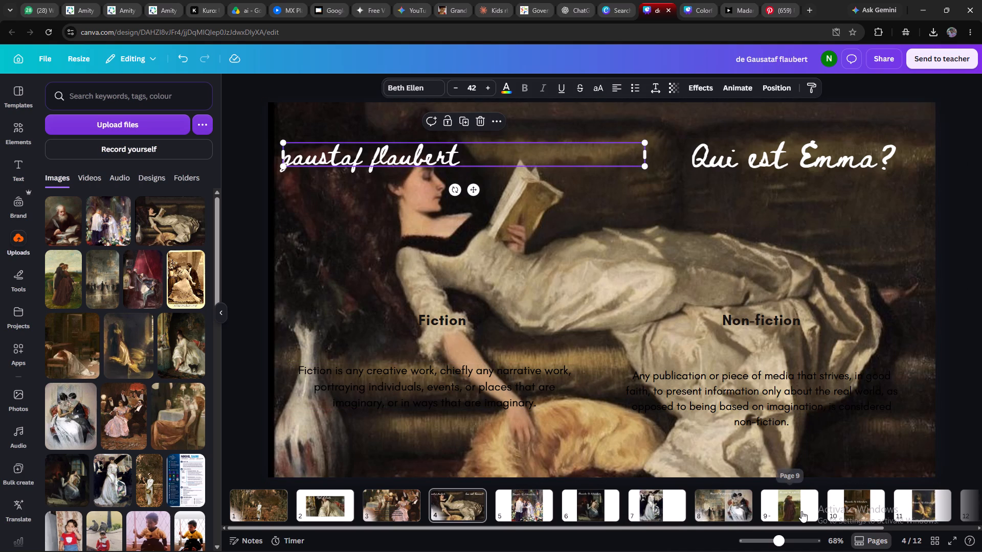
Reorder the pages so page 9 with the embracing couple painting becomes page 4, just before the reclining woman page.
drag(801, 511, 378, 515)
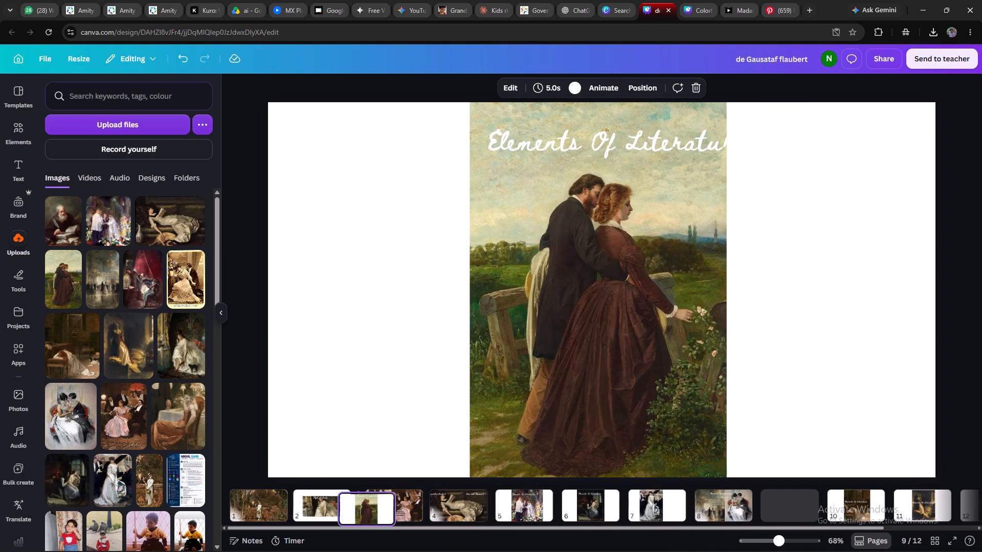
drag(378, 515, 370, 510)
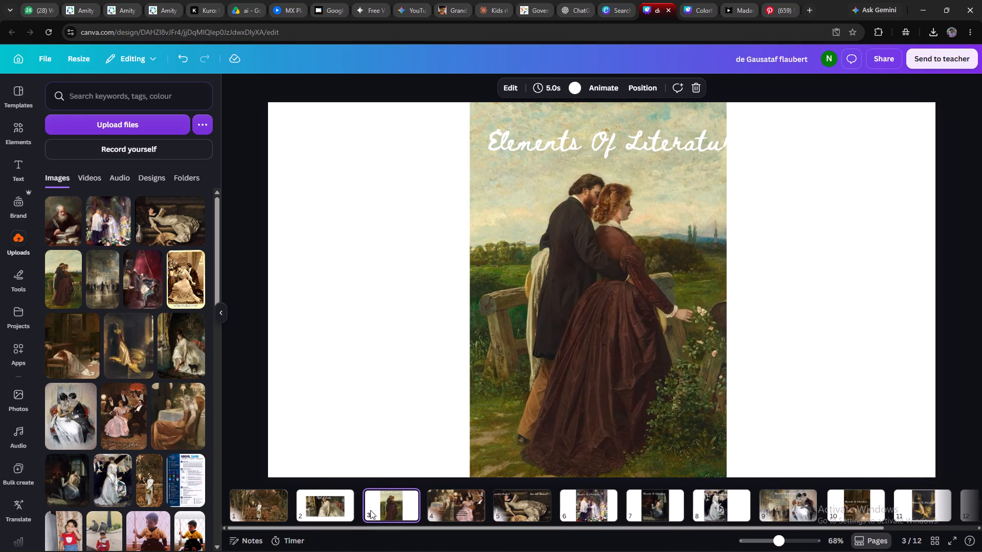
drag(410, 503, 492, 503)
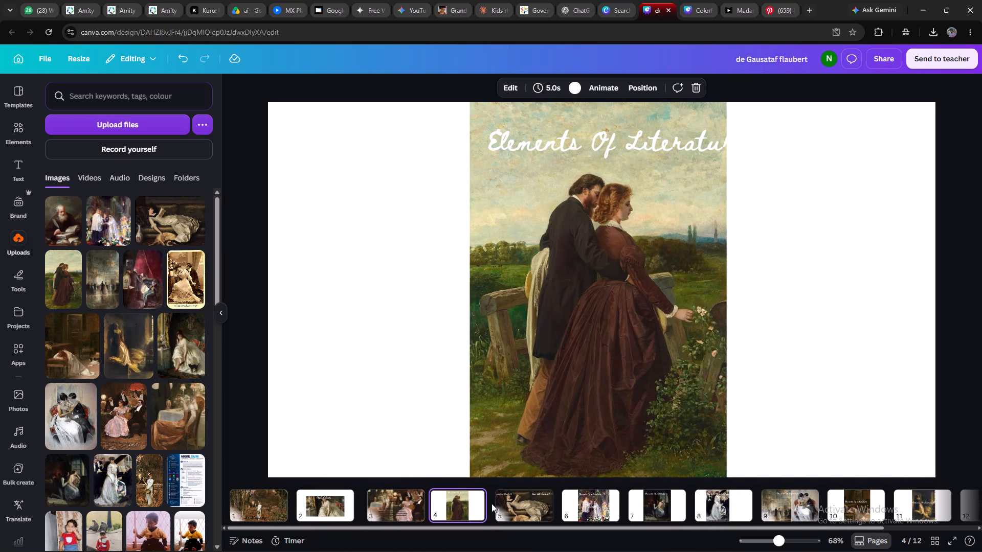
Copy the "gaustaf flaubert" heading from the reclining woman page, page 5.
click(516, 502)
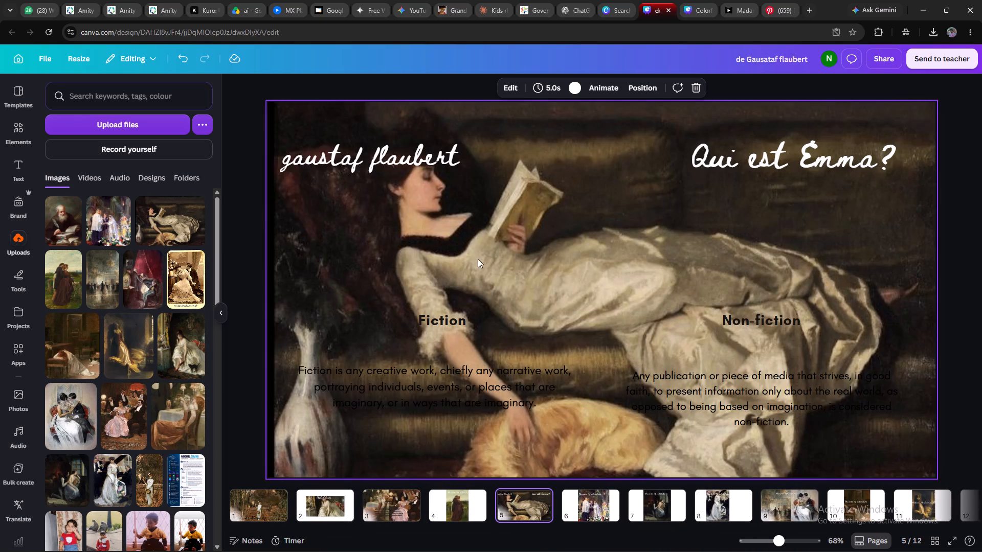
click(427, 163)
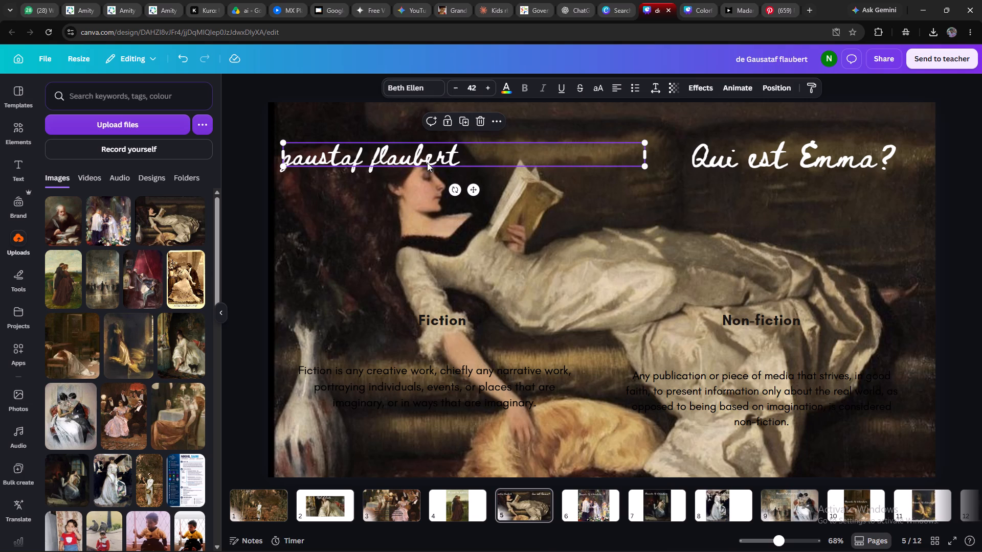
key(ctrl+c)
Add the uploaded bearded writer painting to the left part of page 4 and move the couple painting to the page's right edge.
click(442, 498)
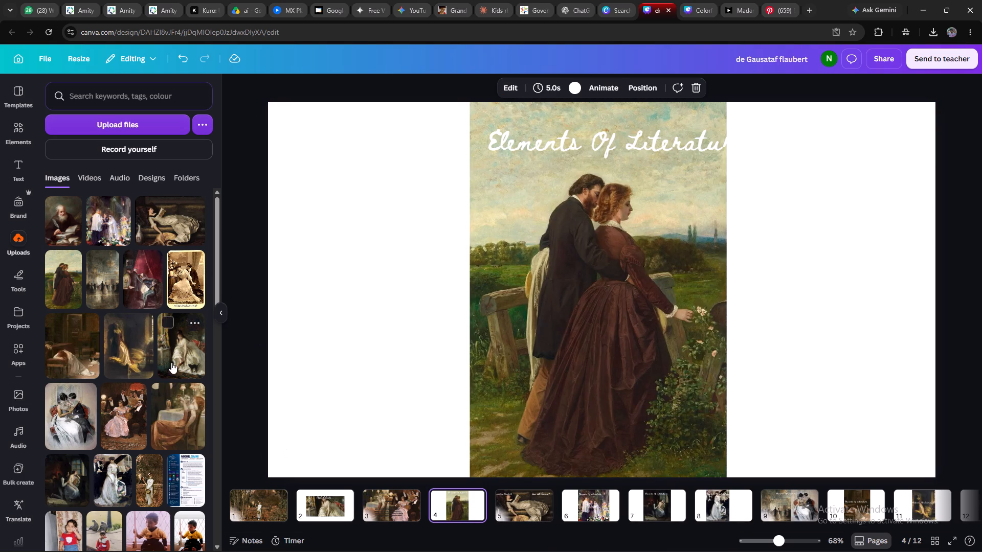
click(63, 231)
drag(636, 356, 681, 368)
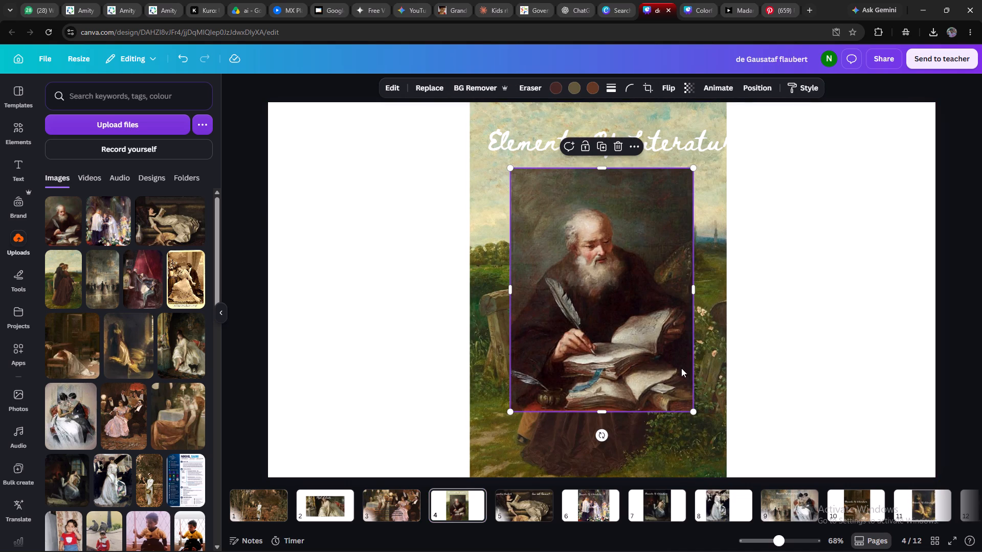
drag(681, 368, 387, 289)
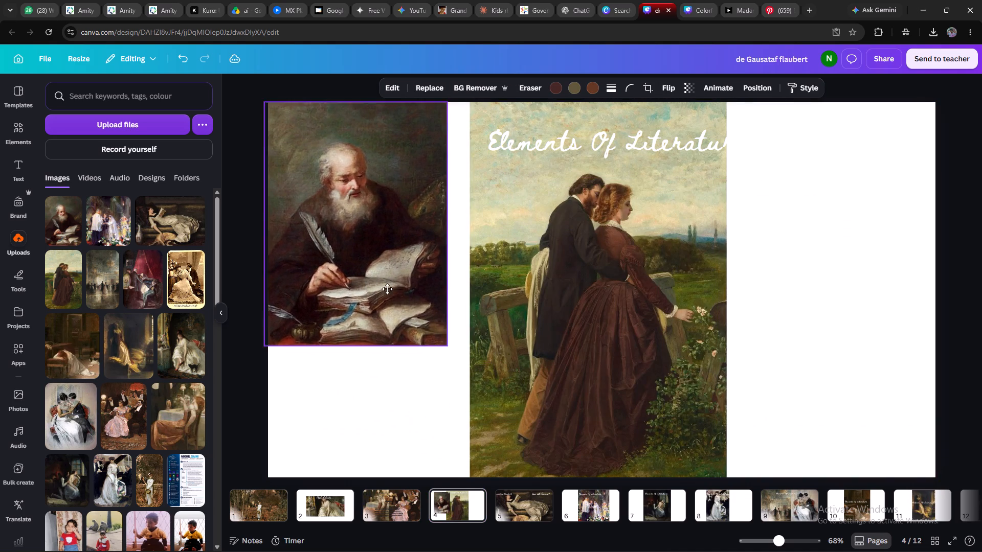
drag(387, 289, 410, 286)
drag(690, 379, 690, 379)
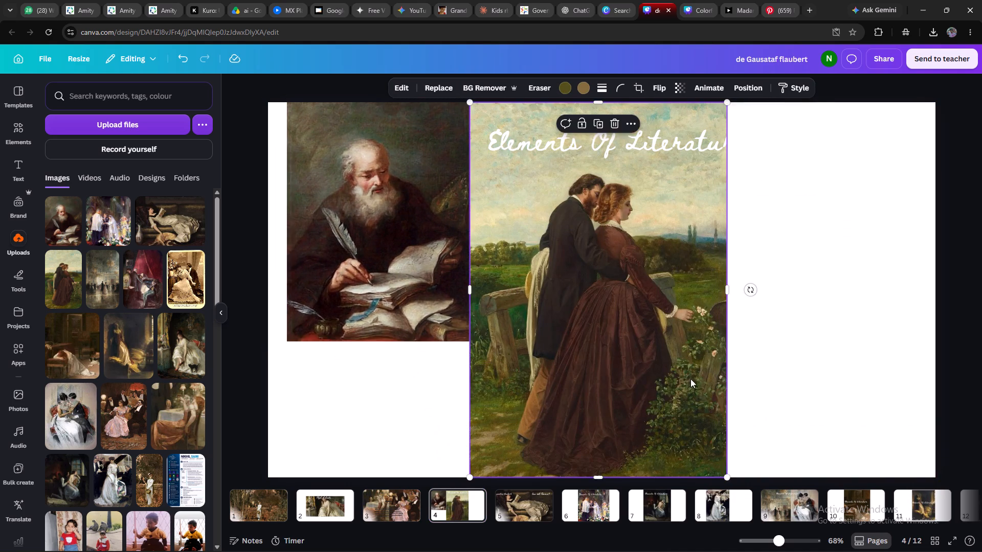
drag(690, 379, 917, 378)
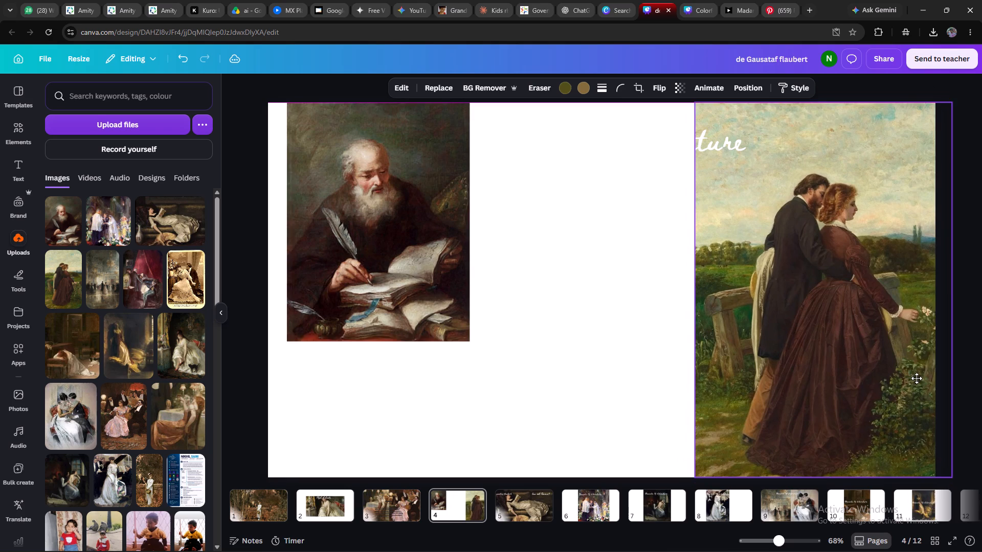
drag(917, 378, 917, 379)
Enlarge the bearded writer painting to the full page height and extend it to the page's left edge.
click(414, 129)
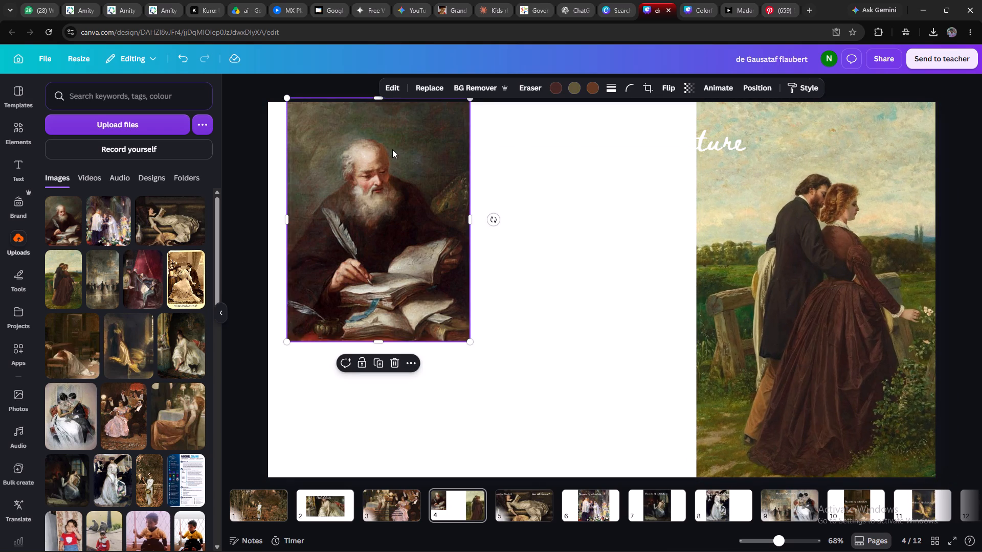
click(392, 149)
click(453, 334)
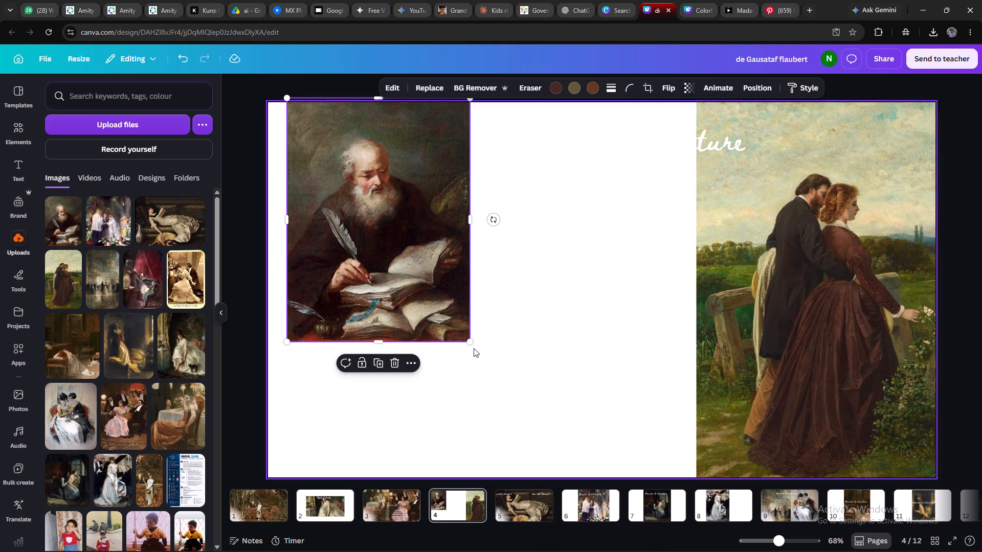
drag(471, 341, 562, 486)
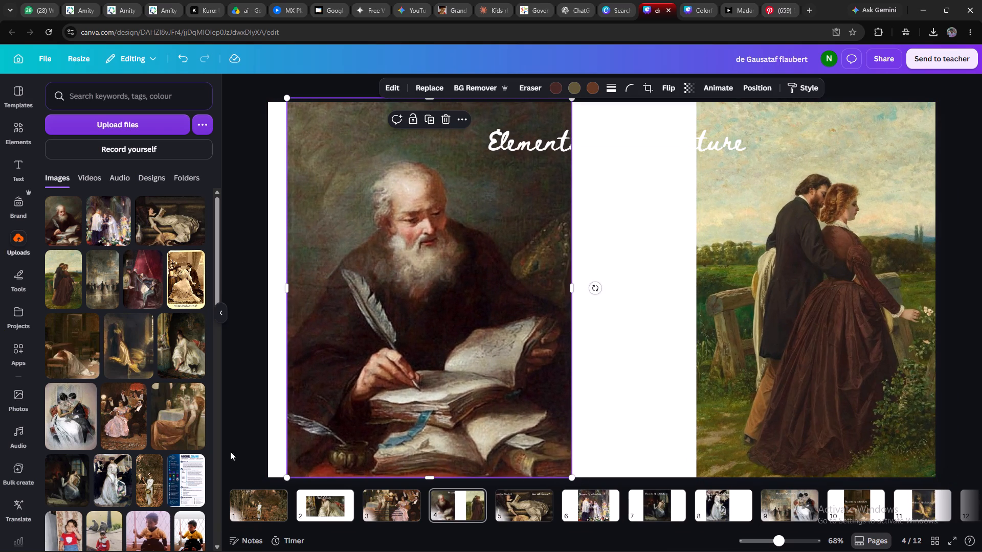
drag(287, 285, 271, 289)
click(423, 240)
Widen the couple painting leftward to close the white gap between it and the bearded writer painting.
click(817, 310)
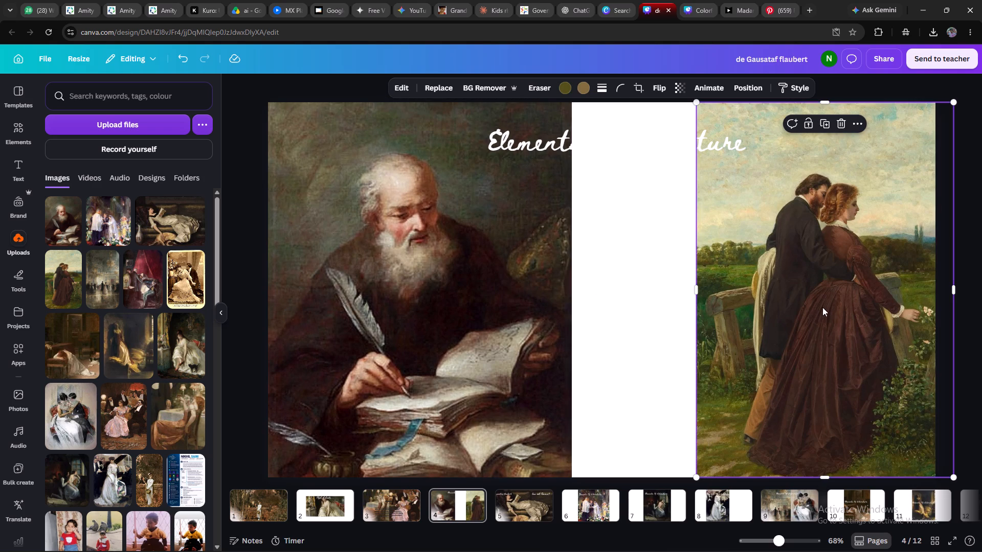
drag(697, 290, 576, 291)
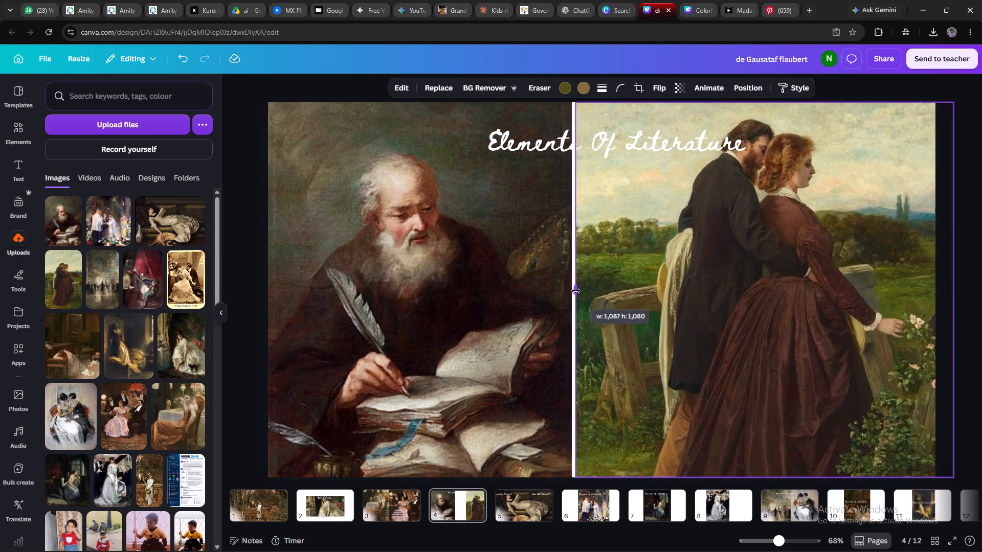
drag(576, 291, 568, 291)
click(607, 292)
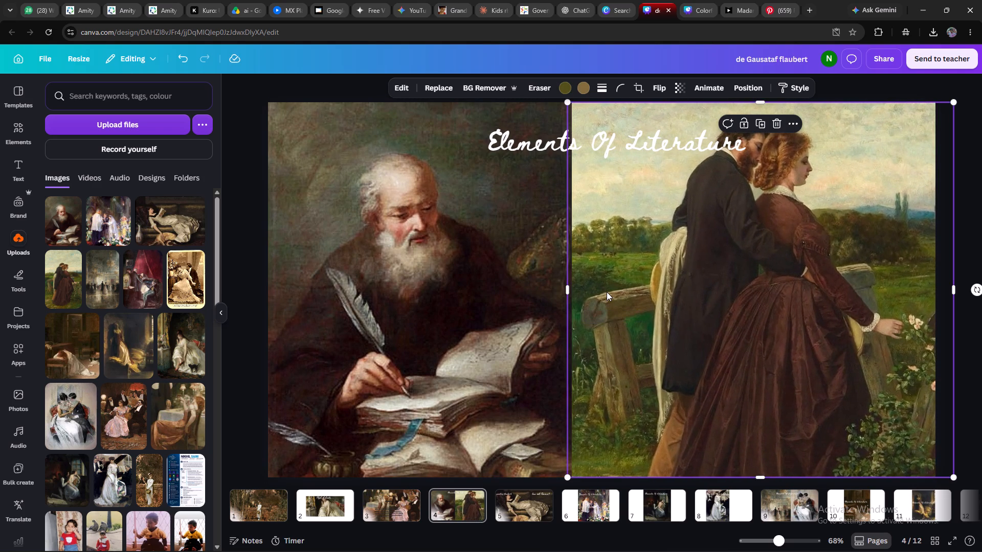
click(656, 359)
click(587, 296)
Copy the seated woman painting from page 2 onto page 4, shifting the couple painting on page 4 leftward.
click(326, 500)
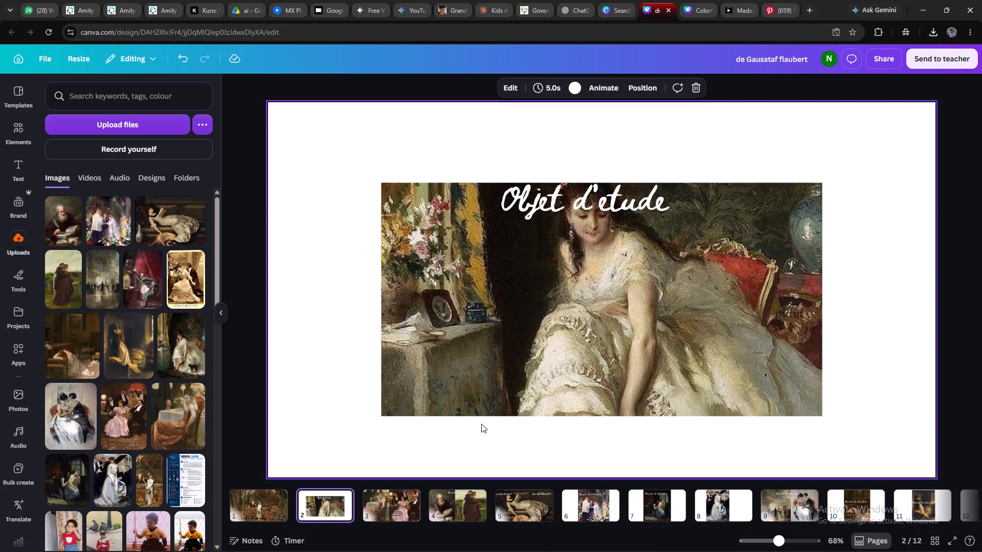
click(569, 349)
right_click(570, 348)
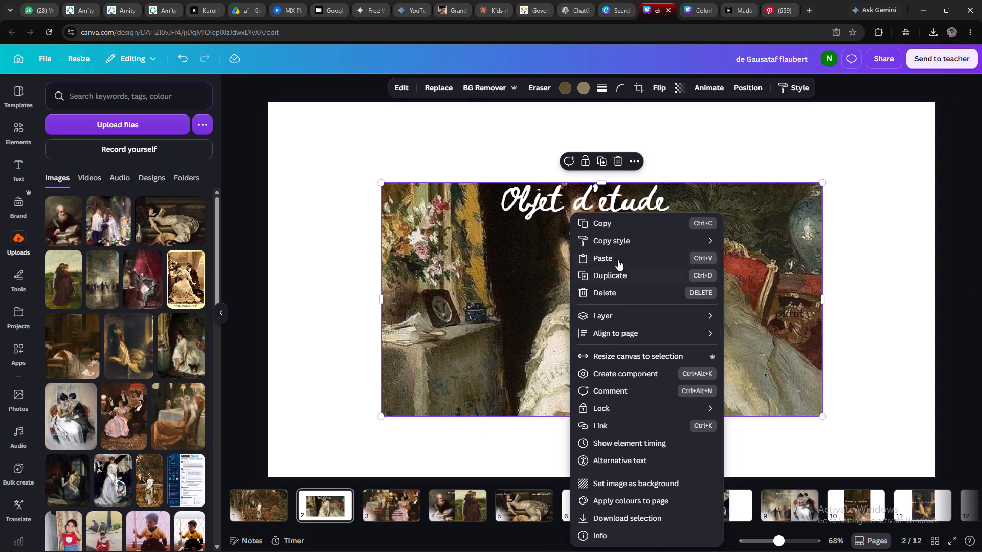
click(610, 228)
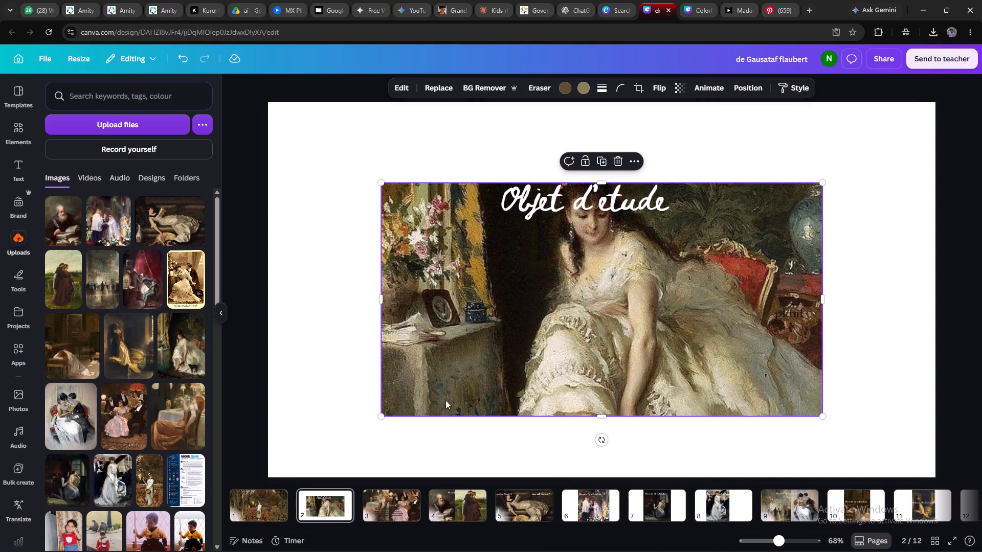
click(399, 500)
click(448, 502)
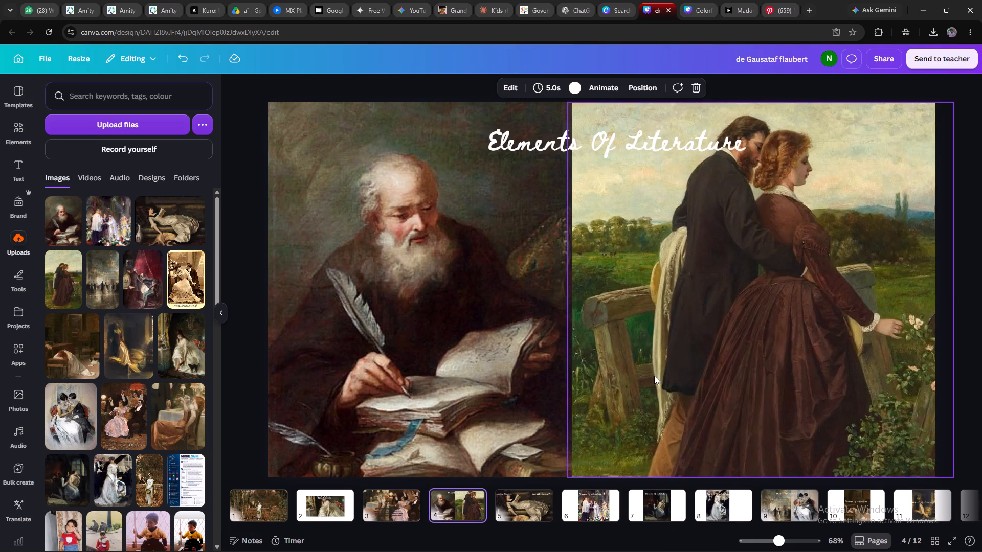
right_click(662, 373)
click(703, 259)
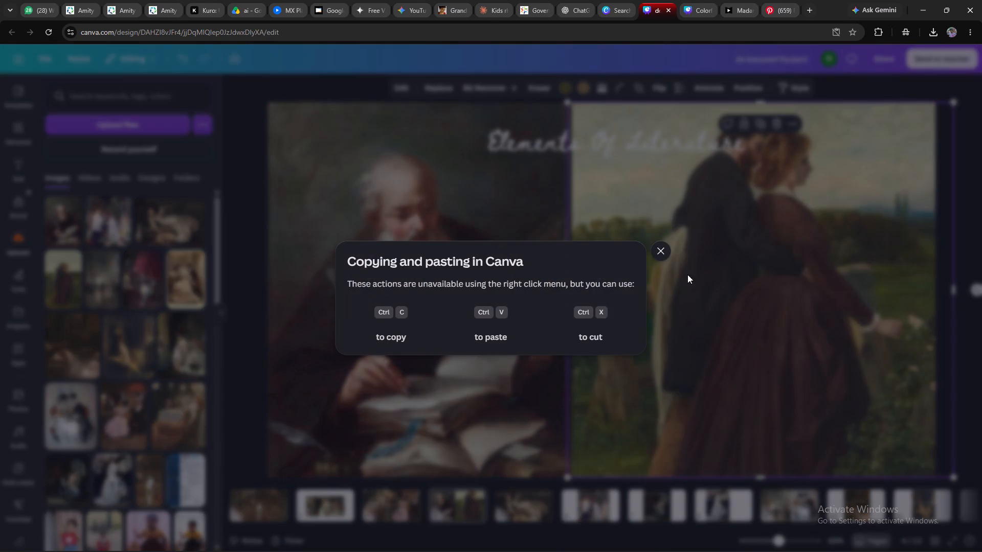
click(659, 255)
drag(685, 267, 574, 272)
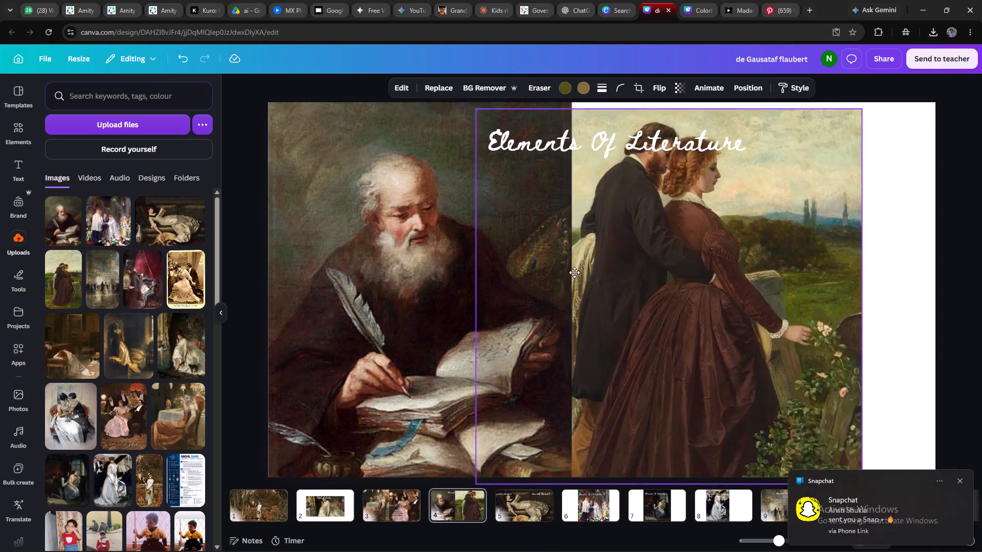
drag(574, 272, 557, 261)
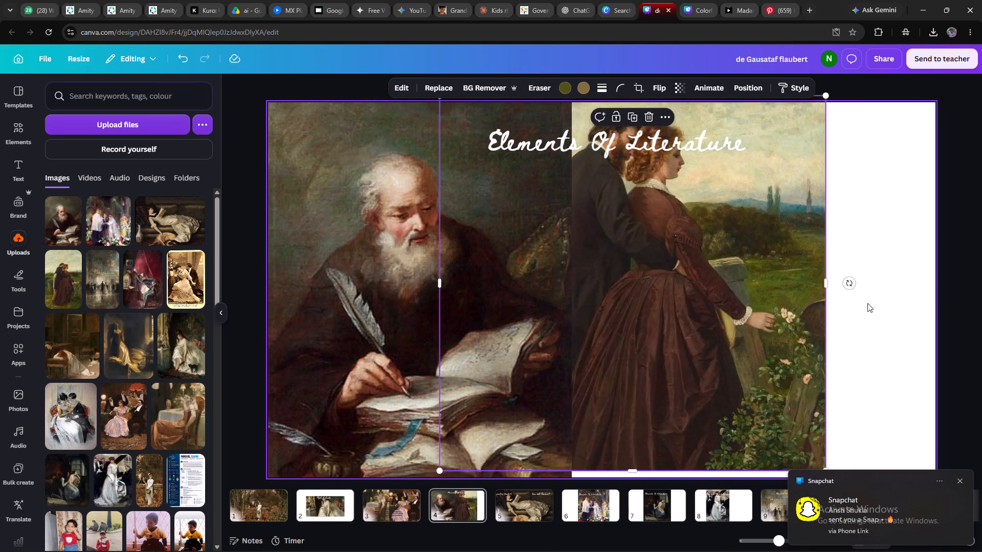
click(867, 303)
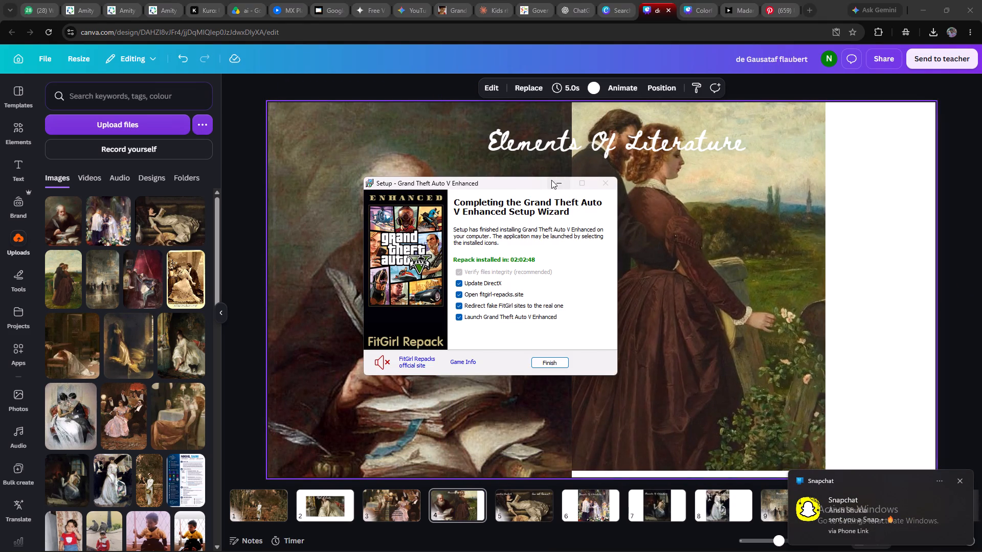
right_click(650, 221)
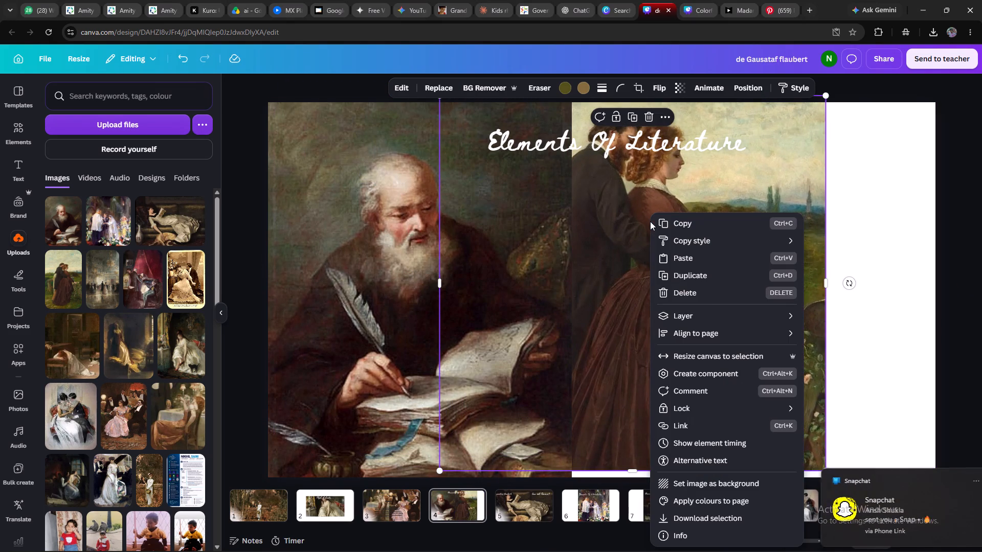
click(636, 213)
key(ctrl+v)
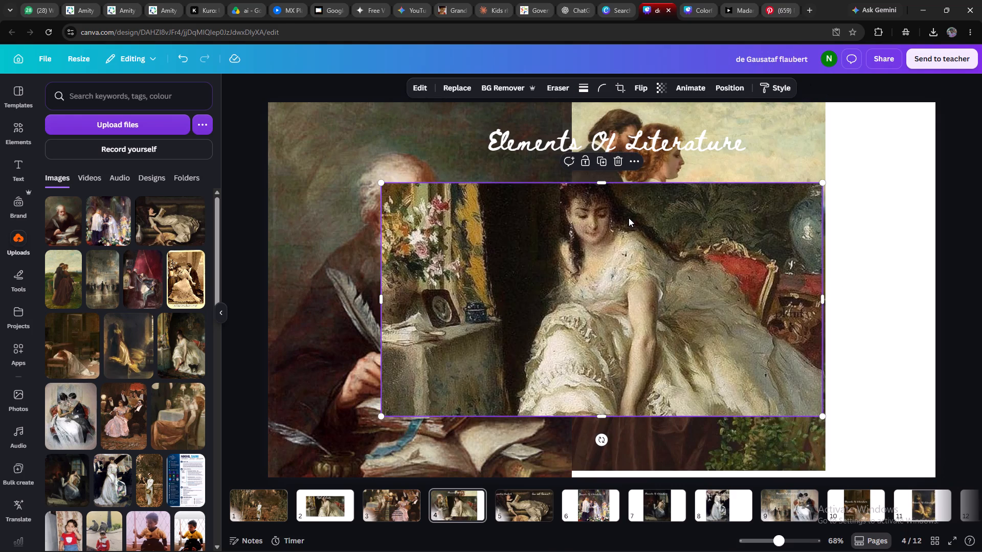
Move the couple painting from page 4 to page 2, shifting the seated woman painting aside on page 4.
drag(619, 228, 505, 169)
click(775, 309)
right_click(777, 310)
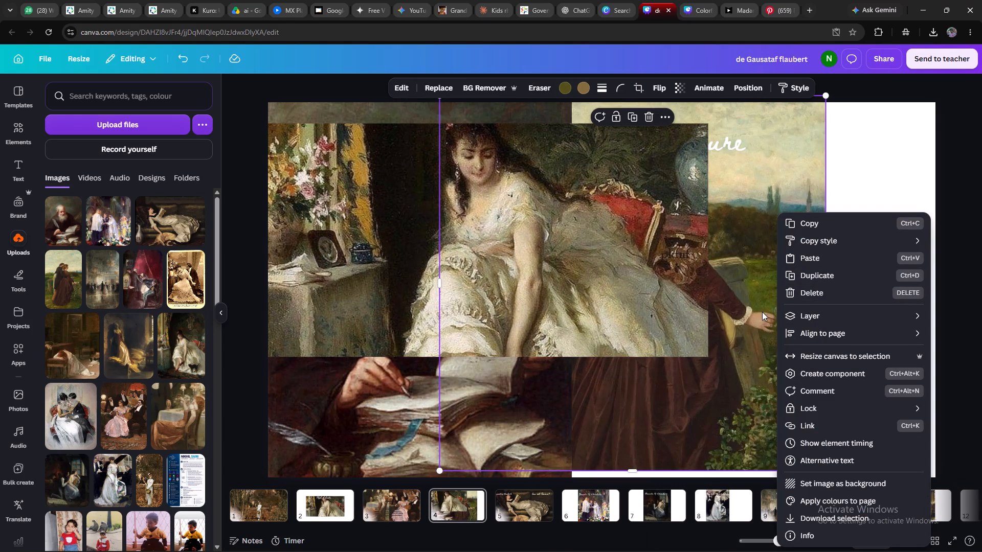
key(ctrl+x)
drag(675, 286, 859, 302)
click(310, 500)
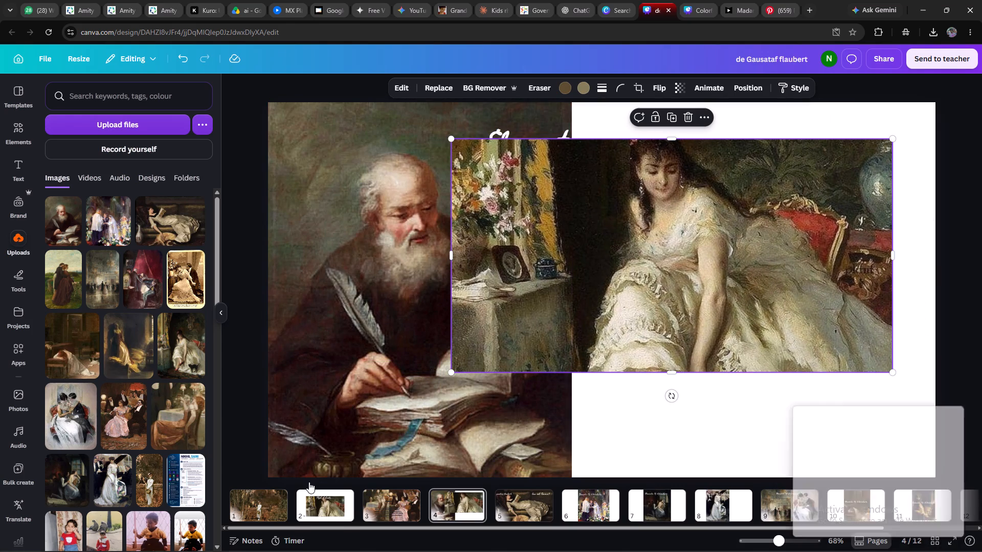
click(373, 366)
key(ctrl+v)
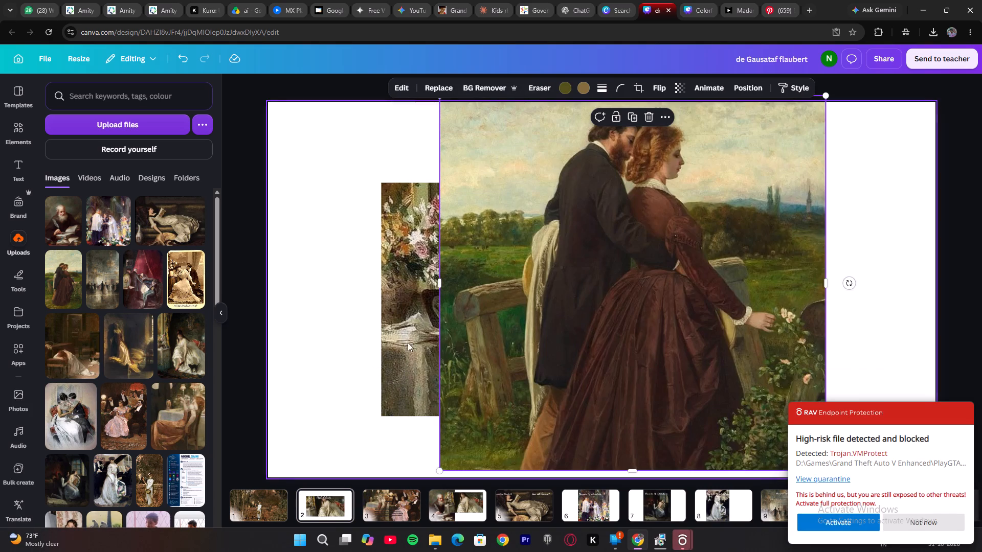
Delete the seated woman painting from page 2.
click(409, 287)
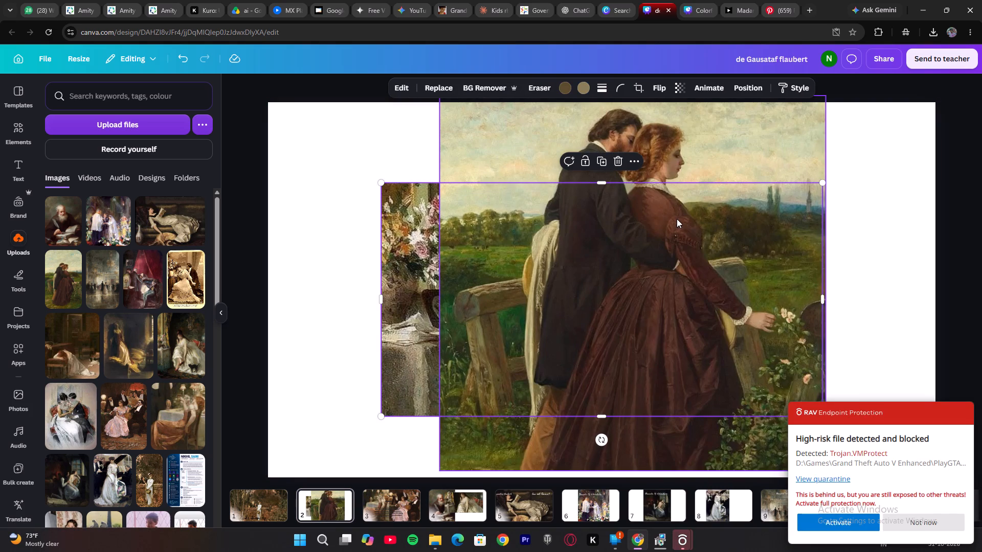
key(BackSpace)
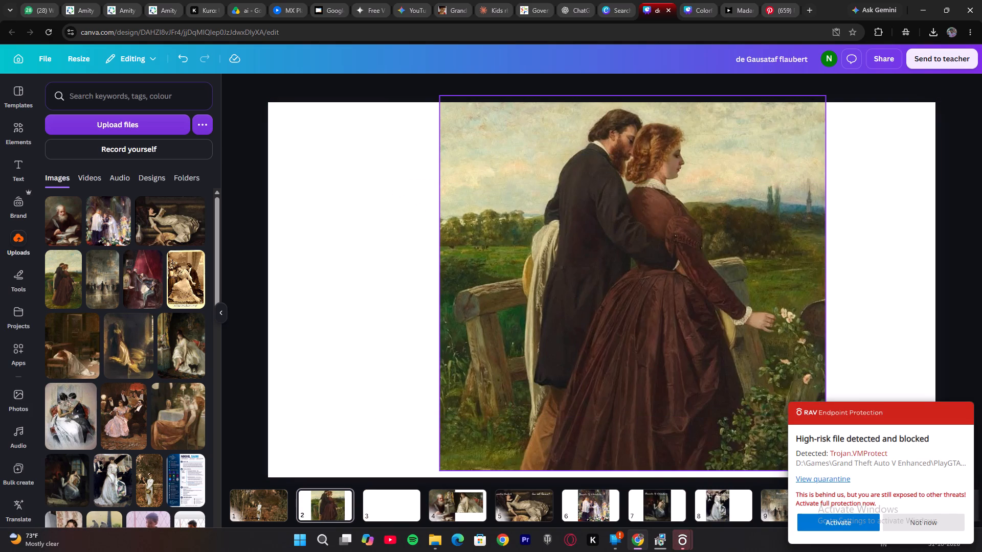
Move the seated woman painting on page 4 so its left edge meets the bearded writer painting's right edge.
click(379, 501)
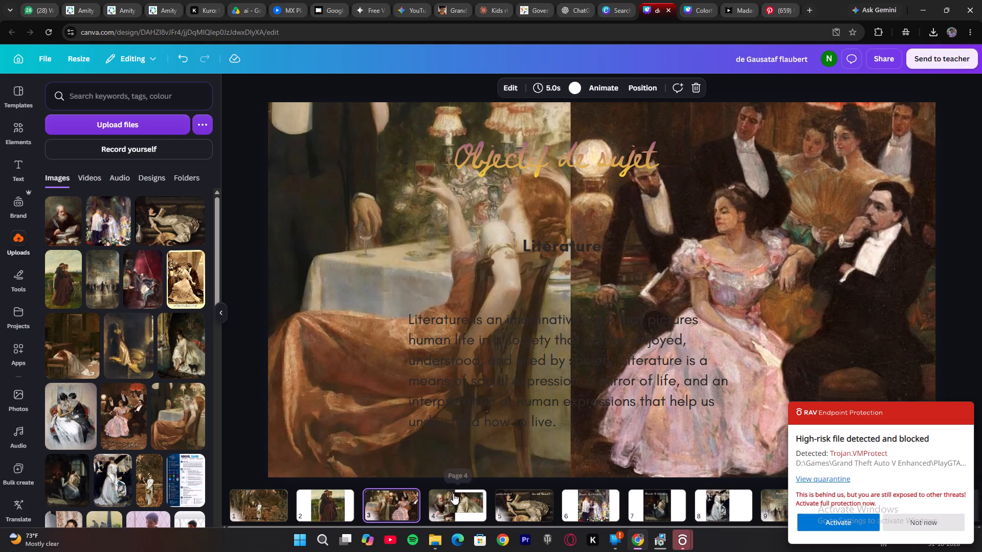
click(452, 503)
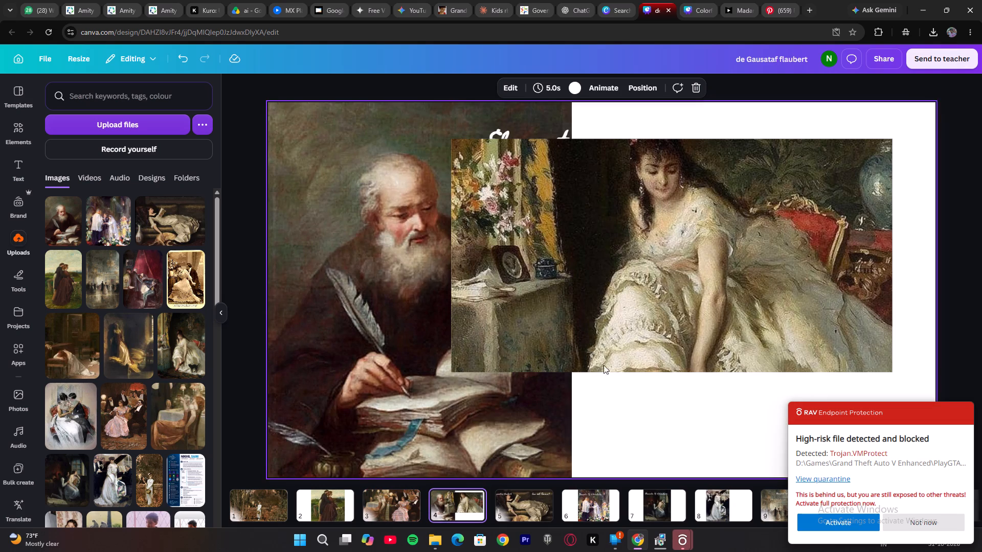
drag(689, 323, 773, 377)
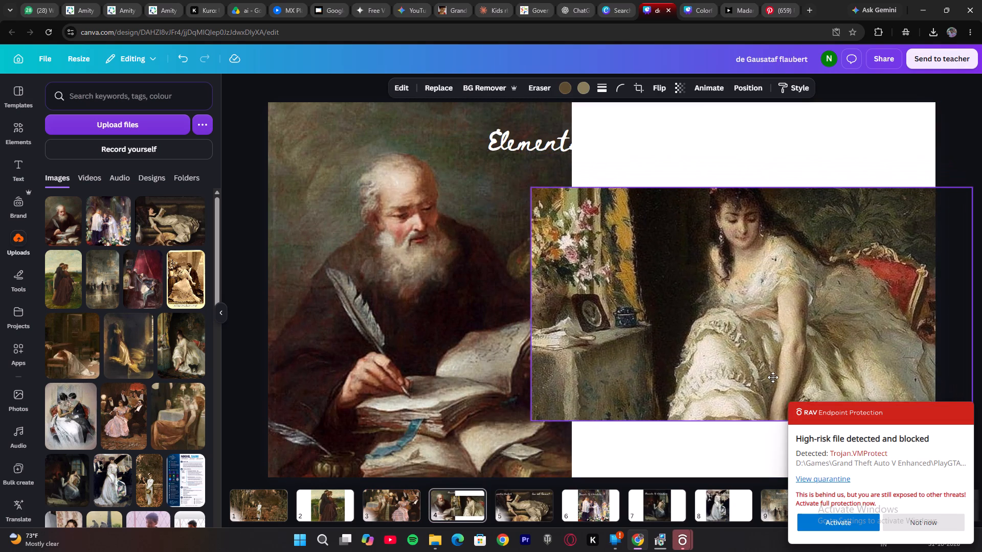
drag(773, 377, 810, 370)
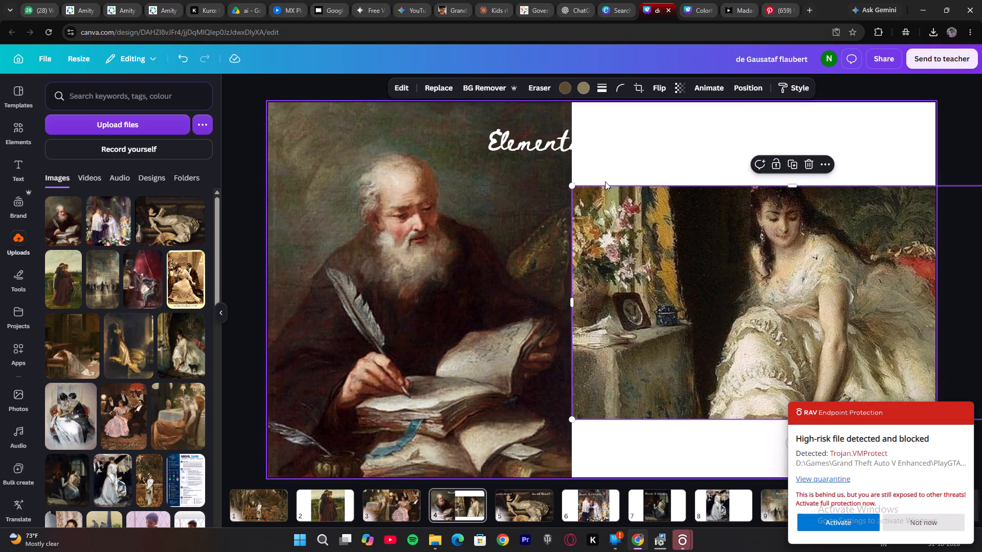
drag(573, 184, 589, 147)
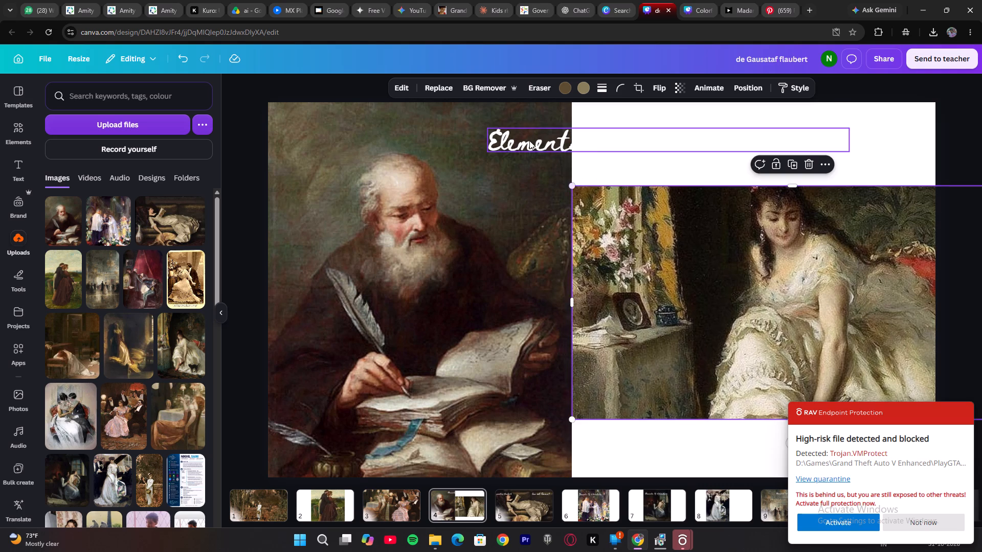
Move the "Elements Of Literature" heading to the top of the bearded writer painting on page 4 and open it for editing.
drag(529, 141, 323, 137)
click(545, 142)
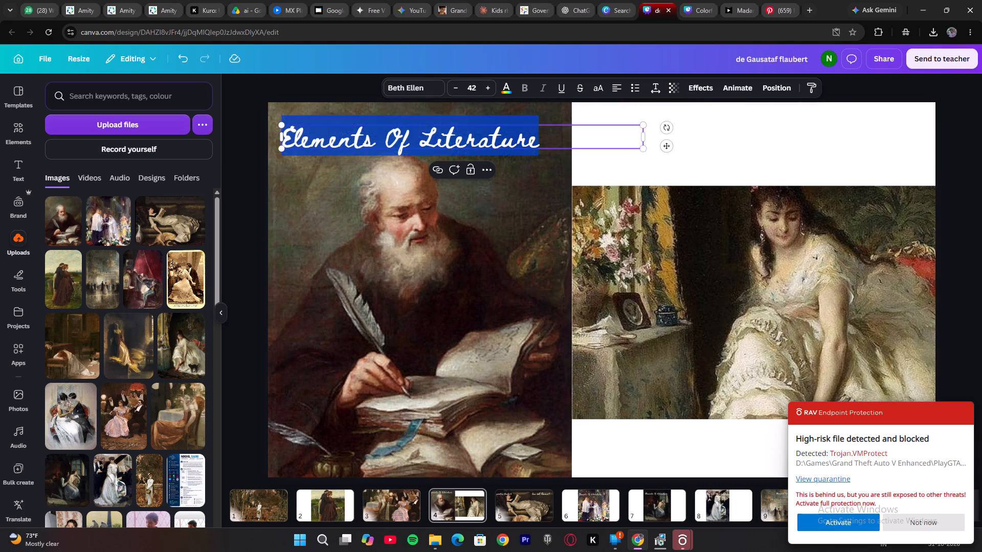
click(544, 142)
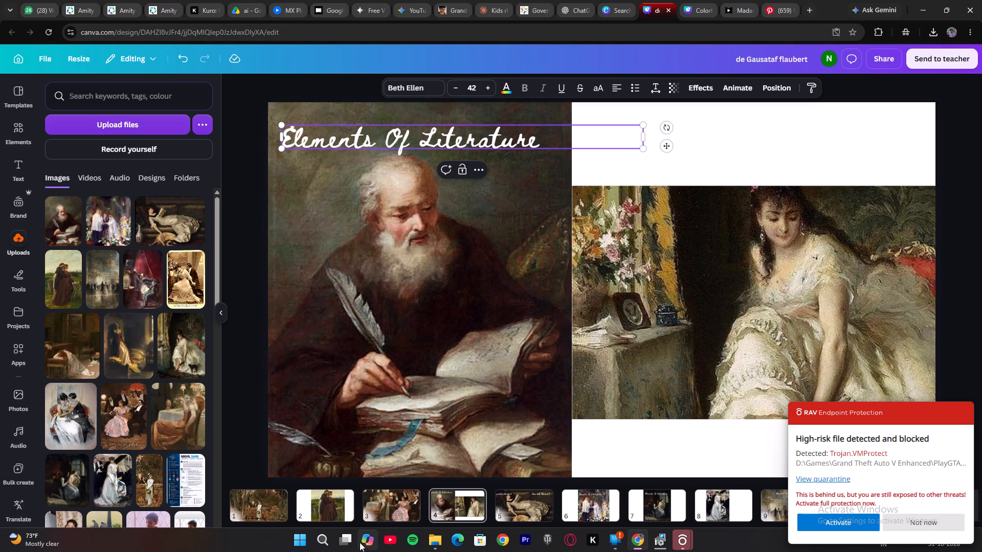
Move the couple painting on page 2 slightly left, so it sits near the middle of the page.
click(344, 501)
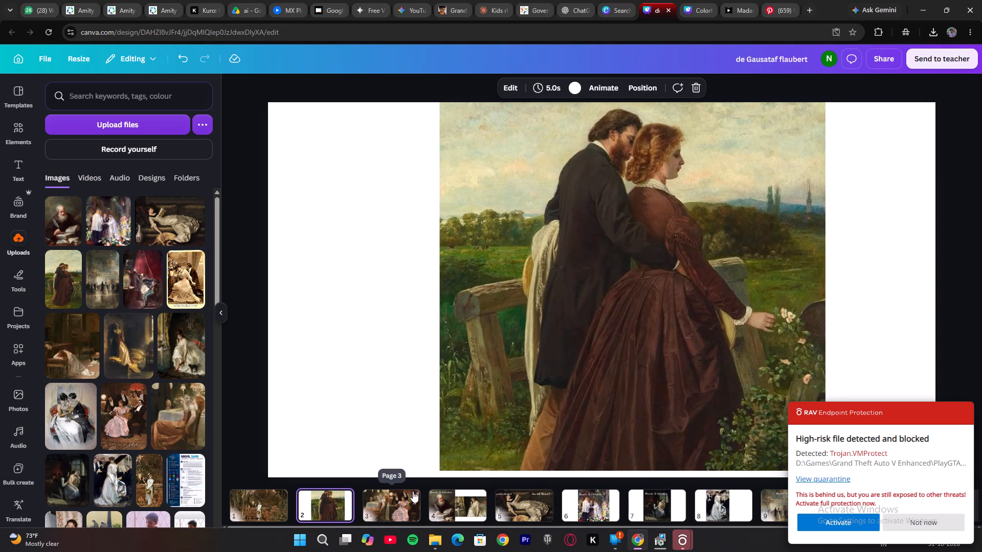
click(502, 391)
drag(524, 370, 500, 384)
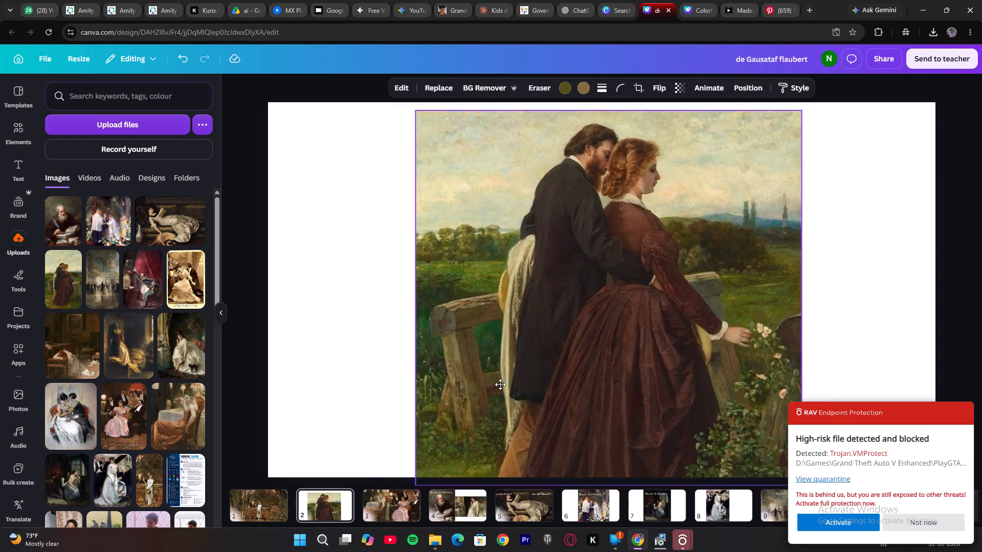
drag(500, 384, 503, 381)
Copy the "Objectif de sujet" heading from page 3 to page 2 and place it across the top of the couple painting.
click(399, 495)
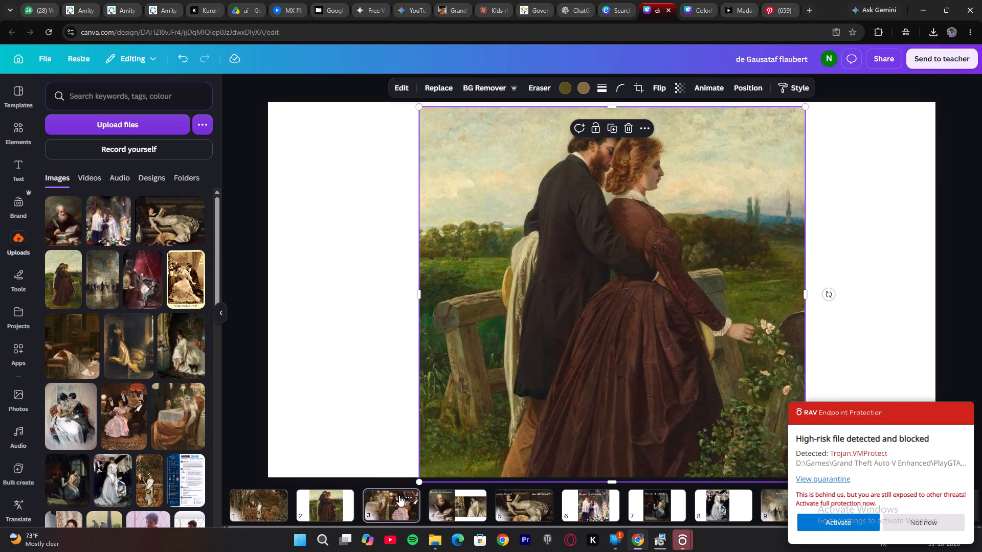
click(573, 168)
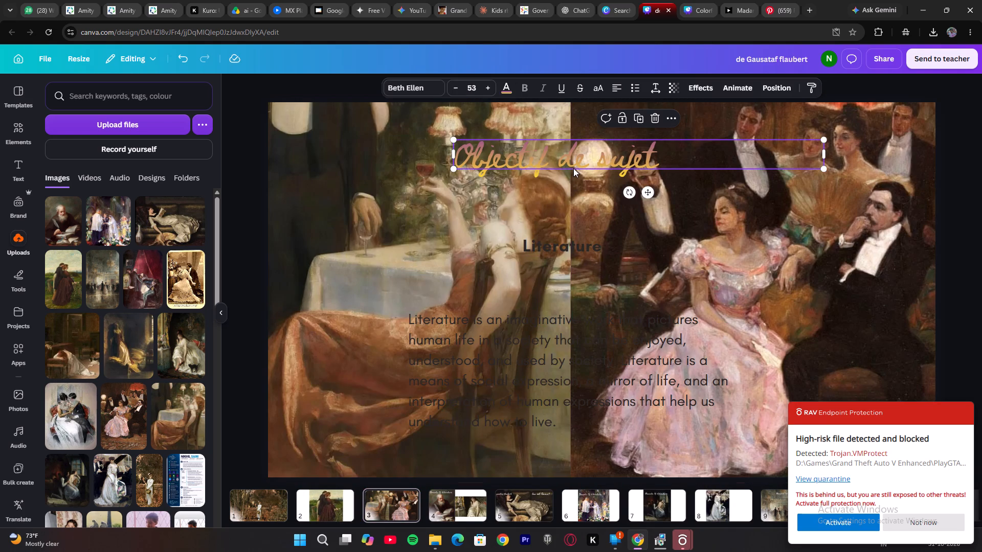
key(ctrl+c)
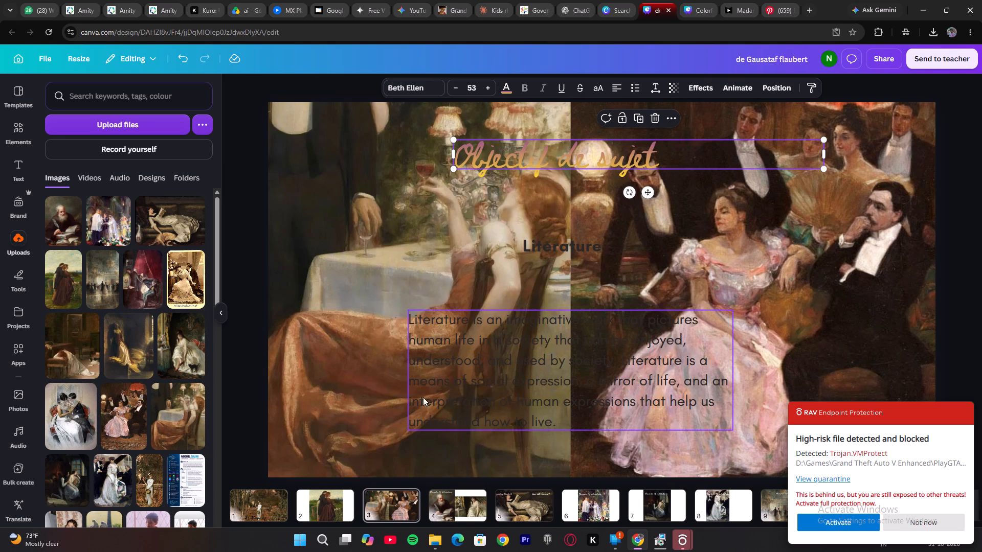
click(333, 501)
click(576, 239)
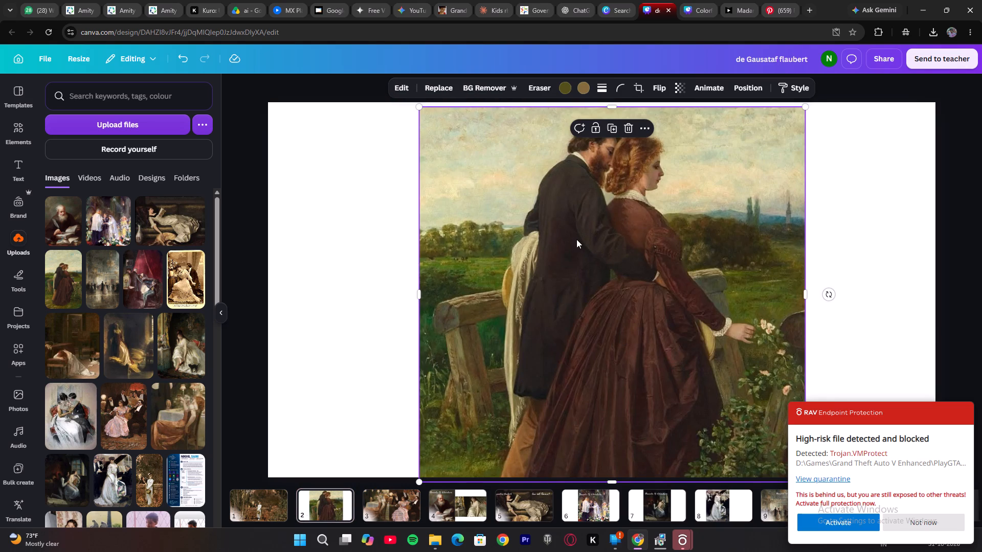
key(ctrl+v)
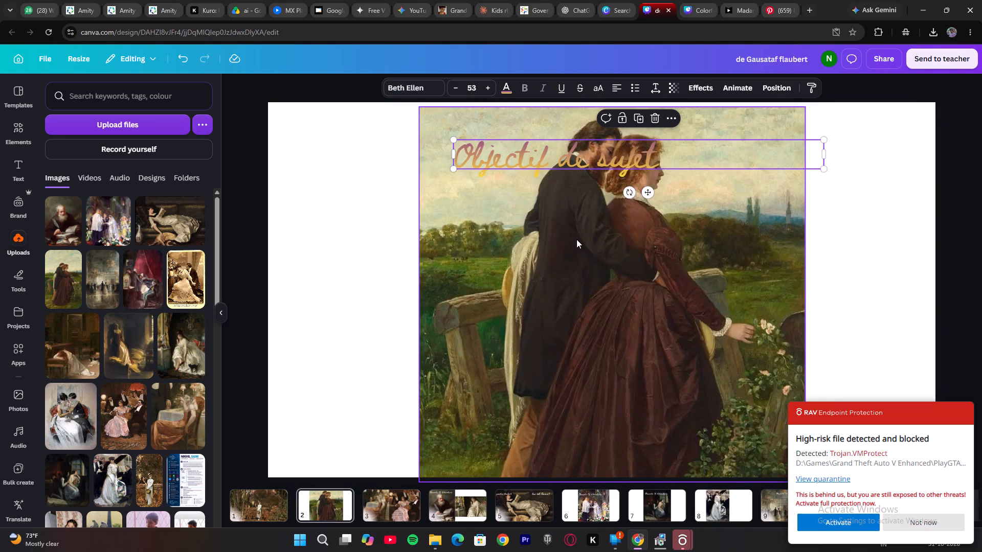
drag(609, 142, 637, 159)
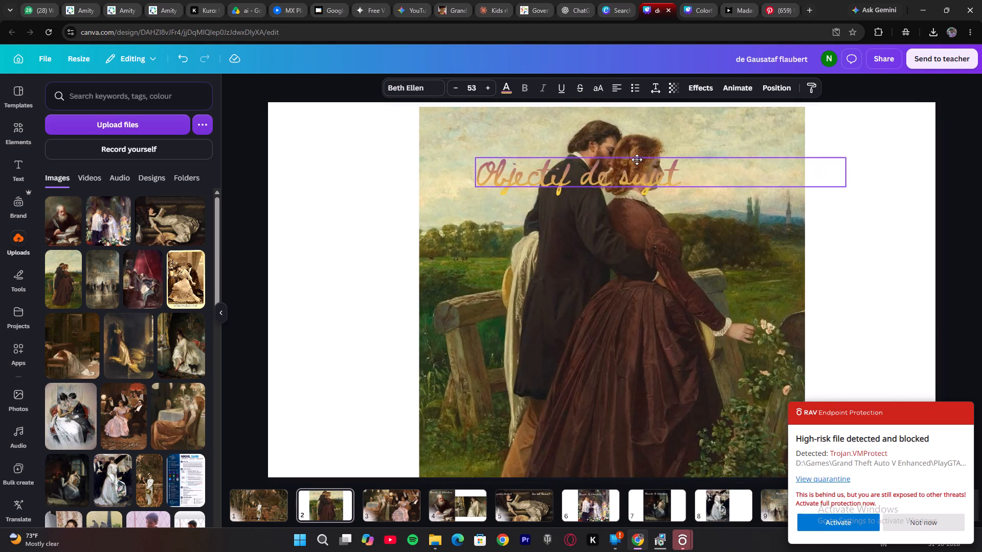
drag(637, 159, 640, 156)
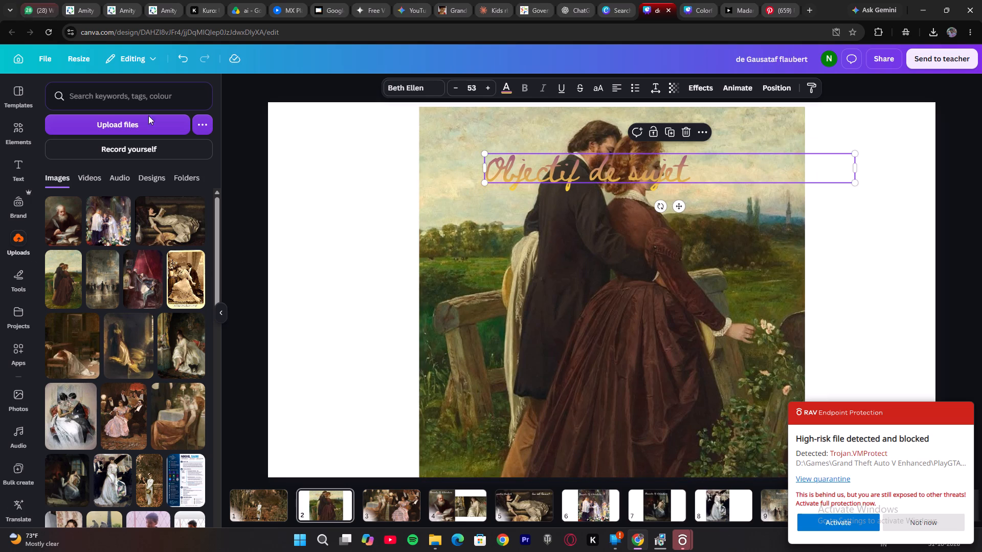
drag(611, 173, 600, 144)
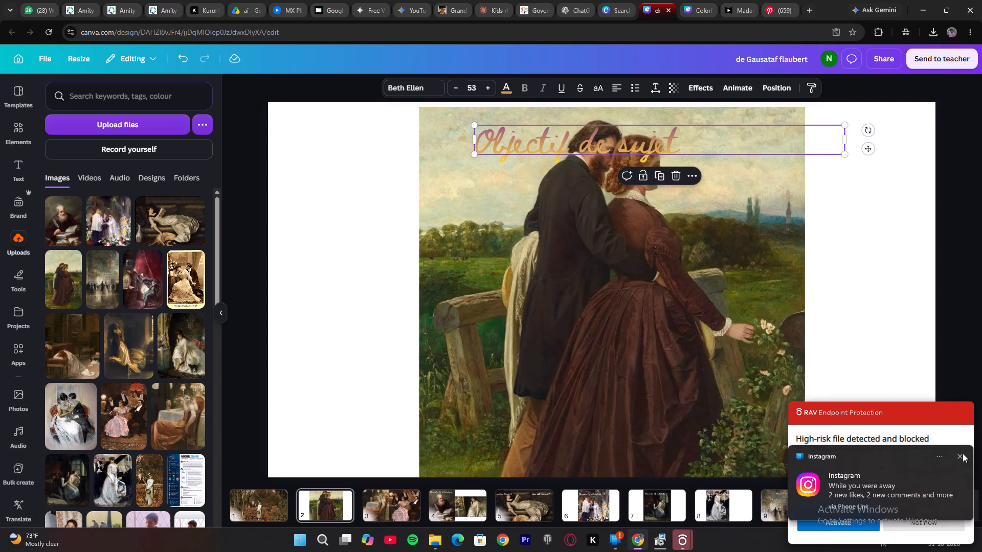
Dismiss the Instagram notification and the RAV Endpoint Protection alert.
click(963, 453)
click(940, 522)
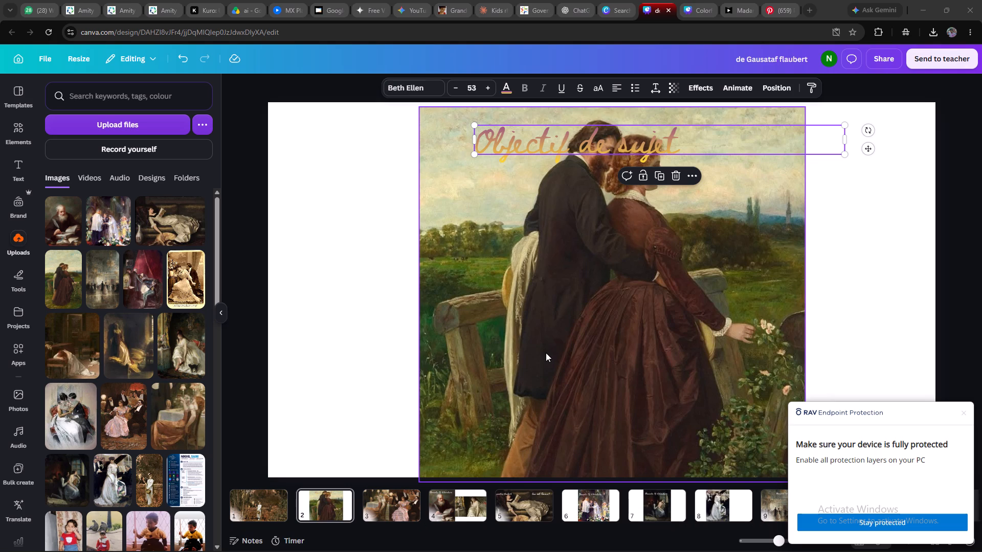
Enlarge the couple painting on page 2 slightly from its upper-left corner so its upper edge meets the page's top edge.
click(266, 511)
click(315, 509)
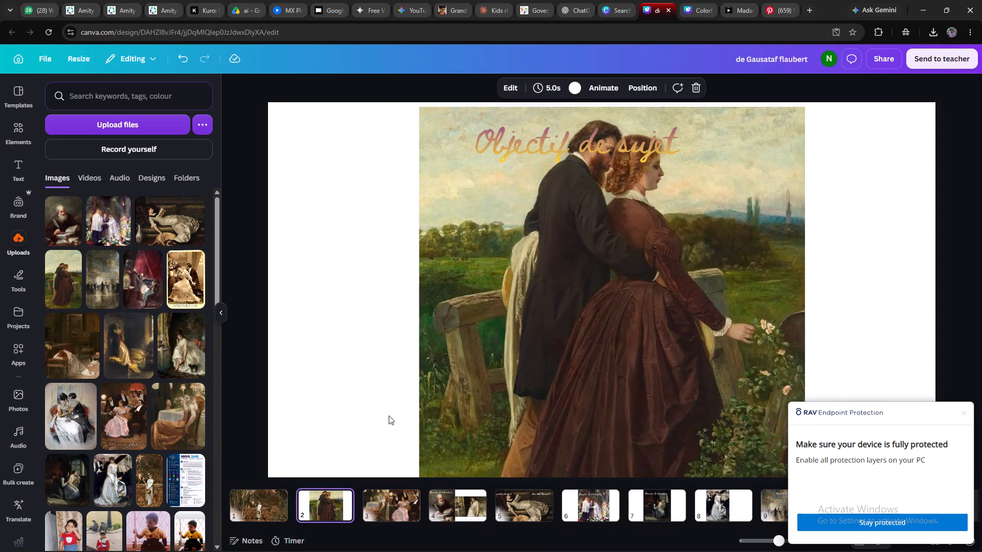
click(441, 318)
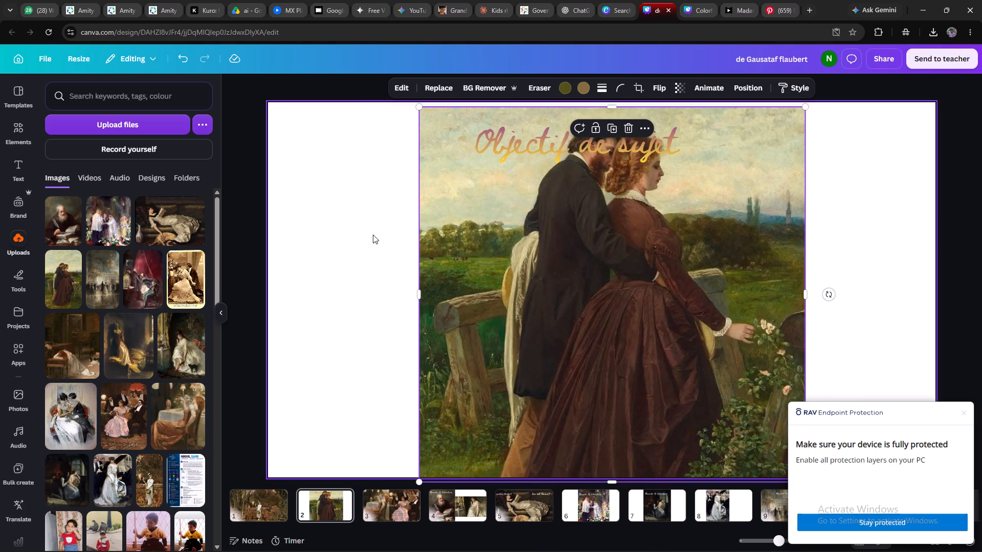
drag(419, 109, 414, 107)
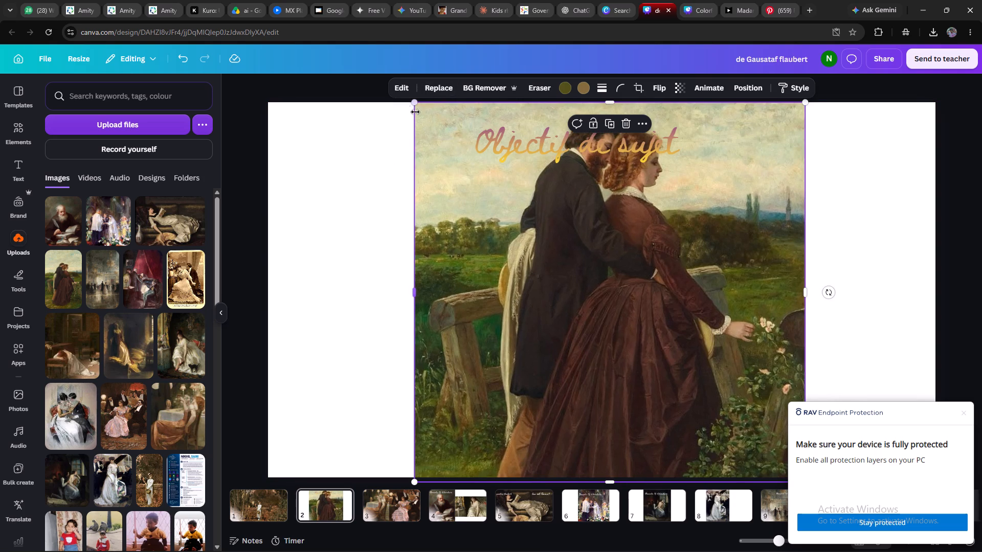
click(557, 246)
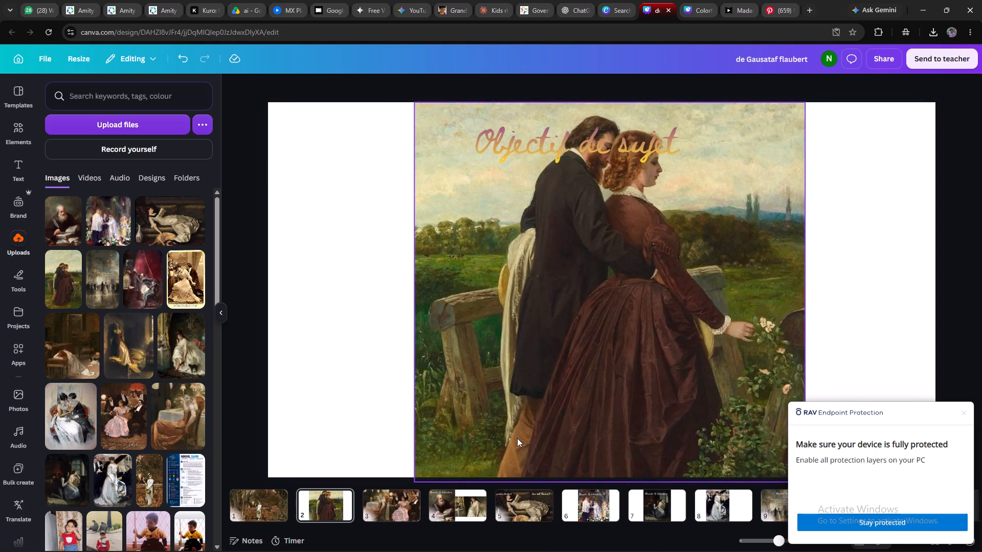
Change the literature definition paragraph on page 3 to white text.
click(400, 501)
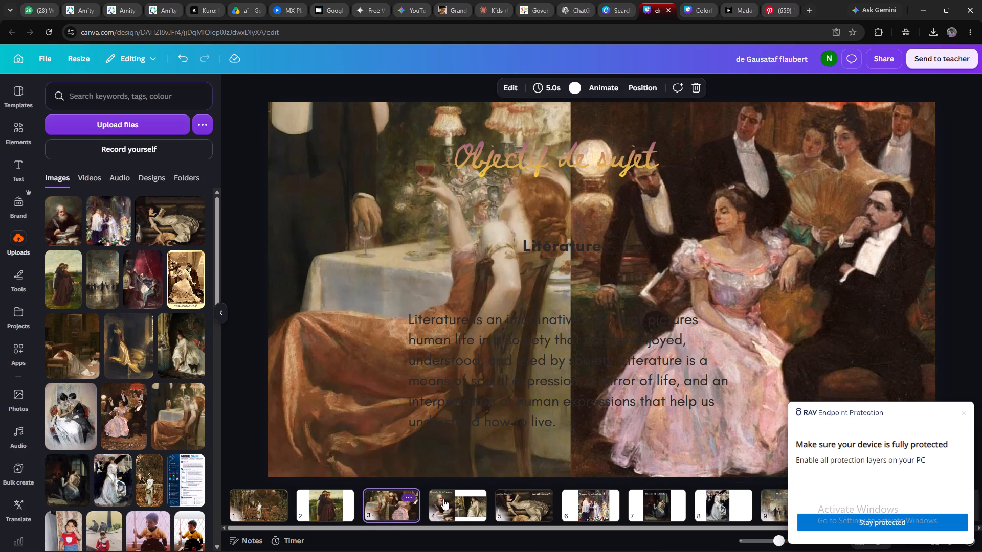
click(487, 359)
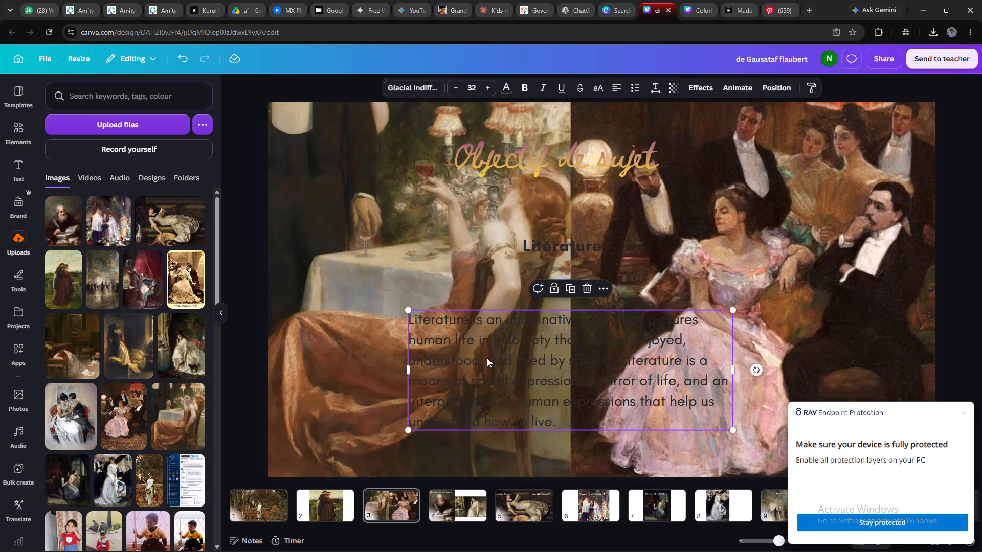
click(508, 87)
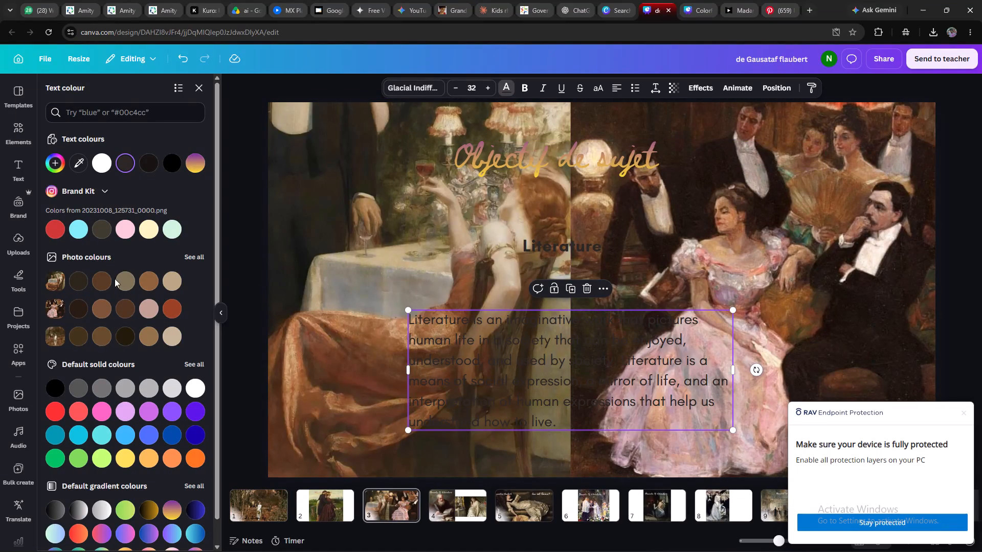
click(102, 171)
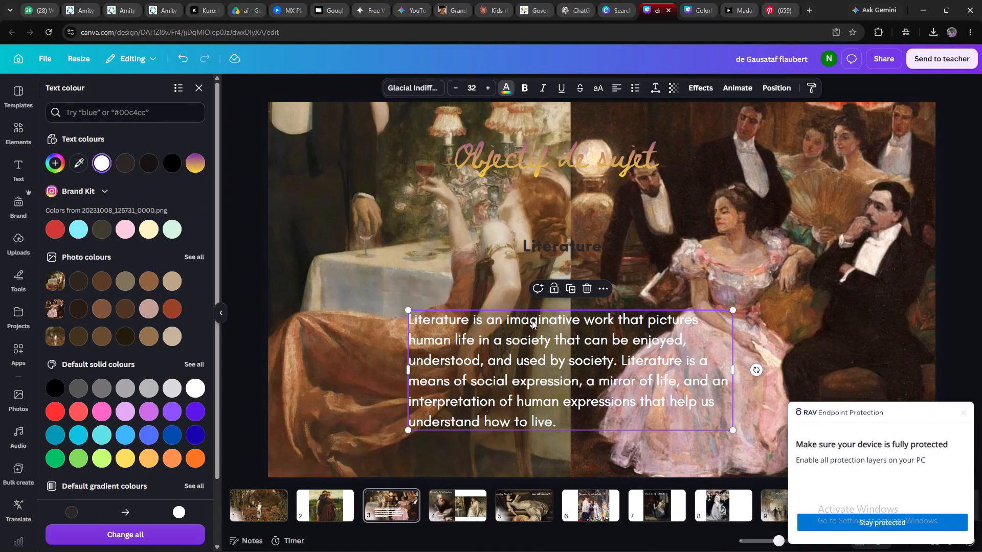
Delete "ow to live." from the end of the literature definition paragraph on page 3.
click(532, 320)
click(559, 411)
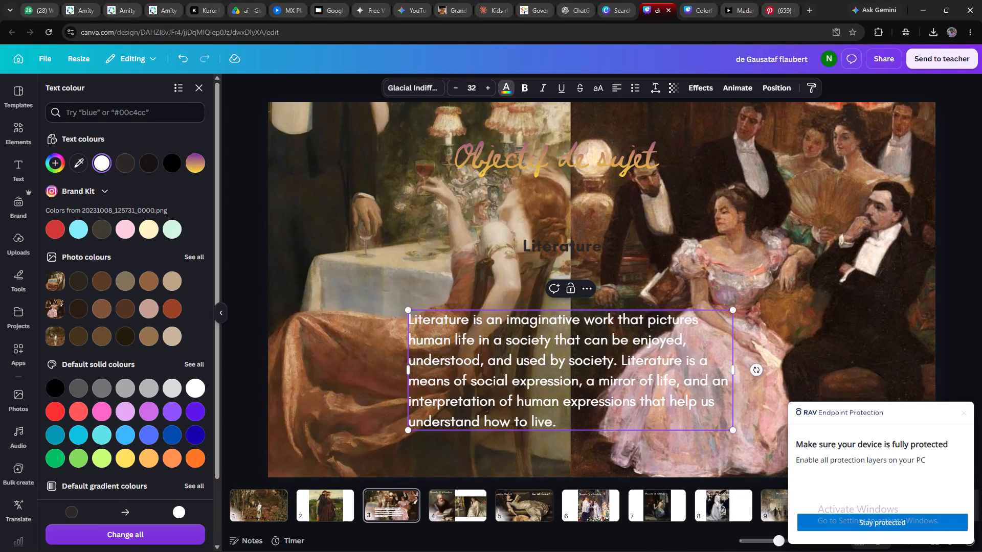
key(BackSpace)
key(BackSpace)
key(BackSpace)
key(BackSpace)
key(BackSpace)
key(BackSpace)
key(BackSpace)
key(BackSpace)
key(BackSpace)
key(BackSpace)
key(BackSpace)
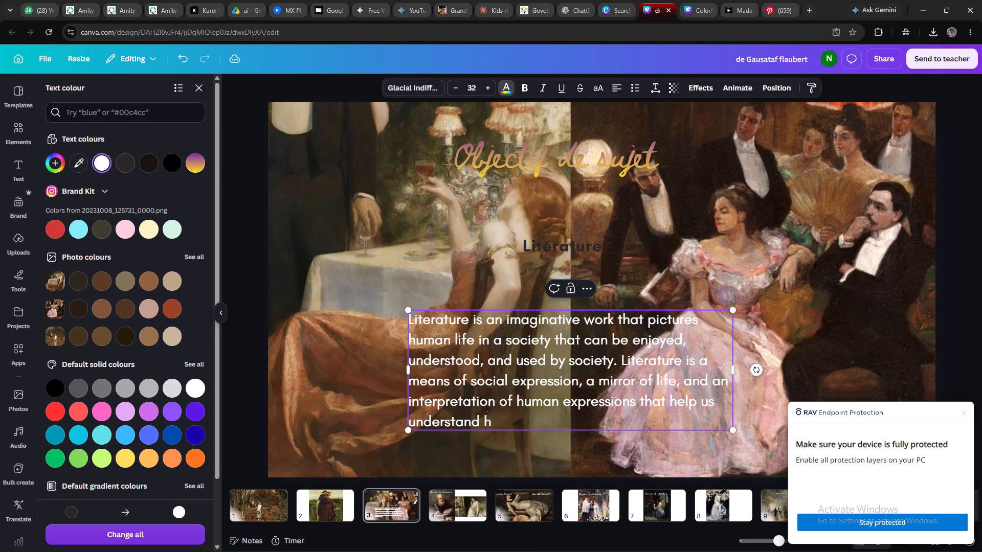
Replace the "Literature" subheading on page 3 with "Realisme".
click(562, 241)
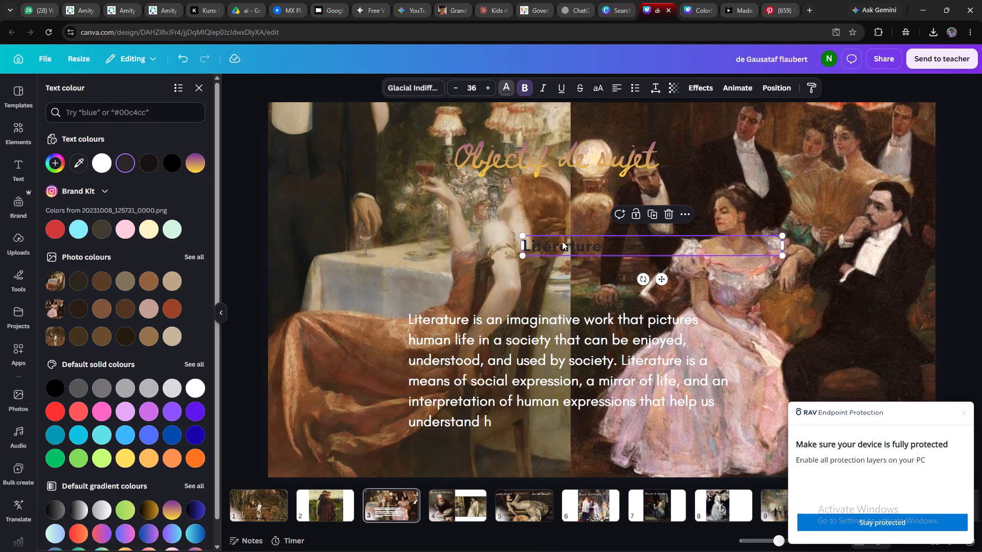
click(593, 243)
click(605, 245)
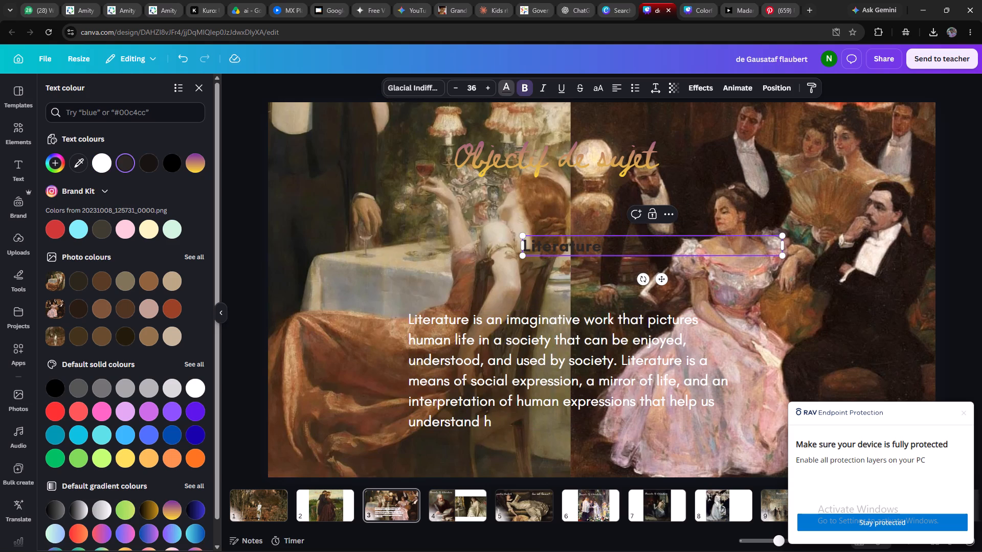
key(BackSpace)
key(BackSpace)
key(BackSpace)
key(BackSpace)
key(BackSpace)
key(BackSpace)
key(BackSpace)
key(BackSpace)
key(BackSpace)
key(BackSpace)
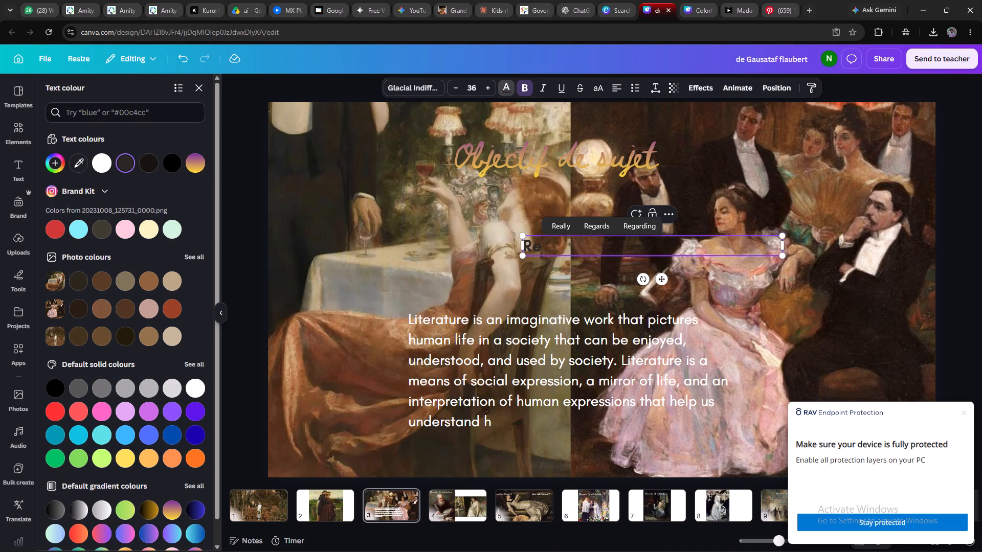
text(me)
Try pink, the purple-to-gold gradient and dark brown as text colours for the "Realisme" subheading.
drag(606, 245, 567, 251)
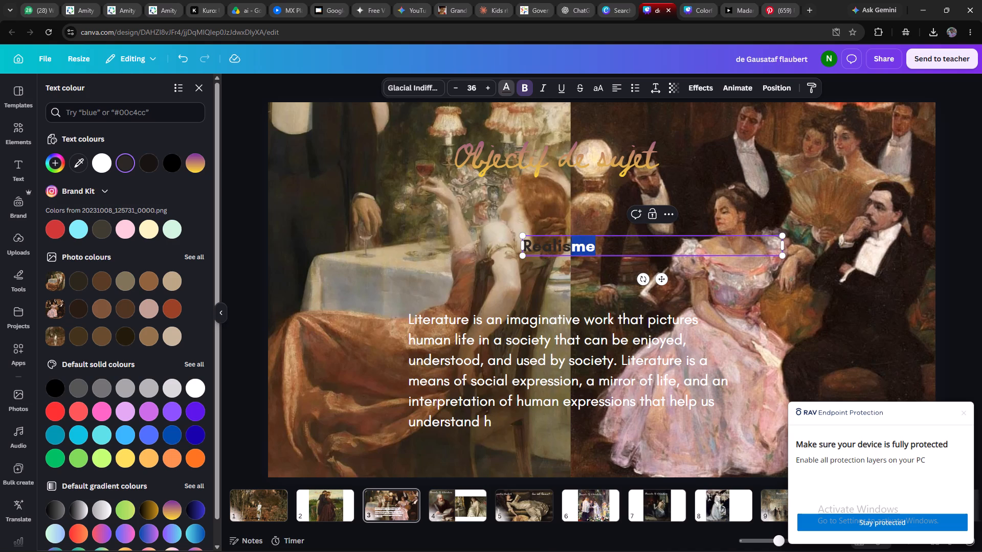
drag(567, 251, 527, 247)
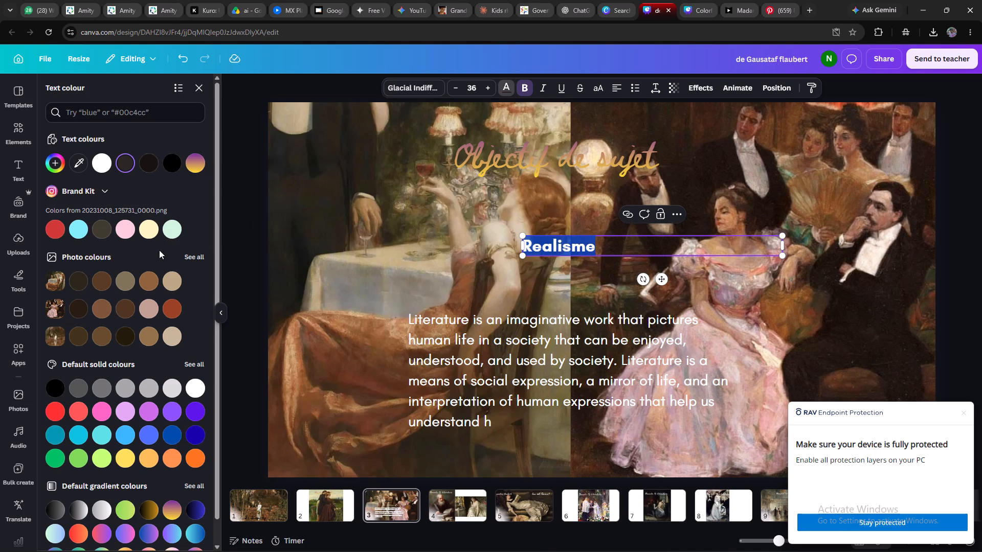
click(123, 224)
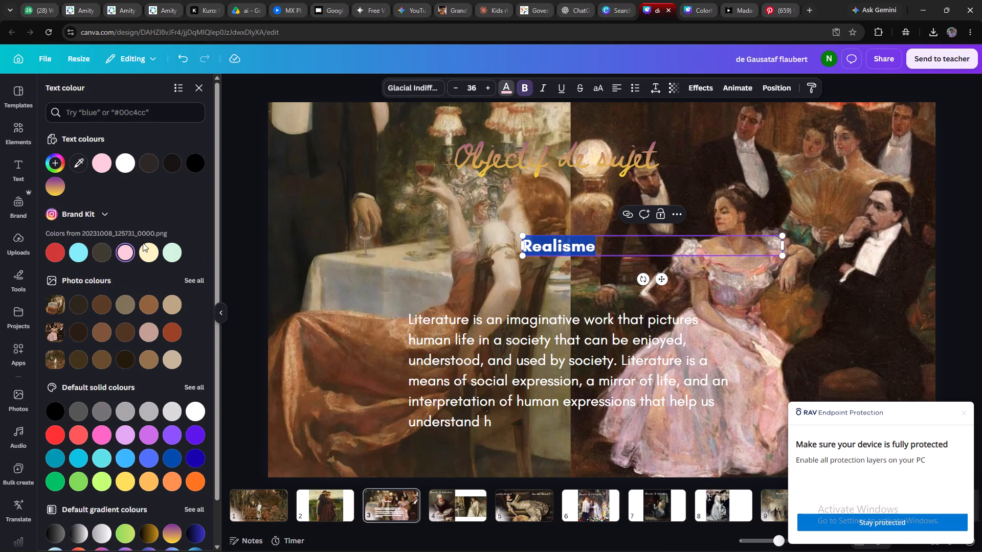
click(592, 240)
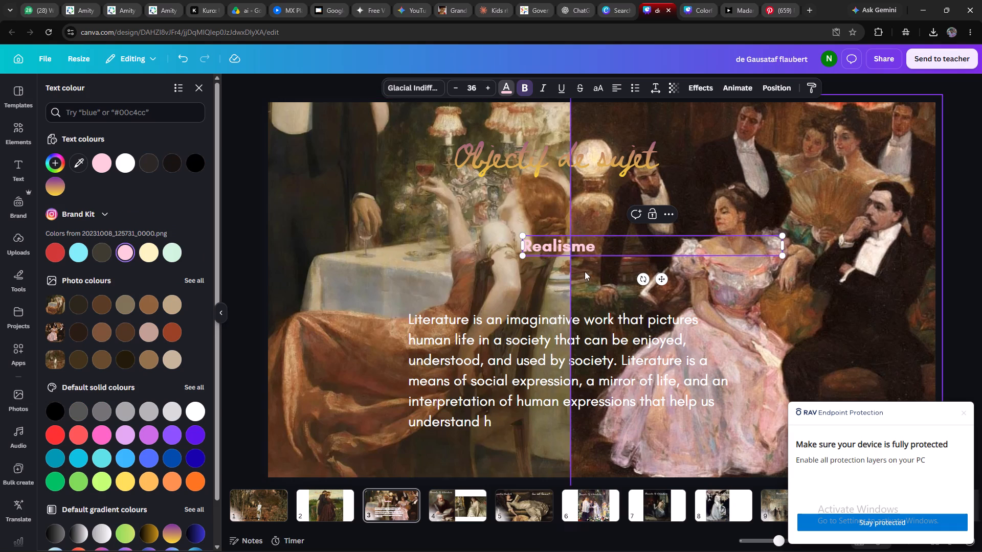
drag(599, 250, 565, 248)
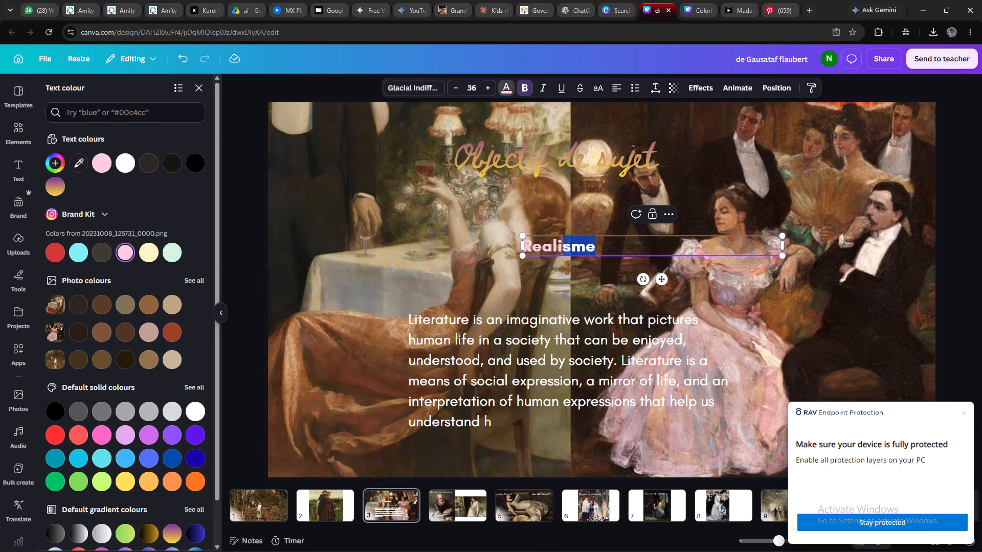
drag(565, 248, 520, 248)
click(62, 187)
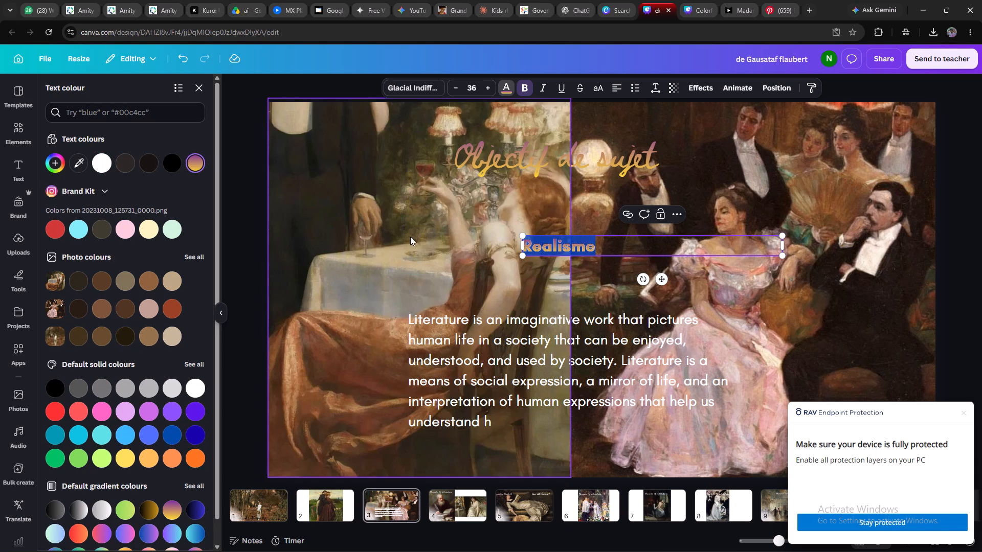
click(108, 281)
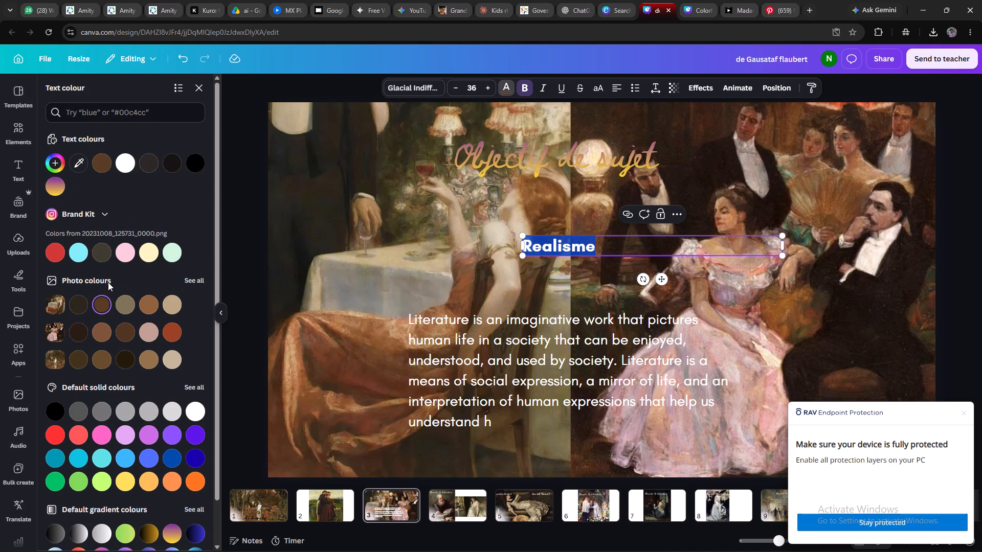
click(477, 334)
Change the "Realisme" subheading on page 3 to white text.
click(564, 245)
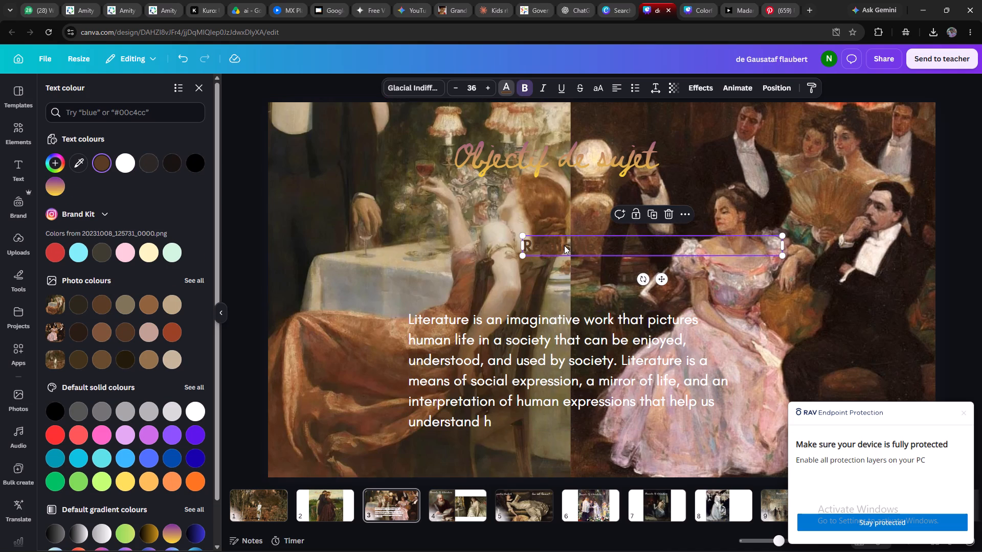
drag(564, 245, 587, 247)
click(590, 247)
drag(615, 251, 594, 251)
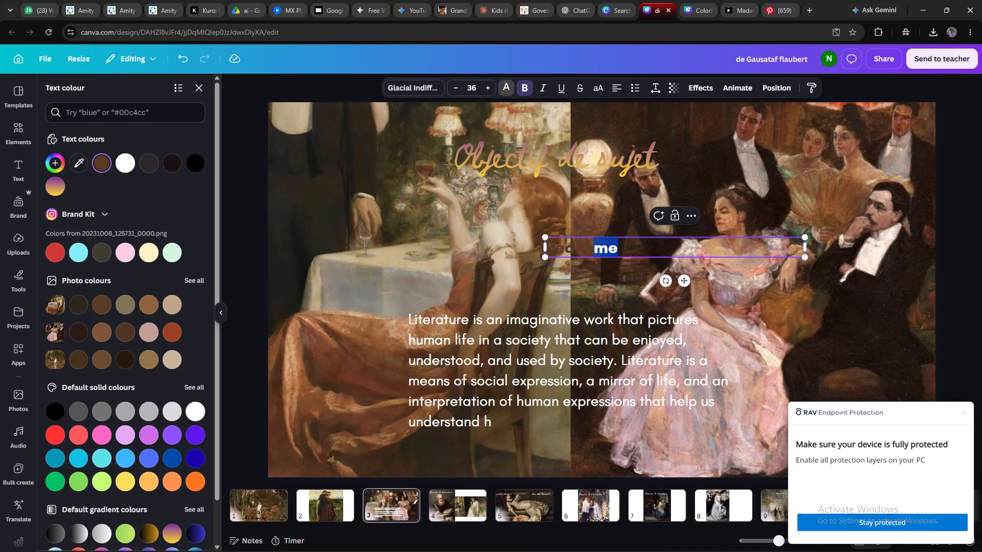
drag(594, 251, 544, 254)
click(123, 155)
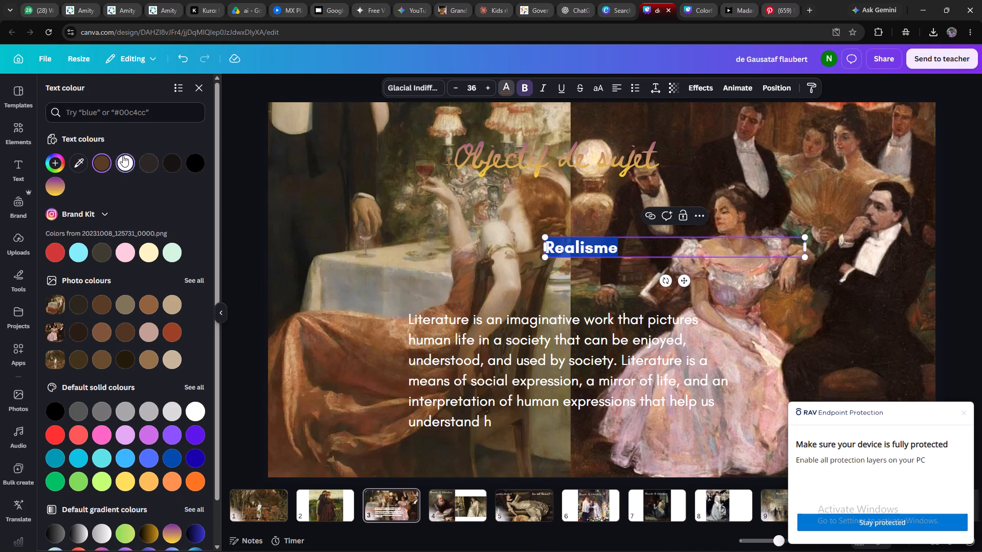
click(595, 420)
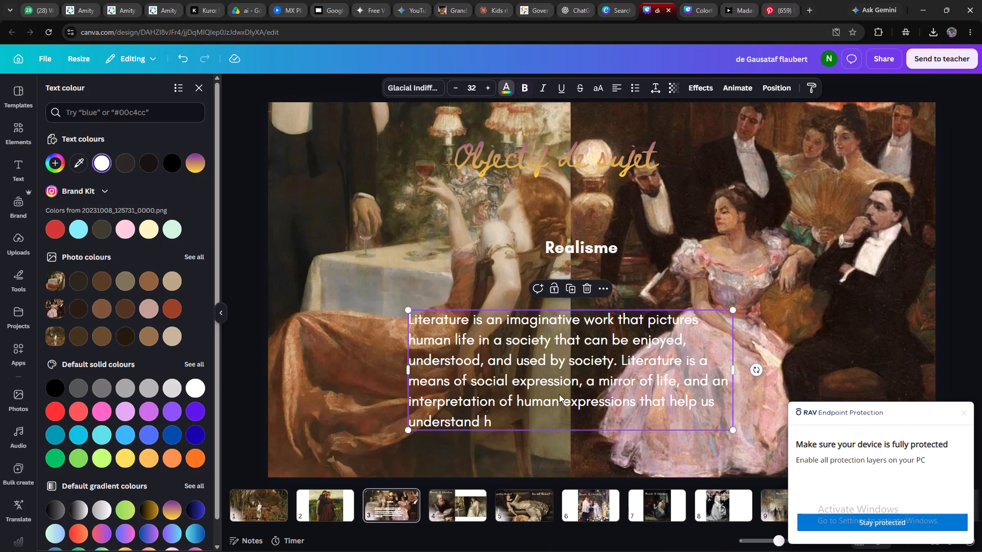
Shift the "Realisme" subheading slightly left and remove its bold formatting, leaving it non-italic.
click(599, 257)
click(595, 251)
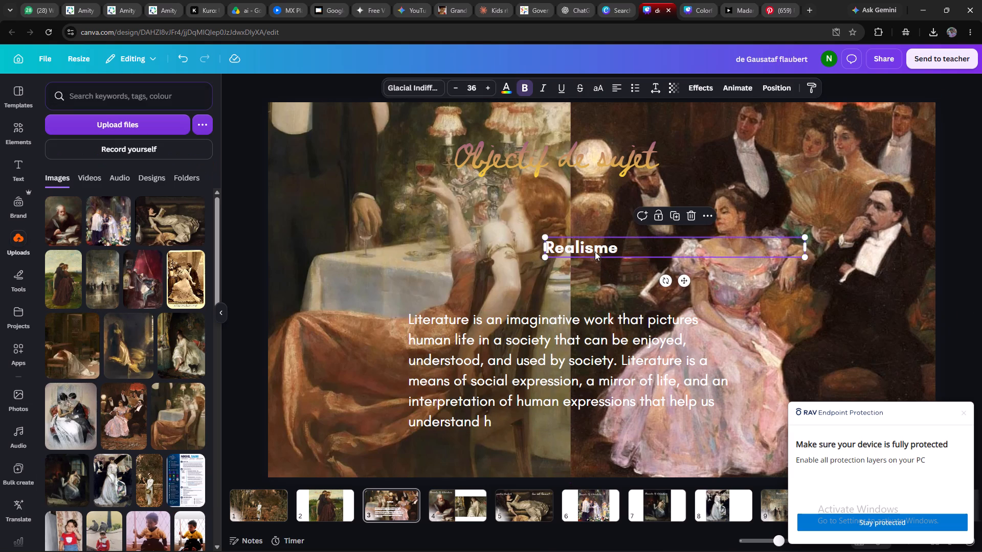
drag(595, 251, 578, 251)
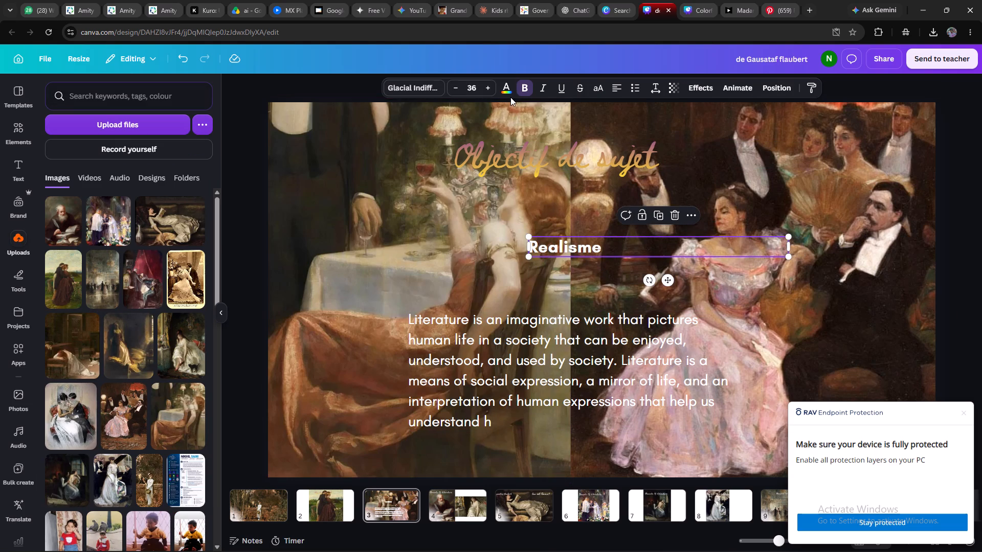
click(541, 91)
click(530, 90)
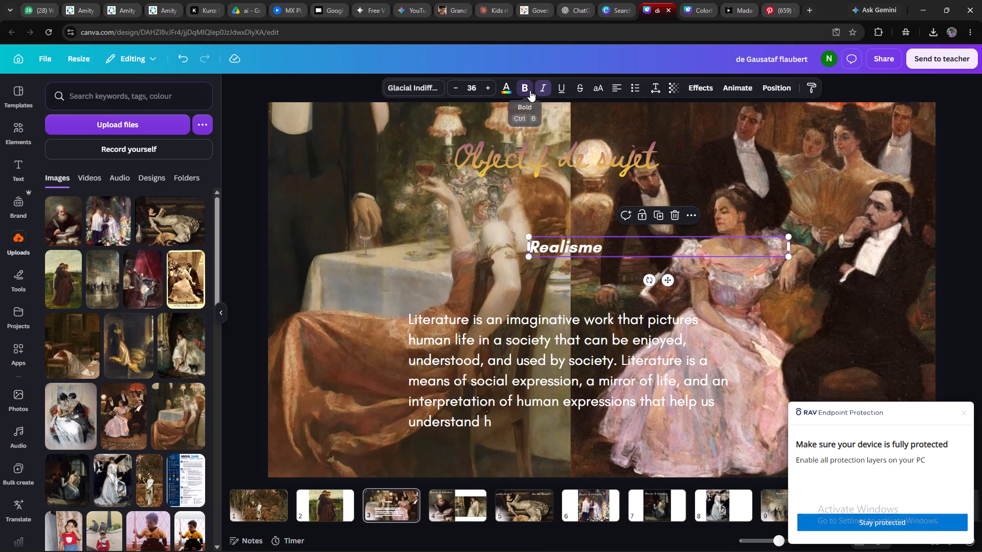
click(537, 90)
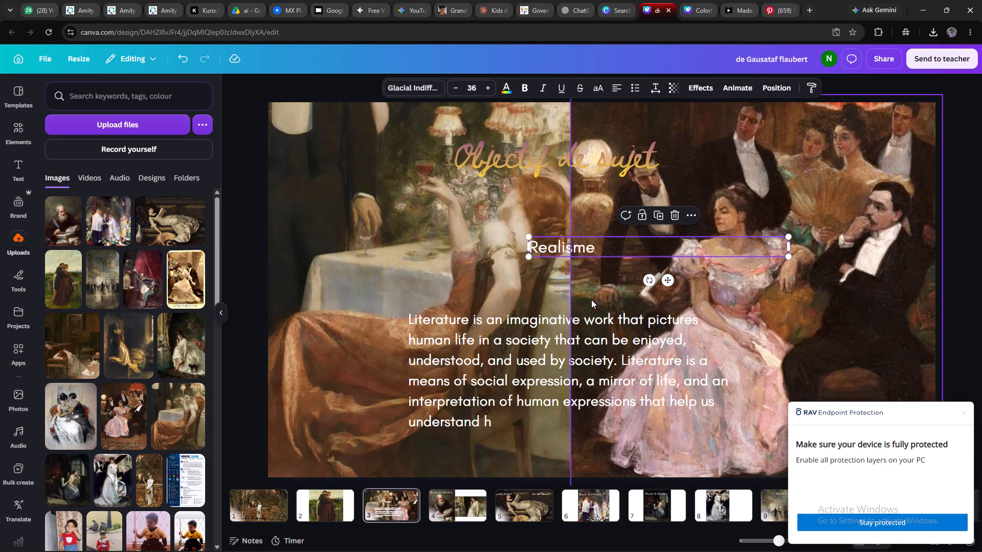
click(589, 336)
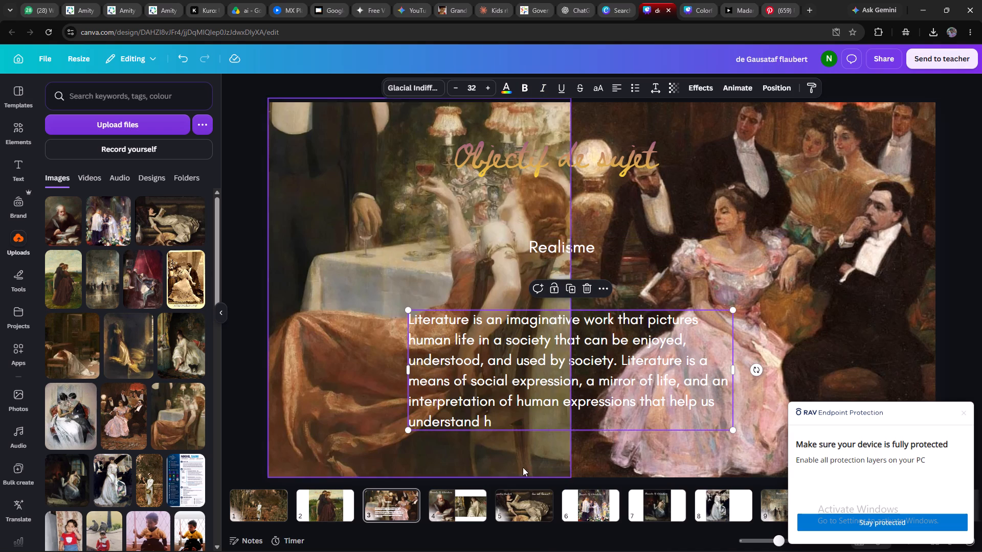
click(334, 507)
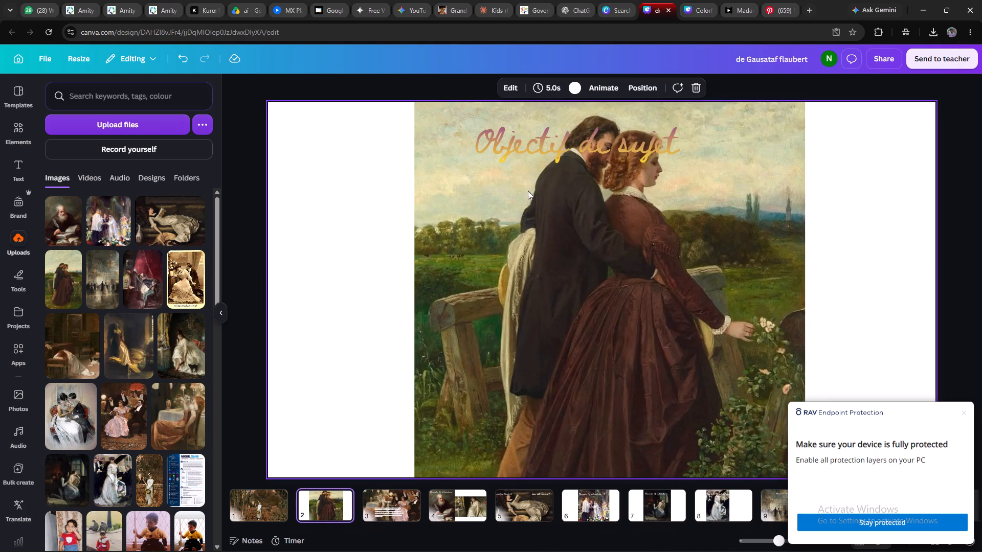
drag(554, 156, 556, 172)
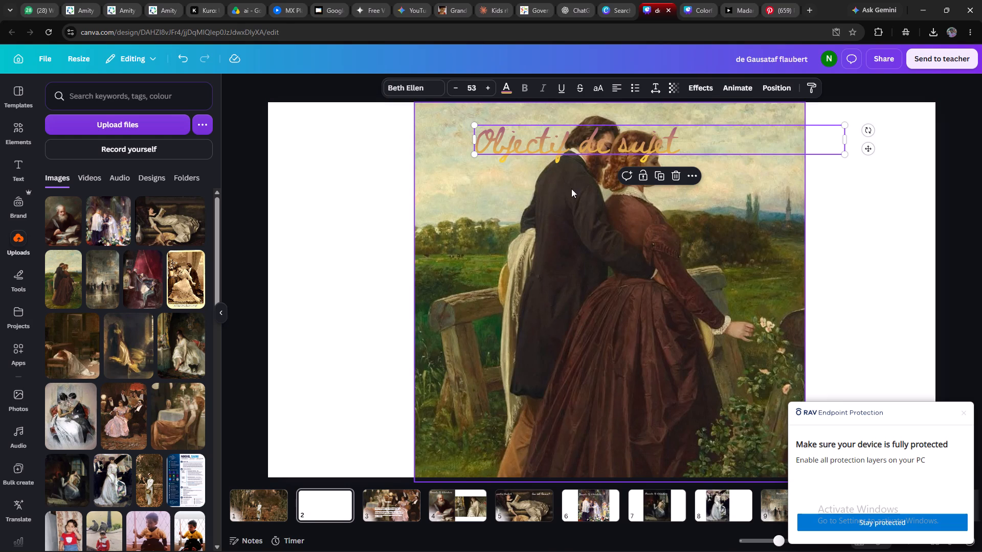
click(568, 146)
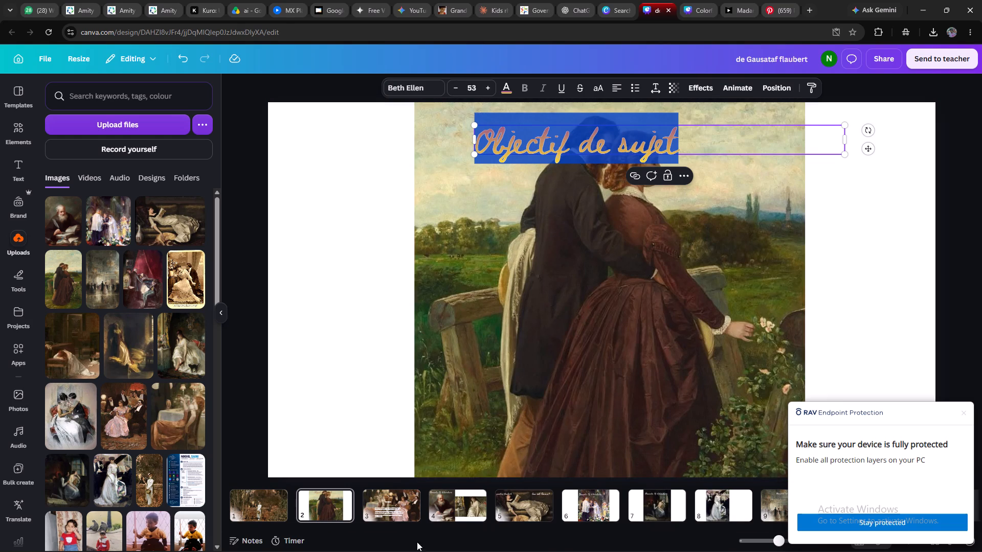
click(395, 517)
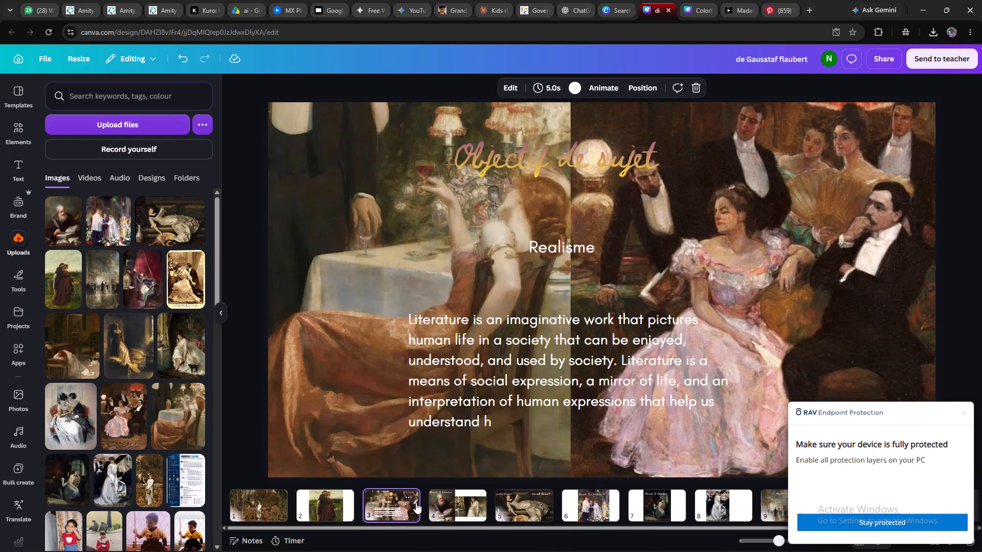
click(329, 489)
Change the "Objectif de sujet" heading over the couple painting on page 2 to "Object detude".
click(341, 502)
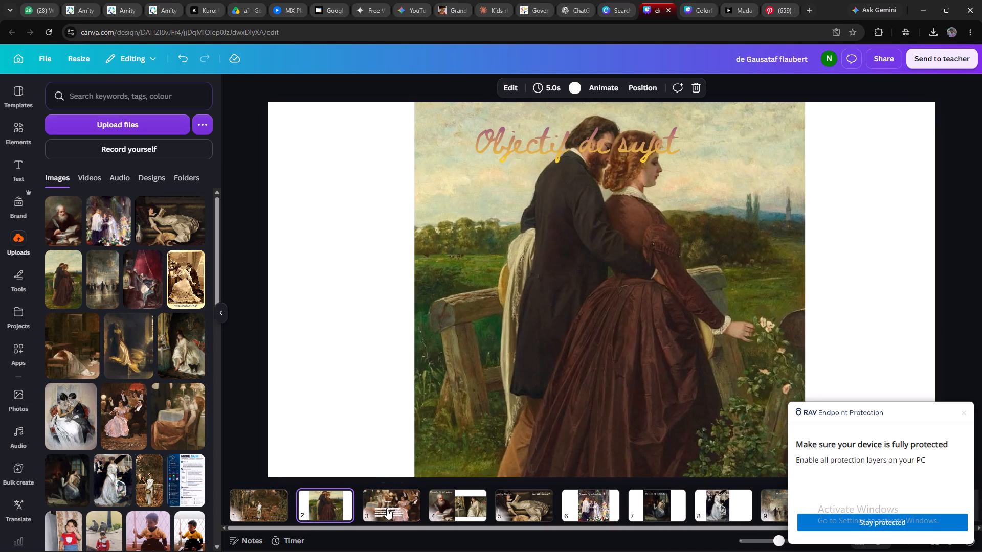
click(565, 150)
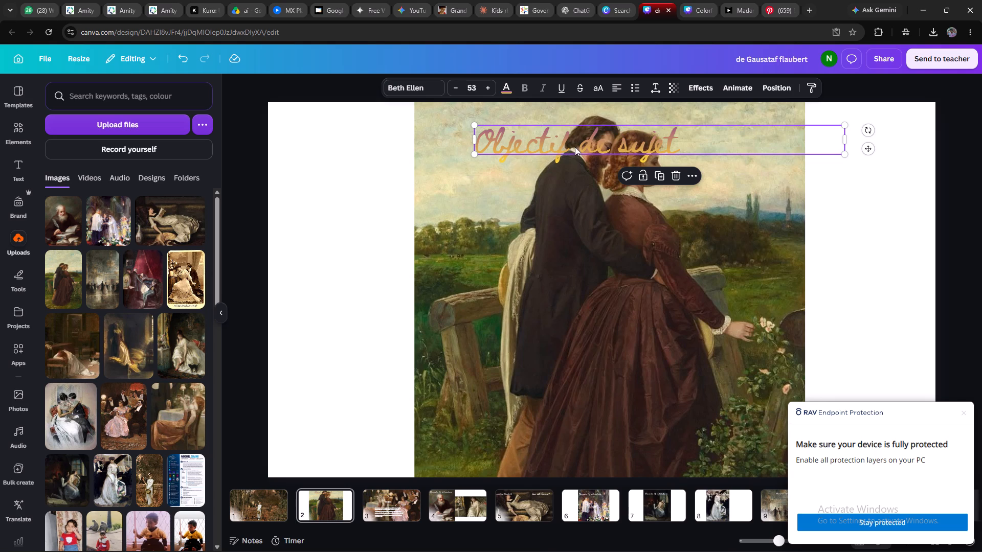
click(569, 145)
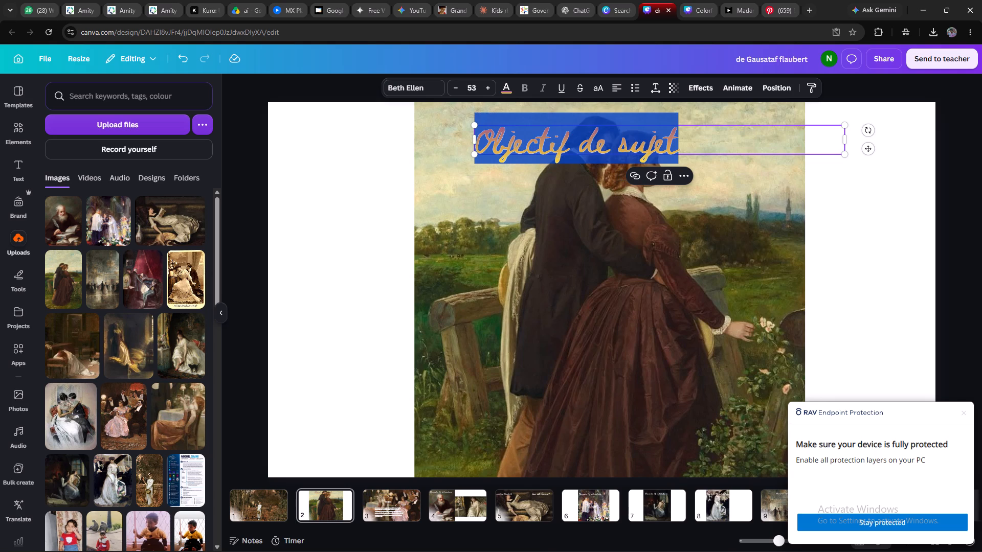
click(568, 145)
key(BackSpace)
key(BackSpace)
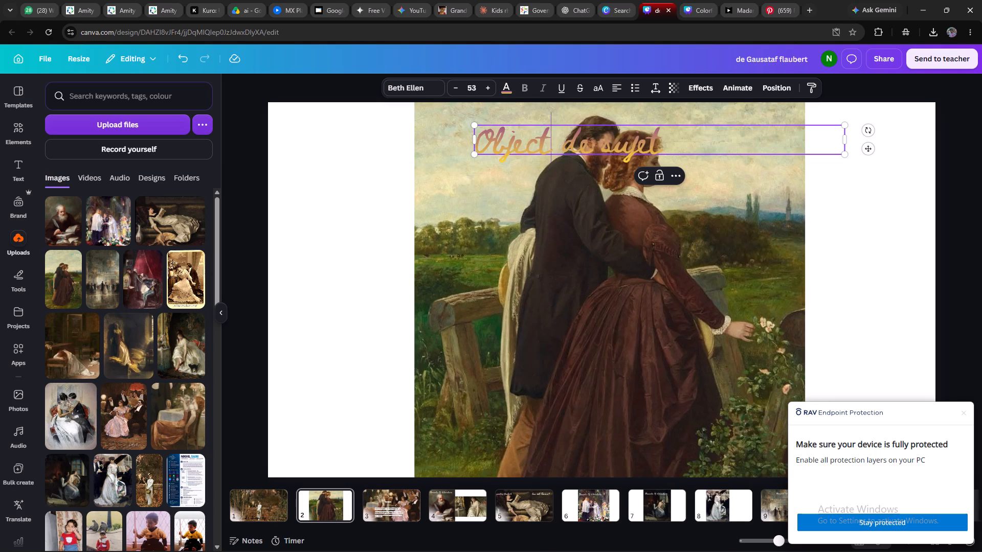
key(Right)
key(Right)
key(Right)
key(Right)
key(Right)
key(Right)
key(Right)
key(Right)
key(Right)
key(BackSpace)
key(BackSpace)
key(BackSpace)
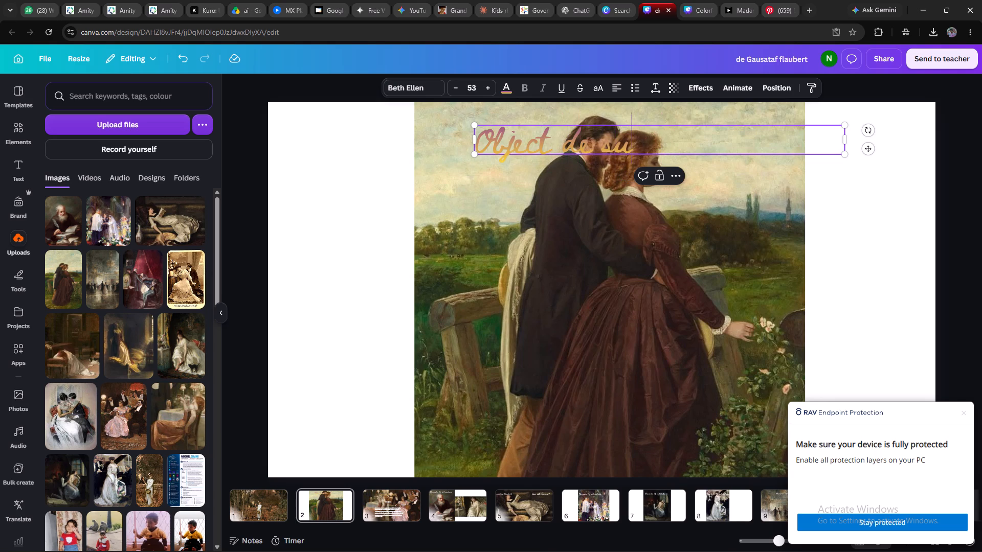
key(BackSpace)
key(BackSpace)
key(BackSpace)
key(BackSpace)
text(etude)
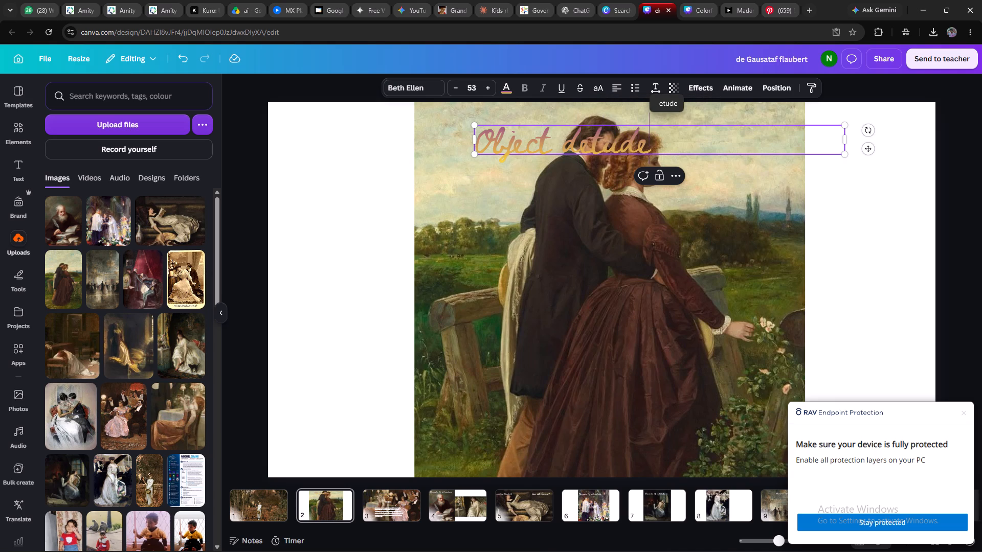
Nudge the "Elements Of Literature" heading and the seated woman painting slightly downward on page 4.
click(387, 500)
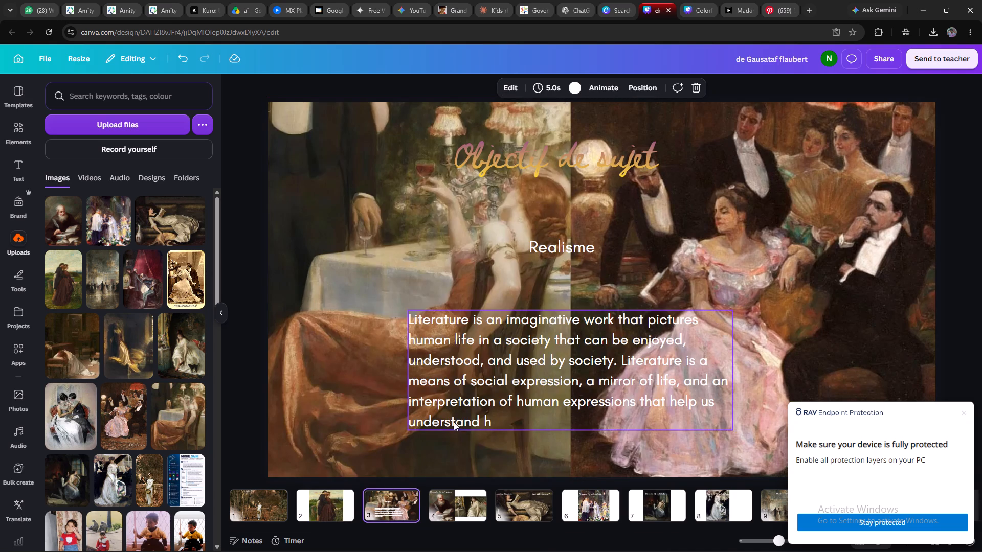
click(461, 499)
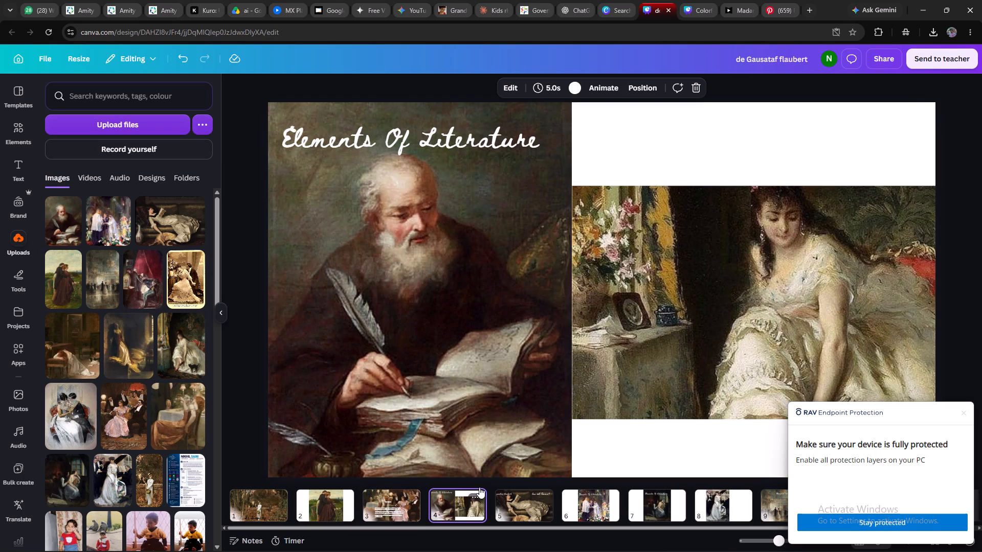
click(437, 125)
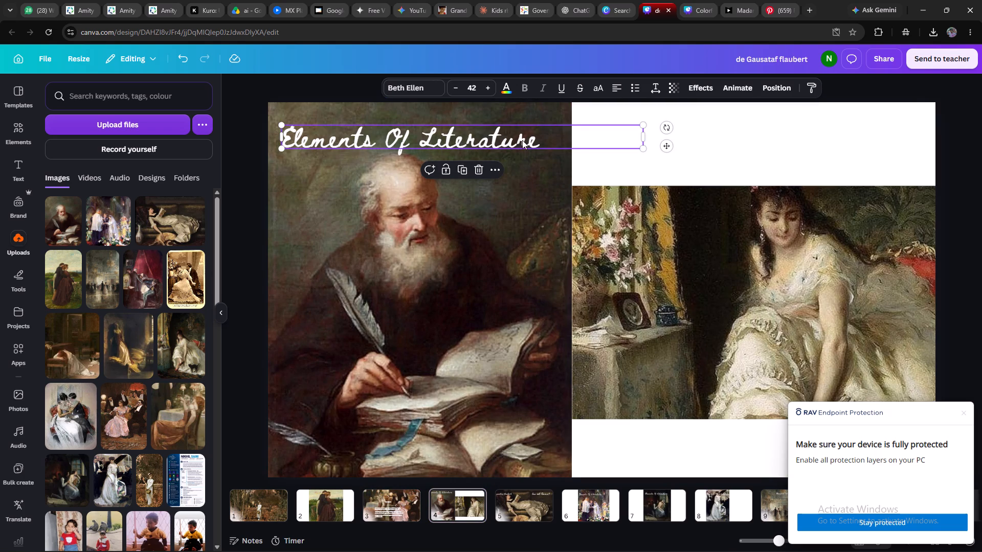
click(530, 140)
click(608, 204)
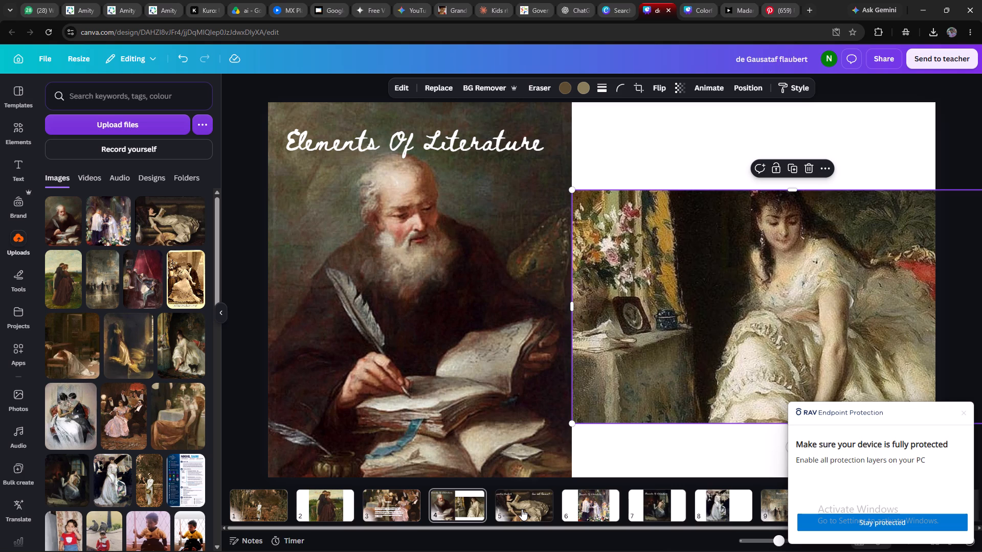
Copy the "gaustaf flaubert" heading from page 5 and paste it onto page 4 with the writing old man painting.
click(587, 499)
click(537, 495)
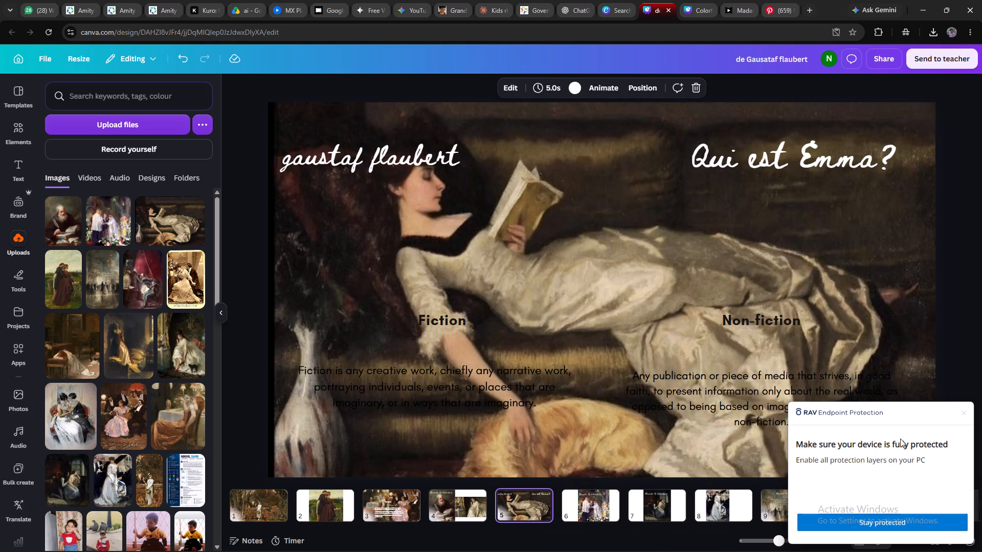
click(371, 156)
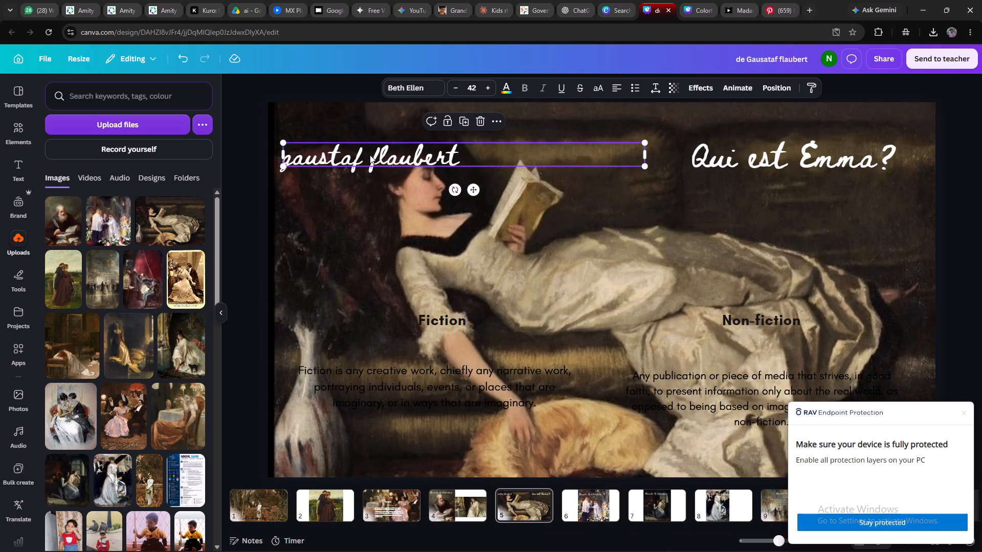
key(ctrl+c)
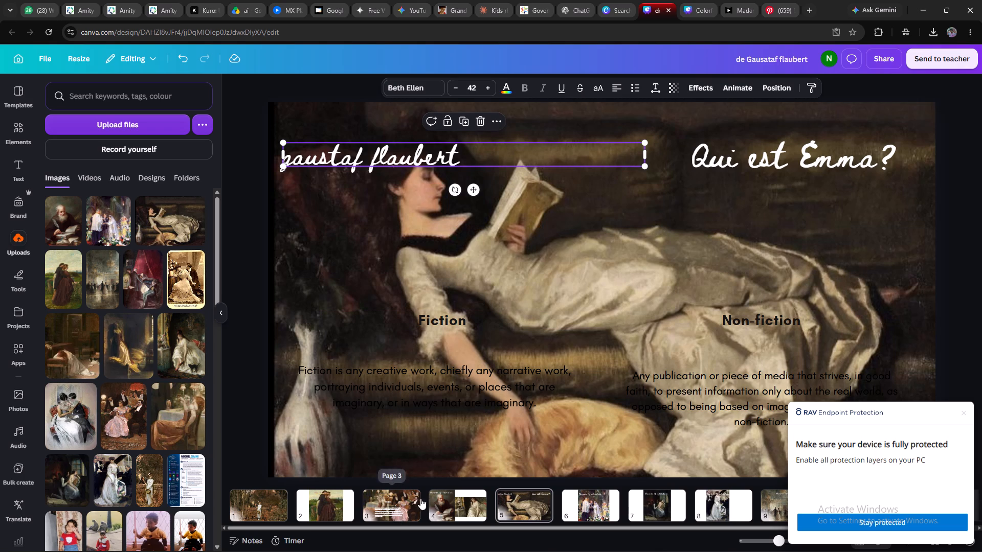
click(439, 498)
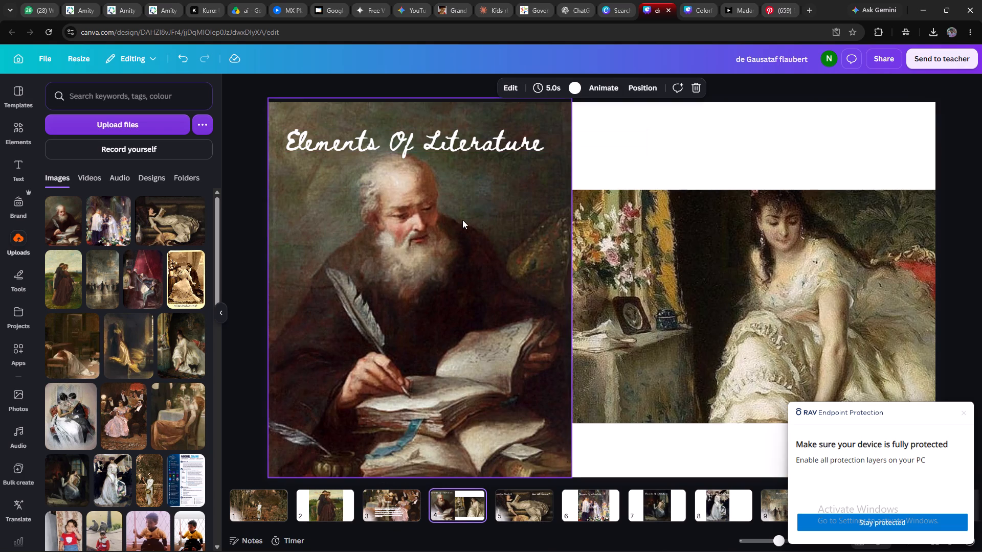
key(ctrl+v)
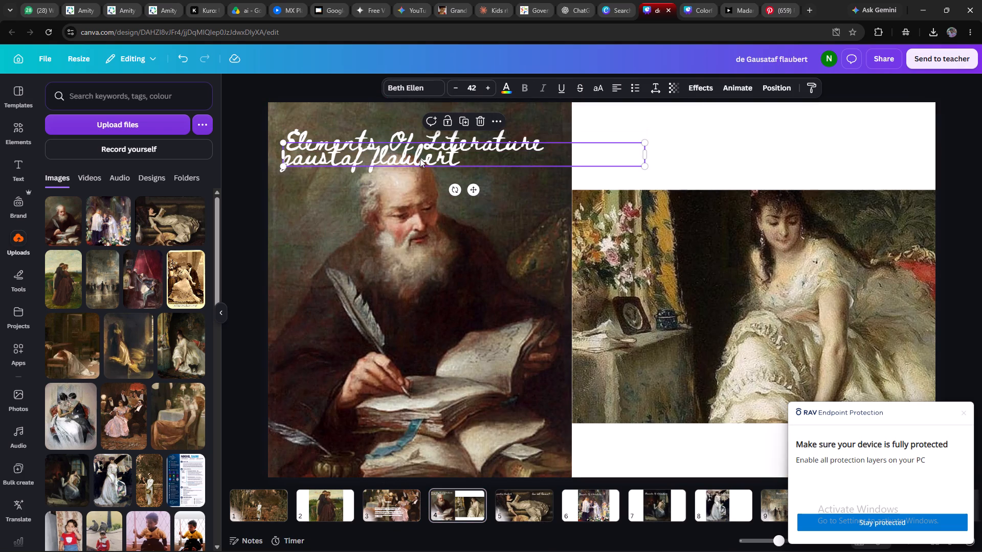
Arrange the page 4 headings over the old man painting, with "gaustaf flaubert" above "Elements Of Literature".
drag(420, 158, 425, 171)
drag(423, 143, 813, 303)
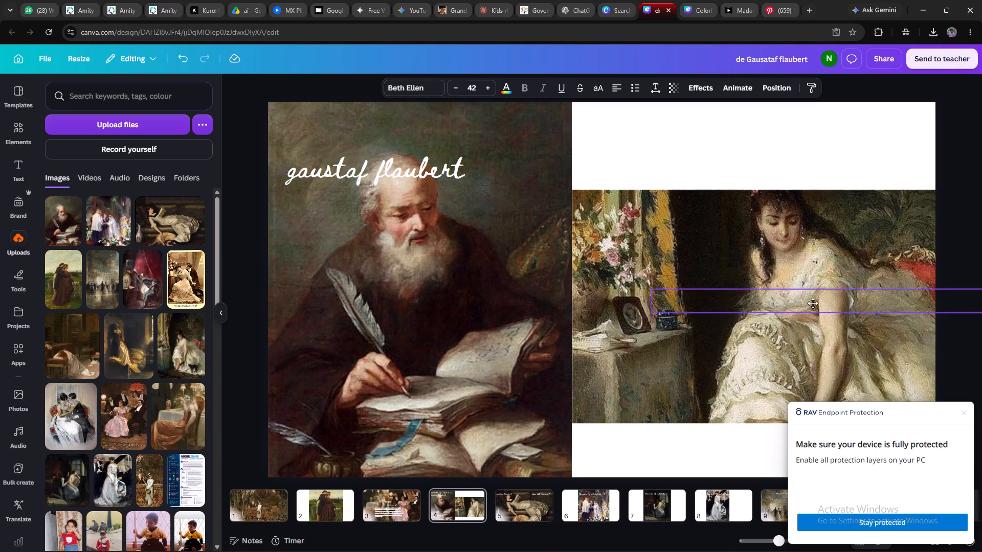
drag(813, 303, 540, 290)
drag(524, 284, 481, 281)
drag(425, 160, 444, 134)
drag(477, 275, 393, 176)
click(457, 293)
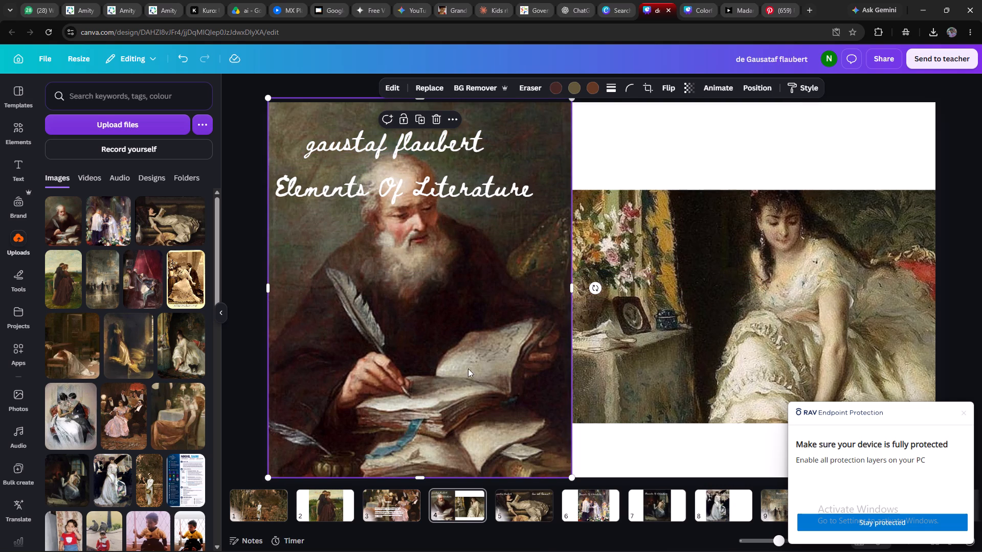
Review pages 2 through 8 in order, checking the headings and paintings on each.
click(329, 517)
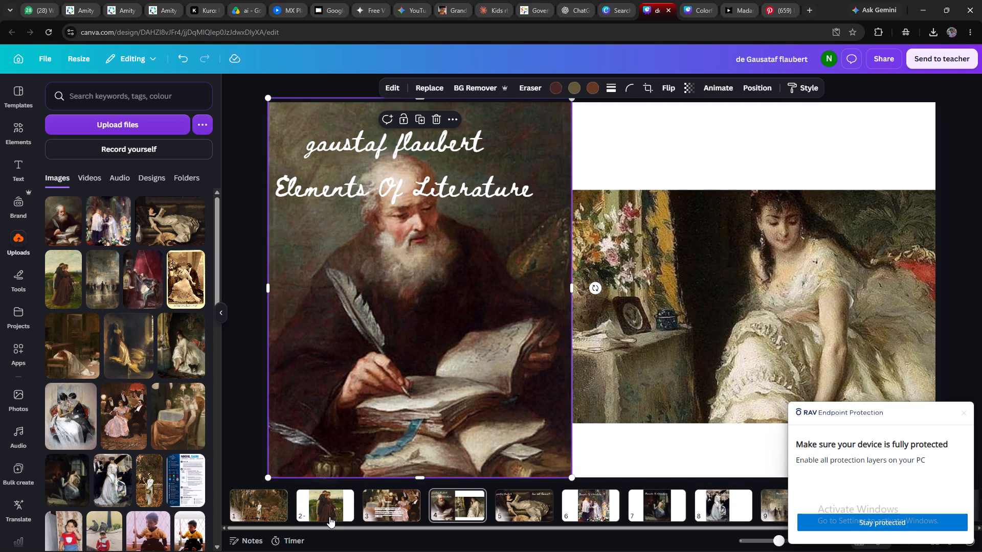
click(384, 509)
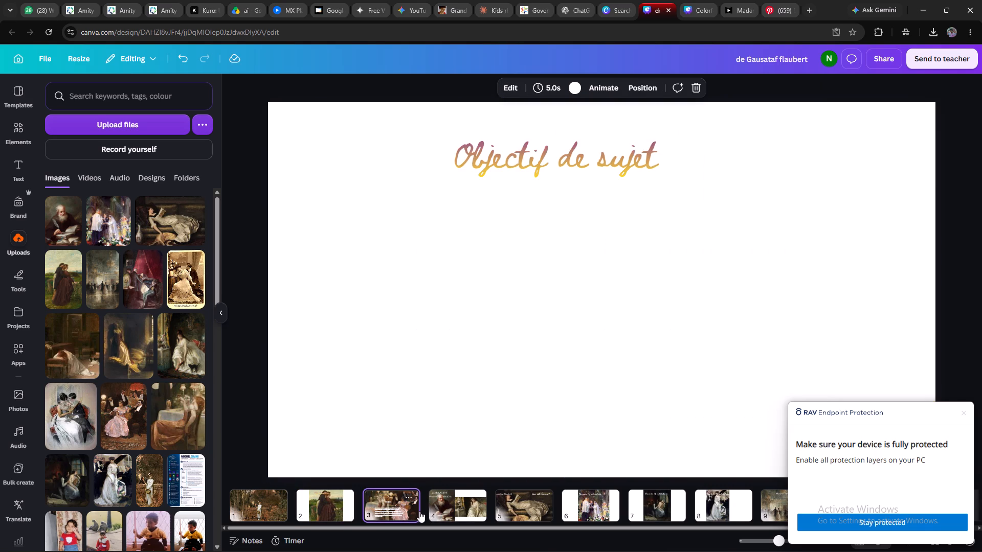
click(435, 509)
click(509, 507)
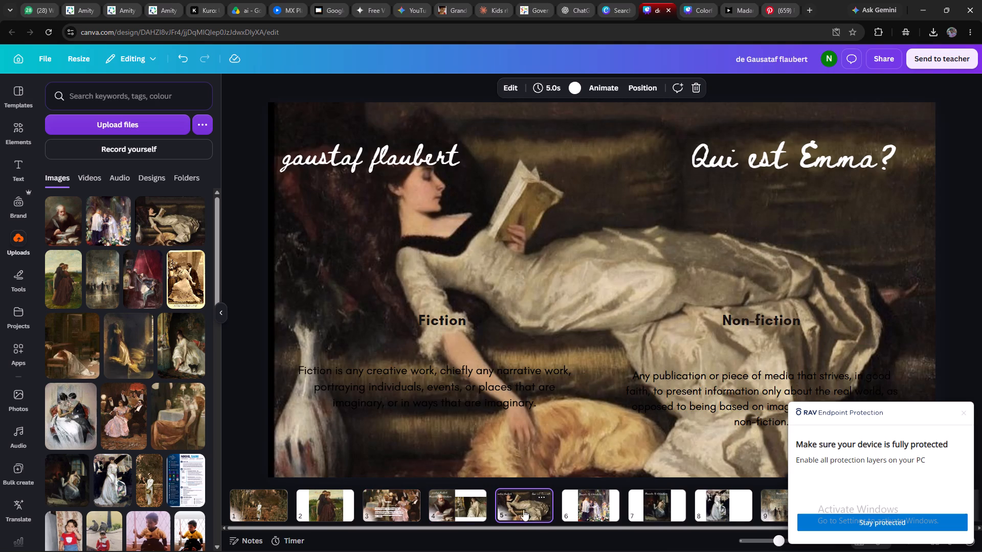
click(570, 508)
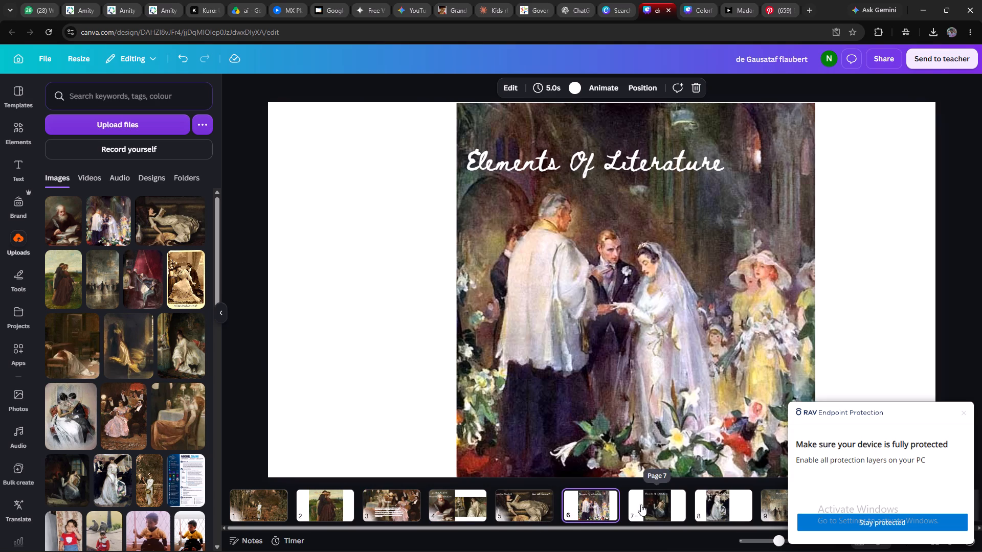
click(646, 504)
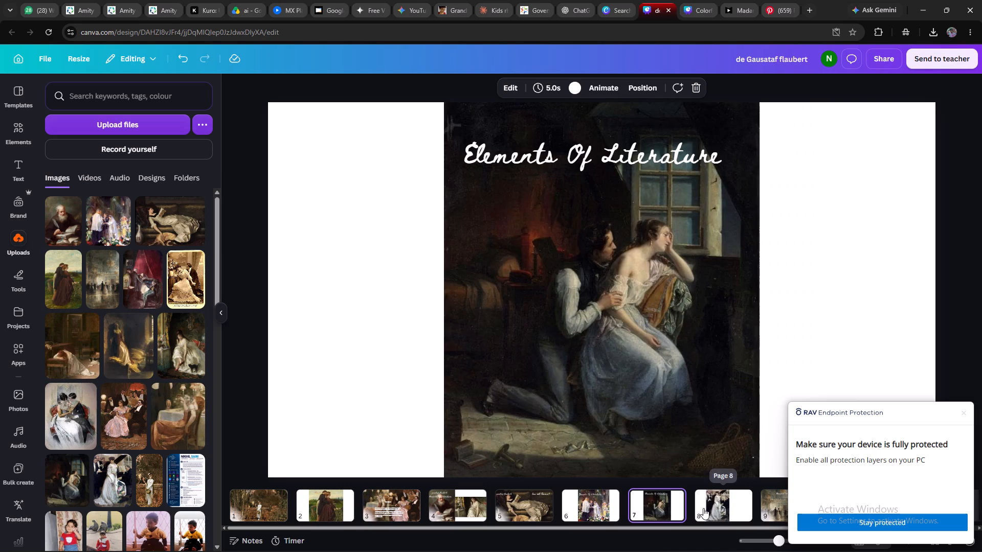
click(703, 508)
drag(703, 508, 696, 511)
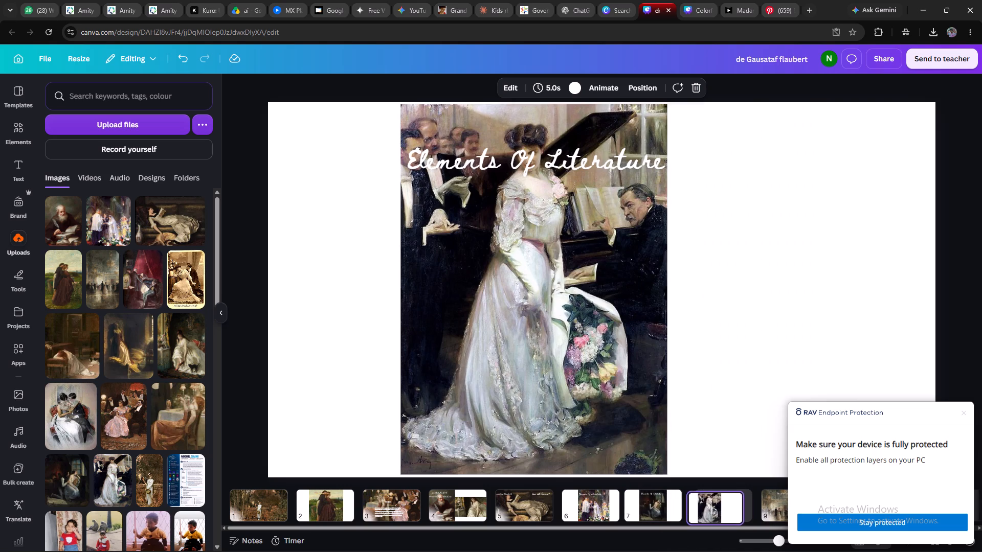
drag(696, 511, 697, 510)
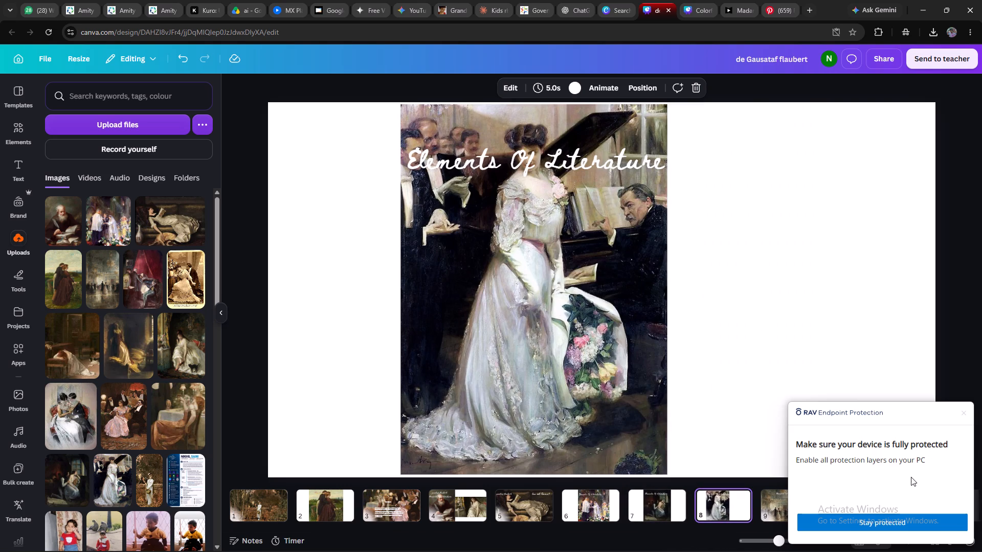
Clear the RAV Endpoint Protection notification and close its subscription offer and dashboard windows.
click(894, 520)
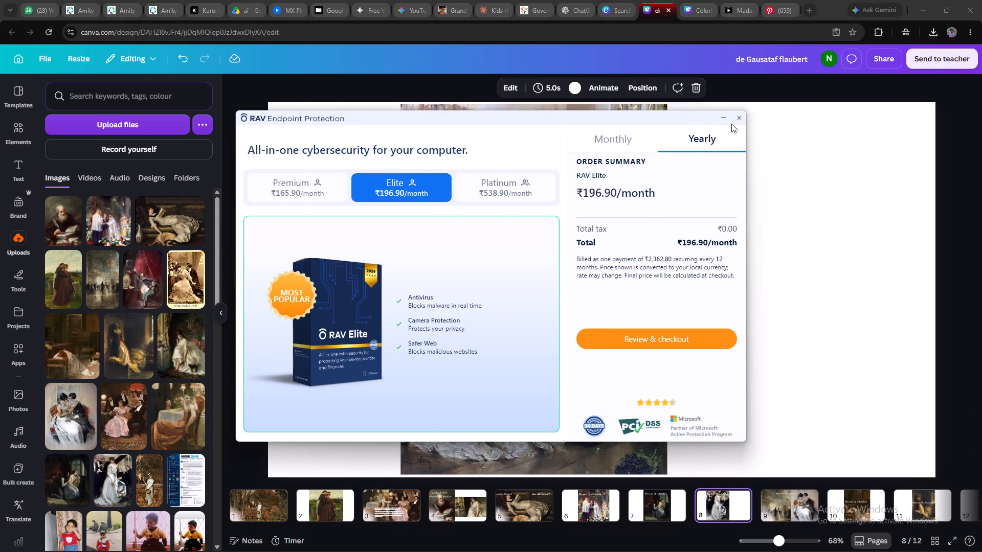
click(744, 117)
click(742, 117)
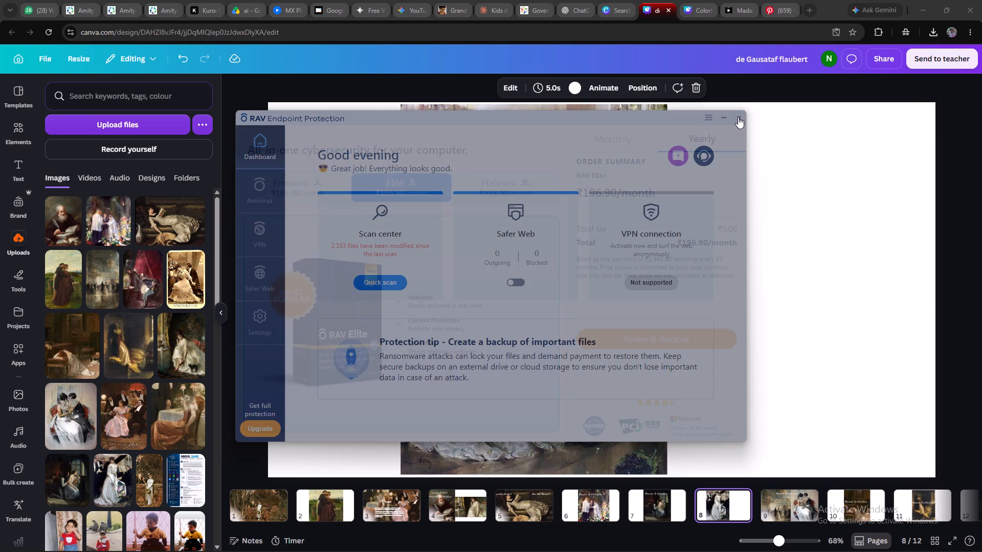
click(738, 118)
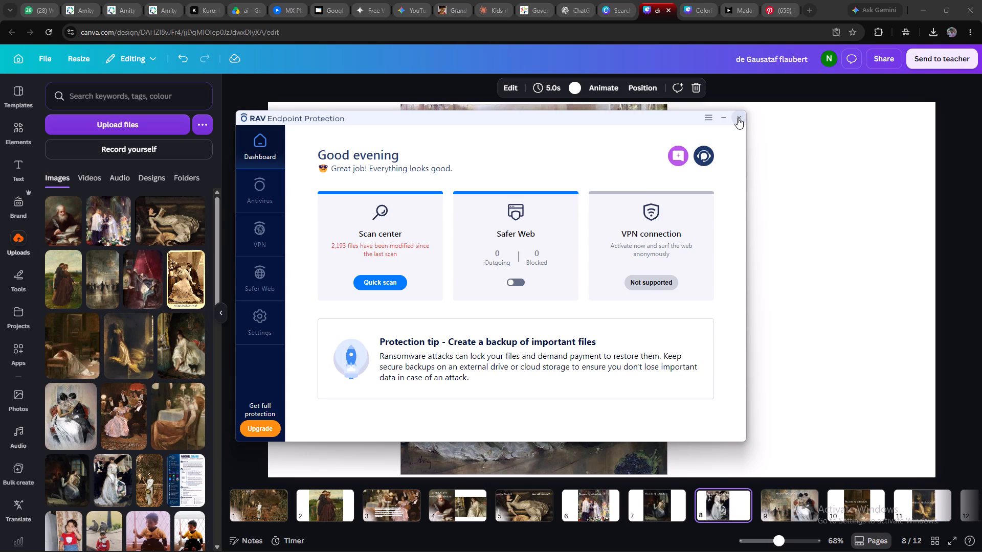
click(737, 119)
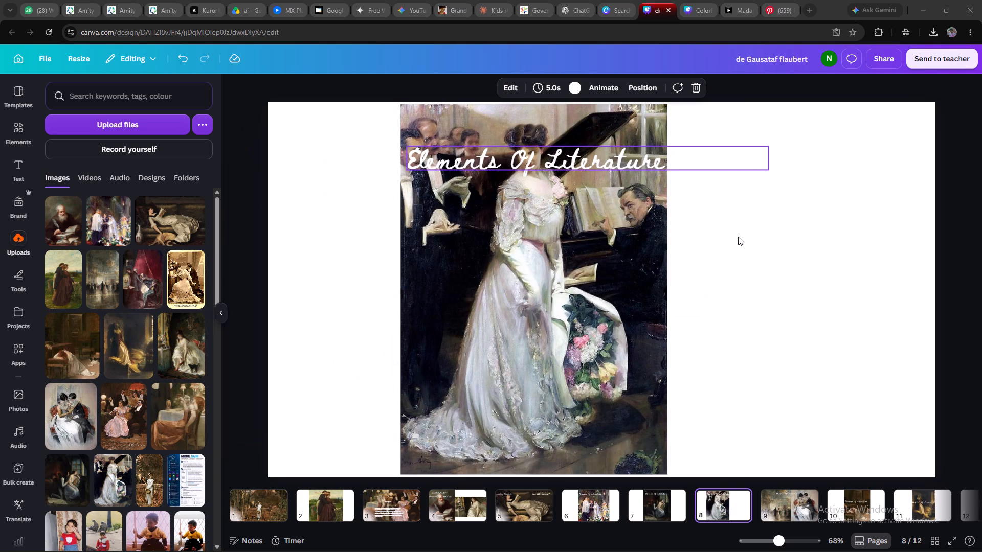
Check pages 9 and 3, and return to the Madame Bovary title page.
click(796, 503)
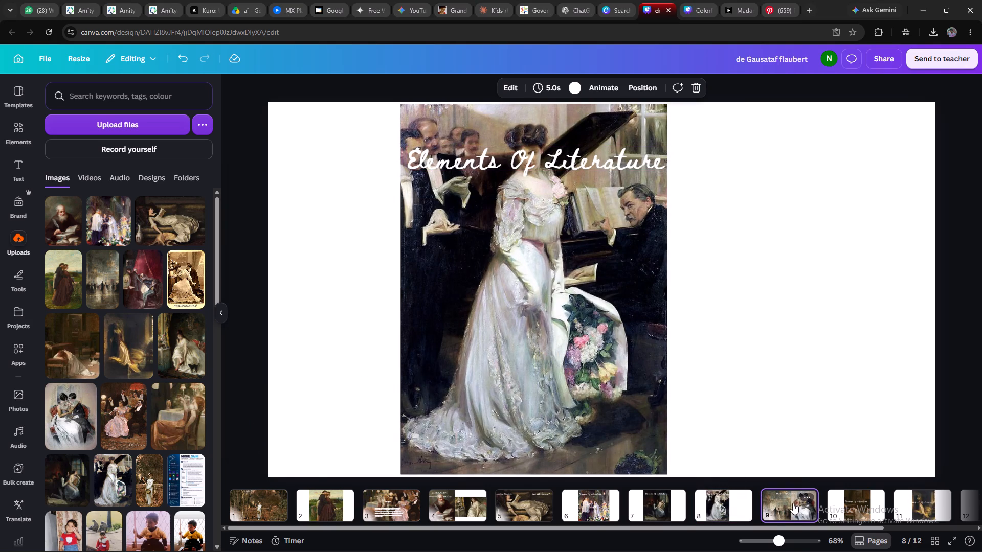
click(406, 505)
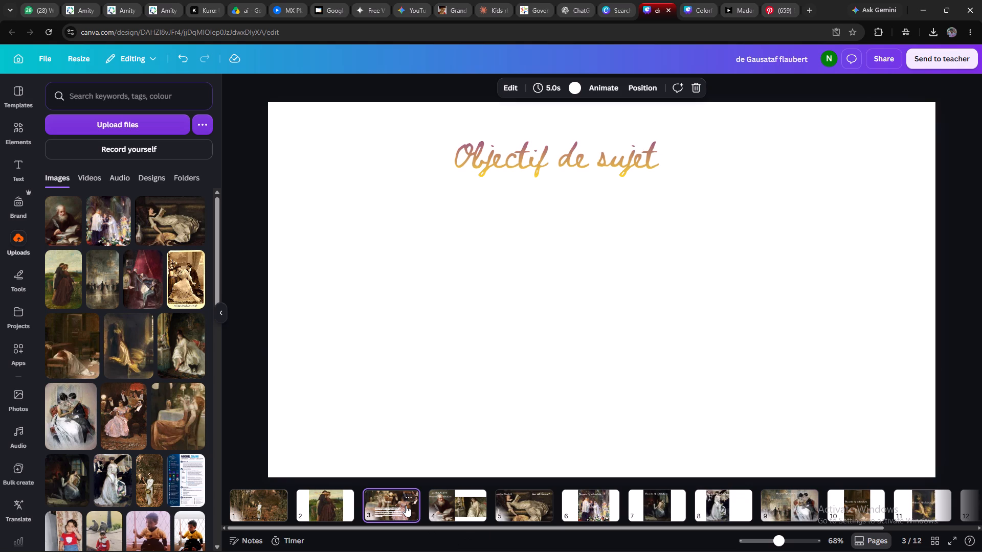
click(248, 513)
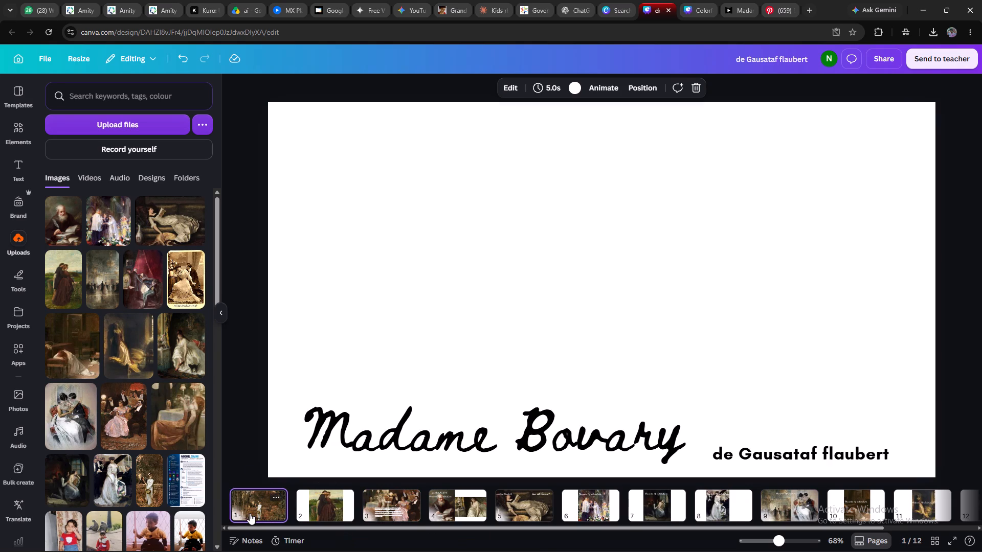
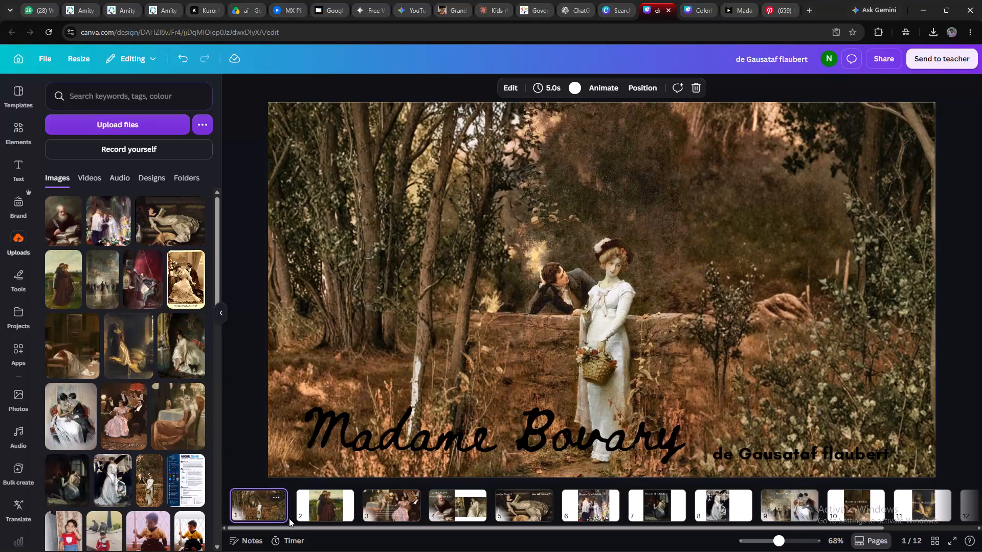
Copy the "Literature is an imaginative work…" paragraph from page 3 and paste it onto page 4.
click(306, 505)
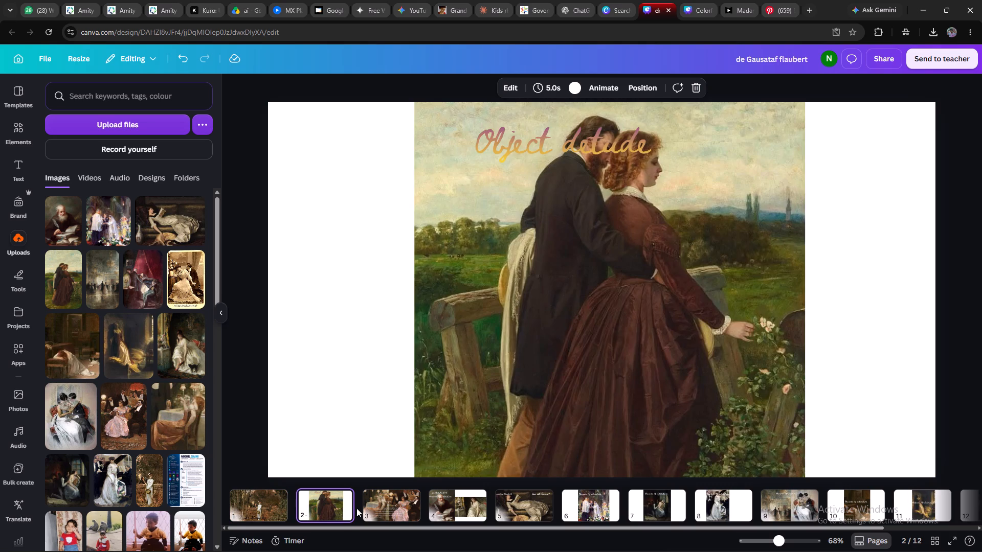
click(373, 507)
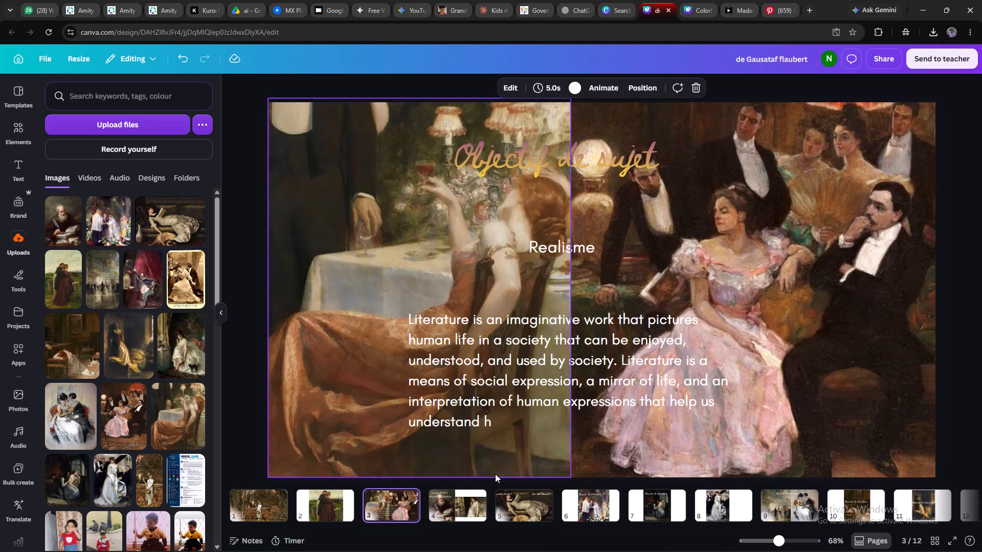
click(490, 406)
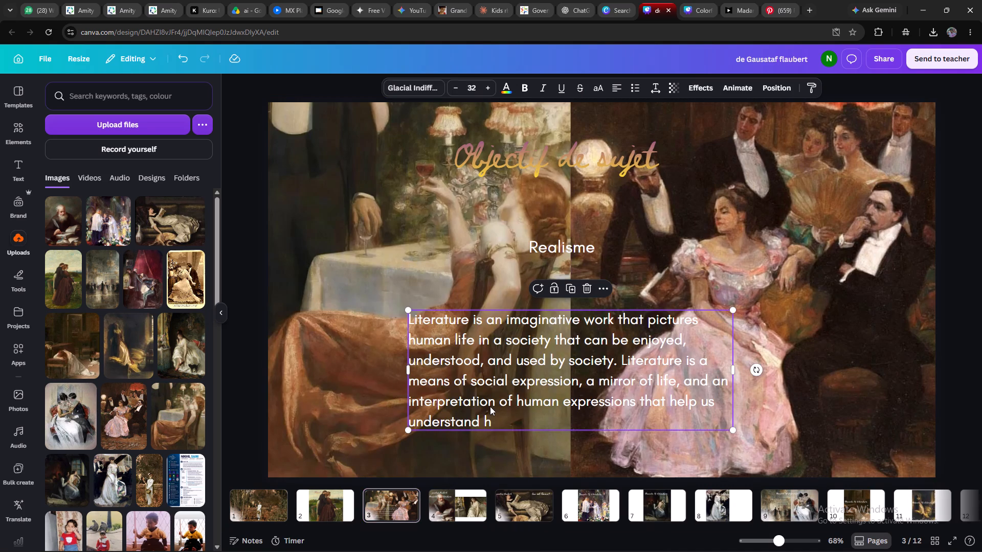
key(ctrl+c)
click(478, 493)
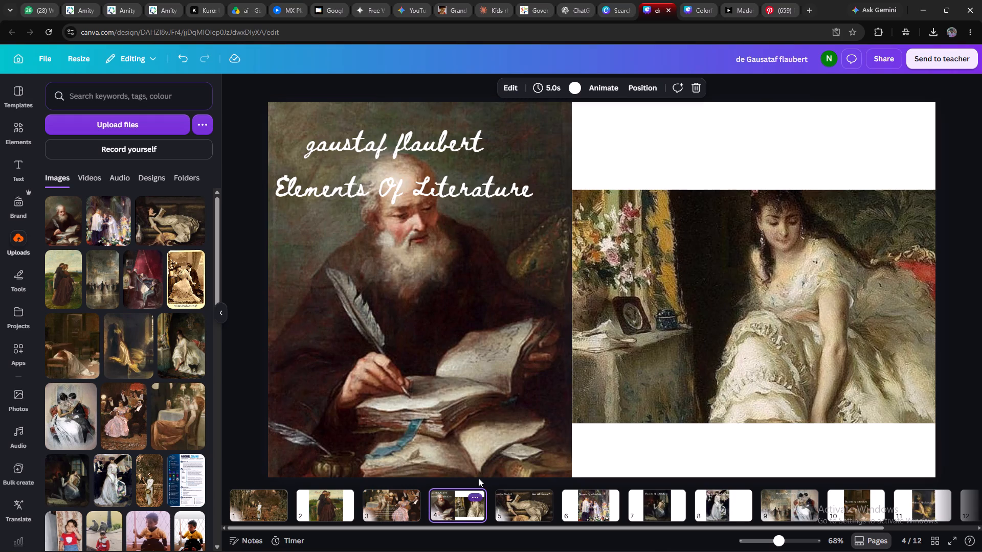
click(487, 412)
key(ctrl+v)
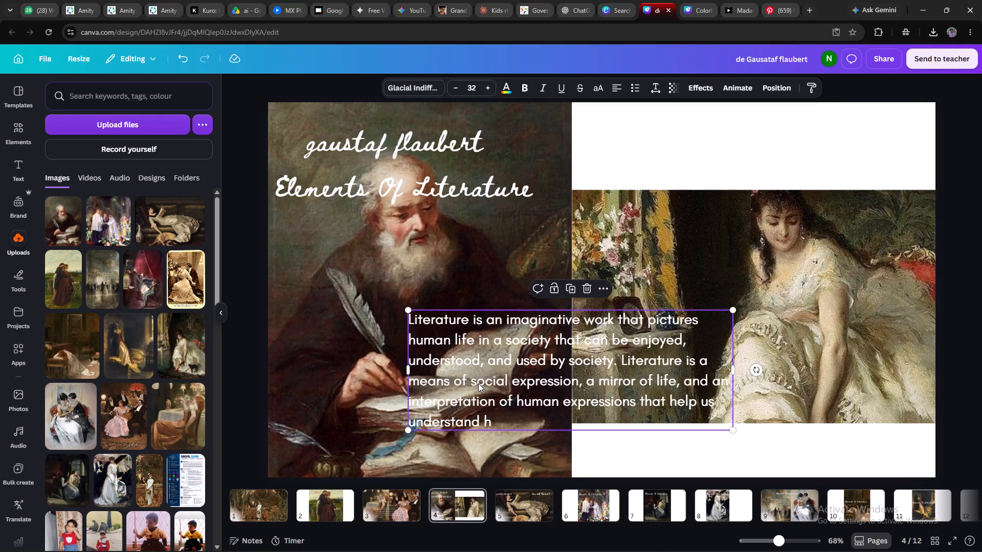
Leave page 5 with its existing text and paste the copied Literature paragraph onto page 6, over the wedding painting.
click(531, 500)
click(518, 405)
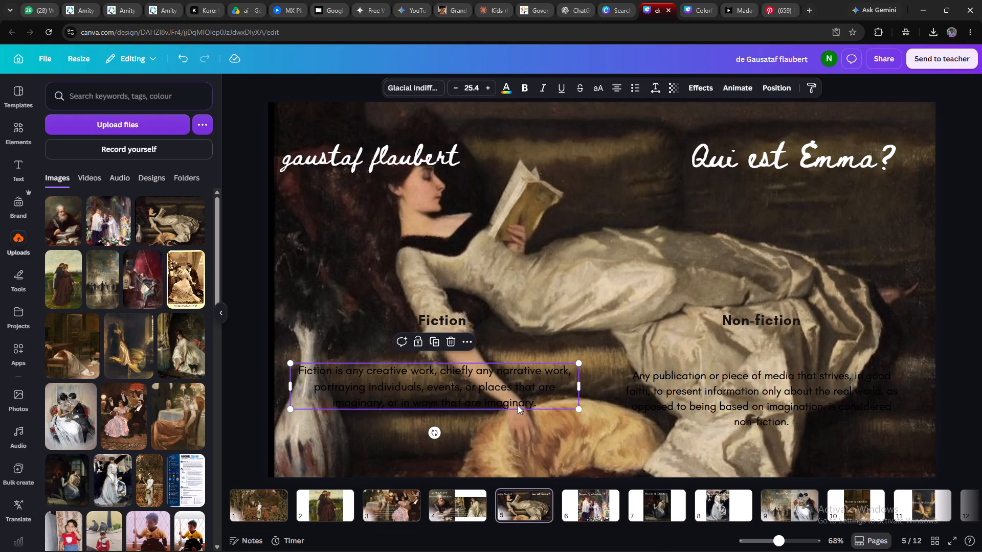
click(586, 502)
click(585, 422)
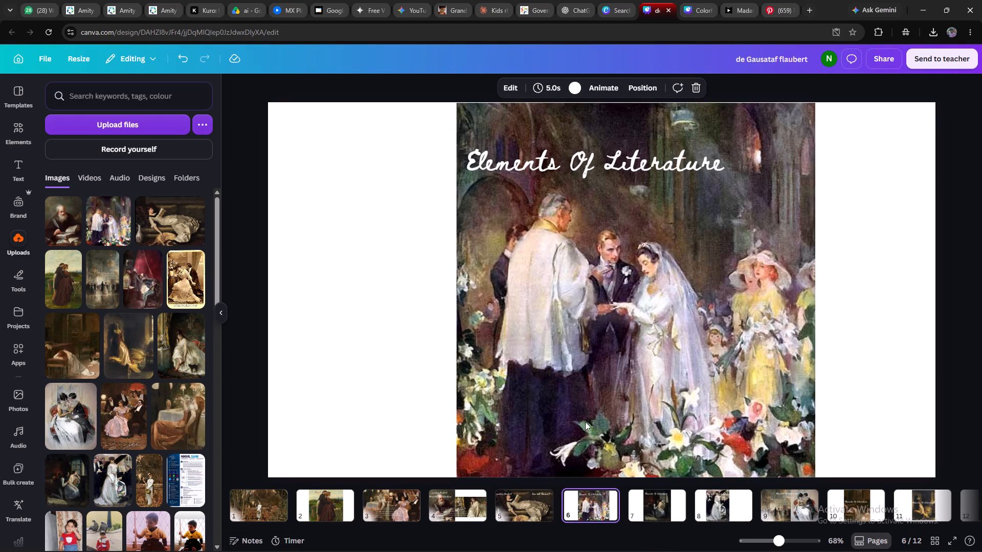
click(572, 395)
key(ctrl+v)
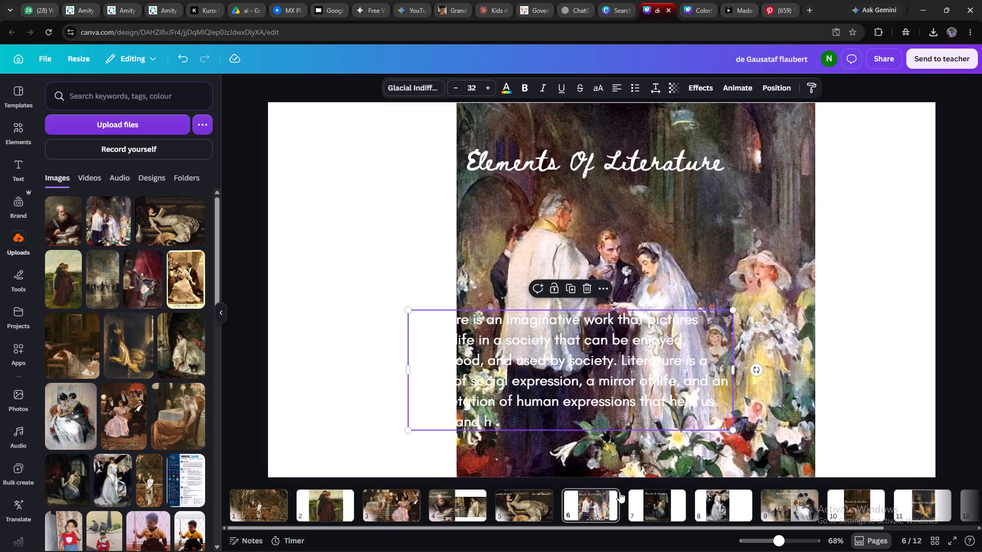
Paste the copied Literature paragraph onto pages 7 and 8, below their "Elements Of Literature" headings.
click(646, 499)
click(626, 415)
key(v)
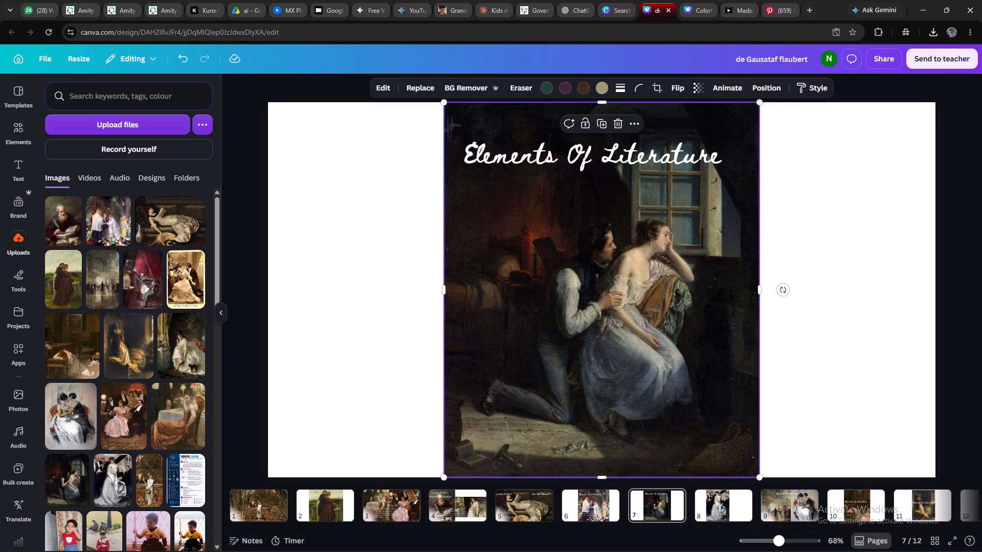
key(ctrl+v)
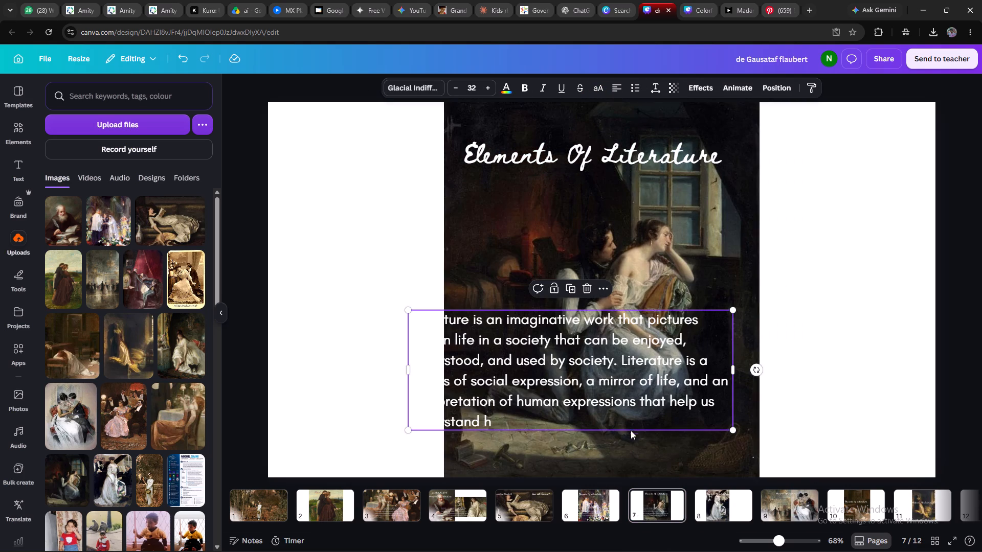
click(705, 505)
click(630, 402)
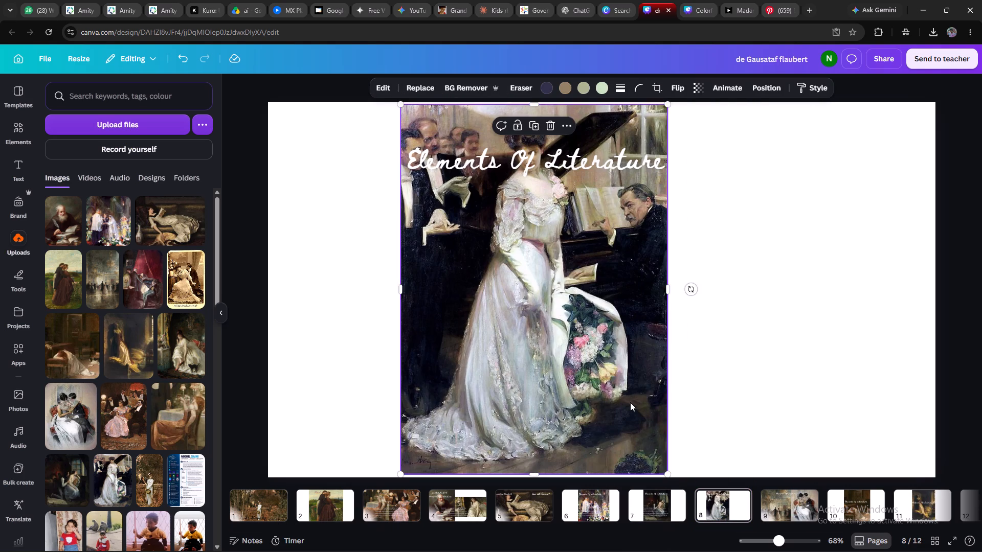
key(ctrl+v)
Paste the copied Literature paragraph onto page 9 and check it against page 8.
click(763, 493)
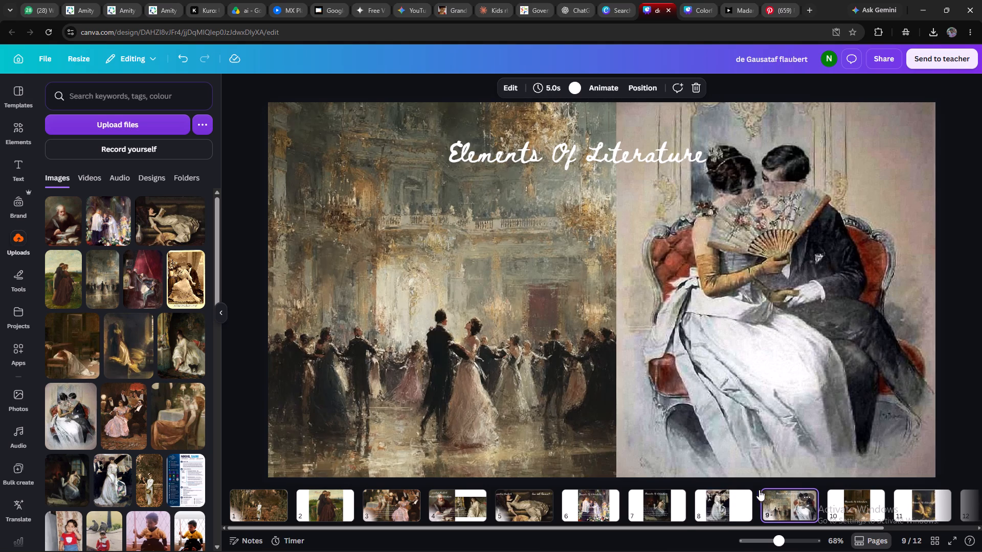
click(650, 394)
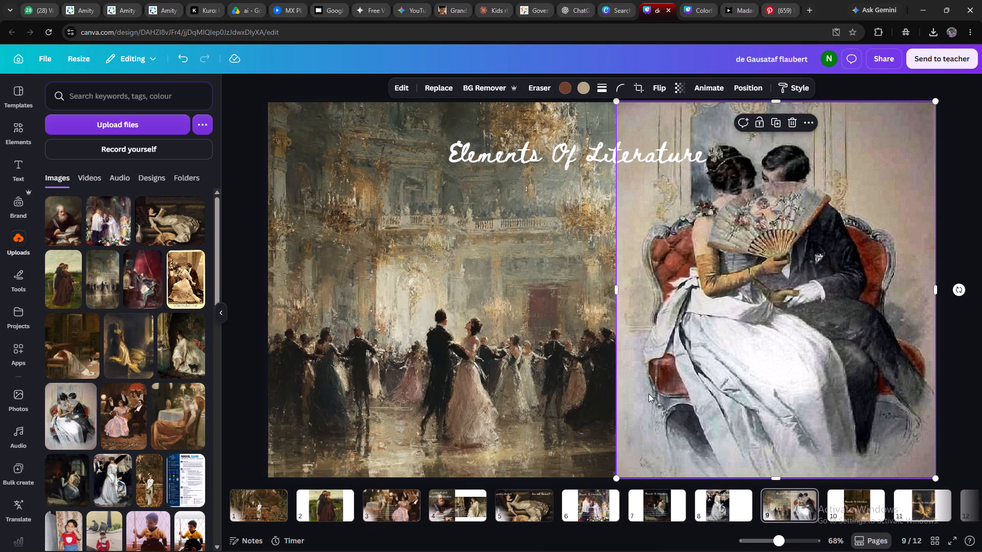
key(ctrl+v)
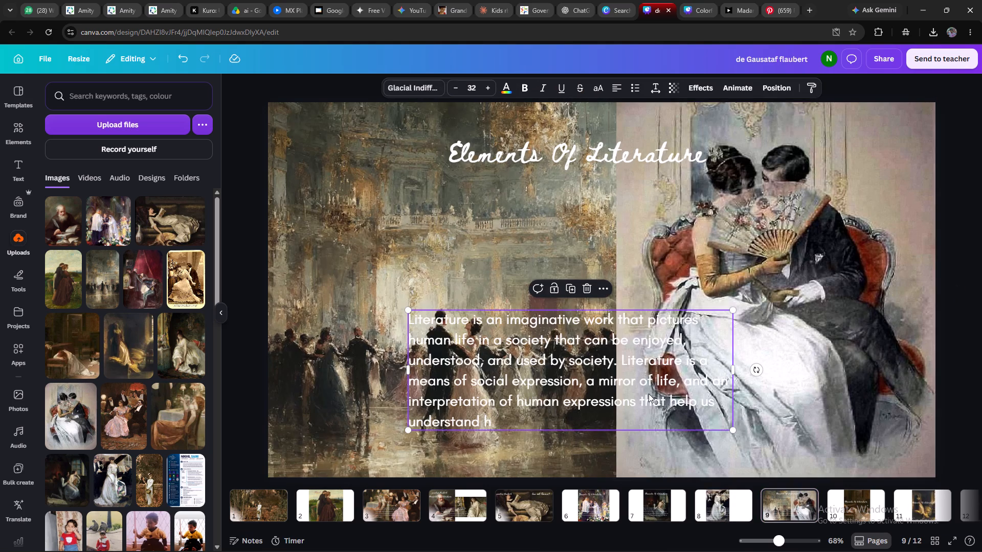
click(737, 501)
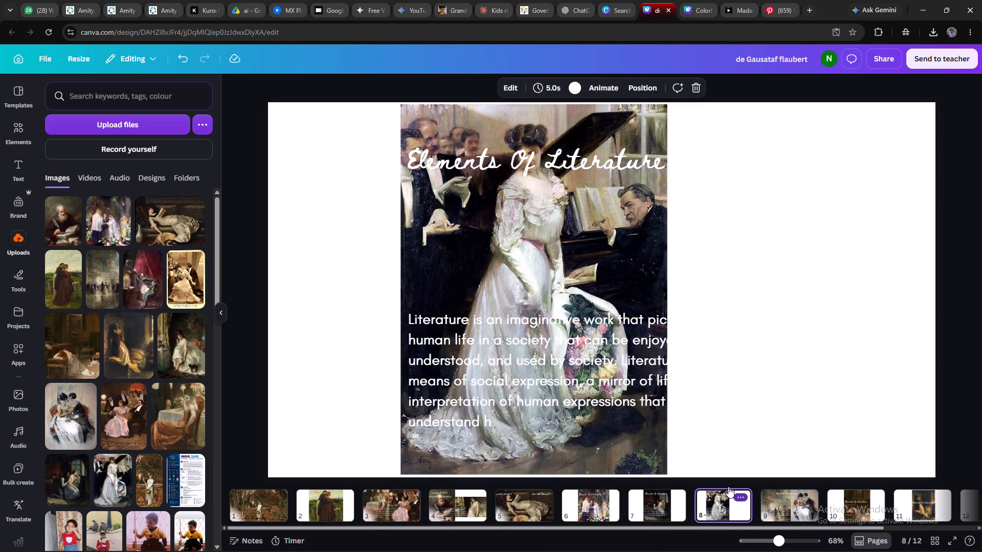
click(792, 503)
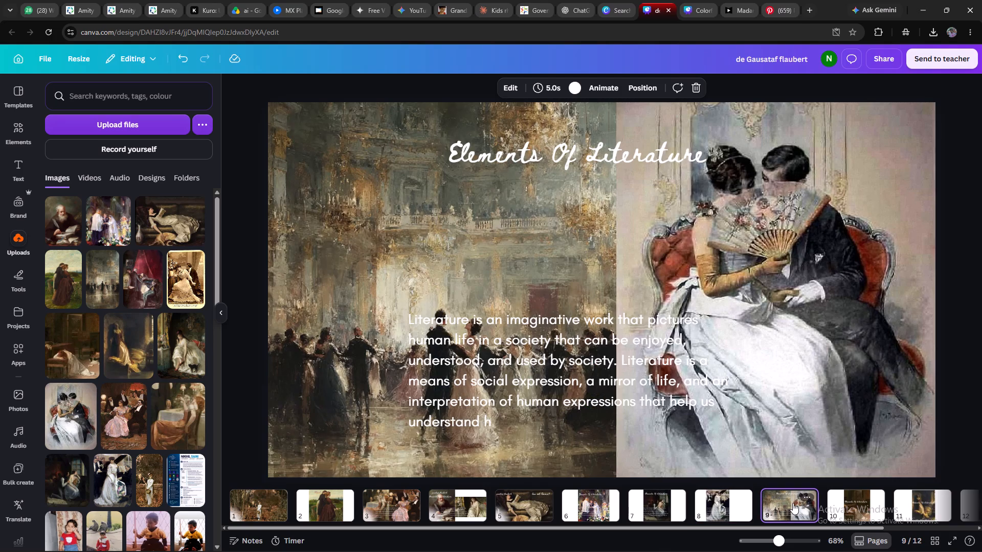
Paste the copied Literature paragraph onto pages 10 and 11, over their paintings.
click(841, 500)
click(678, 406)
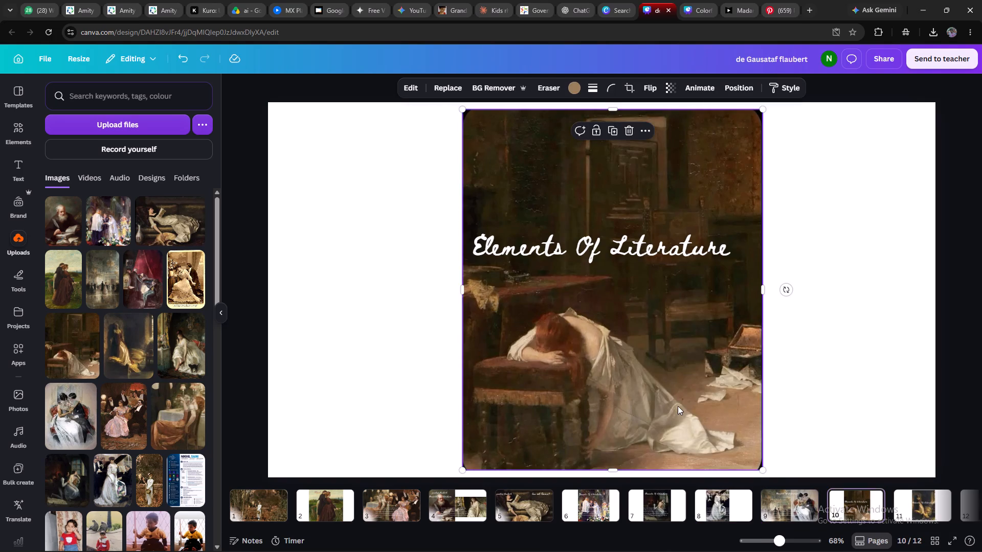
key(ctrl+v)
click(907, 507)
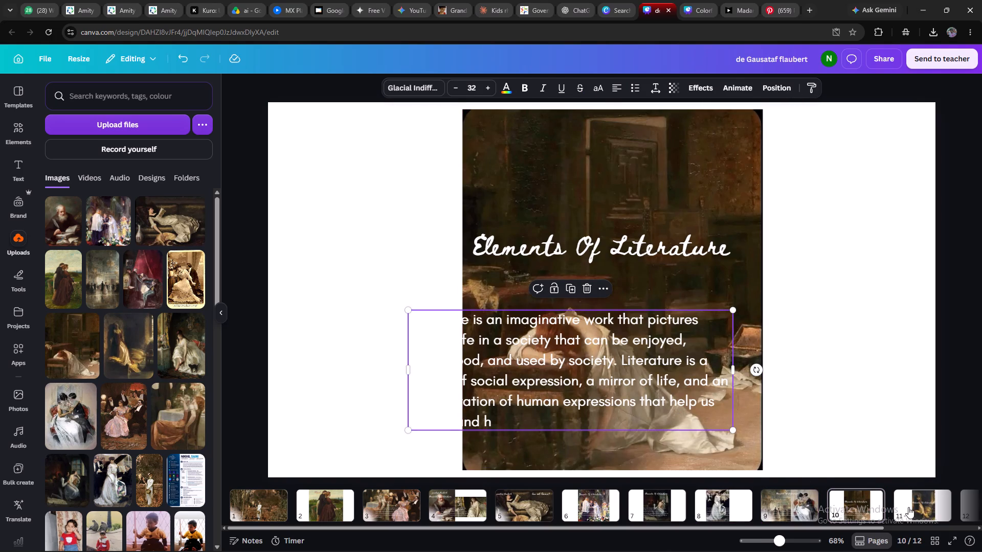
click(672, 400)
key(ctrl+v)
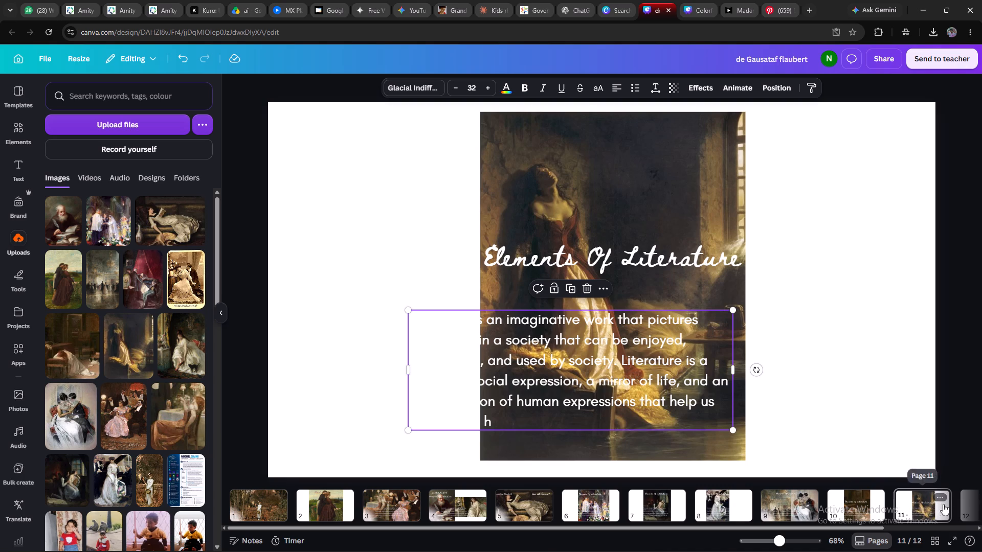
Adjust the sickbed painting's placement on page 12 and paste the copied Literature paragraph over it.
click(971, 504)
click(626, 369)
drag(626, 369, 626, 376)
drag(708, 459, 733, 470)
click(524, 300)
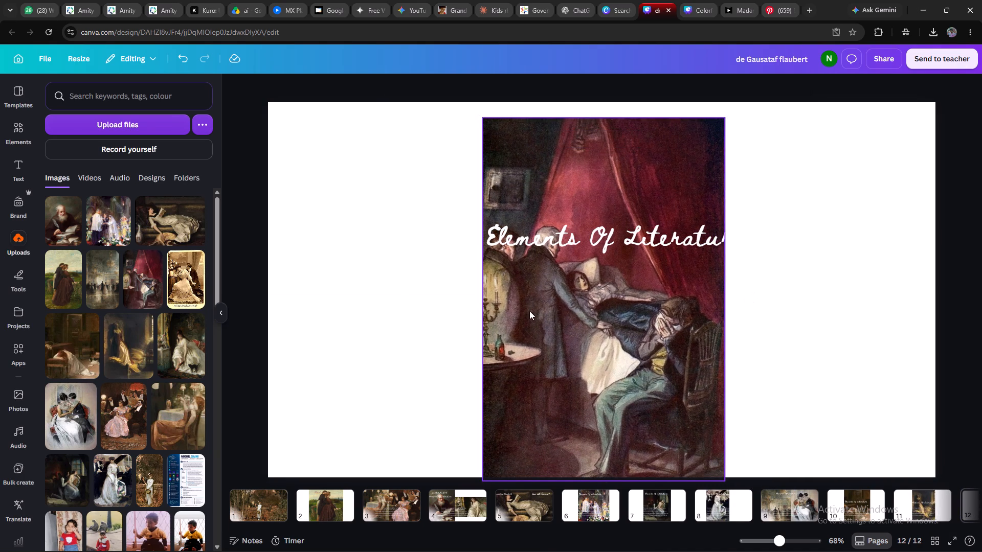
click(532, 314)
click(545, 331)
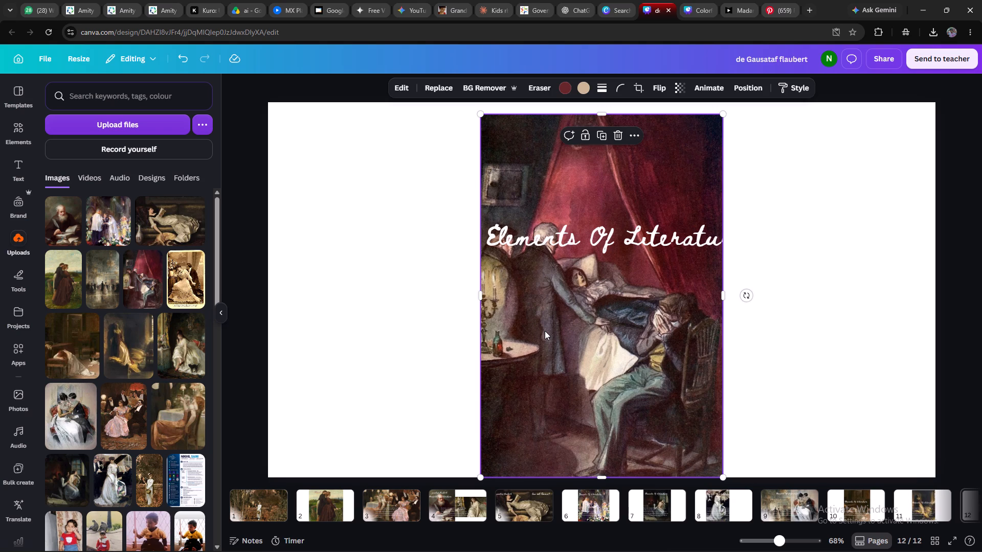
key(ctrl+v)
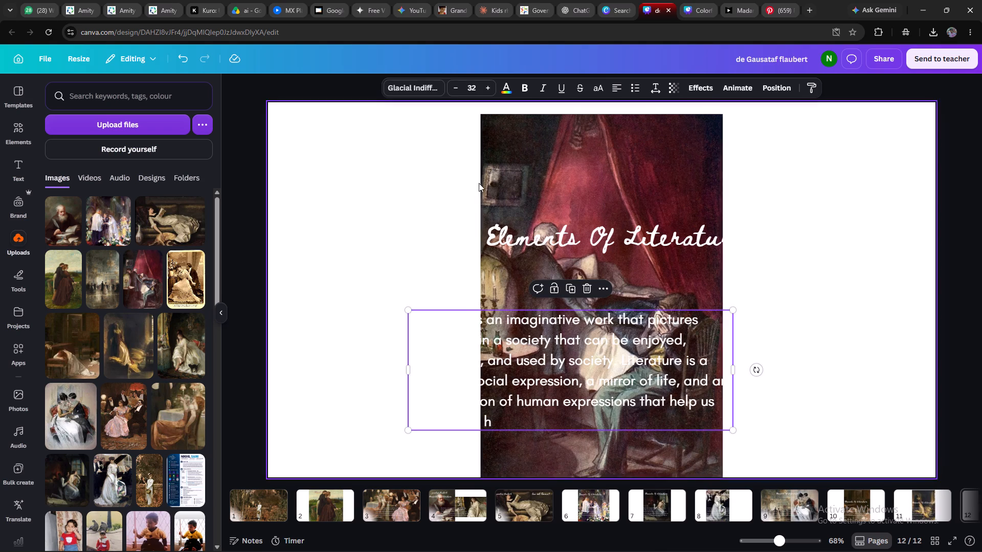
Enlarge the sickbed painting on page 12 to the full page height and widen it slightly behind the heading.
click(515, 166)
drag(480, 118, 467, 106)
click(449, 193)
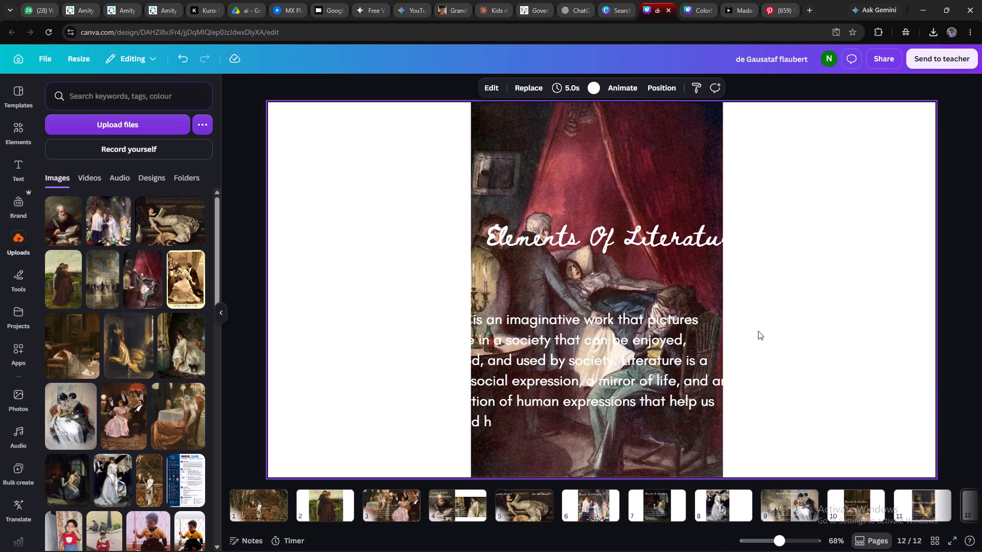
click(715, 295)
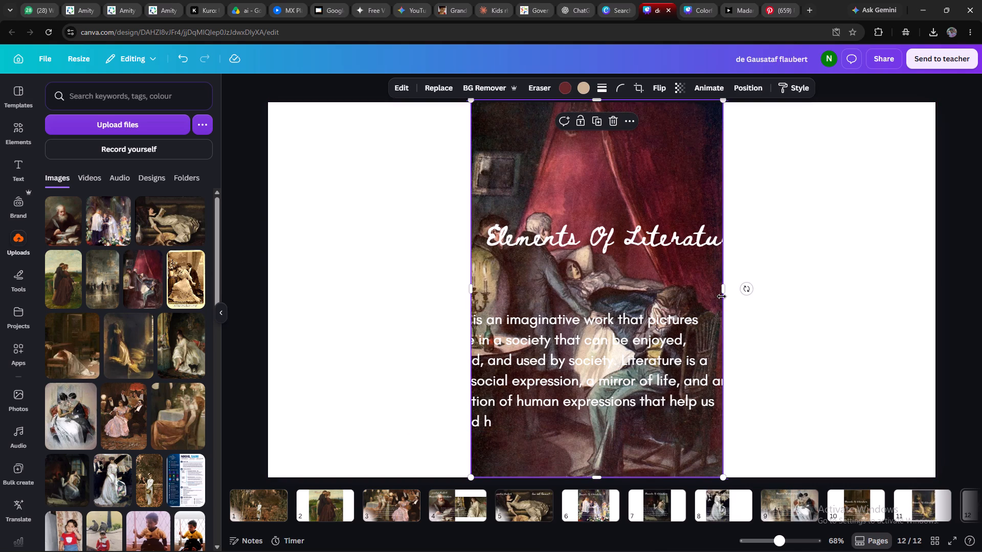
drag(721, 294, 748, 303)
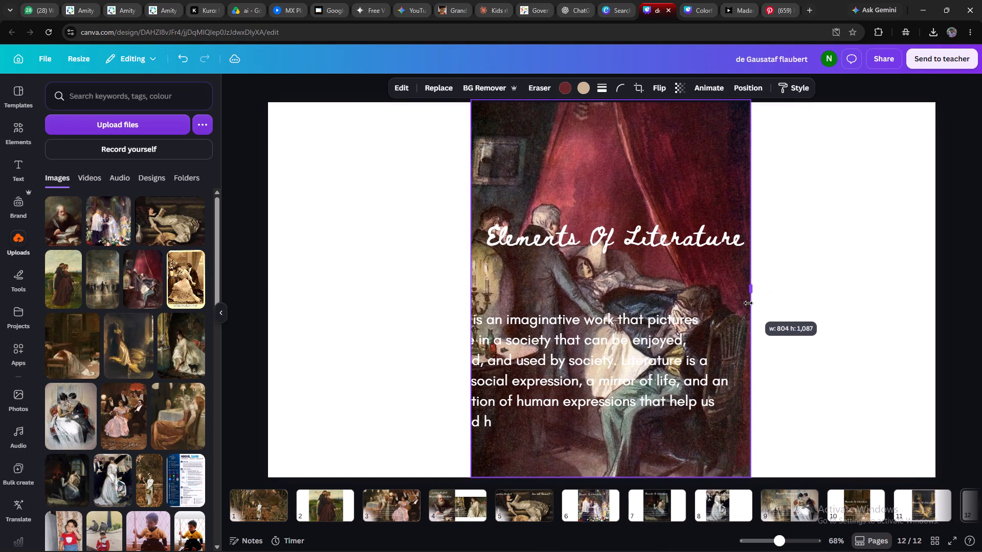
drag(748, 303, 736, 312)
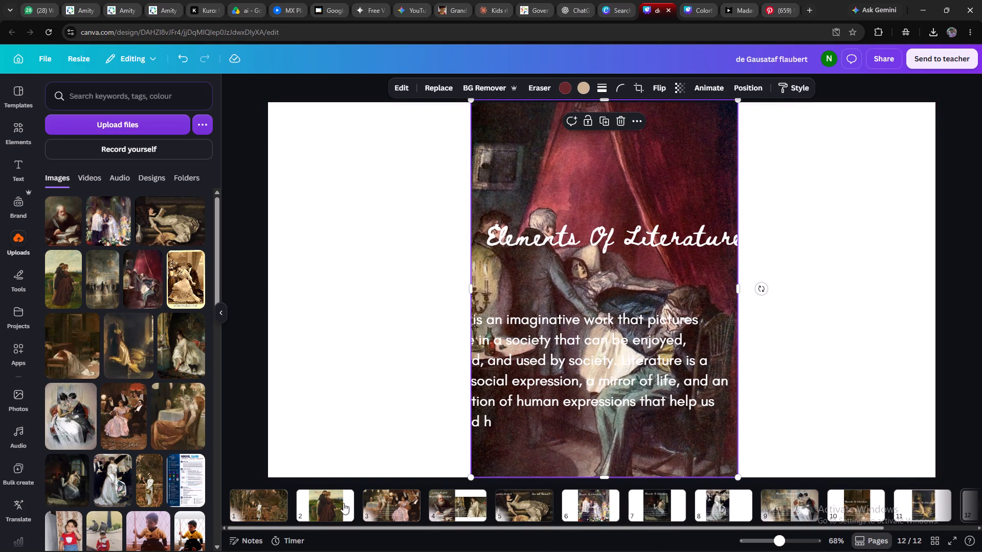
Review pages 1 to 6, examining the headings, paintings and body text on each.
click(277, 507)
click(324, 503)
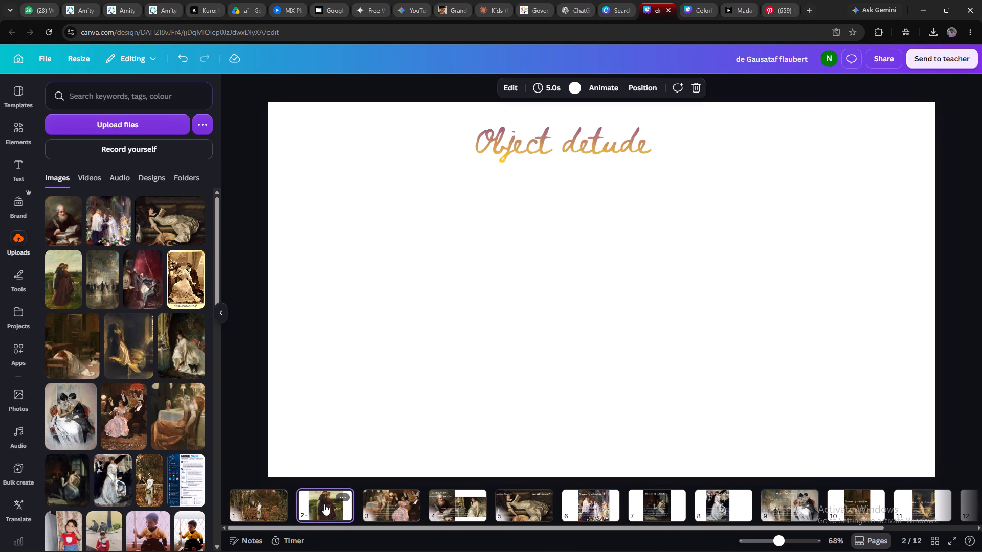
click(374, 502)
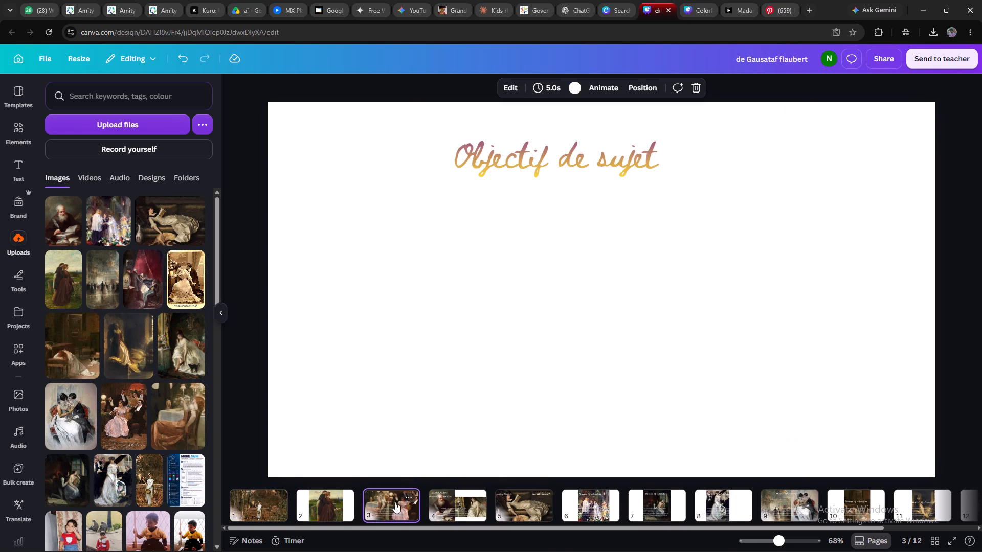
click(429, 501)
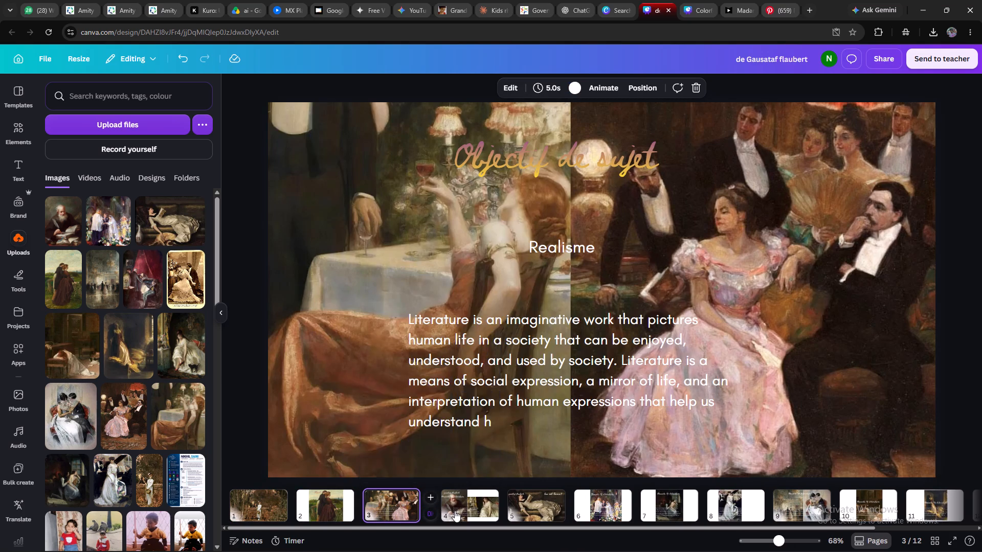
click(455, 511)
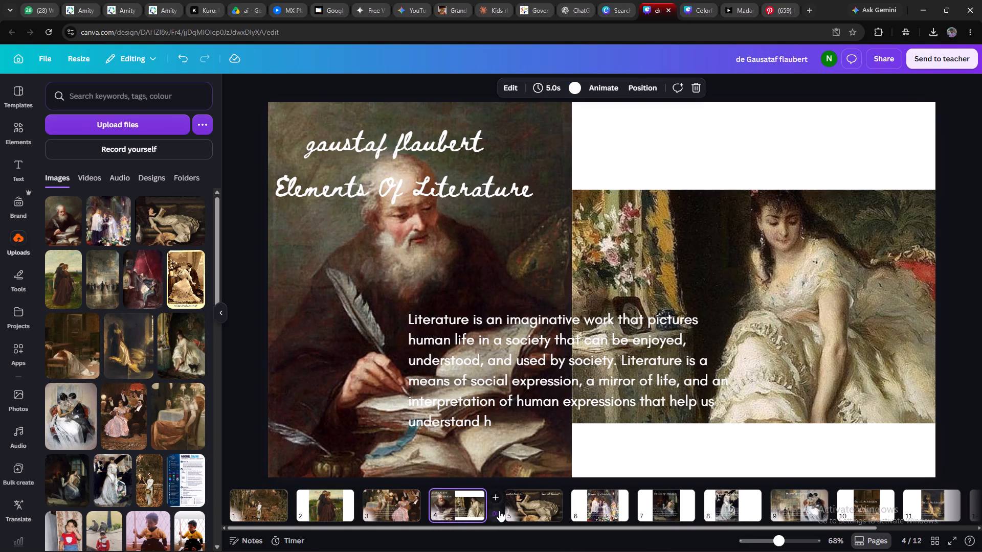
click(499, 511)
click(519, 510)
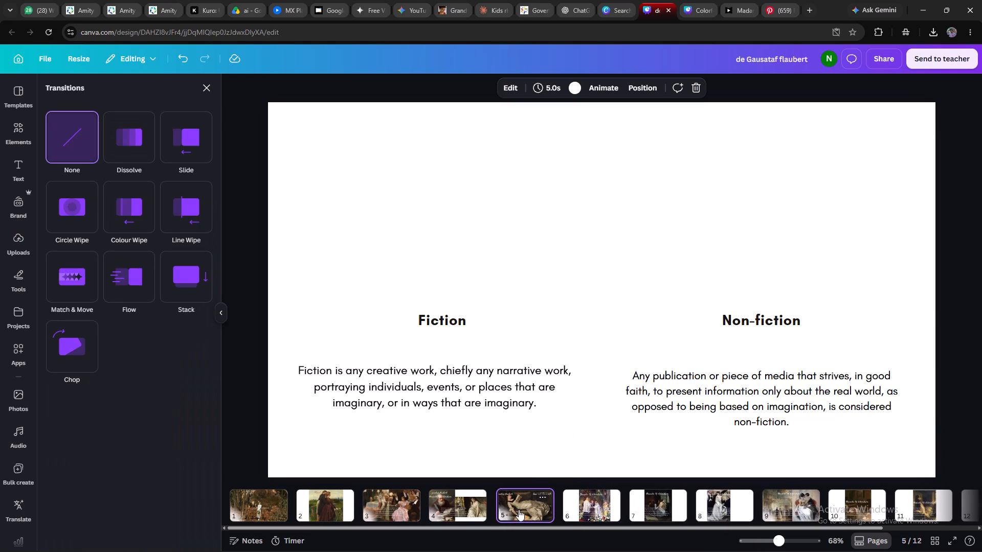
click(205, 93)
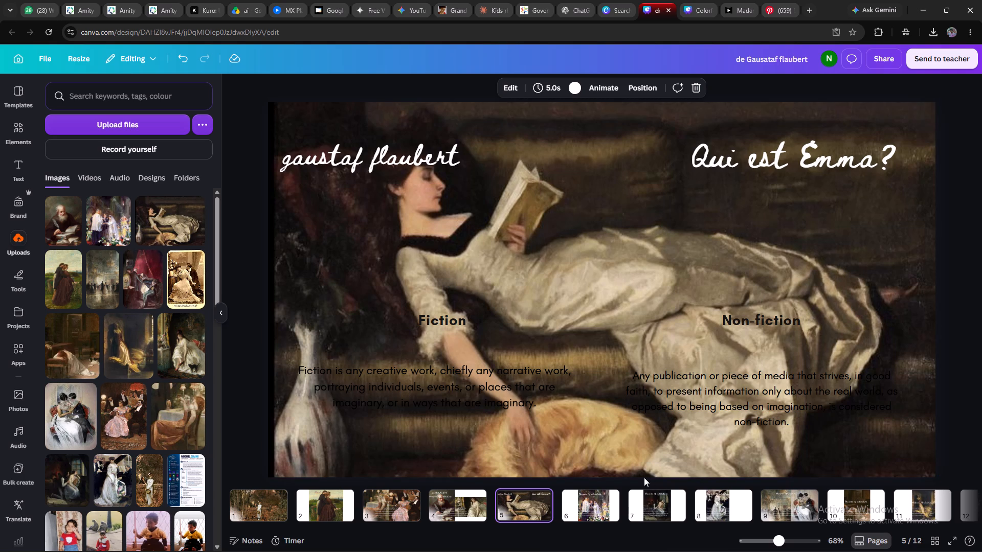
click(600, 503)
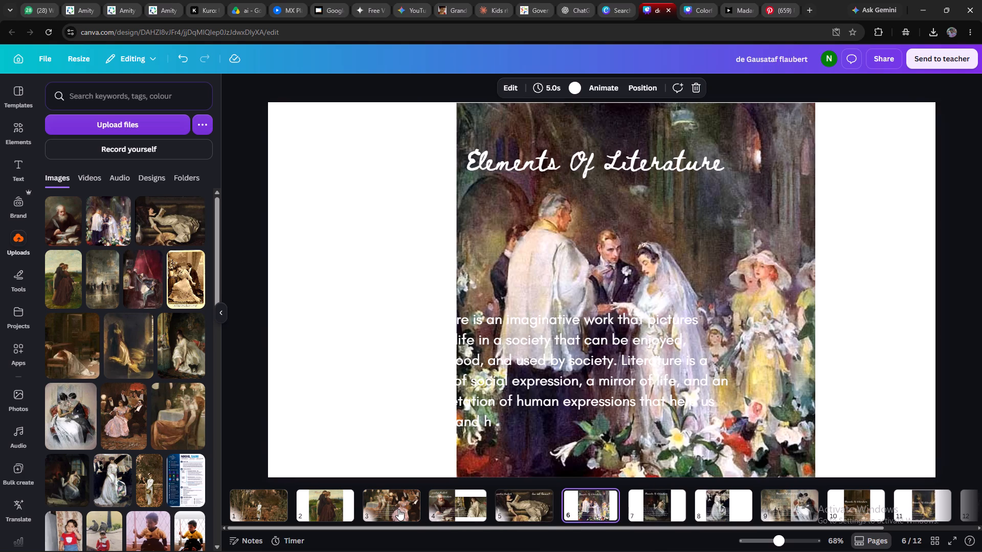
click(398, 509)
click(343, 509)
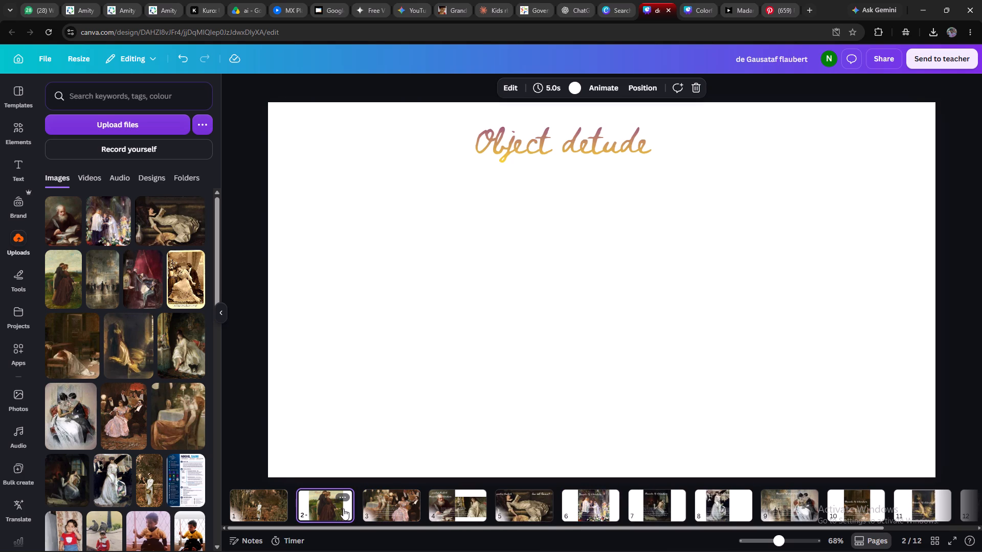
click(284, 507)
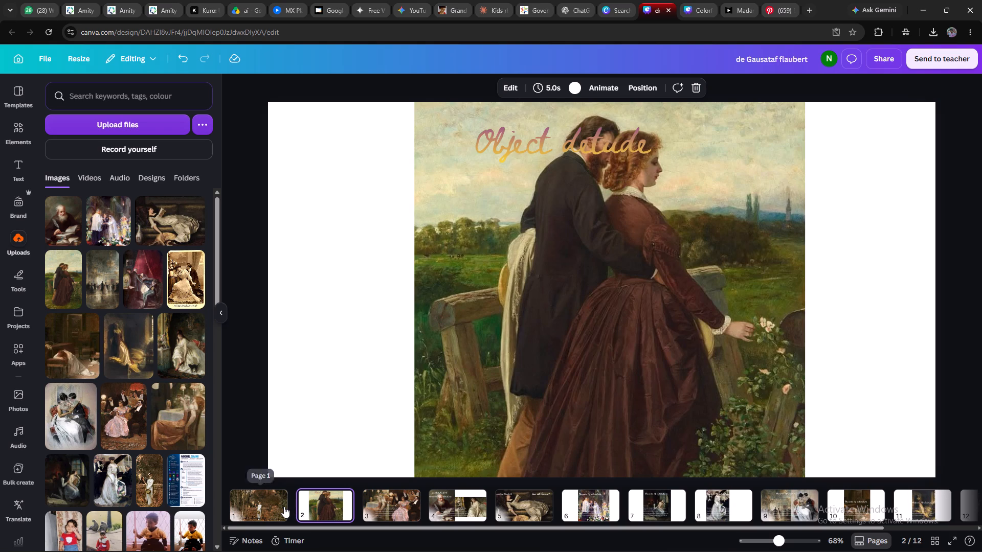
Review pages 2, 10, 11 and 12, examining how the headings and body text sit over their paintings.
click(313, 507)
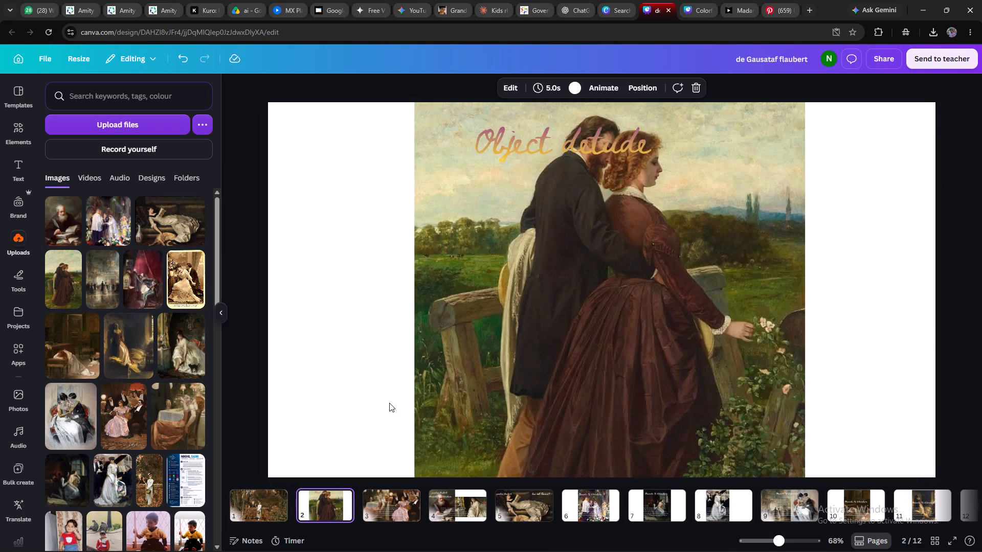
click(416, 378)
click(370, 379)
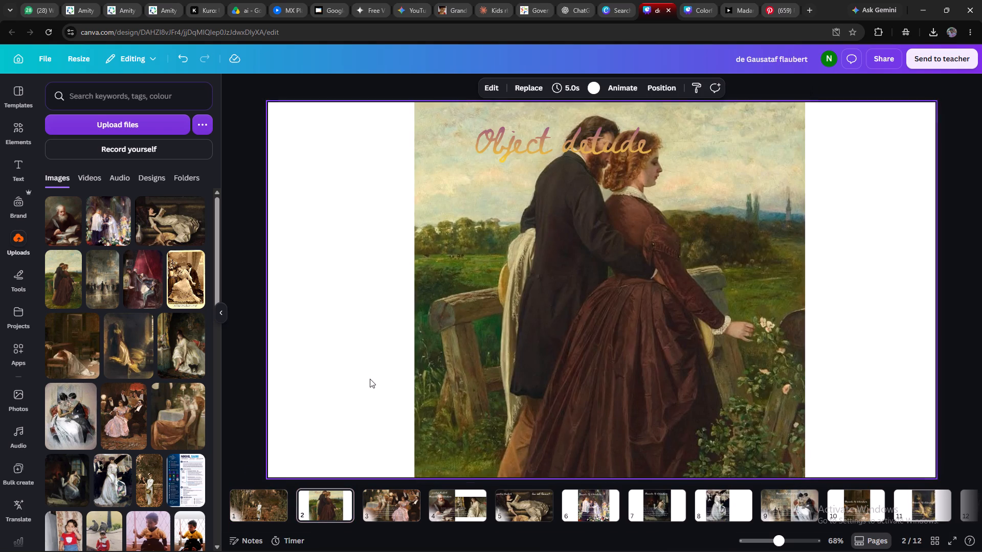
click(969, 497)
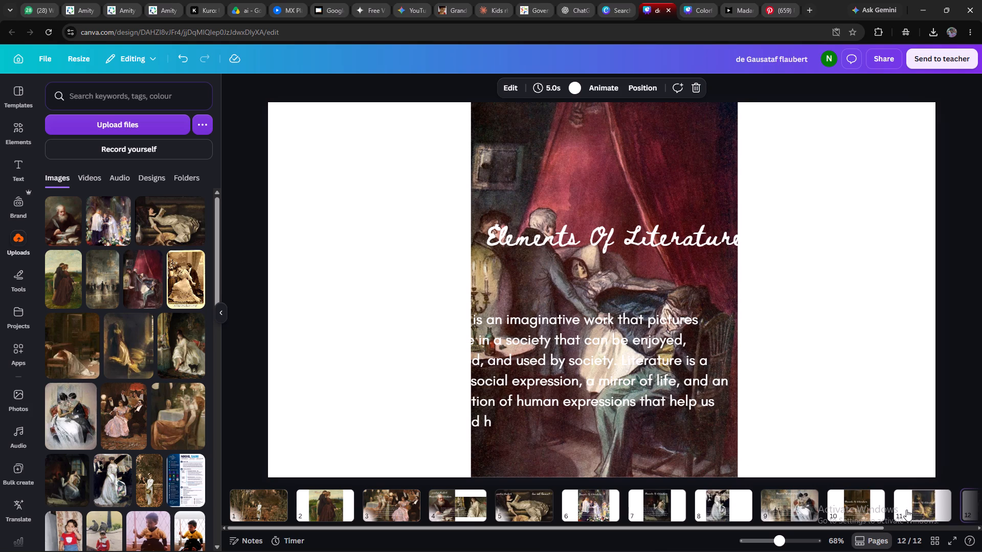
click(906, 510)
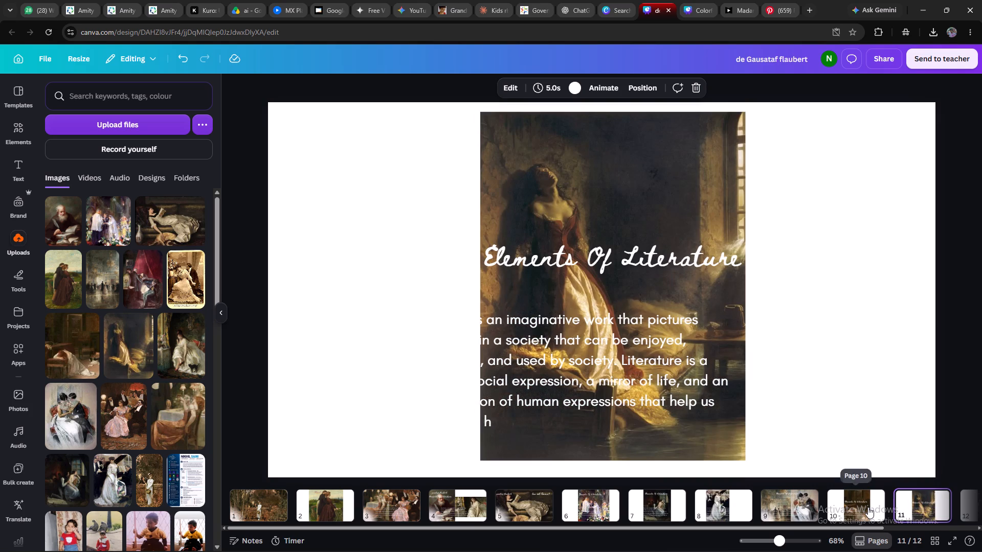
click(868, 507)
click(911, 508)
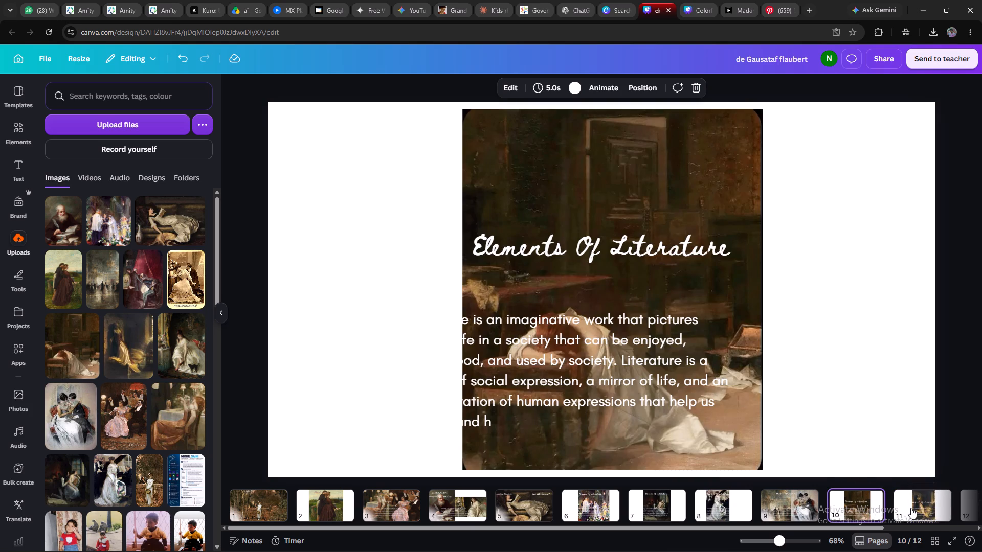
click(966, 506)
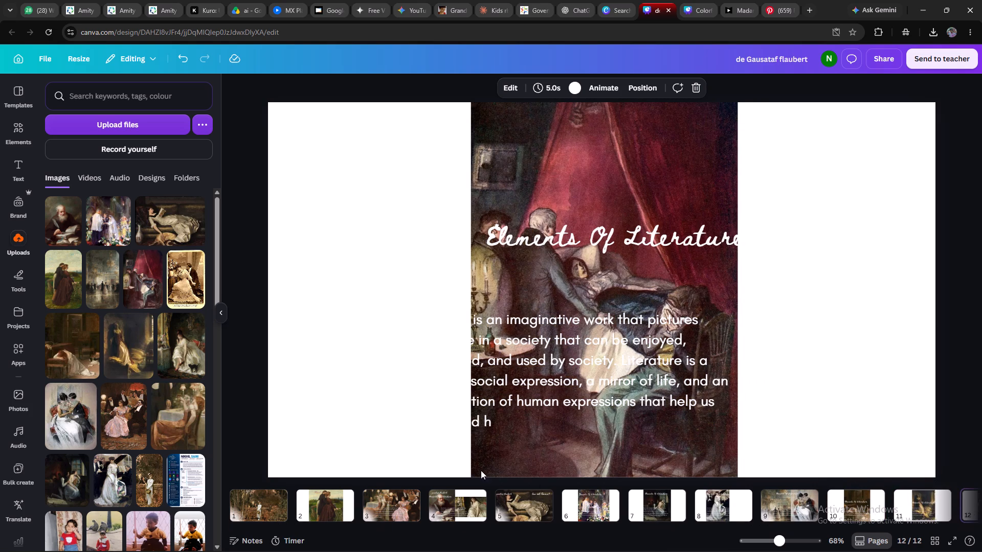
click(430, 358)
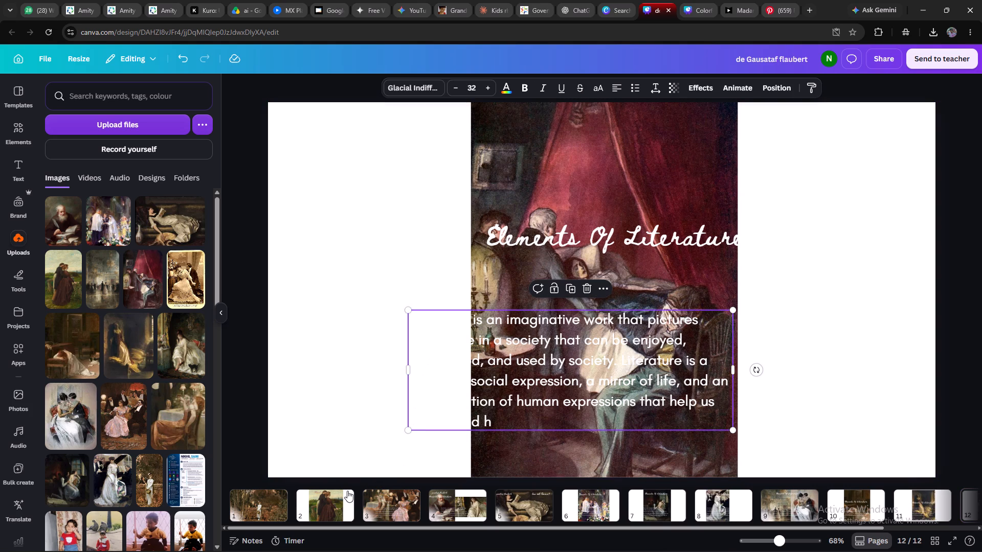
click(347, 491)
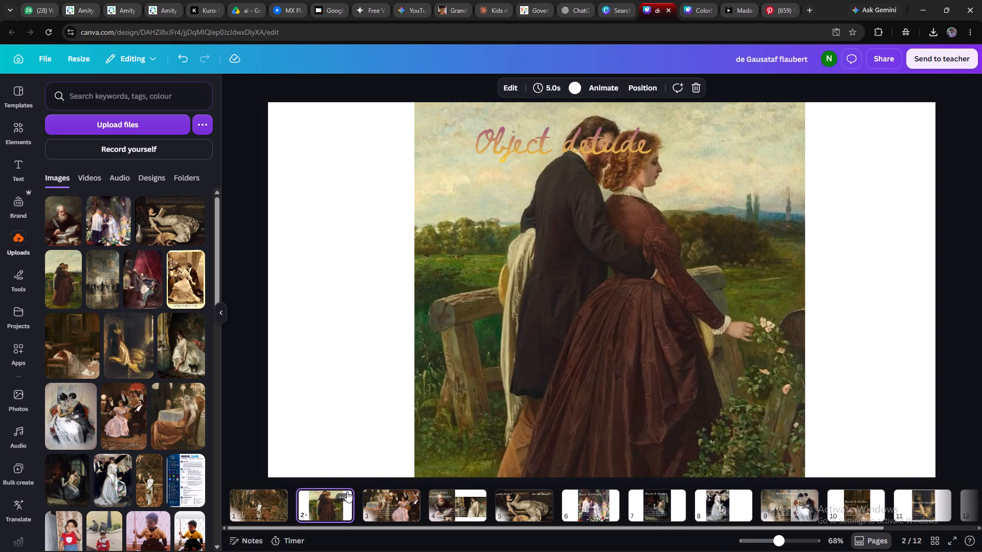
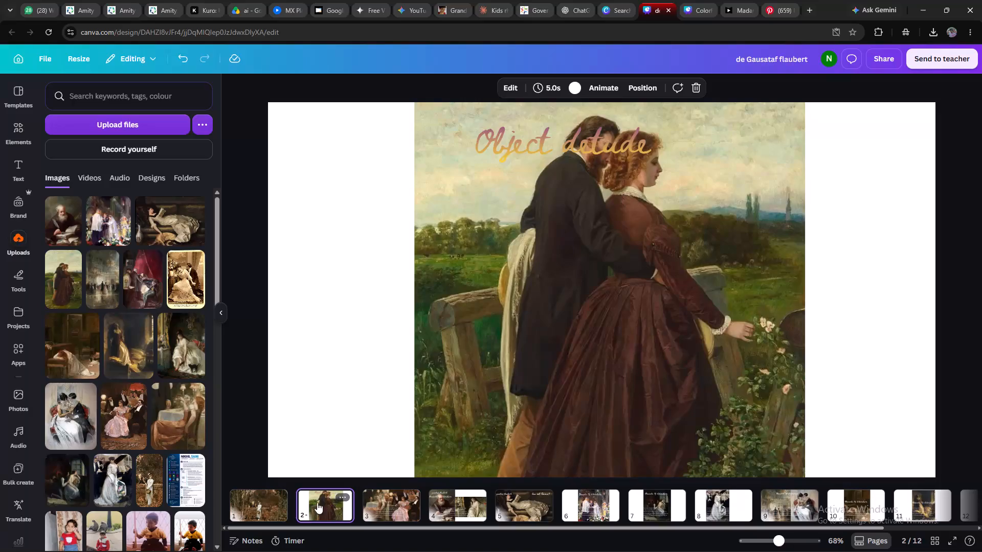
Review pages 1 and 2, examining how the title and the heading sit over their paintings.
click(261, 505)
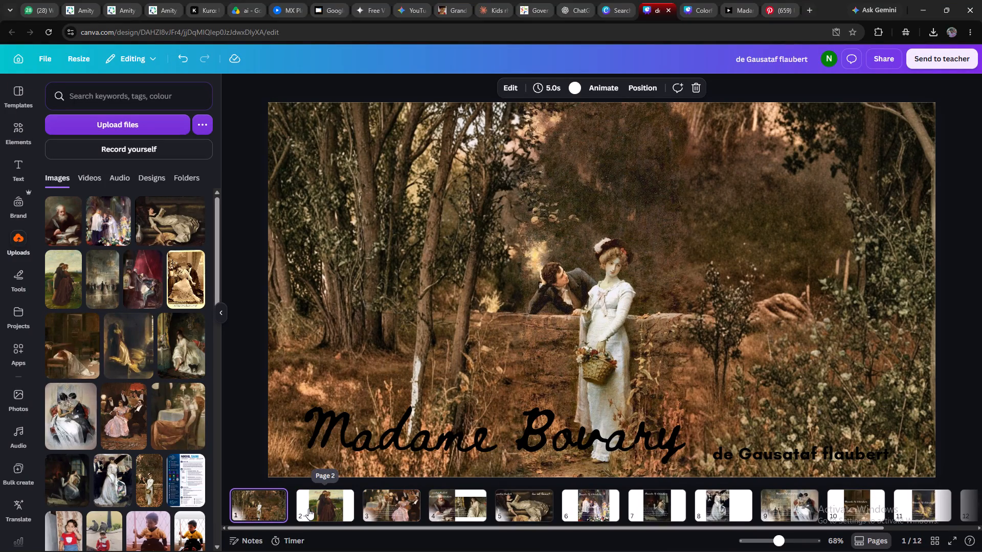
click(308, 509)
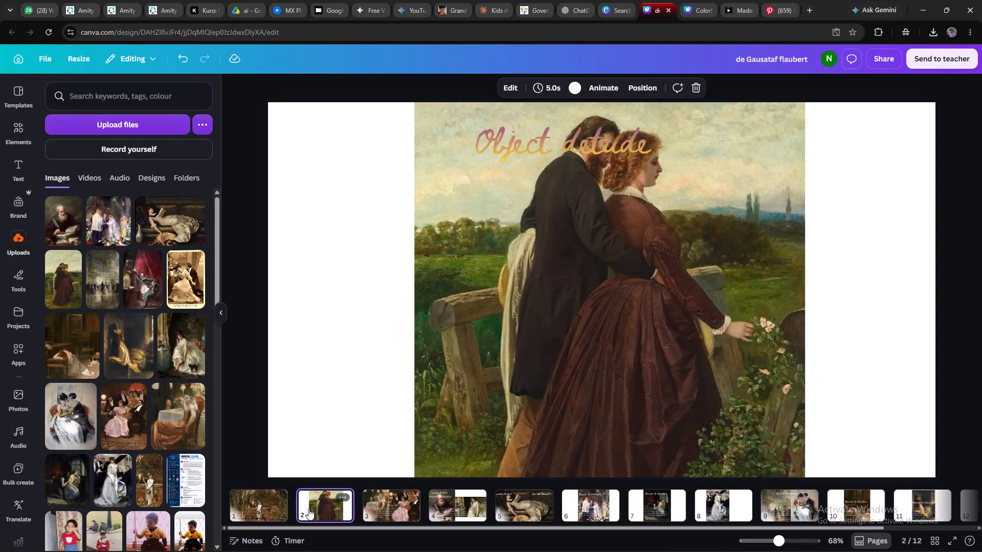
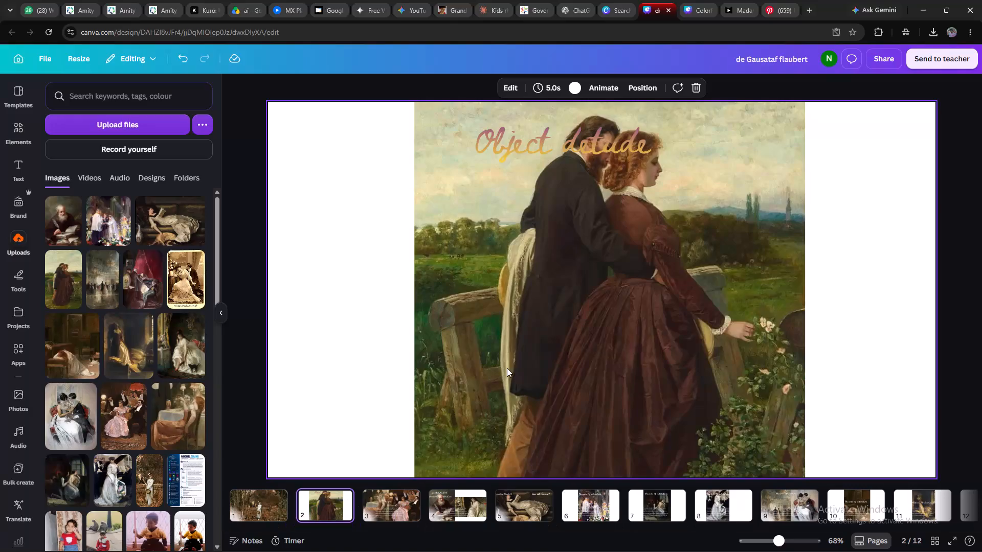
Move the couple painting on page 2 flush against the page's left edge and resize it to fill the page height.
click(548, 318)
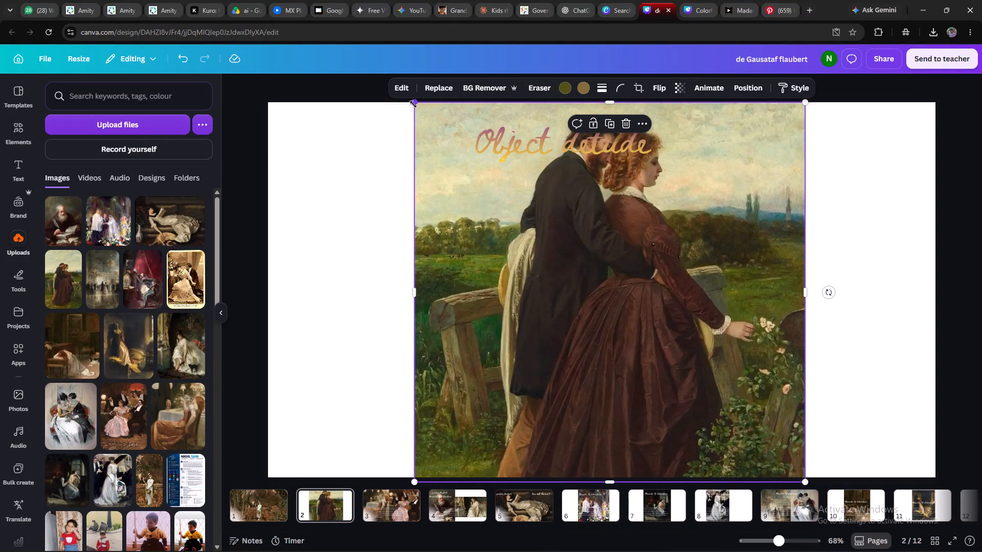
drag(413, 104, 445, 155)
drag(547, 218, 517, 205)
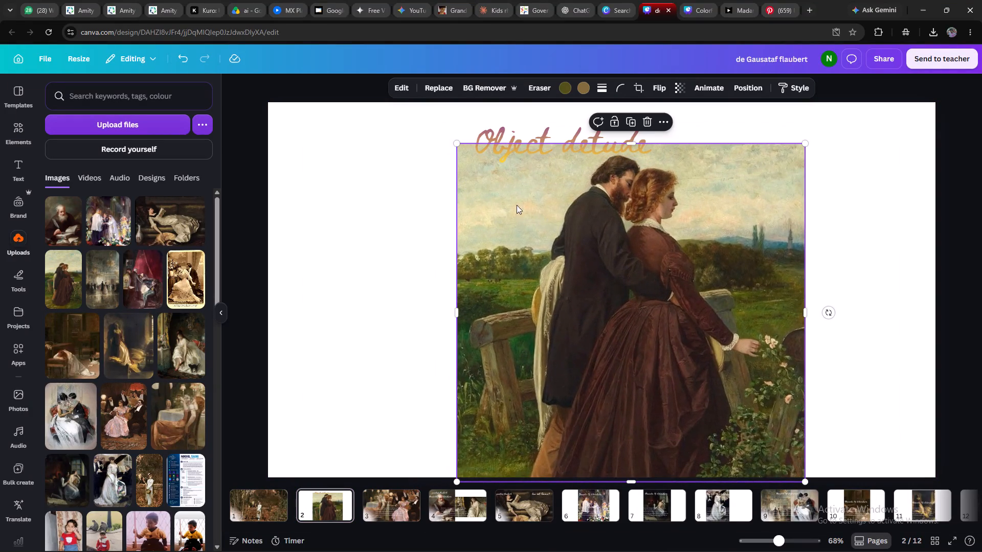
drag(517, 205, 355, 178)
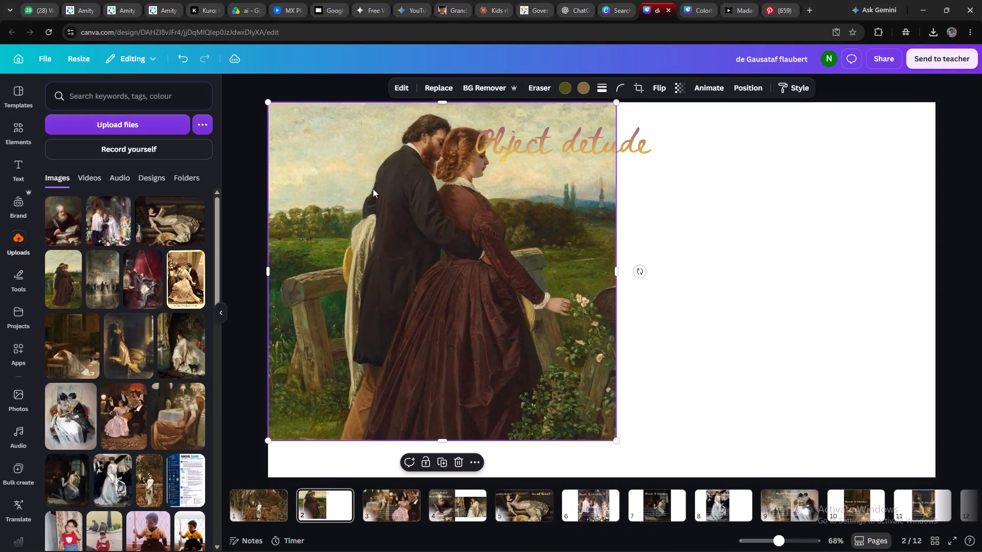
drag(616, 439, 643, 482)
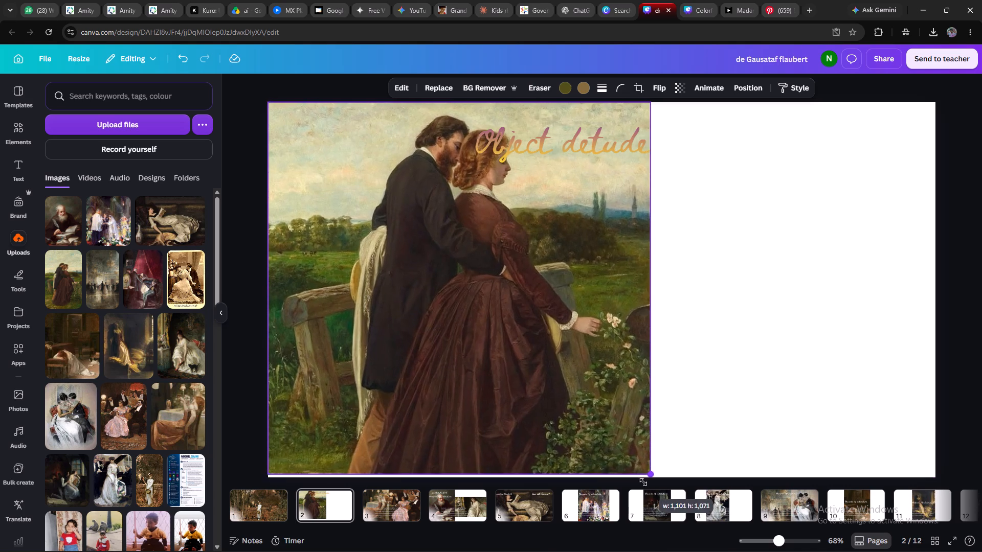
drag(643, 482, 646, 489)
click(625, 393)
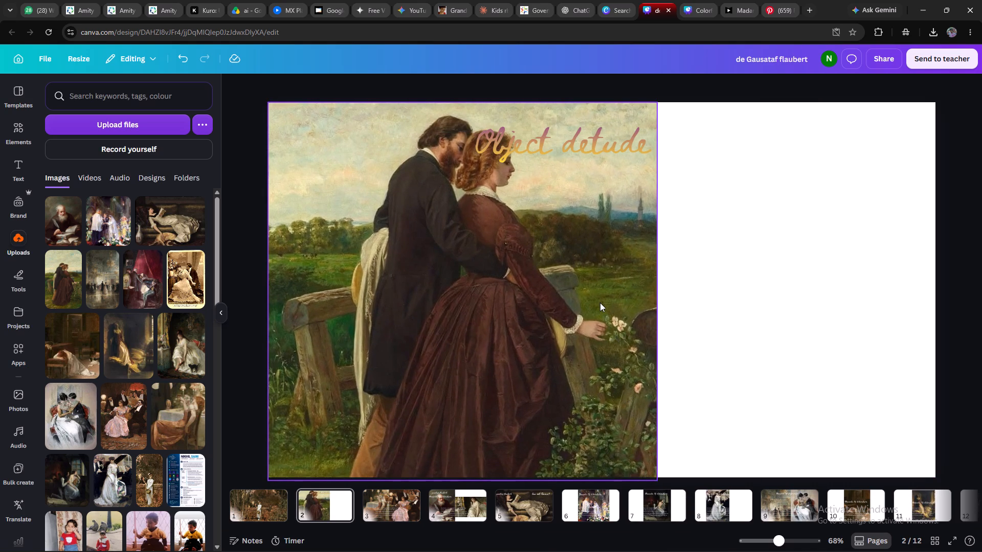
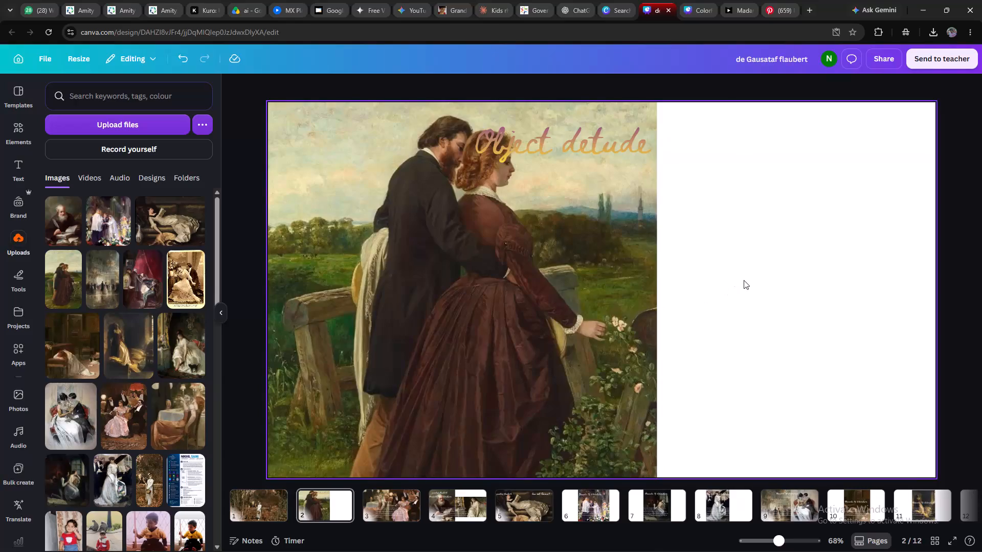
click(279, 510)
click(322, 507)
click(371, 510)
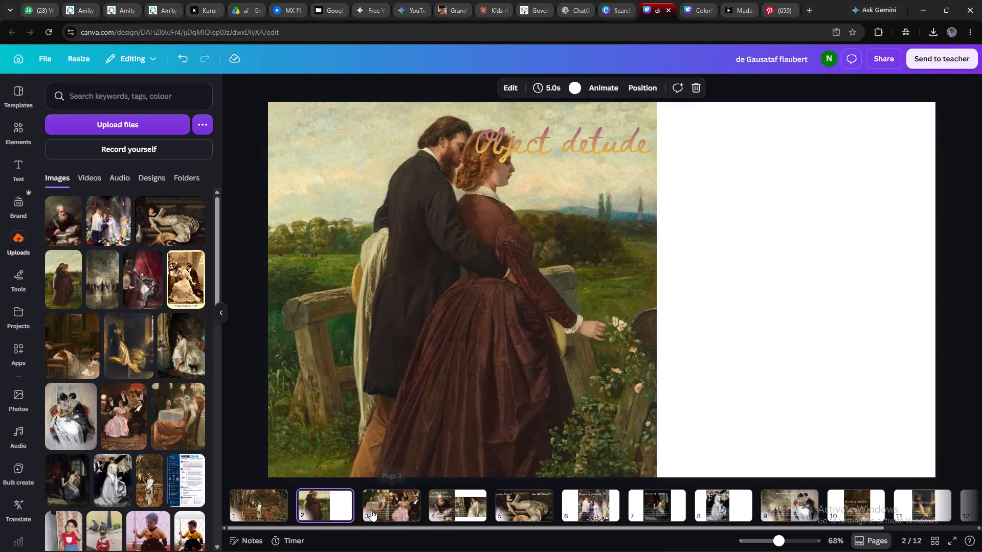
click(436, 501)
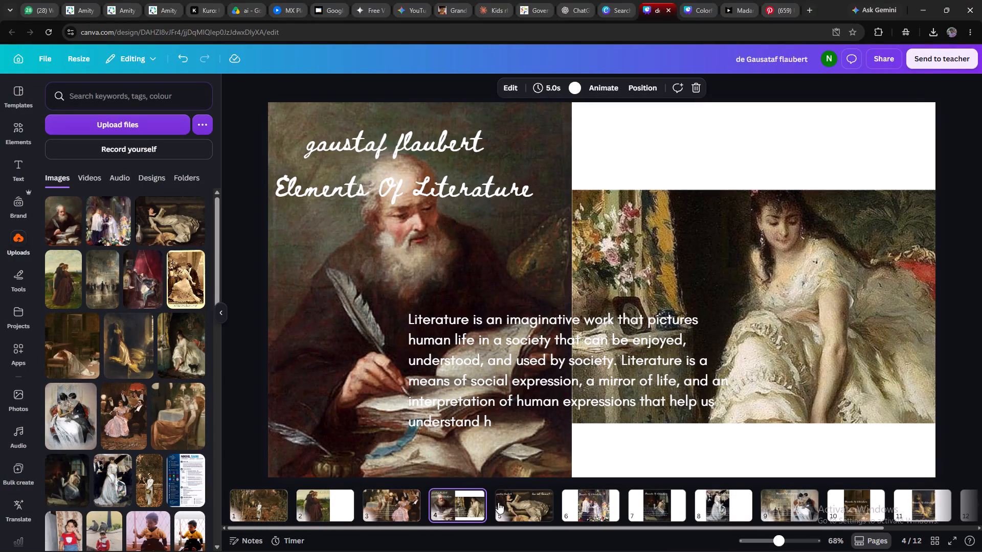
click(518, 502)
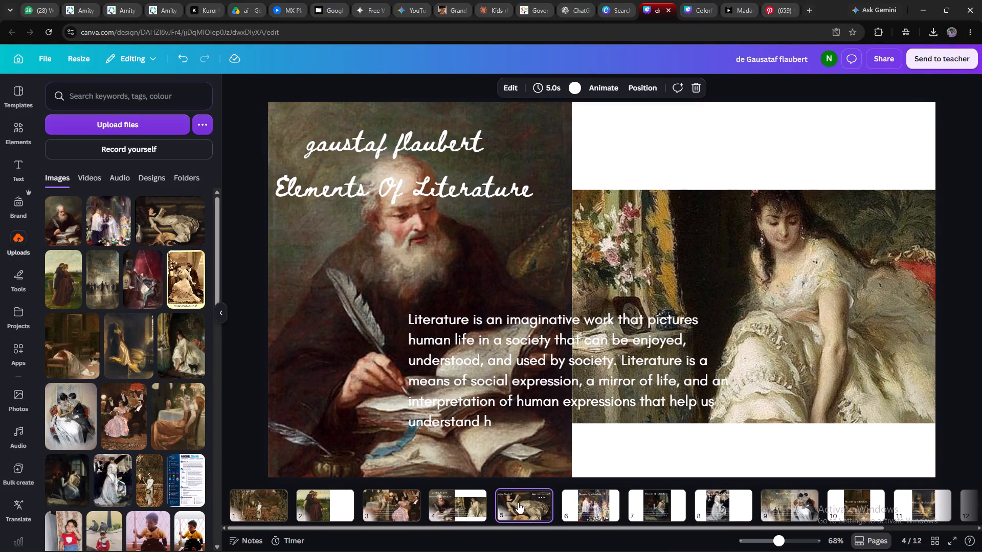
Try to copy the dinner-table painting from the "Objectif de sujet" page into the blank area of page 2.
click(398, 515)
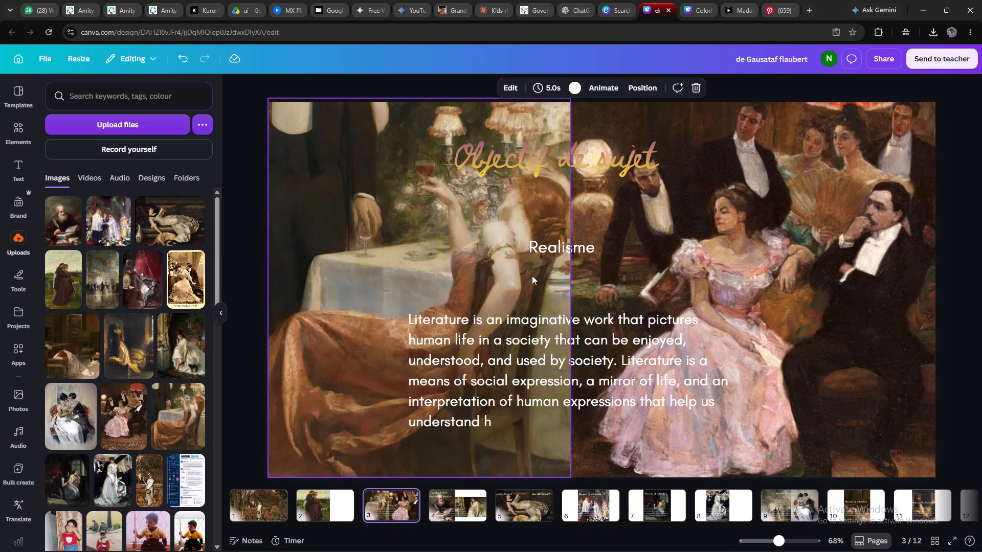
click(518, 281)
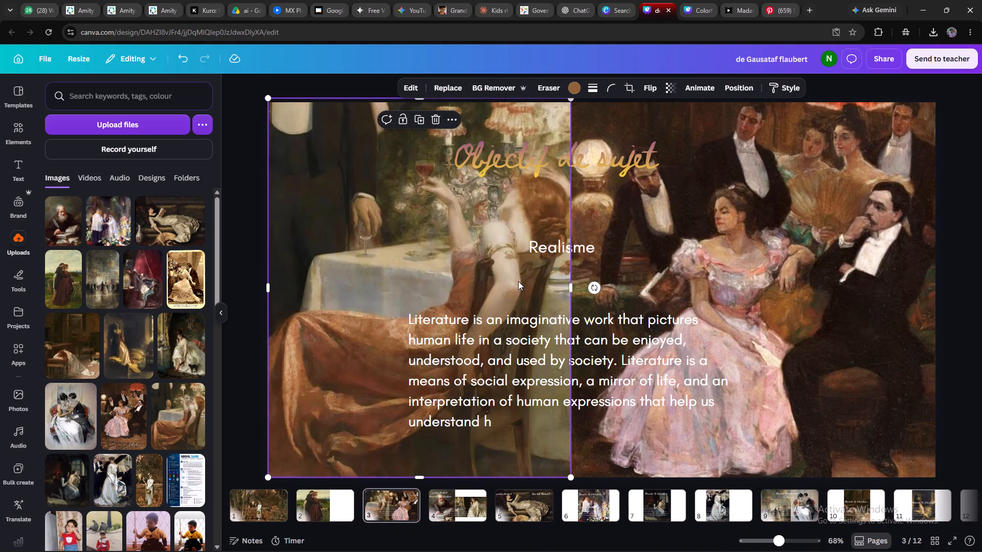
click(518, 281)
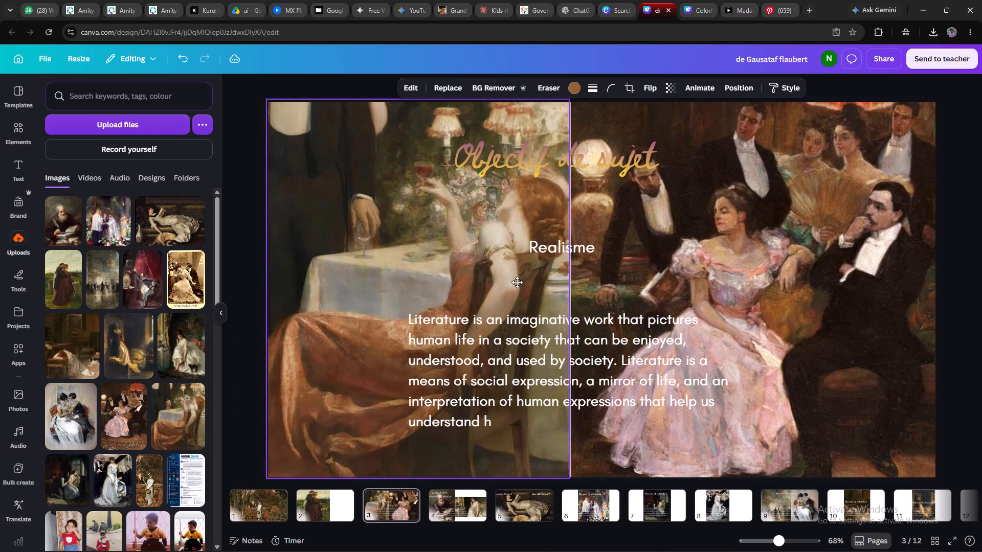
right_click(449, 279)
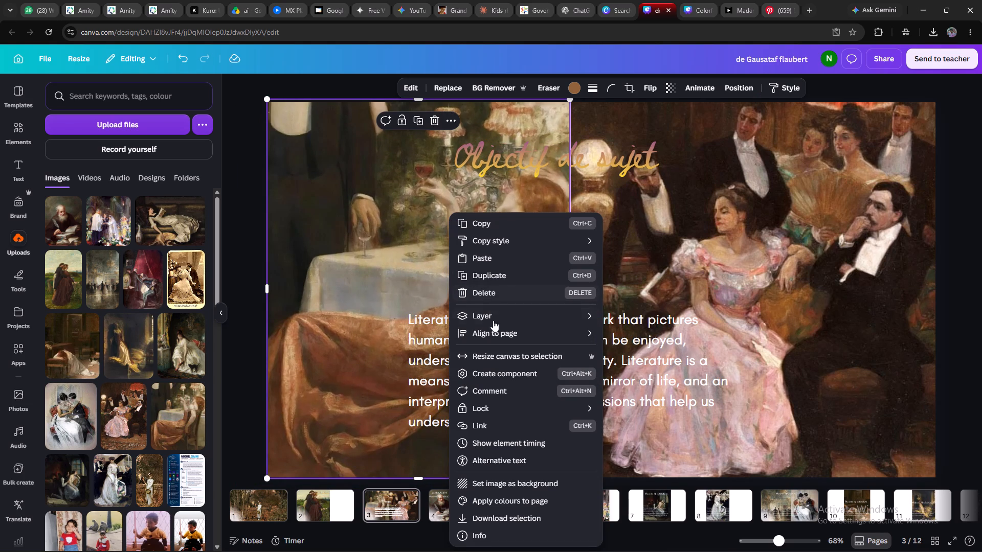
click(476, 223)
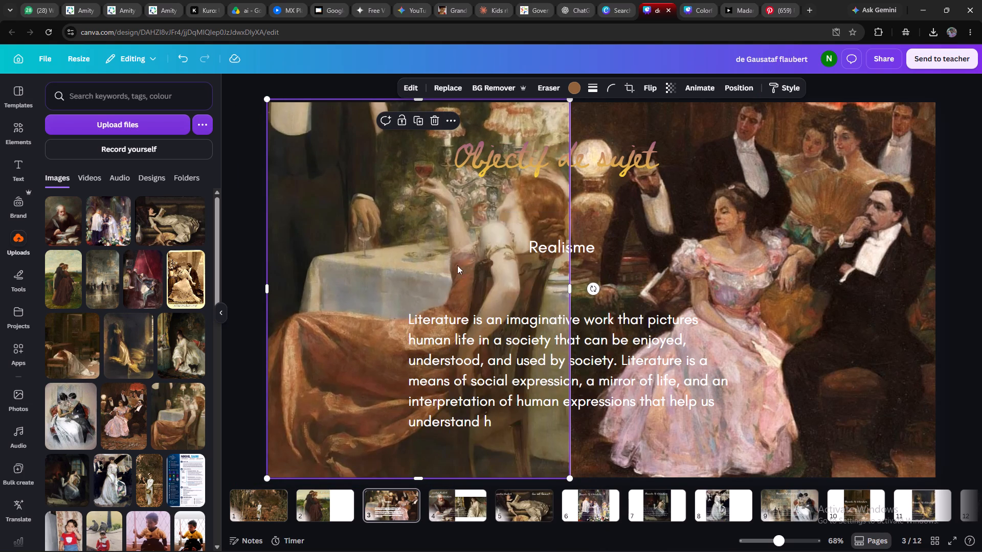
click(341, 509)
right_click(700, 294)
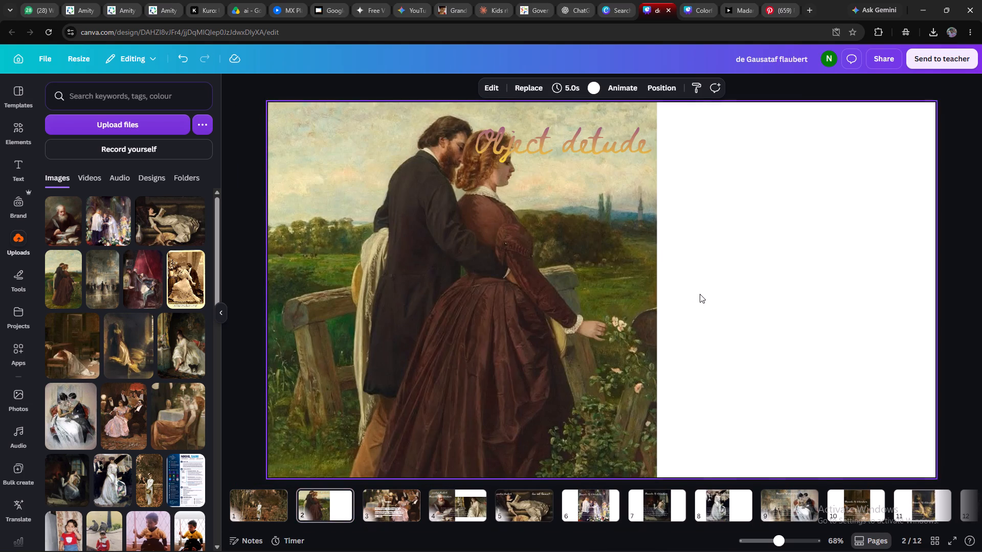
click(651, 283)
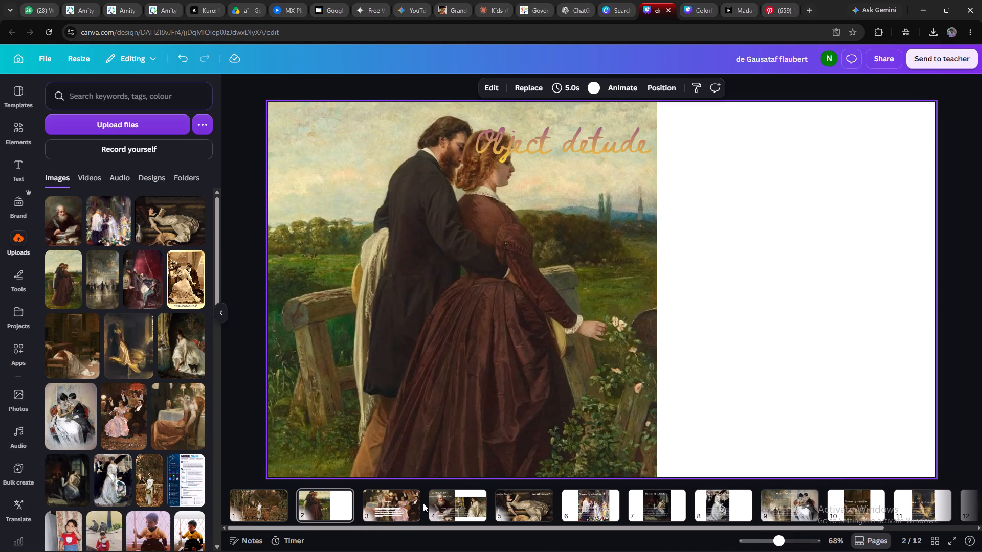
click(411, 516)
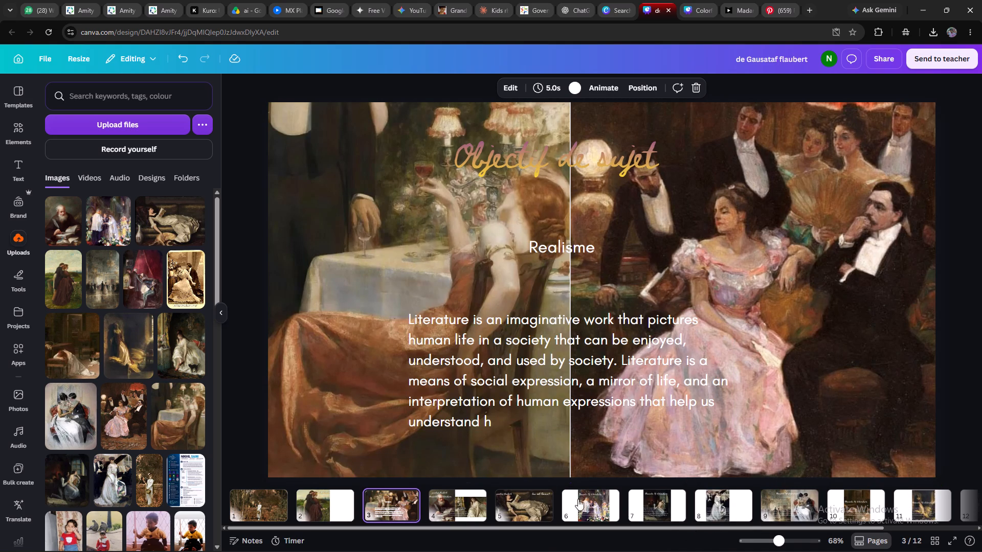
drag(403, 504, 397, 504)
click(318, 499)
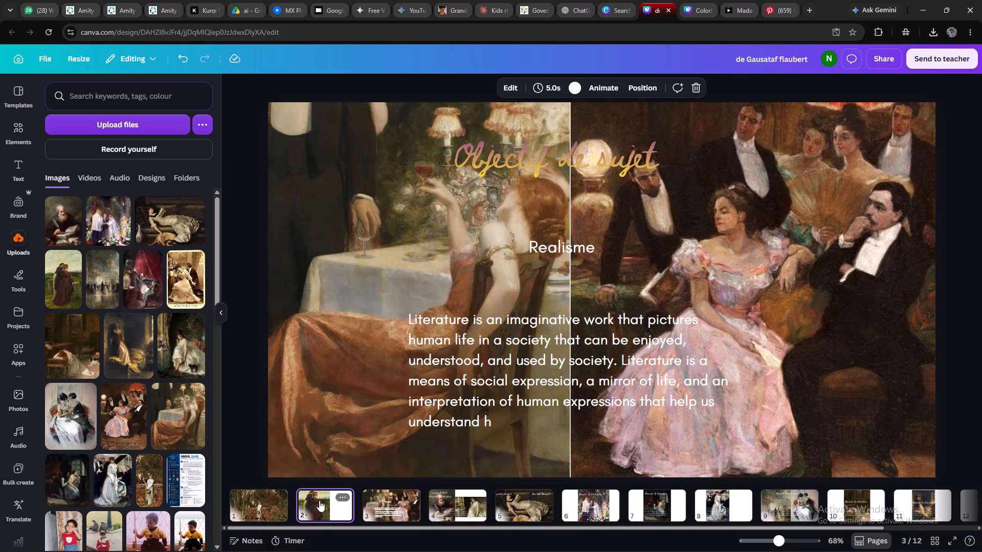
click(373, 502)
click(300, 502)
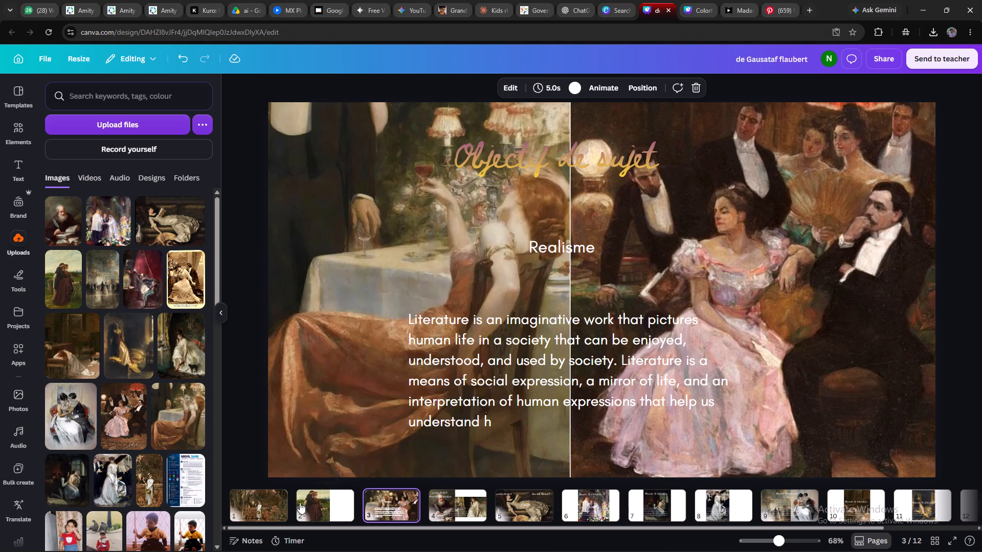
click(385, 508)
Move the "gaustaf flaubert" heading on page 4 down so it sits just above the "Elements Of Literature" heading.
click(479, 515)
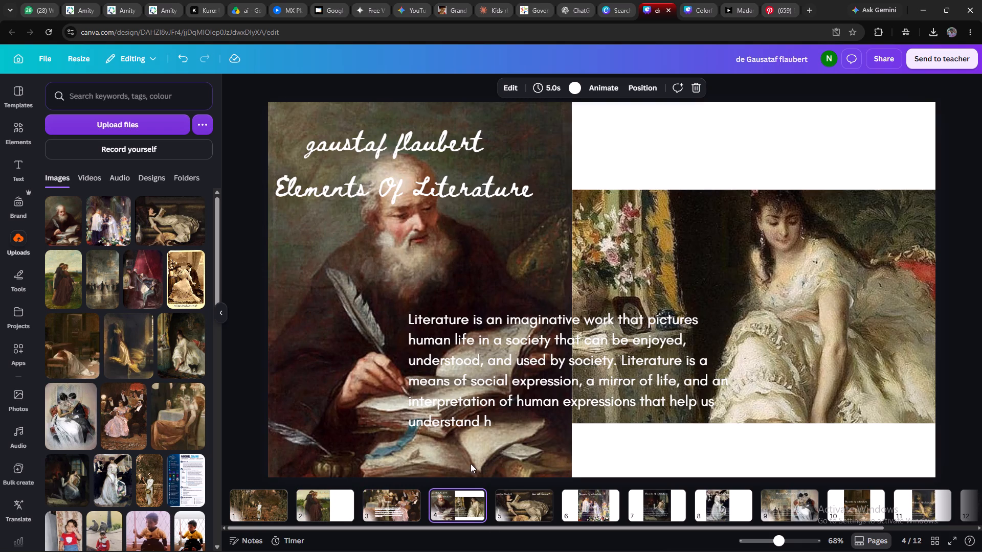
click(463, 426)
click(386, 198)
drag(375, 139, 390, 152)
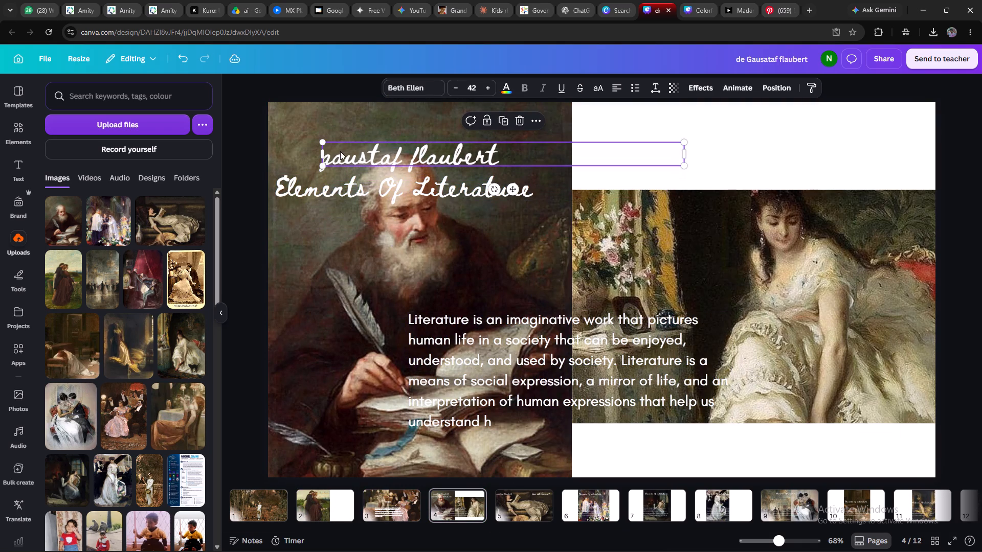
drag(340, 151, 335, 155)
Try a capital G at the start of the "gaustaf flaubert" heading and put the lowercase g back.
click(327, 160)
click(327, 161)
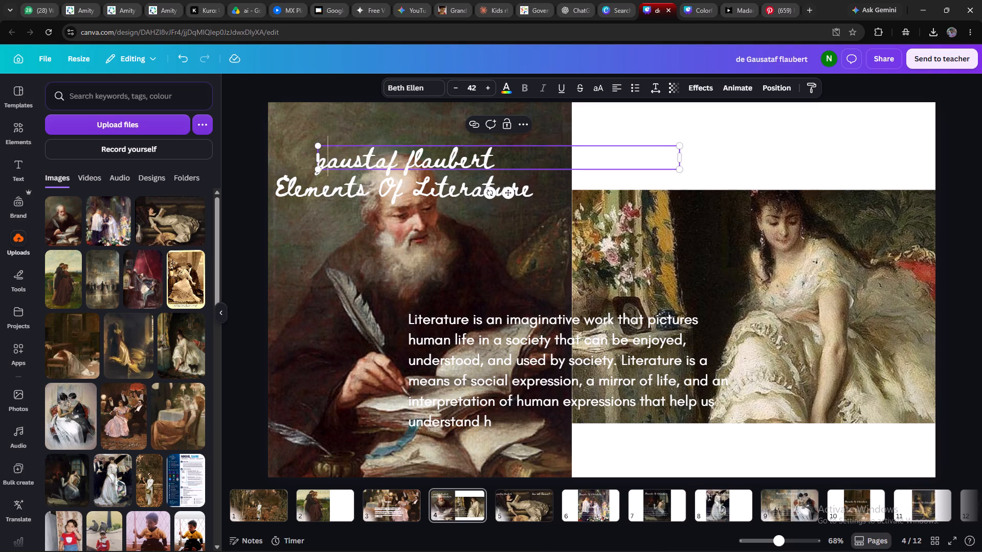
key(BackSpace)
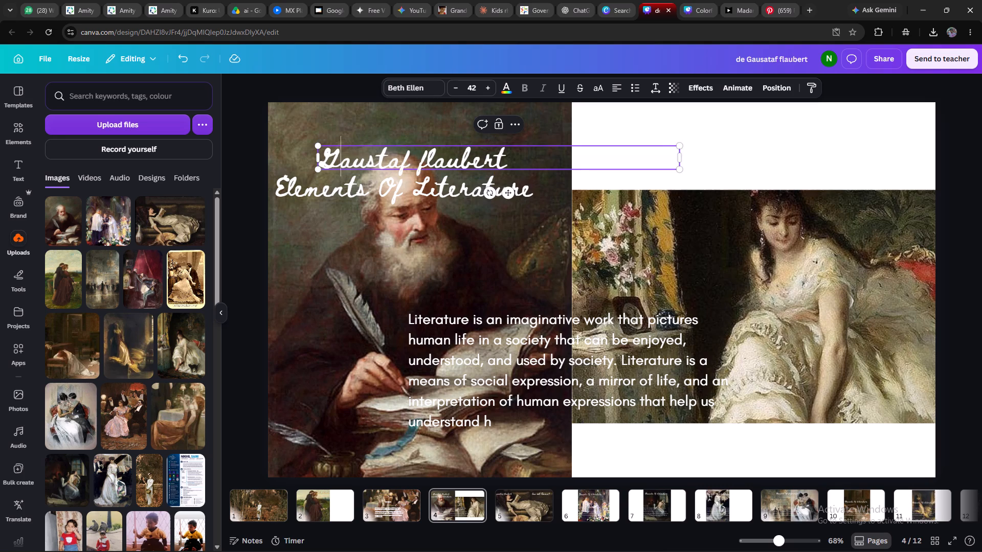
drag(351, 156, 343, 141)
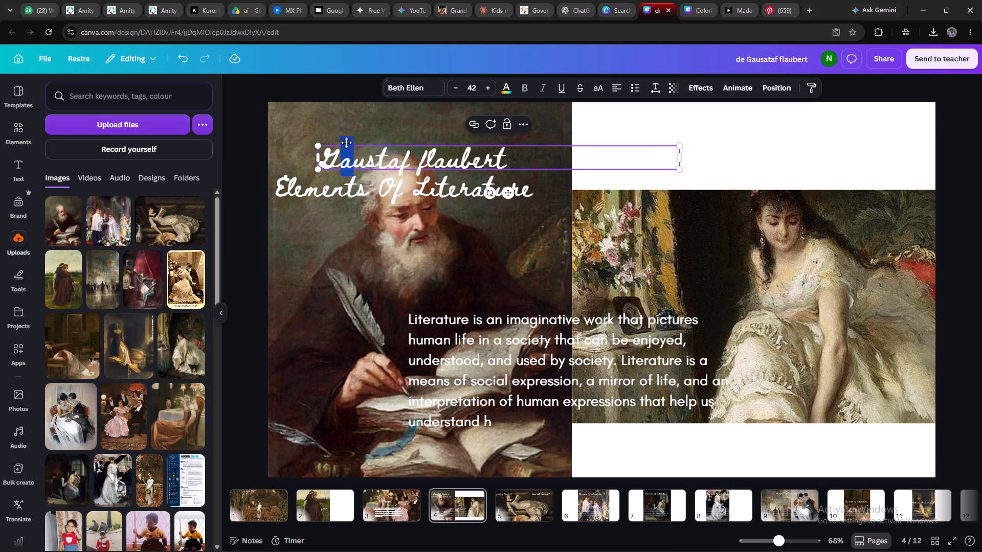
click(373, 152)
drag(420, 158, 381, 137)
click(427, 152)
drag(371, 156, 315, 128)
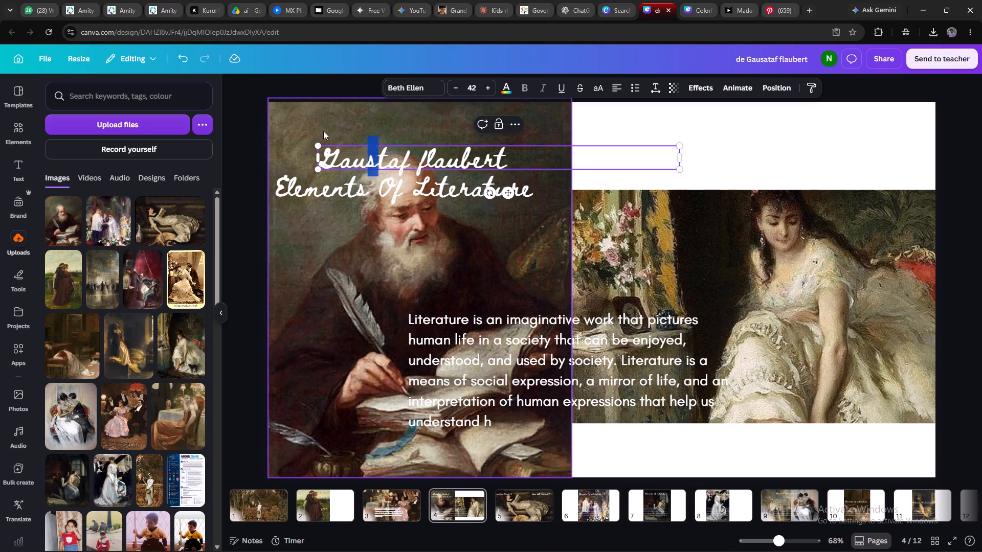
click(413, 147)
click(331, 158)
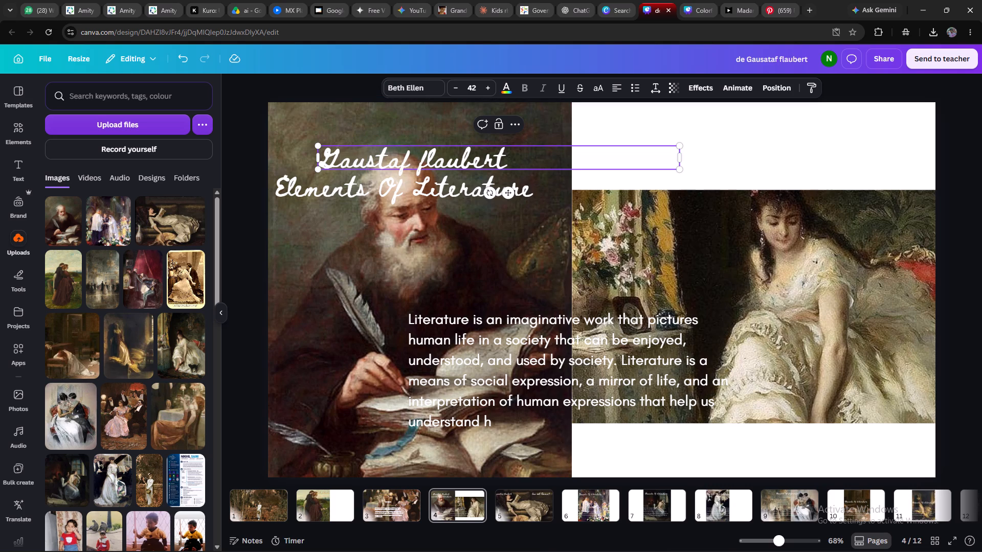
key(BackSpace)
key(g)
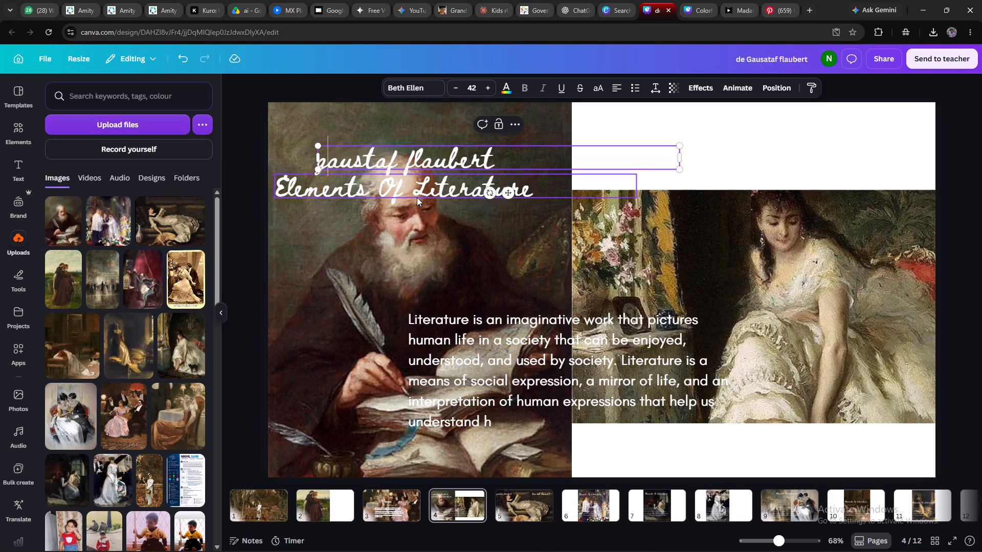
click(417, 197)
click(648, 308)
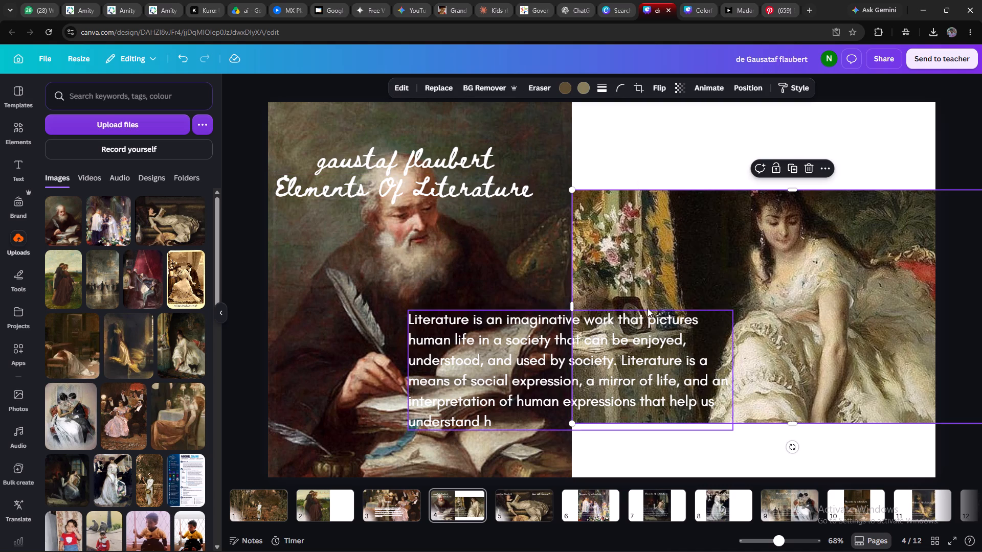
Move the "Objectif de sujet" page from position 3 to position 6 in the page order.
click(967, 496)
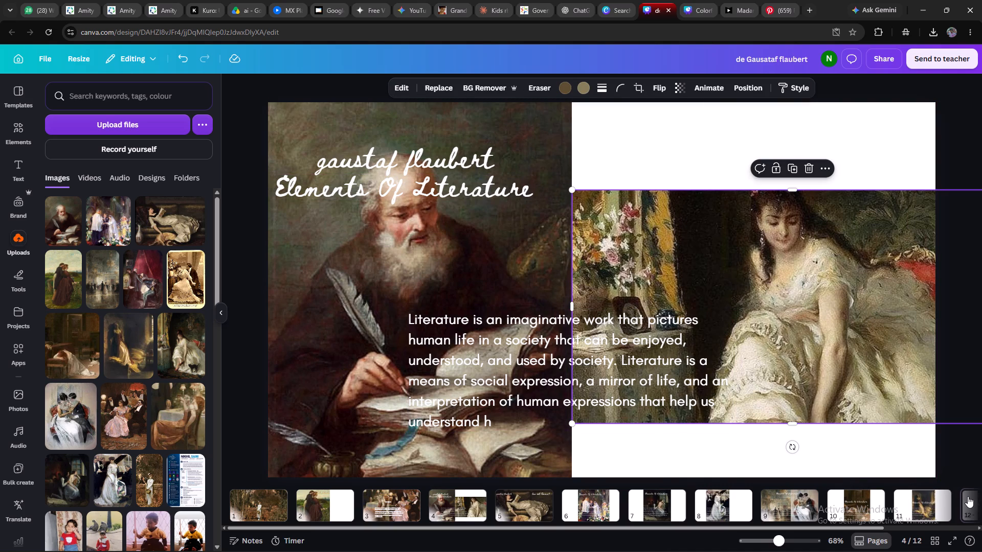
click(913, 501)
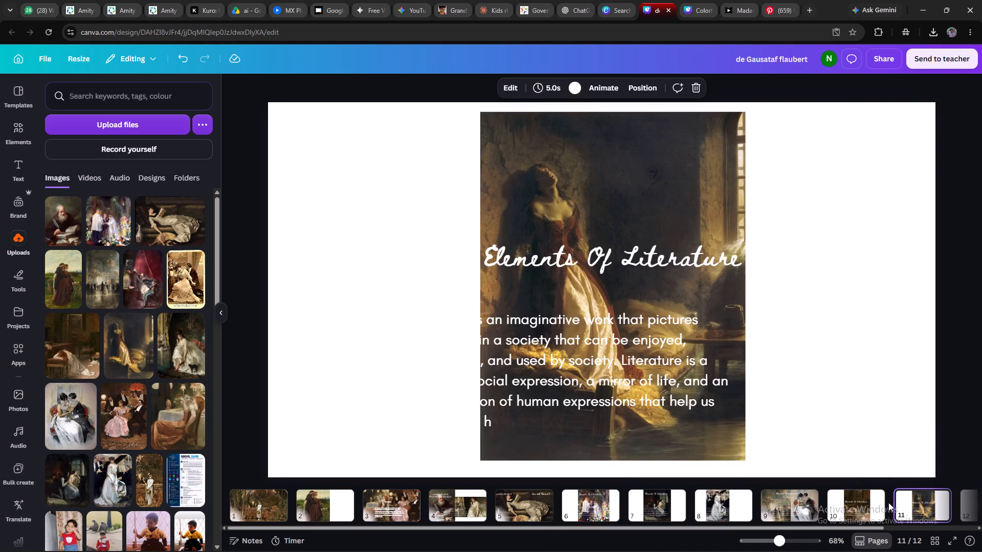
click(869, 503)
click(771, 511)
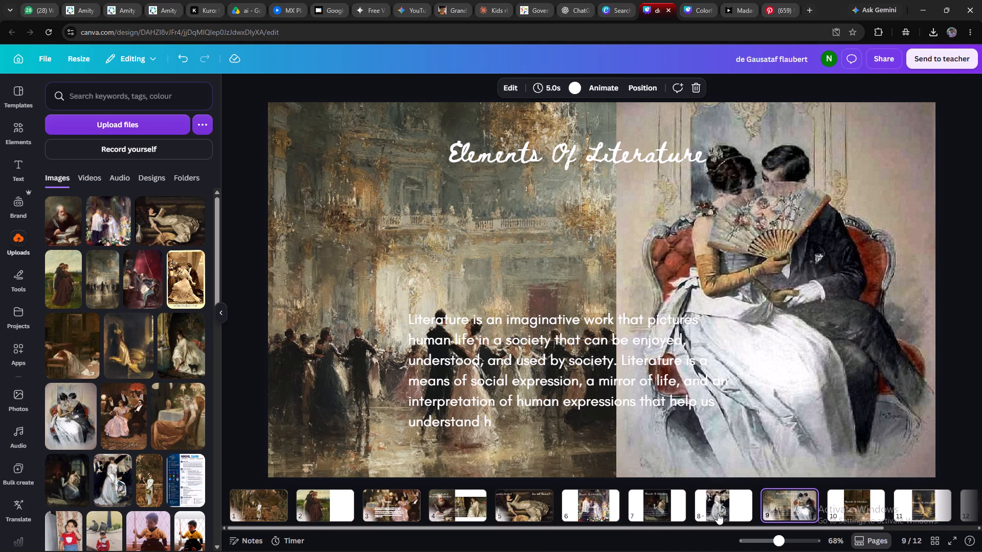
click(399, 505)
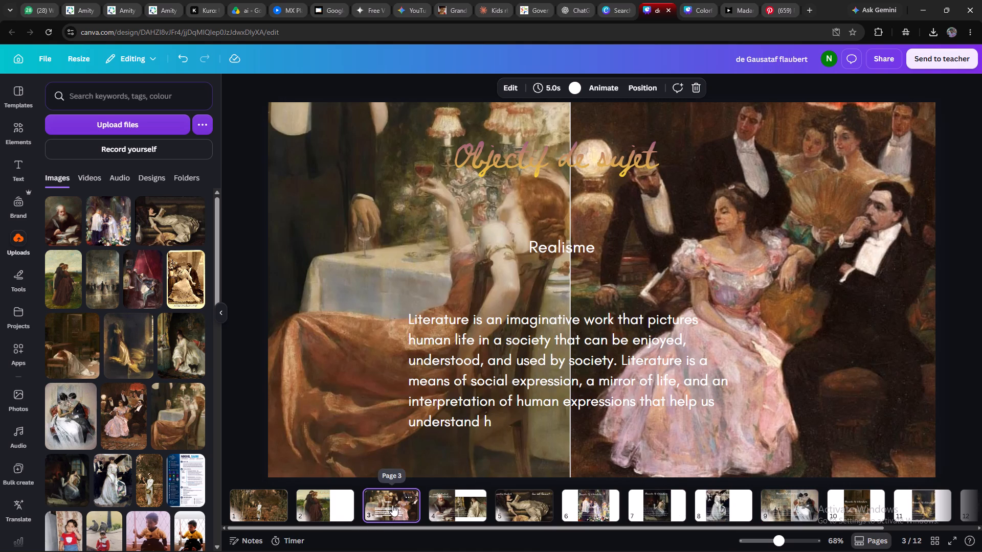
drag(392, 505, 615, 511)
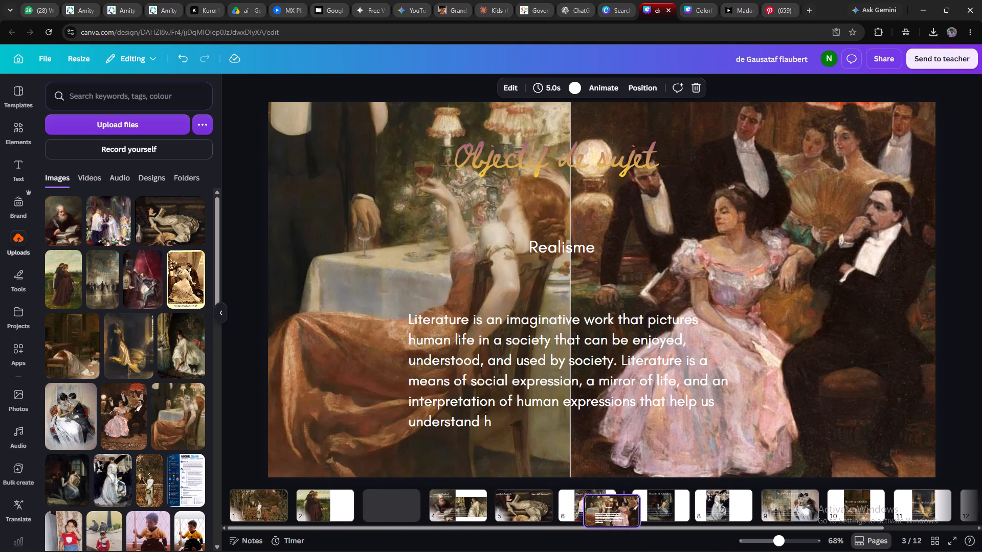
drag(615, 511, 624, 511)
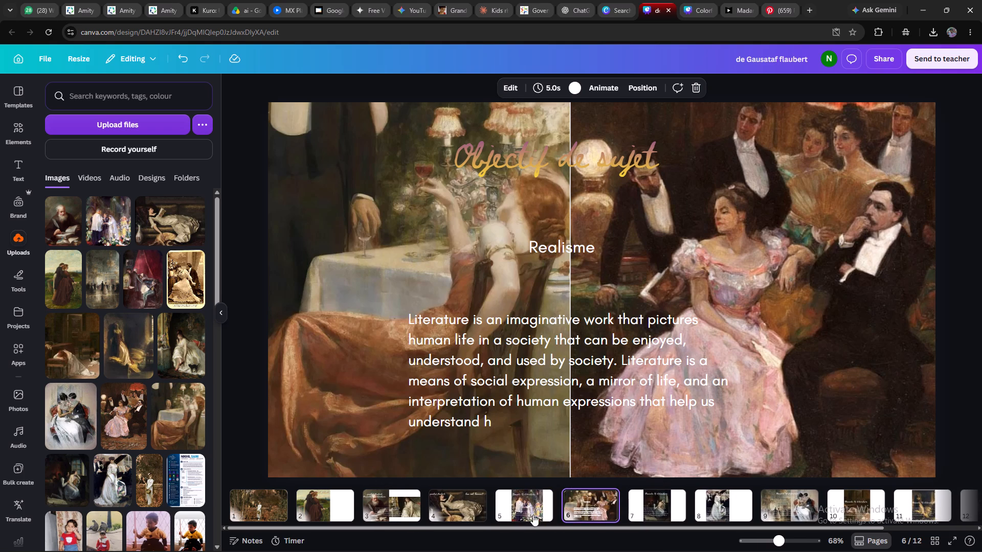
Move the bearded writer's "gaustaf flaubert" page to position 2, ahead of the "Object detude" page.
click(335, 514)
click(383, 511)
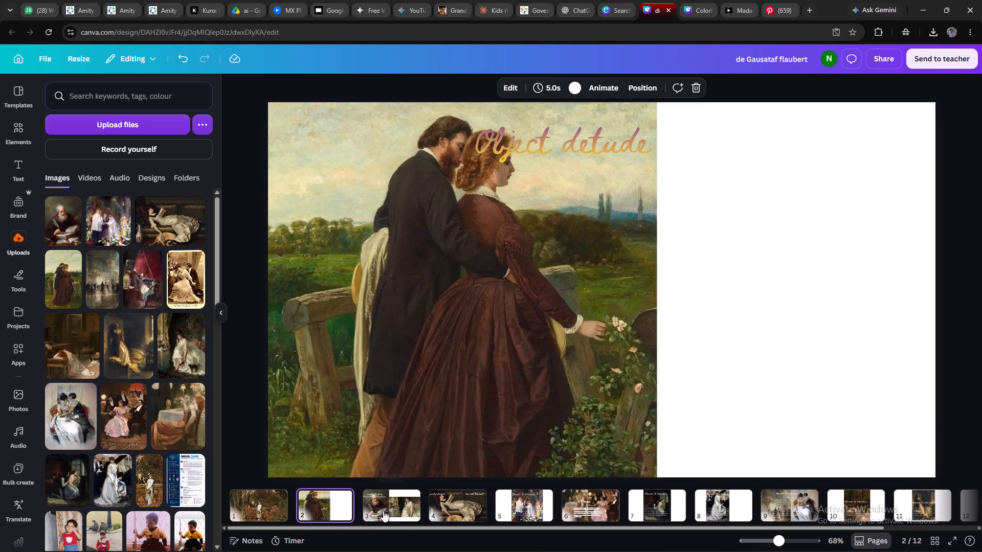
click(336, 508)
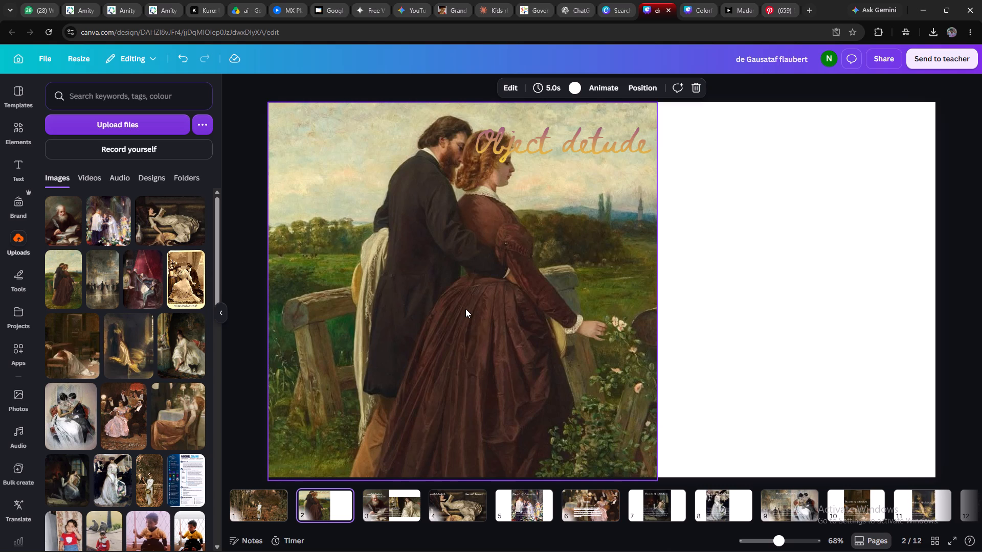
click(398, 509)
drag(400, 507, 322, 504)
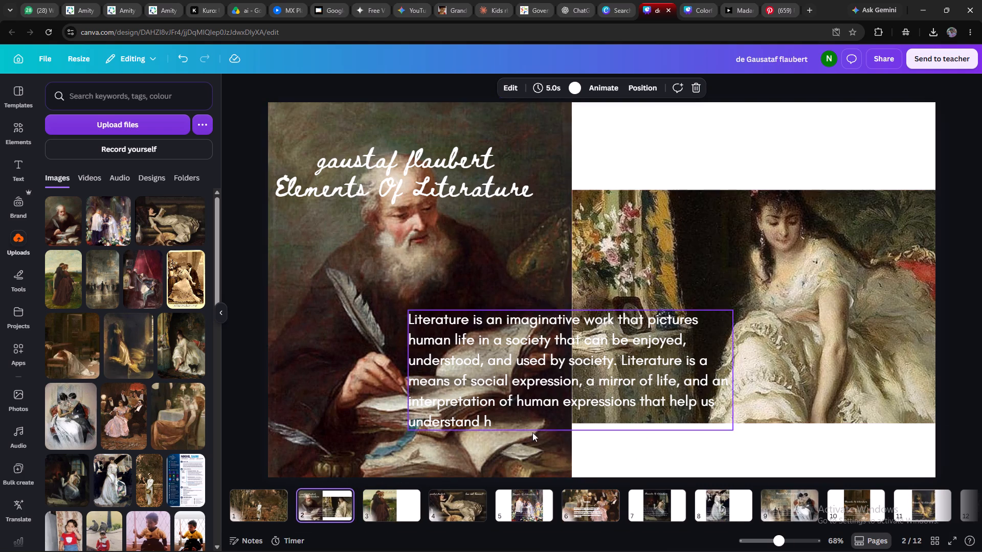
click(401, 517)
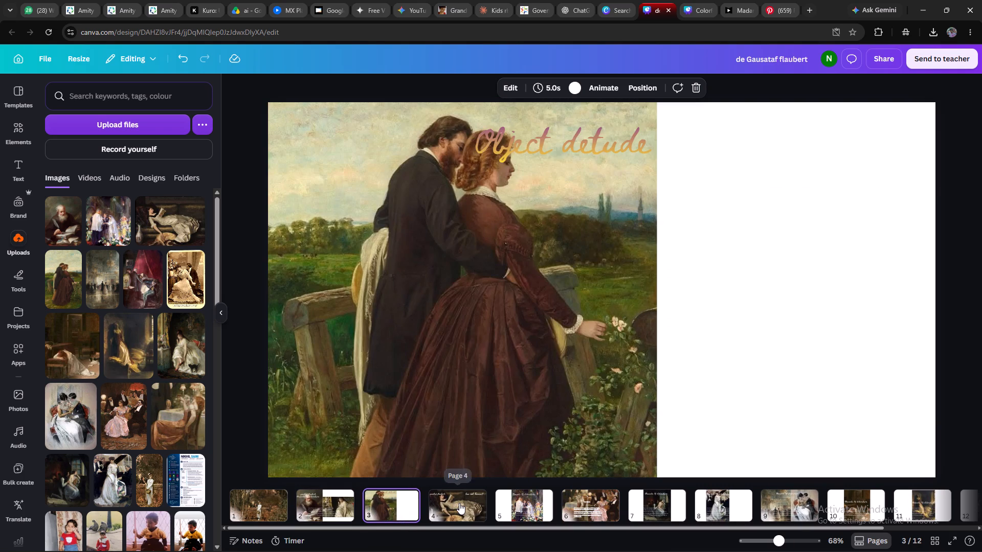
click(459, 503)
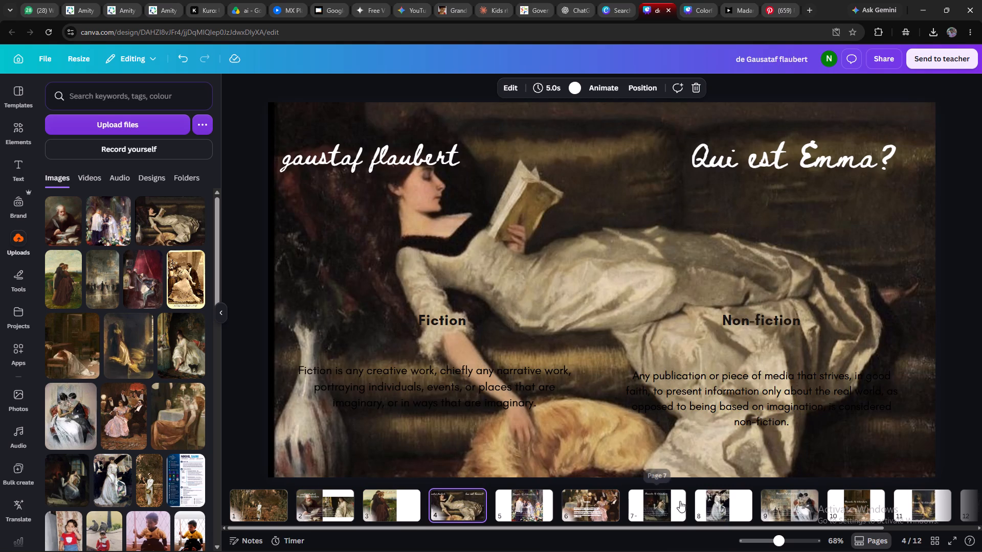
Copy the "Objectif de sujet" heading from page 6 onto page 3, placing it over the couple's heads beside the "Object detude" heading.
click(686, 502)
click(738, 498)
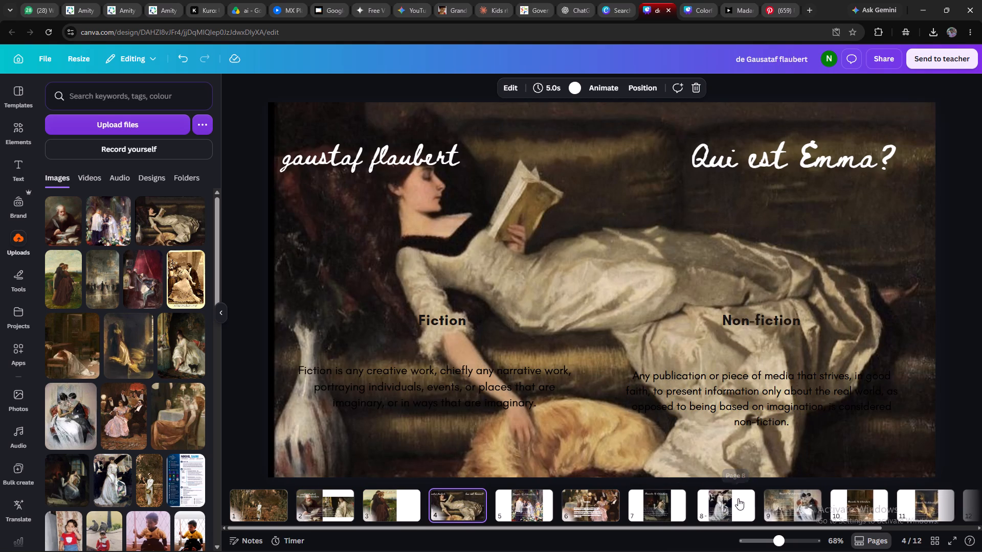
click(777, 499)
click(640, 510)
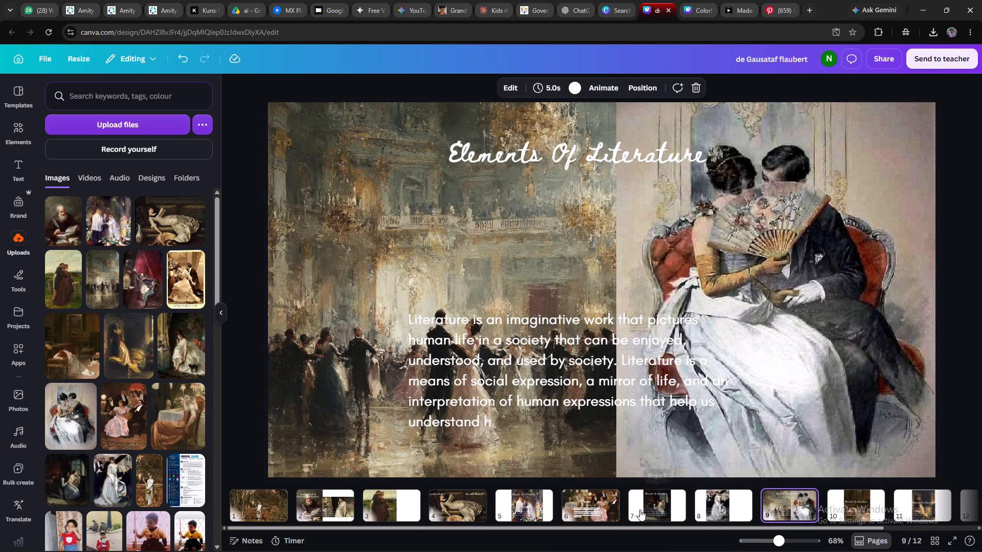
click(610, 510)
click(623, 171)
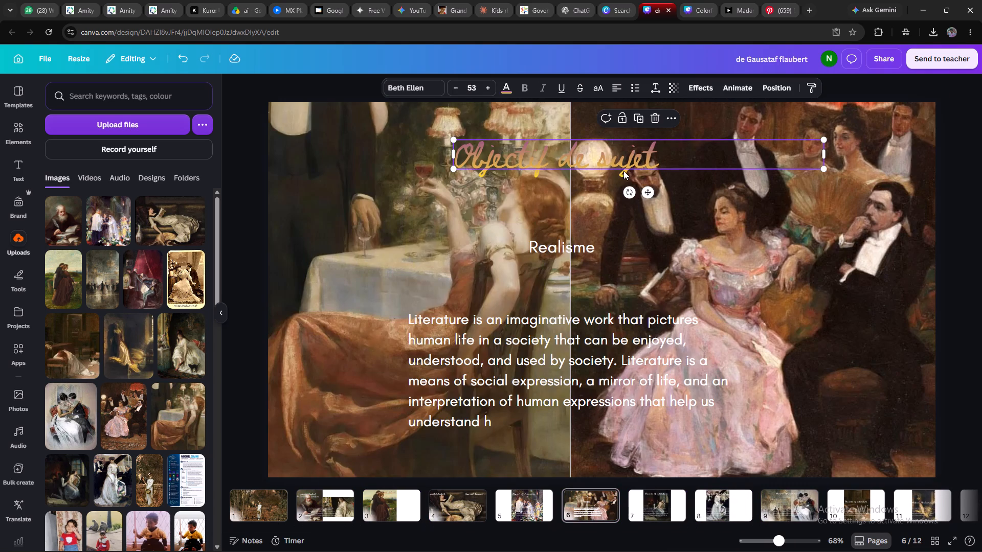
key(ctrl+c)
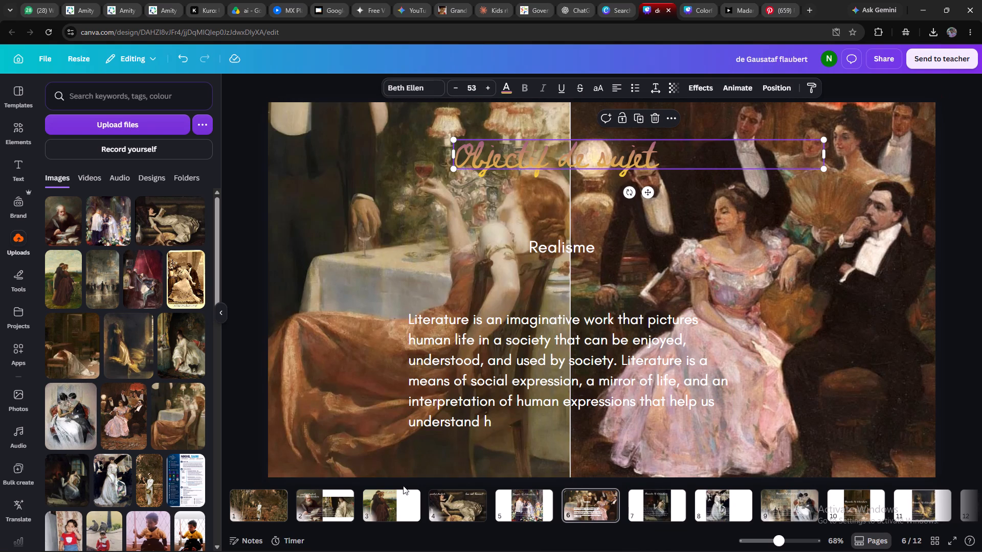
click(400, 493)
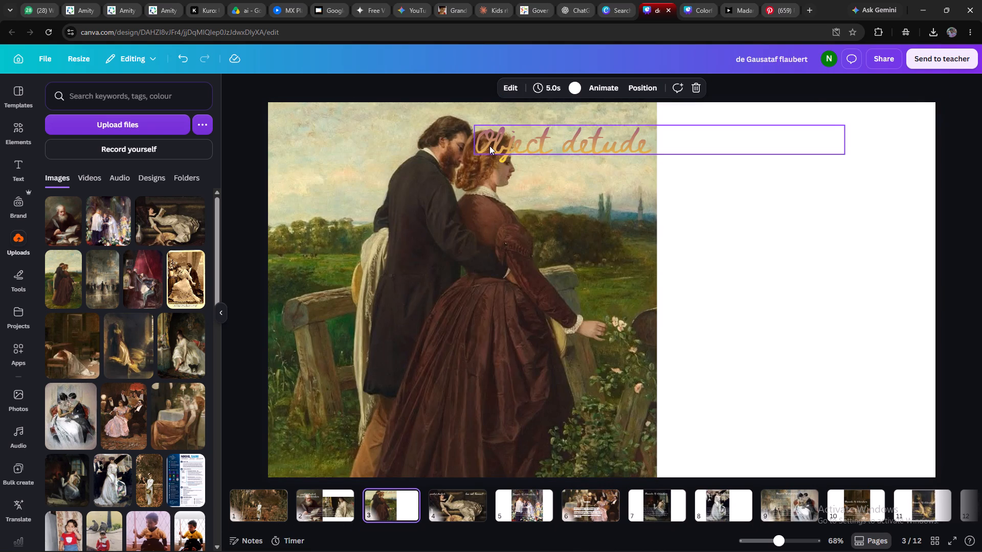
click(489, 146)
click(445, 143)
click(433, 176)
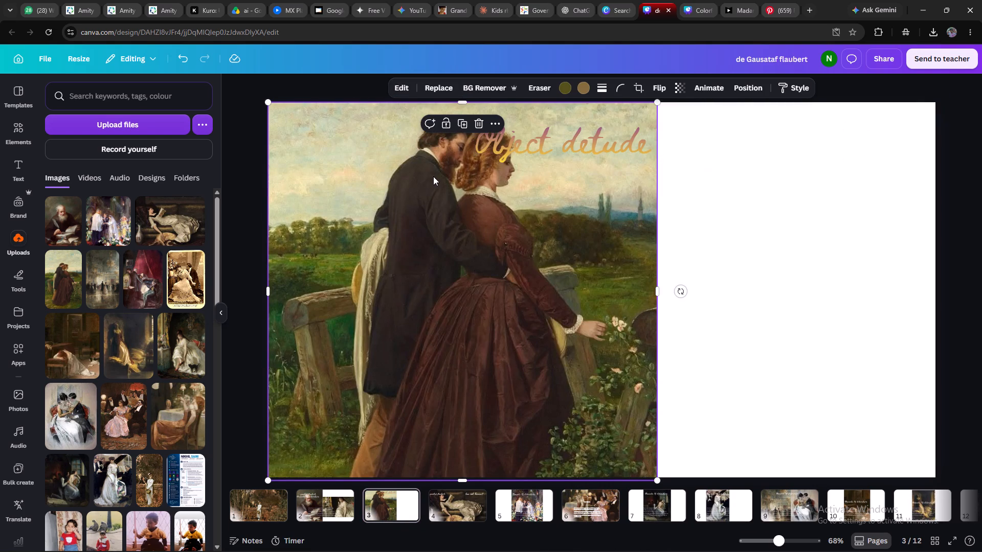
click(413, 145)
key(ctrl+v)
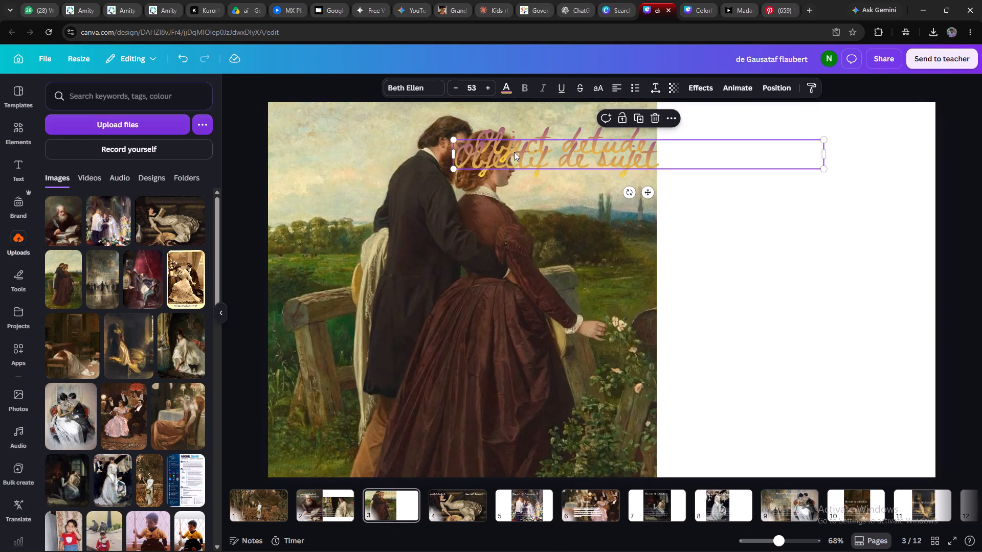
drag(515, 152, 406, 160)
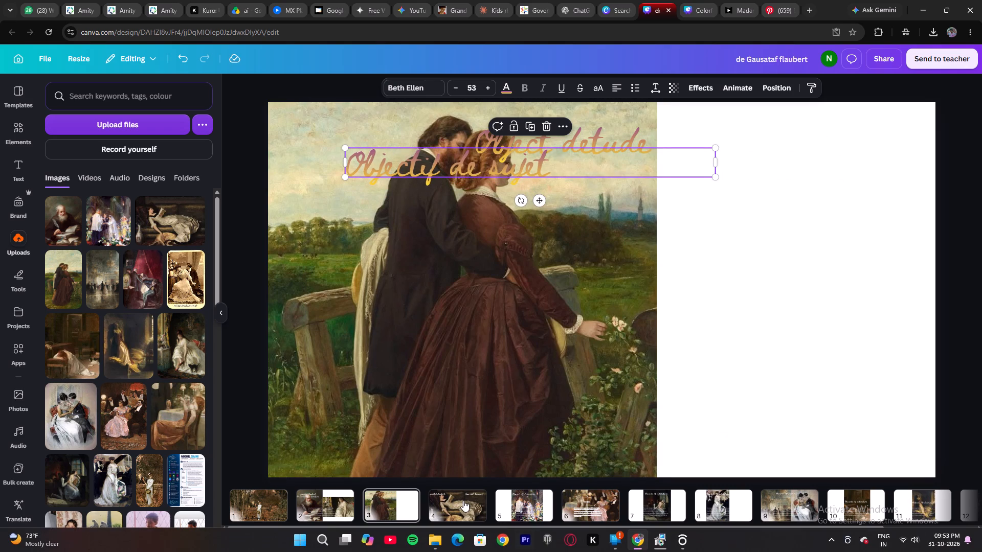
Separate the two headings on page 3, keeping "Objectif de sujet" near the page top and placing "Object detude" lower and further right.
click(463, 500)
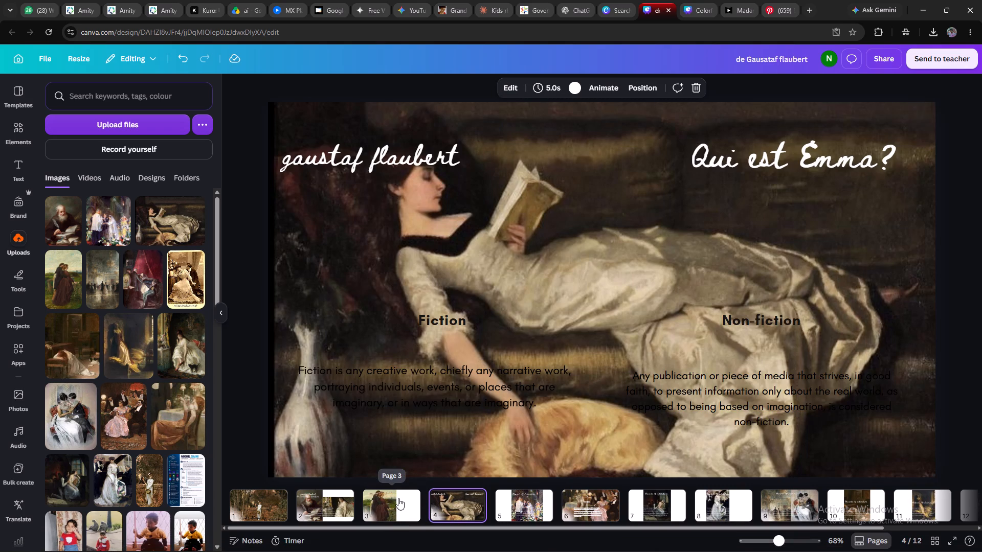
click(400, 500)
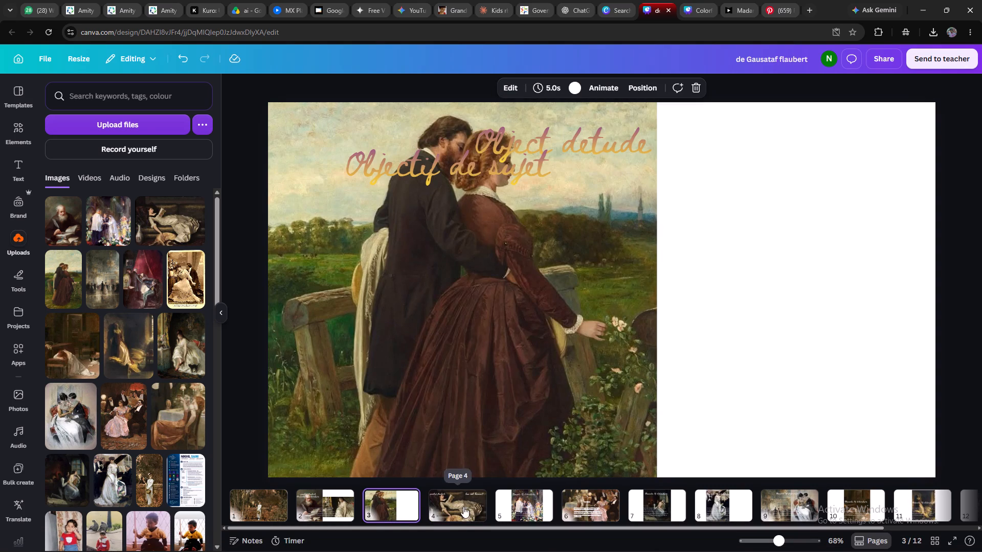
drag(561, 127, 651, 146)
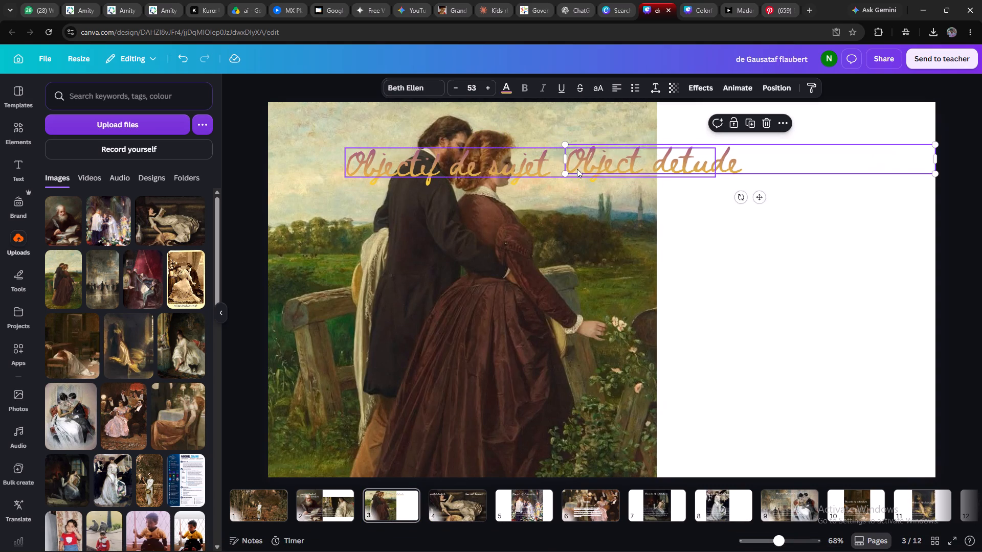
drag(521, 162, 511, 147)
click(337, 493)
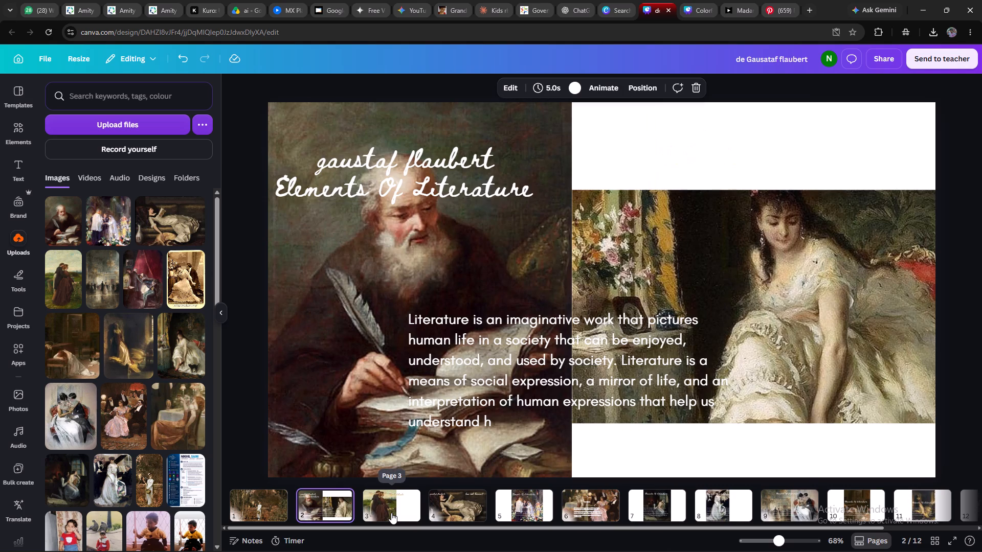
click(391, 513)
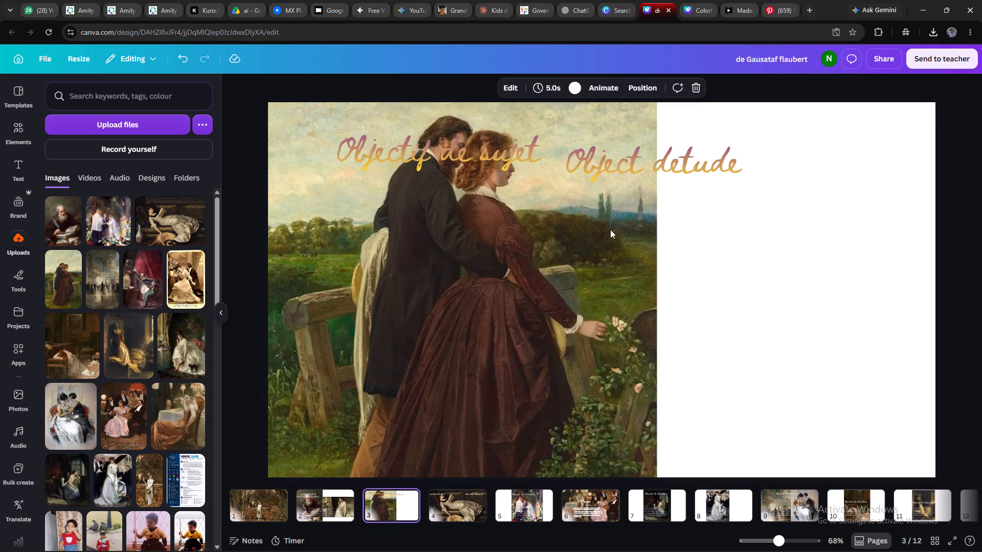
drag(617, 165, 600, 206)
click(602, 178)
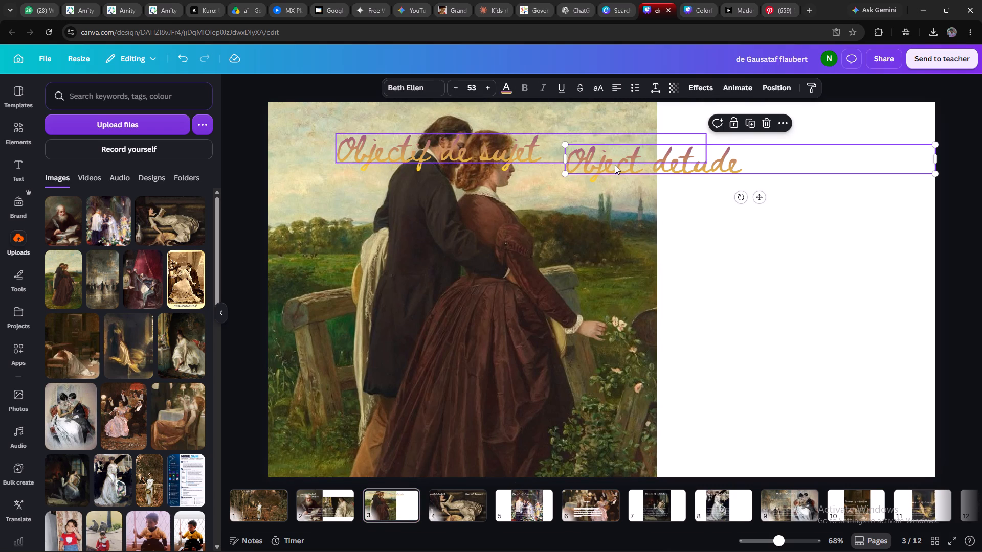
drag(616, 165, 534, 220)
click(648, 128)
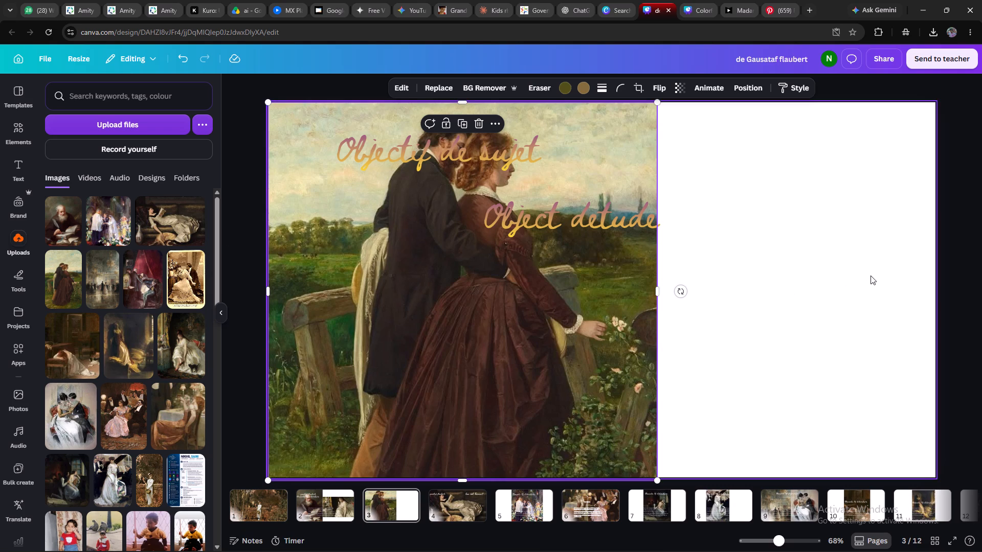
Switch to Pinterest and replace the author-writing search with a search for "madame bovary".
click(780, 5)
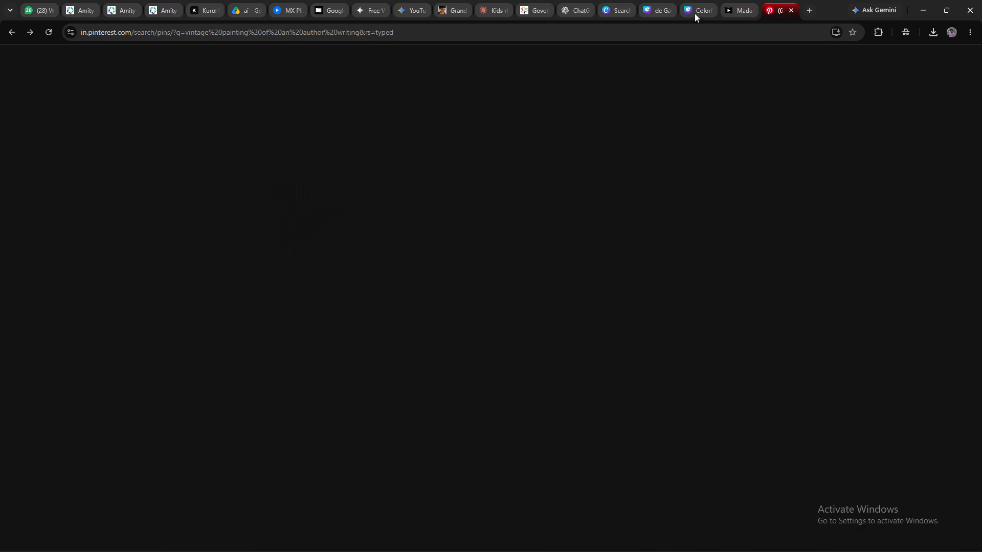
click(393, 75)
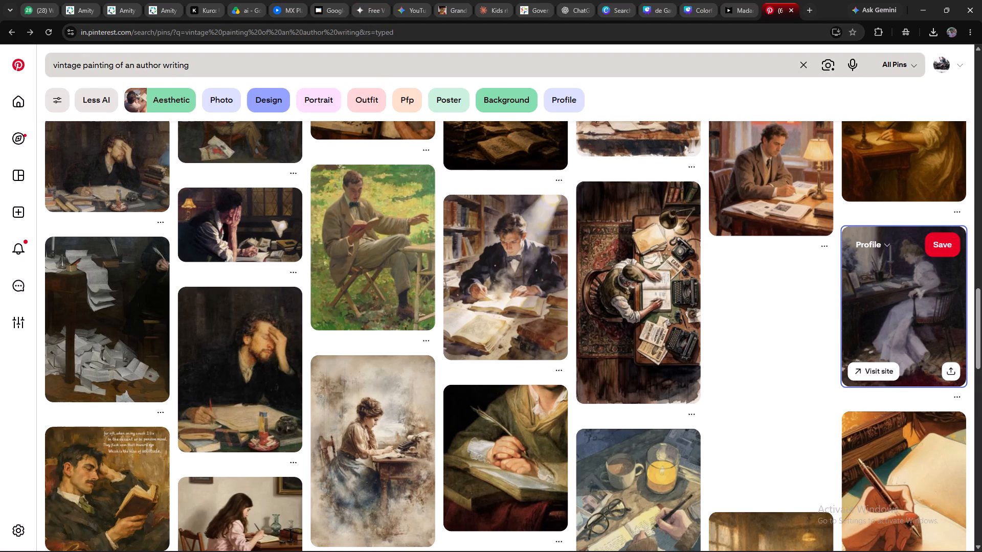
key(BackSpace)
key(BackSpace)
key(BackSpace)
key(BackSpace)
key(BackSpace)
key(BackSpace)
key(BackSpace)
key(BackSpace)
key(BackSpace)
key(BackSpace)
key(BackSpace)
key(BackSpace)
key(BackSpace)
key(BackSpace)
key(BackSpace)
key(BackSpace)
key(BackSpace)
key(BackSpace)
key(BackSpace)
key(BackSpace)
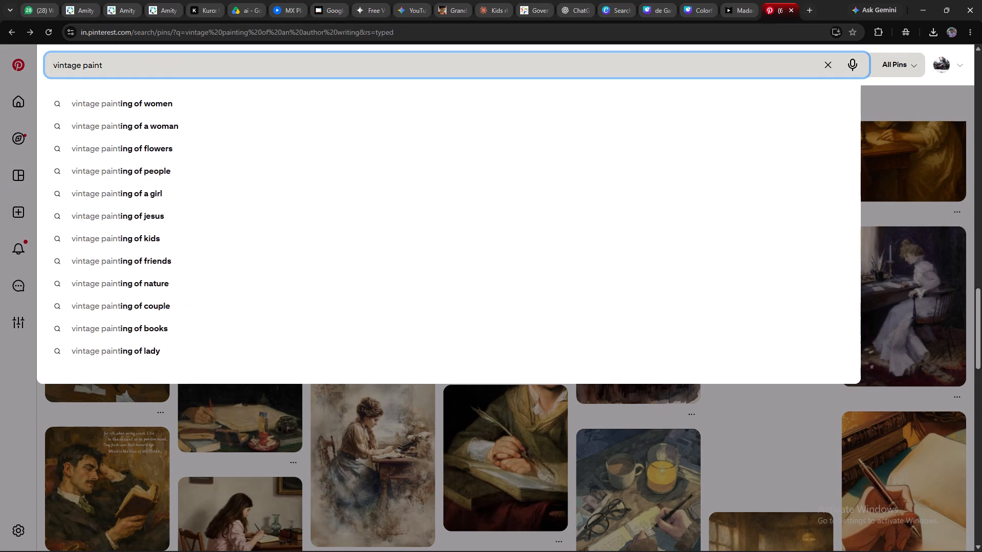
text(madame bovary)
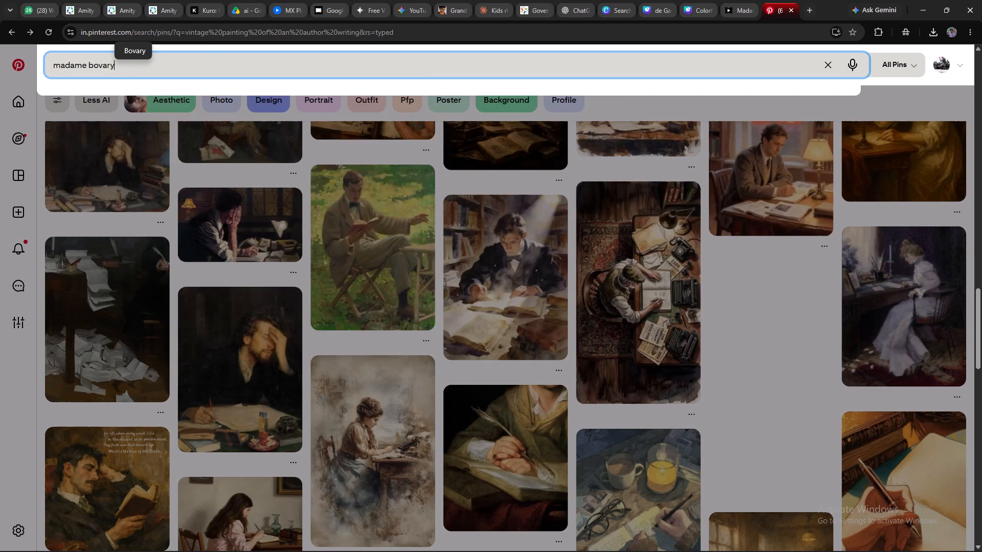
key(Return)
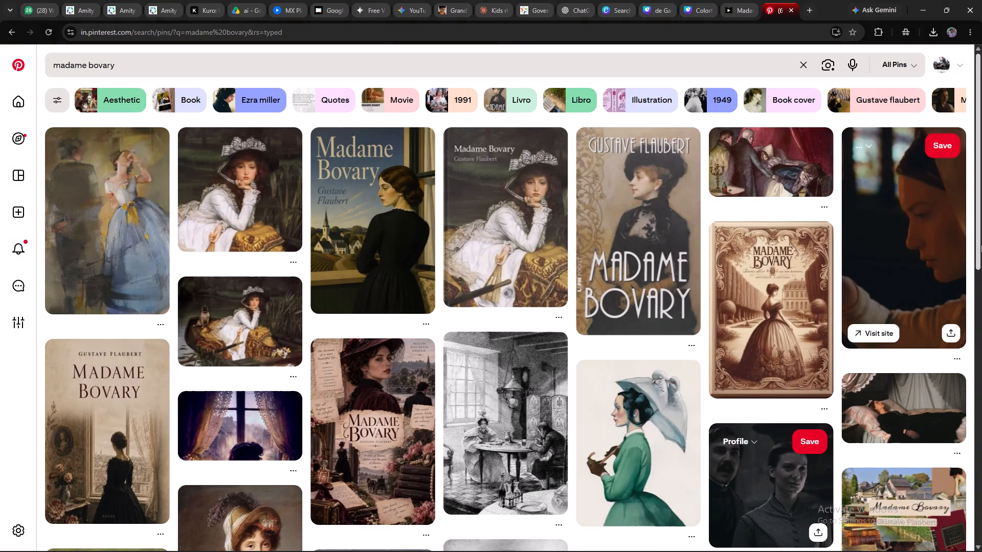
Browse the Madame Bovary pins and copy the "Madame Bouvary" collage image with the reading woman and the quote card.
drag(981, 244, 981, 363)
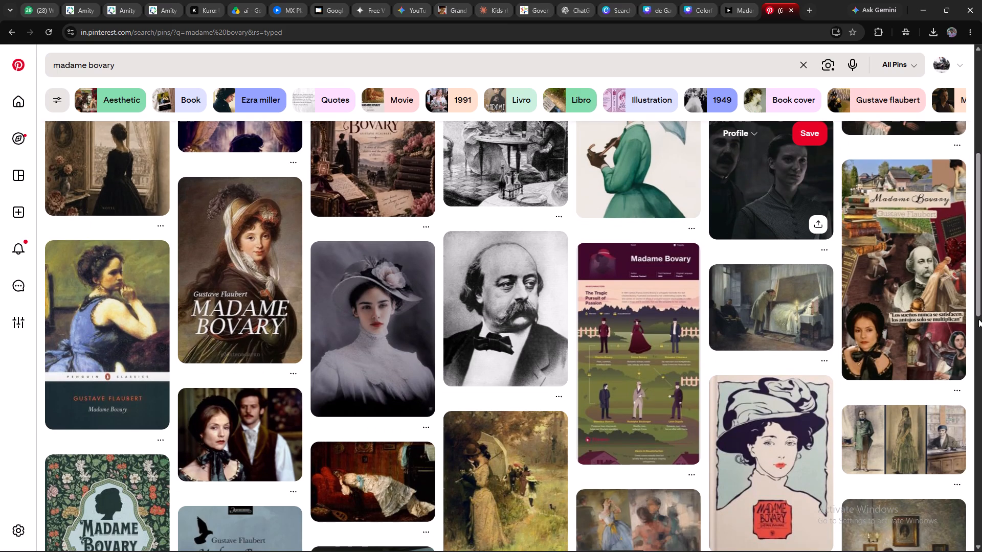
drag(981, 293, 981, 356)
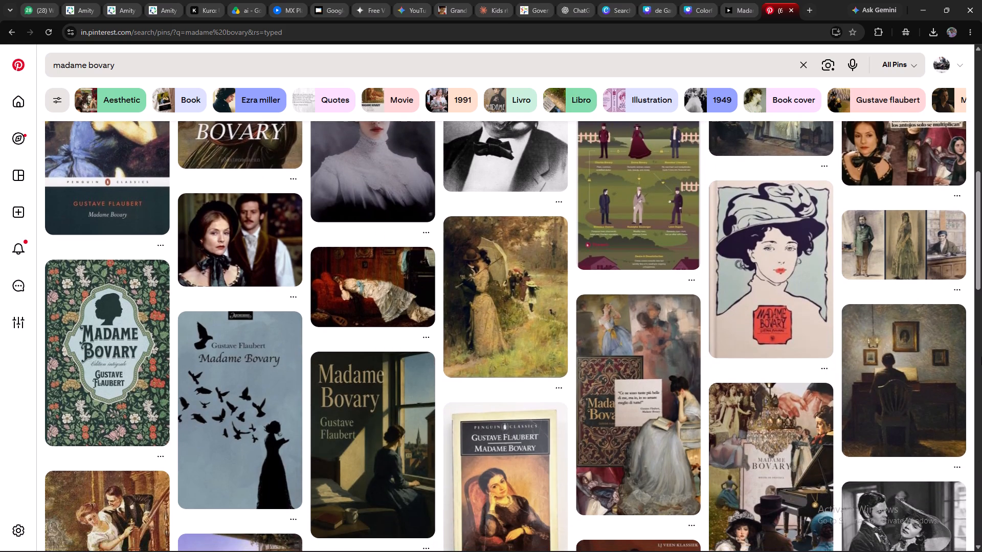
click(641, 452)
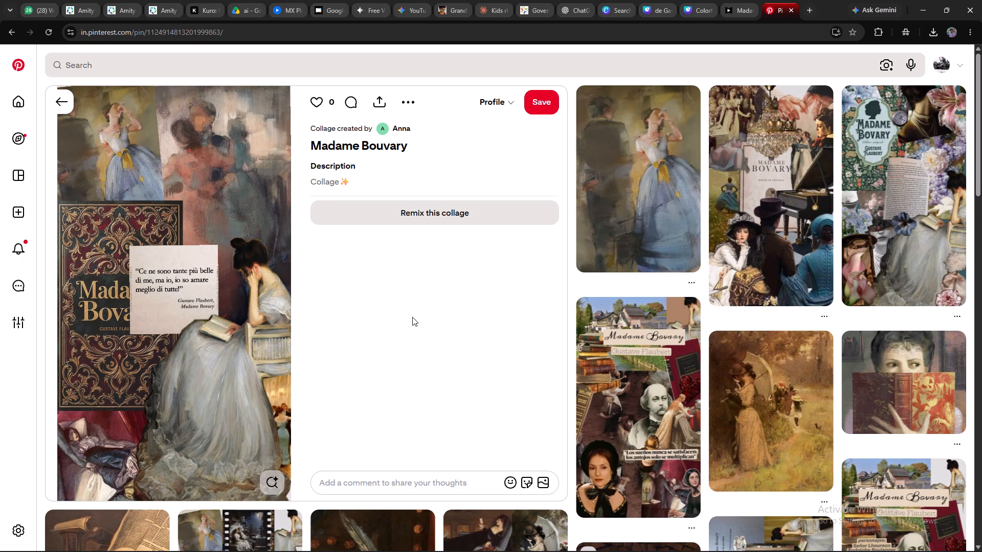
right_click(202, 415)
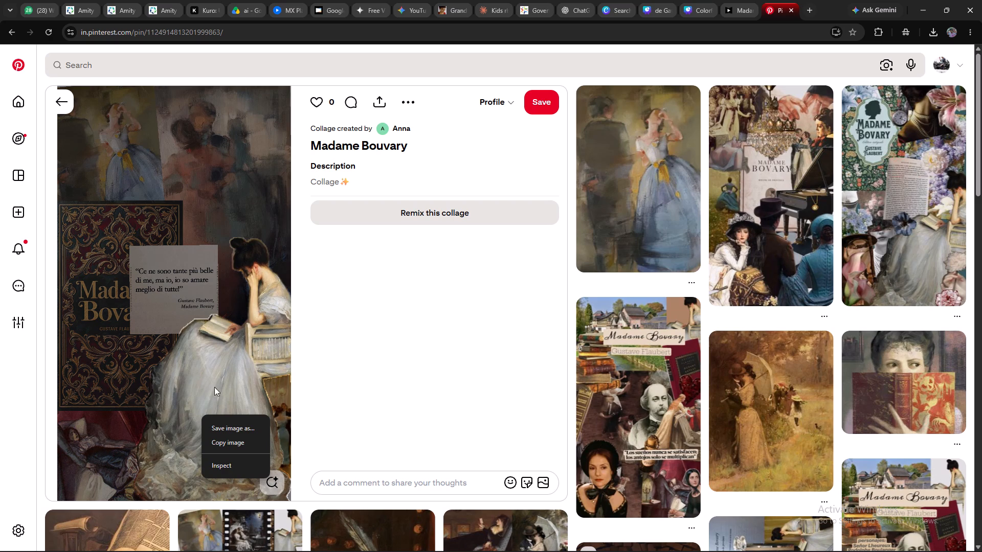
click(234, 444)
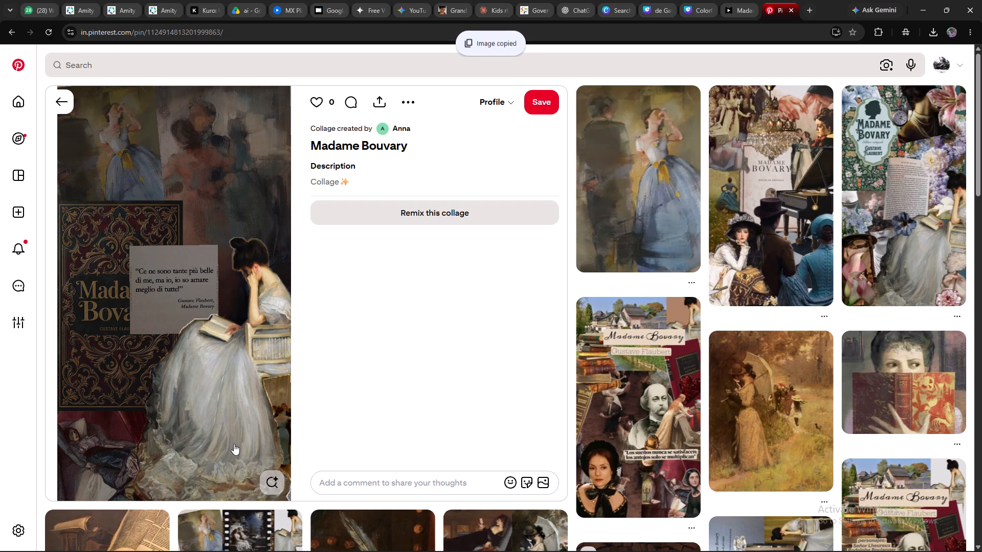
Return to the Canva presentation, add a blank page after page 2 and paste the copied collage onto it.
click(735, 17)
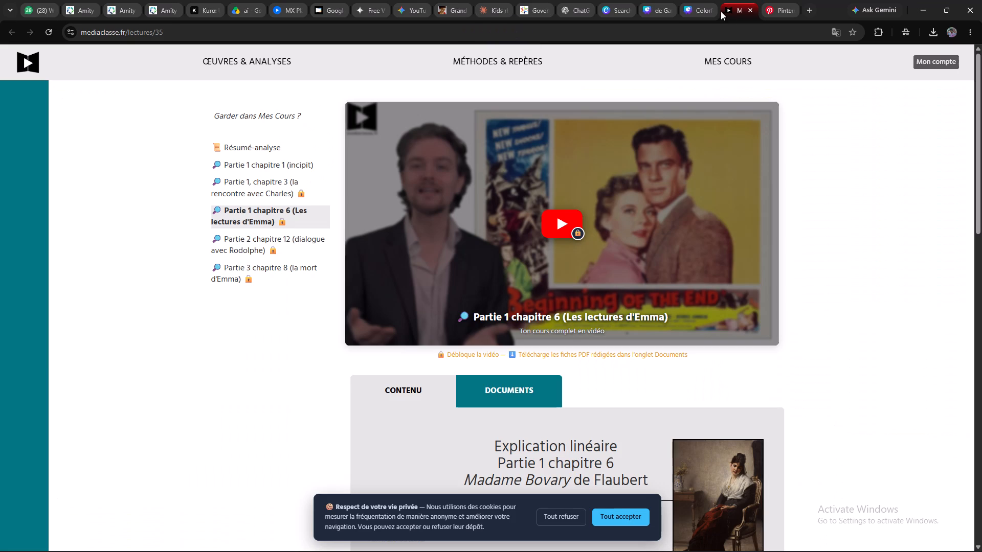
click(707, 11)
click(666, 6)
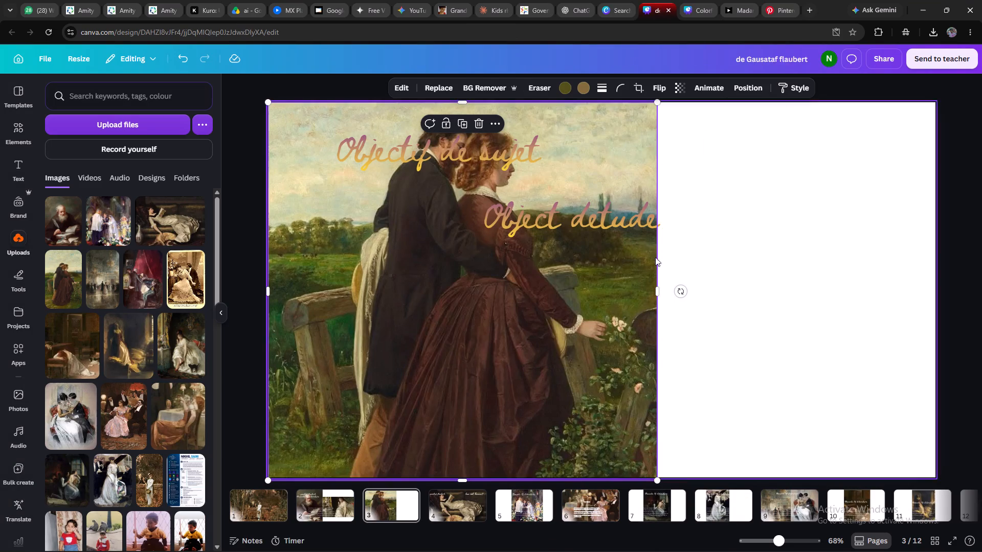
click(455, 498)
click(418, 499)
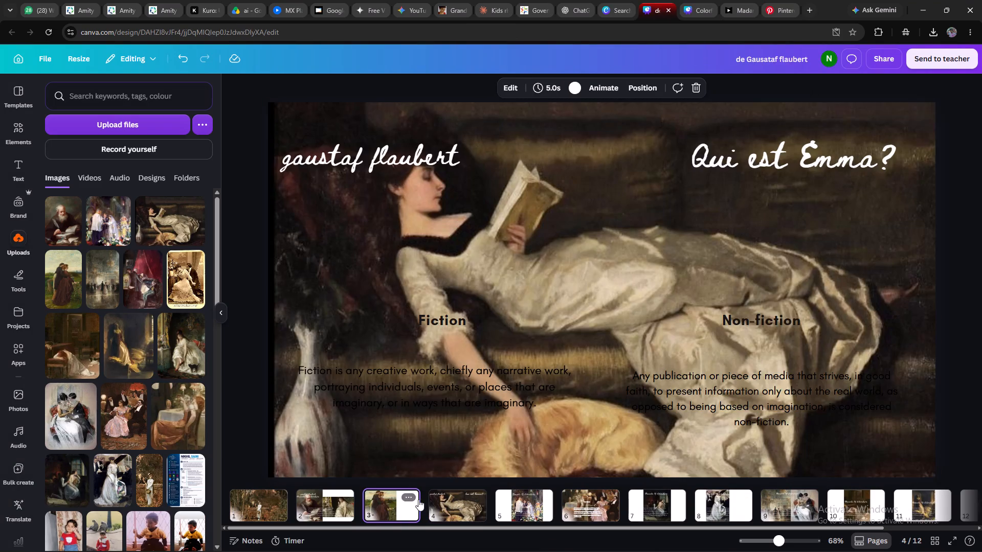
click(345, 491)
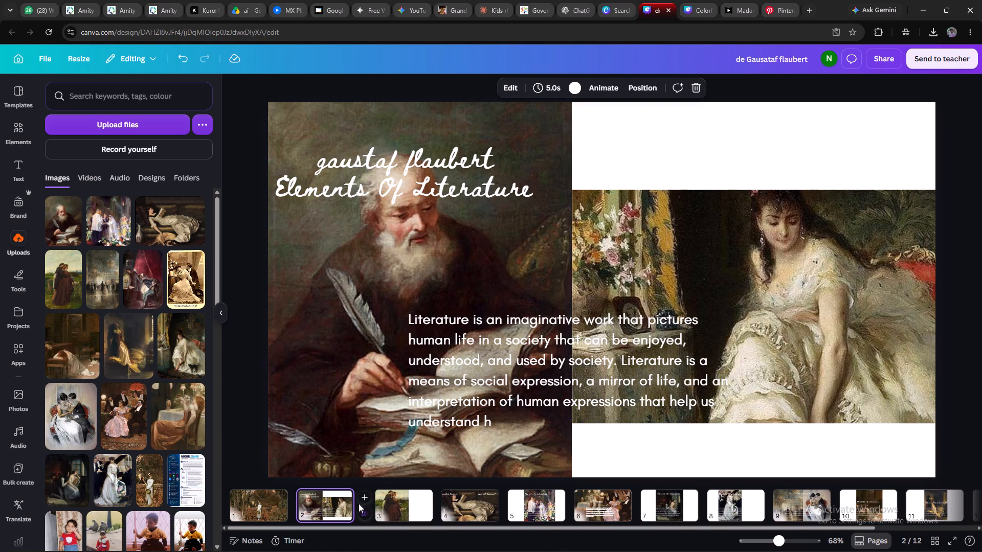
click(364, 496)
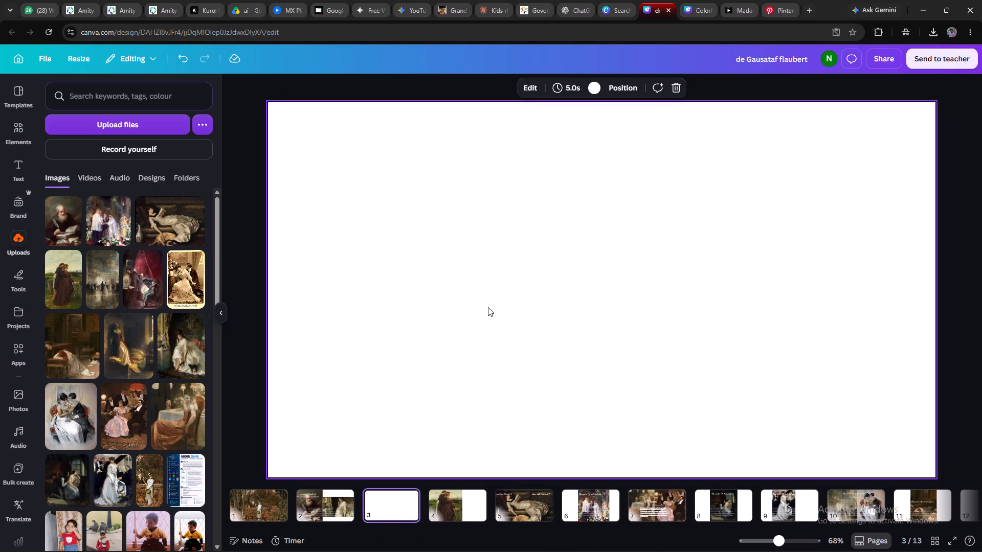
key(ctrl+v)
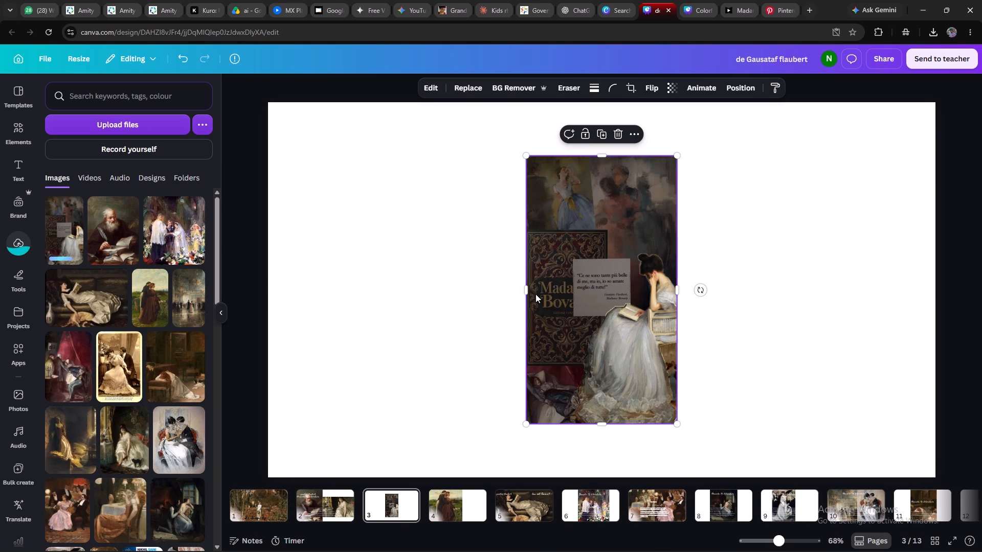
Stretch the collage on new page 3 to about 1,644 px wide and the full page height, leaving narrow side margins.
drag(525, 292, 349, 335)
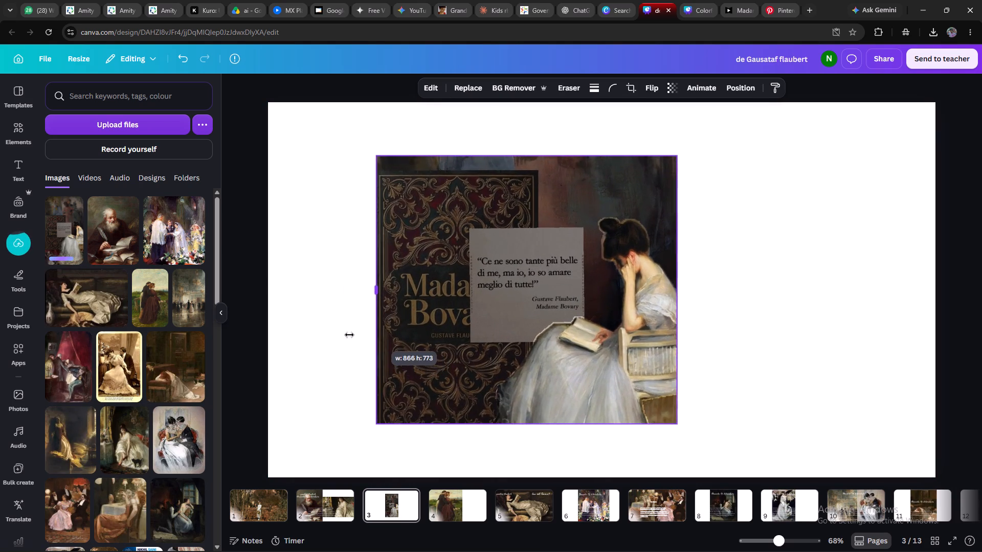
drag(349, 335, 303, 343)
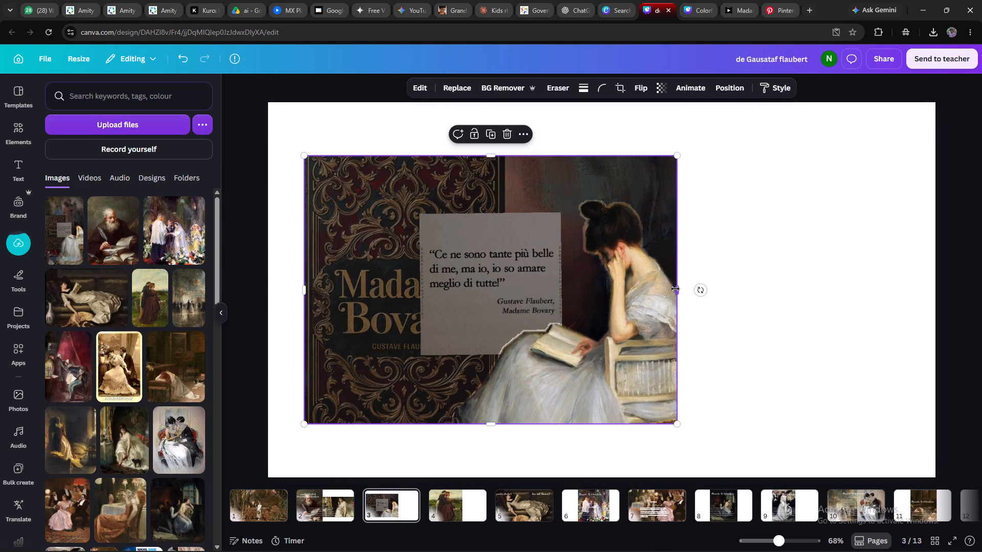
drag(675, 289, 874, 297)
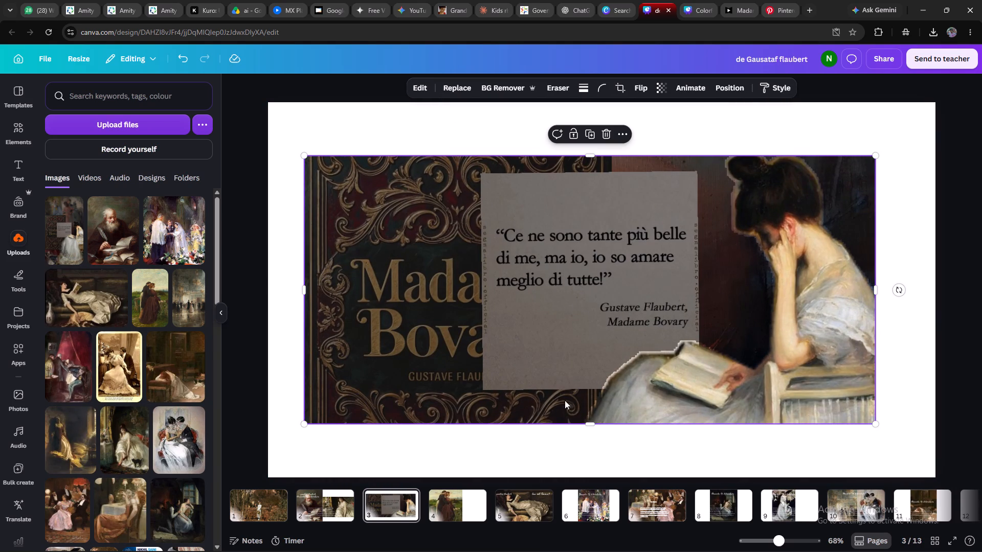
drag(586, 422, 585, 472)
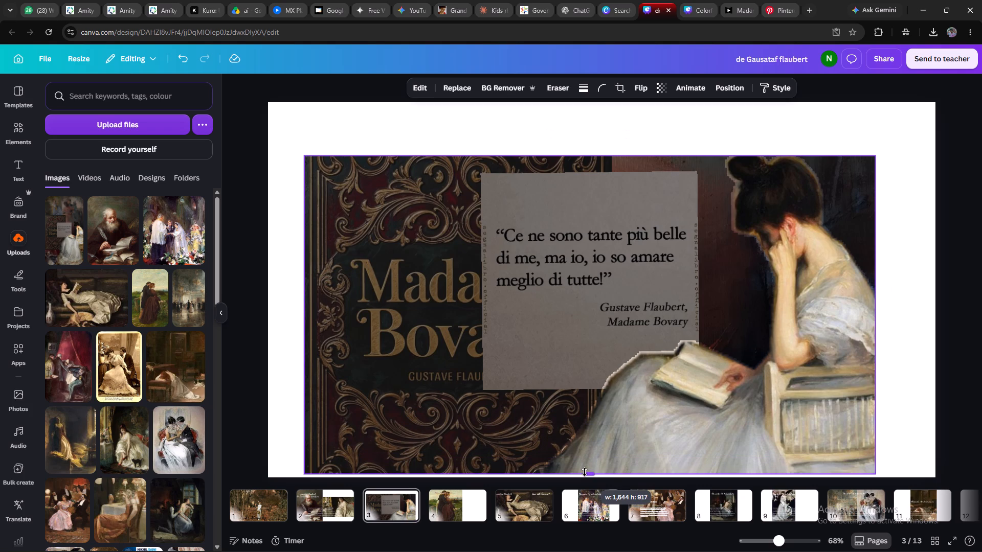
drag(585, 472, 586, 476)
drag(597, 158, 597, 149)
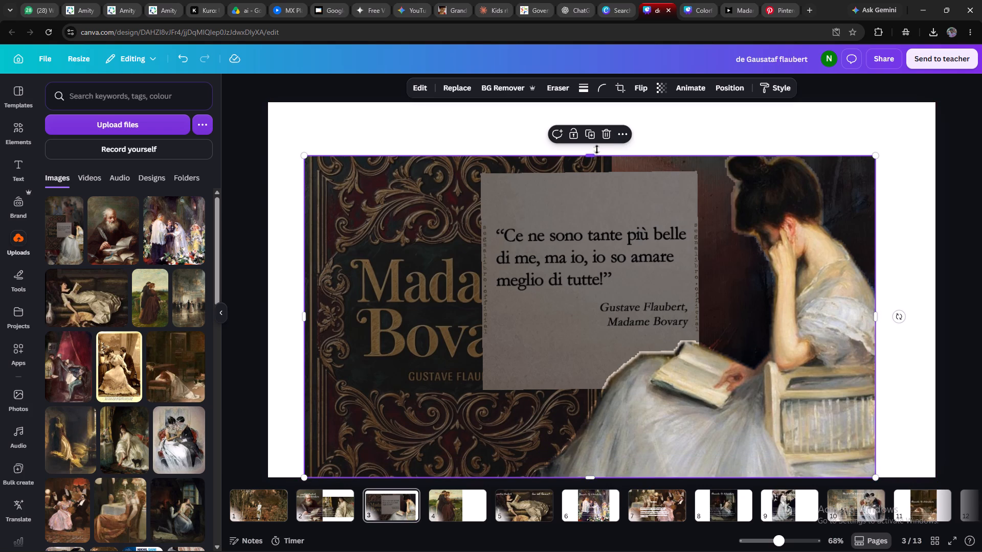
drag(597, 149, 617, 106)
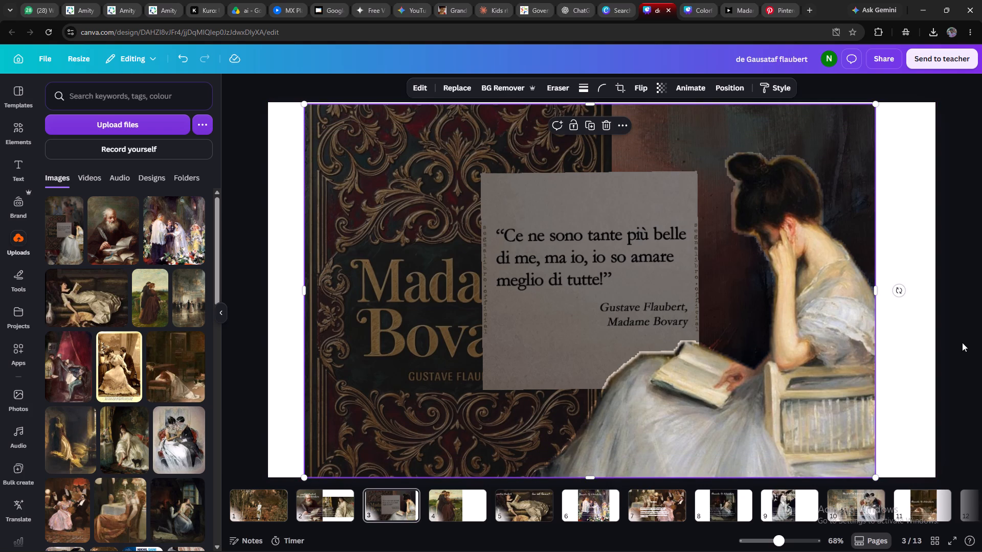
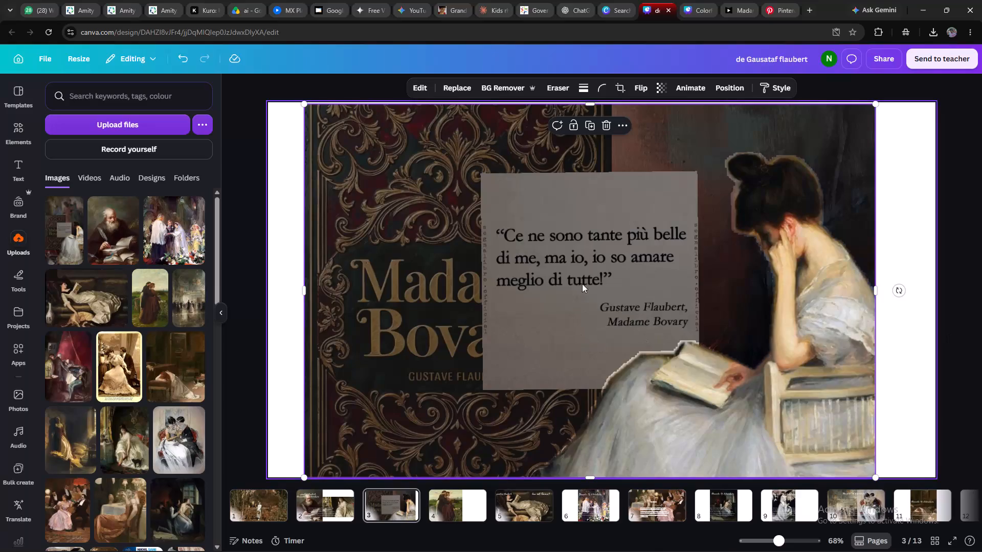
Stretch the collage on page 3 sideways to both page edges, covering the white side margins.
click(588, 269)
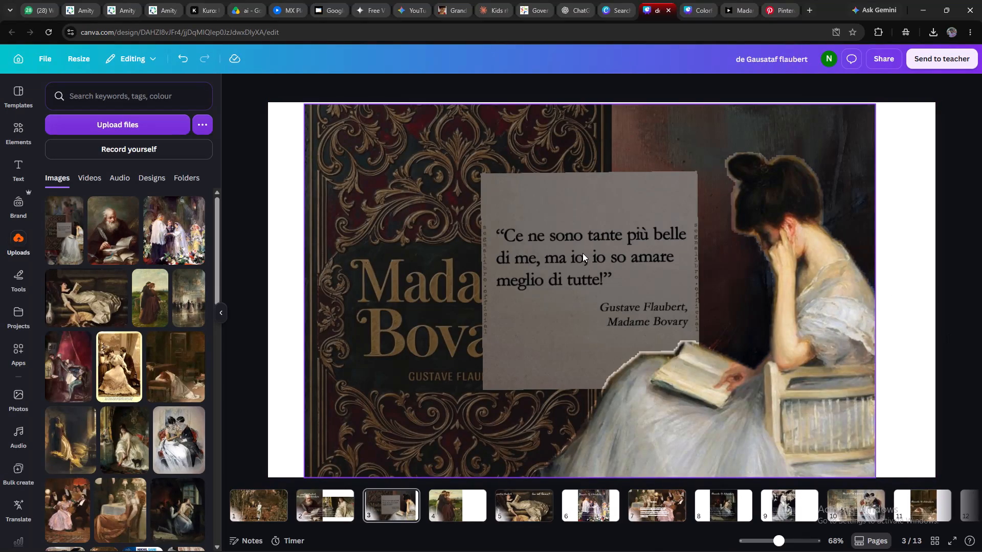
click(583, 253)
click(583, 253)
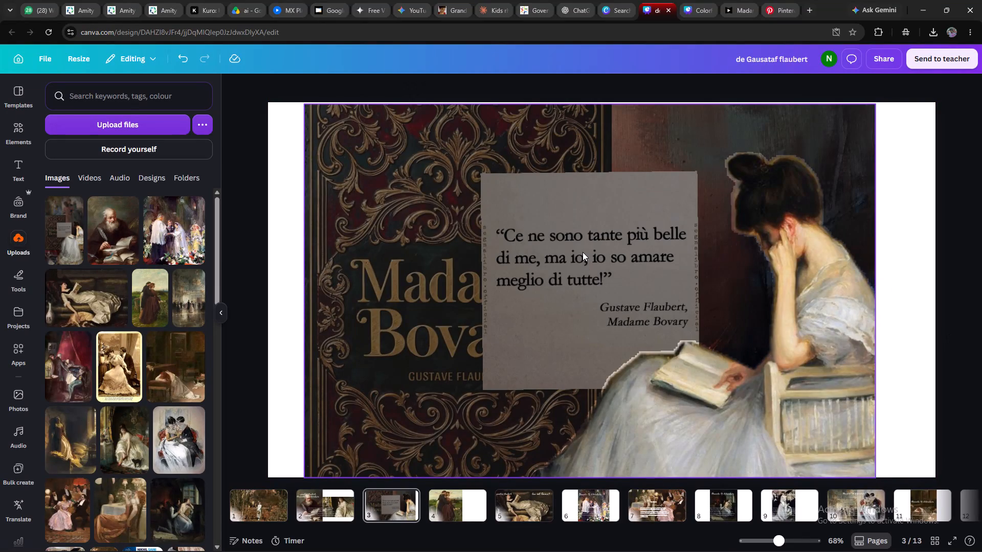
click(589, 242)
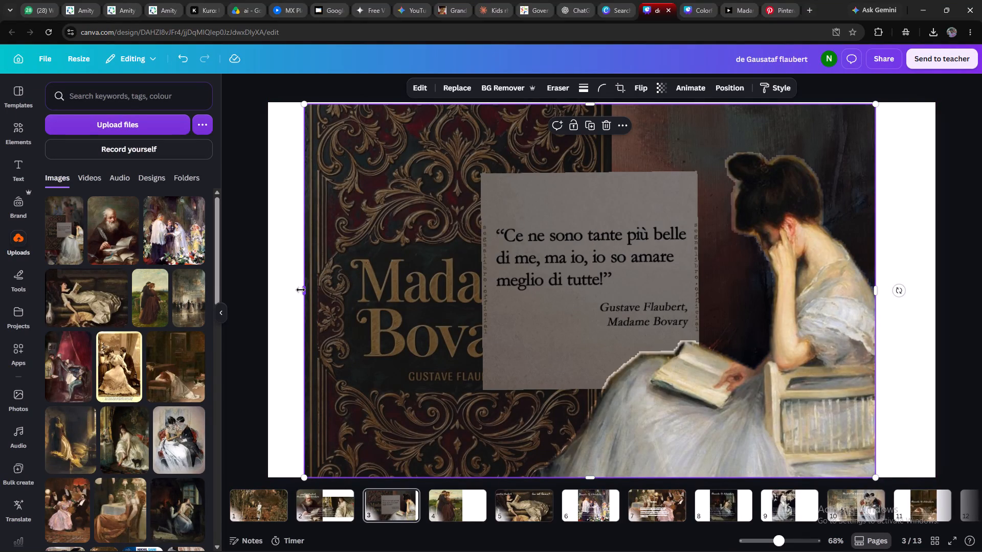
drag(306, 291, 267, 299)
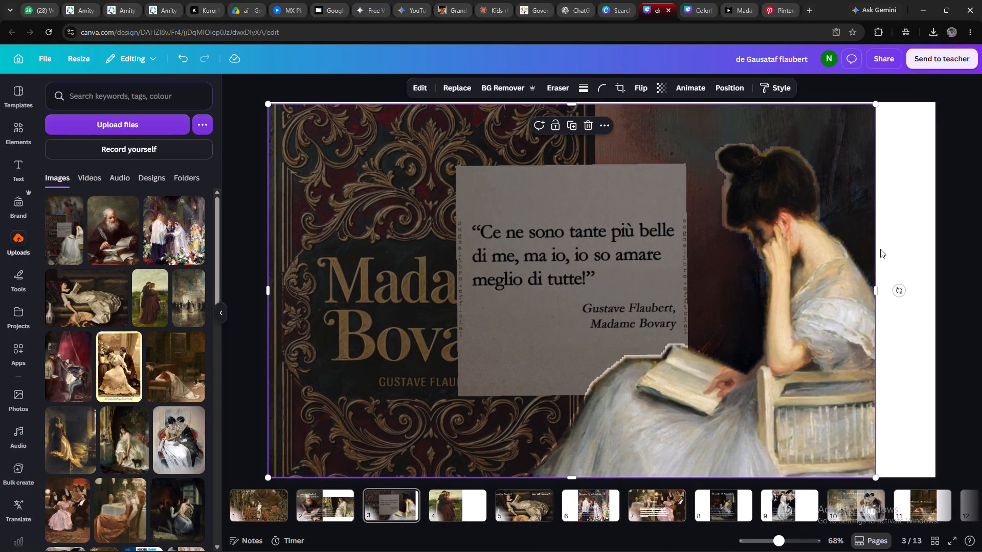
drag(876, 287, 938, 281)
click(736, 350)
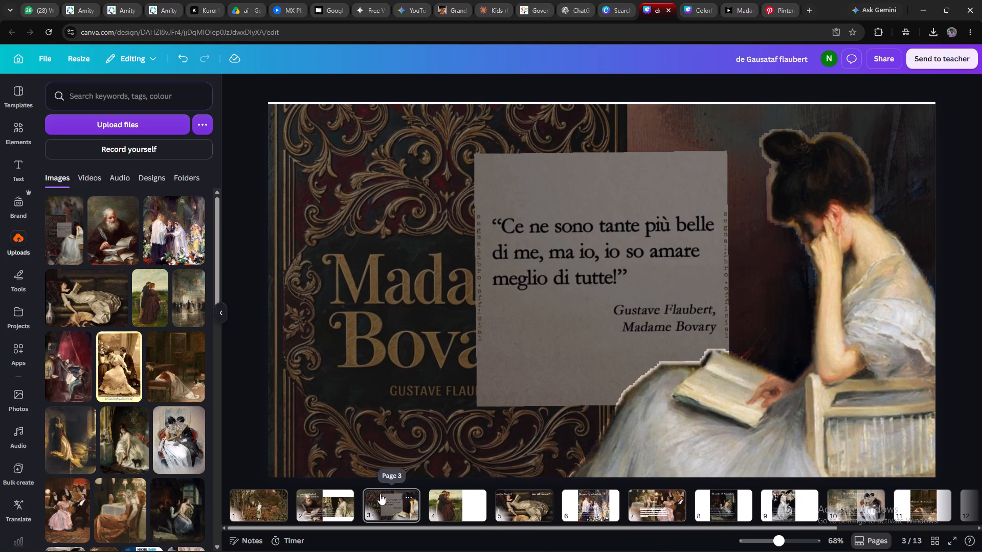
Cut the "Object detude" heading from page 4, paste it onto page 3 and place it just above the quote card.
click(345, 503)
click(398, 503)
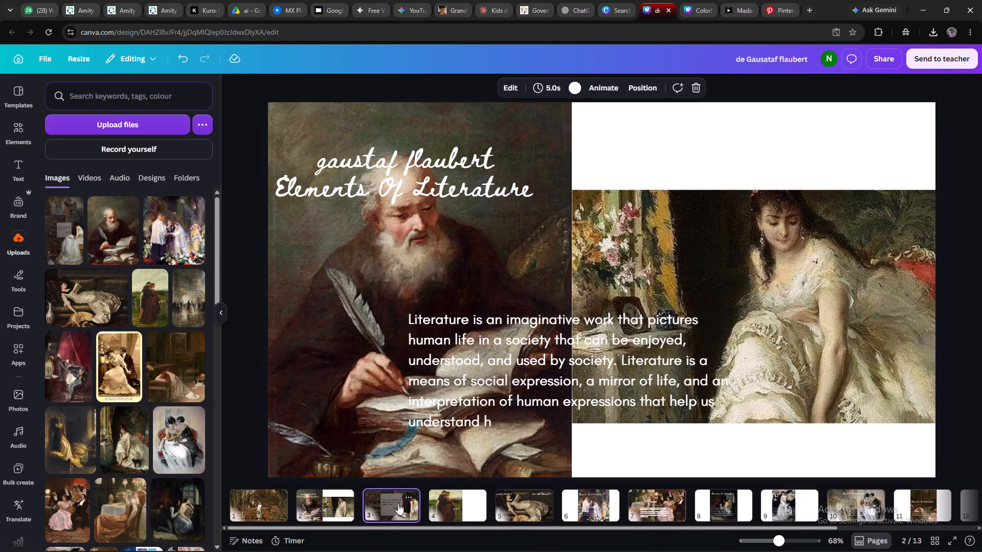
click(347, 496)
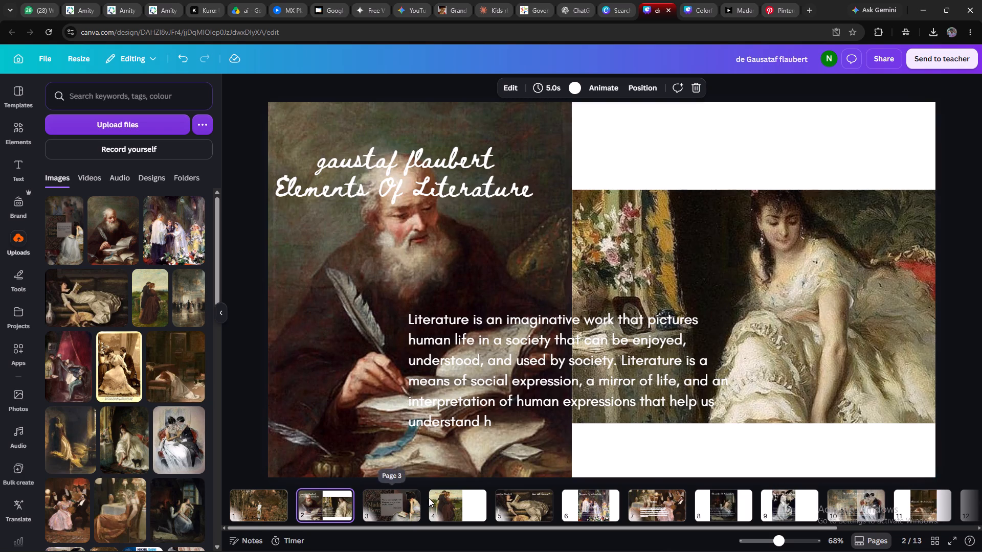
click(455, 499)
click(566, 218)
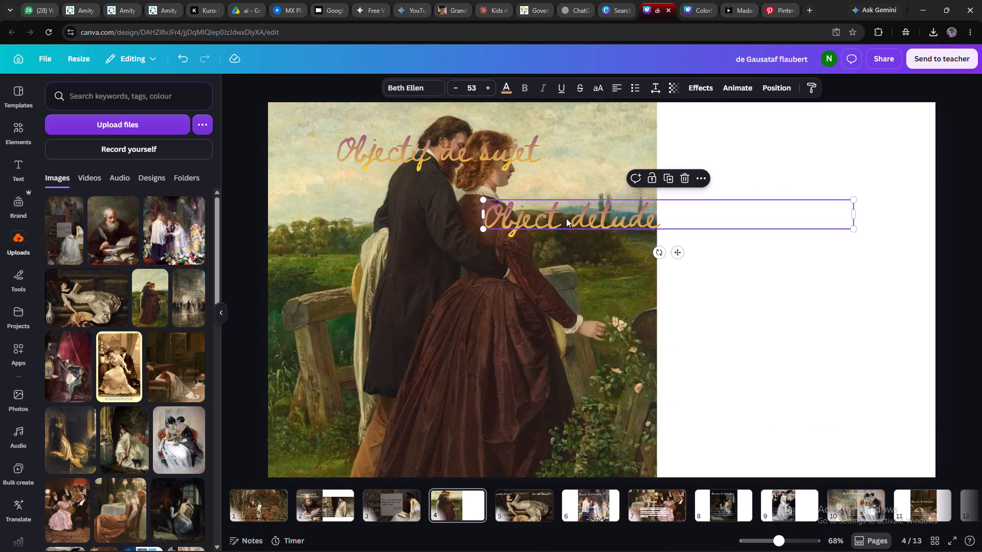
click(504, 156)
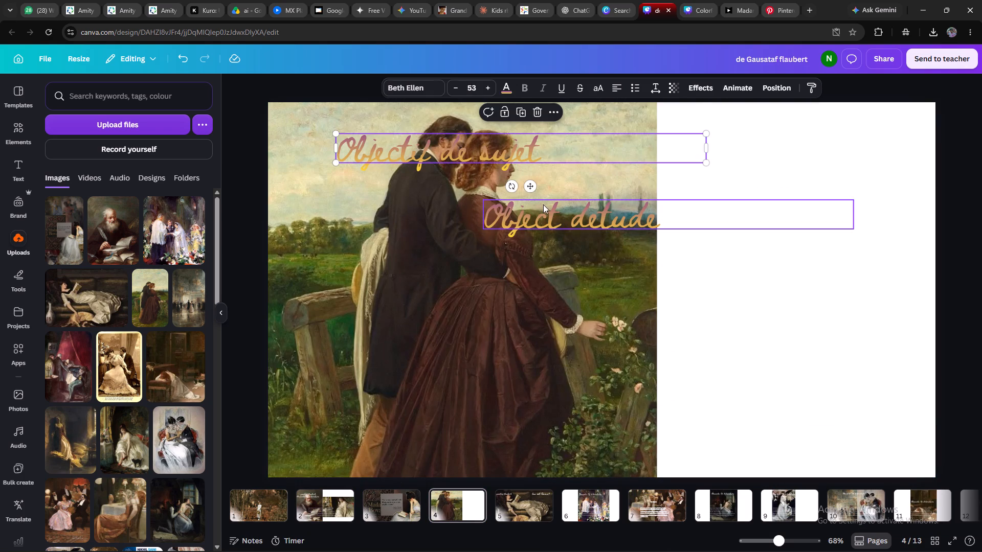
click(547, 209)
key(ctrl+x)
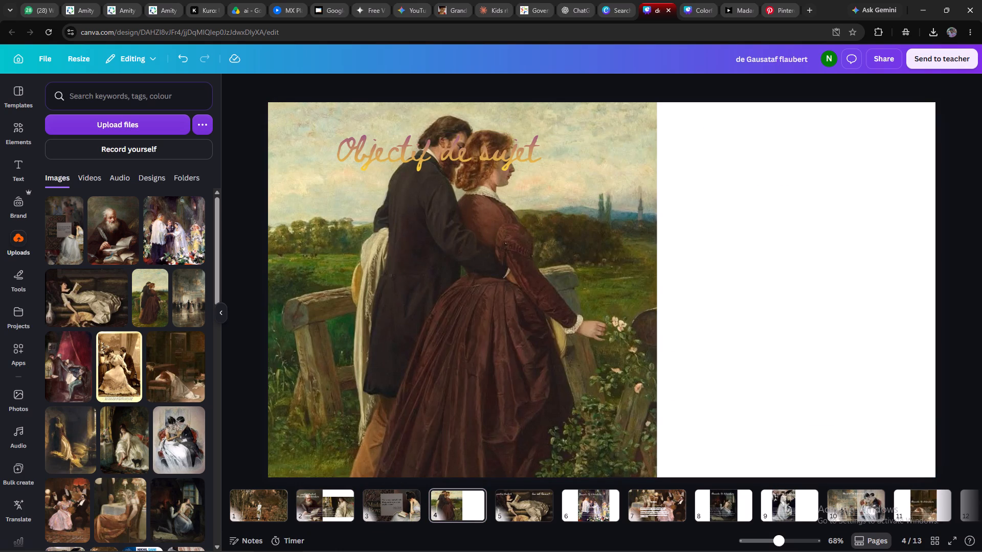
click(371, 493)
click(496, 152)
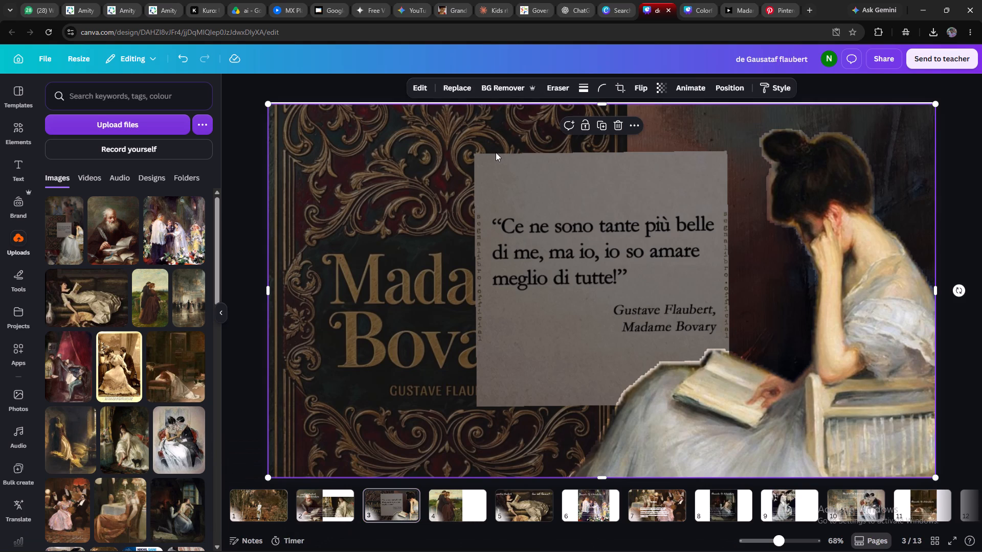
key(ctrl+v)
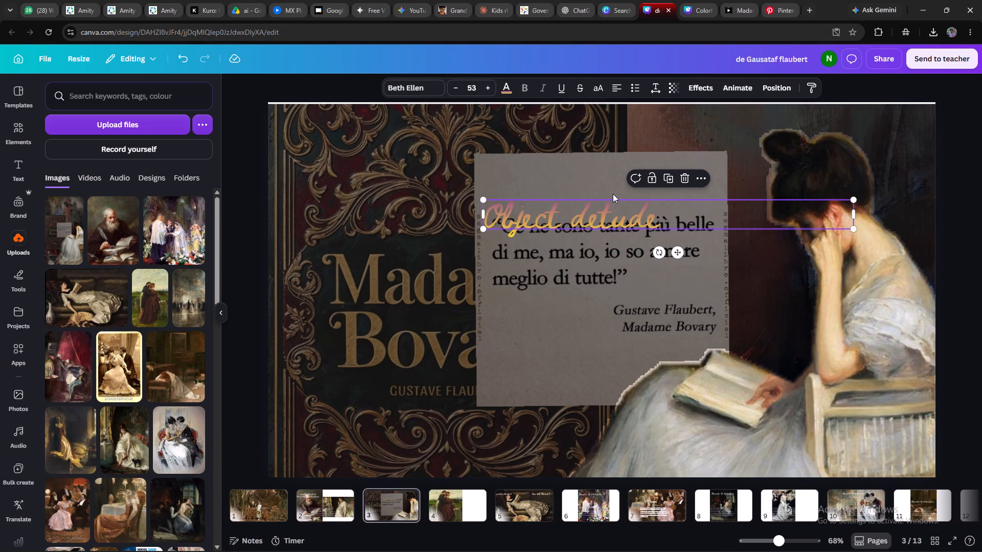
drag(610, 210, 625, 130)
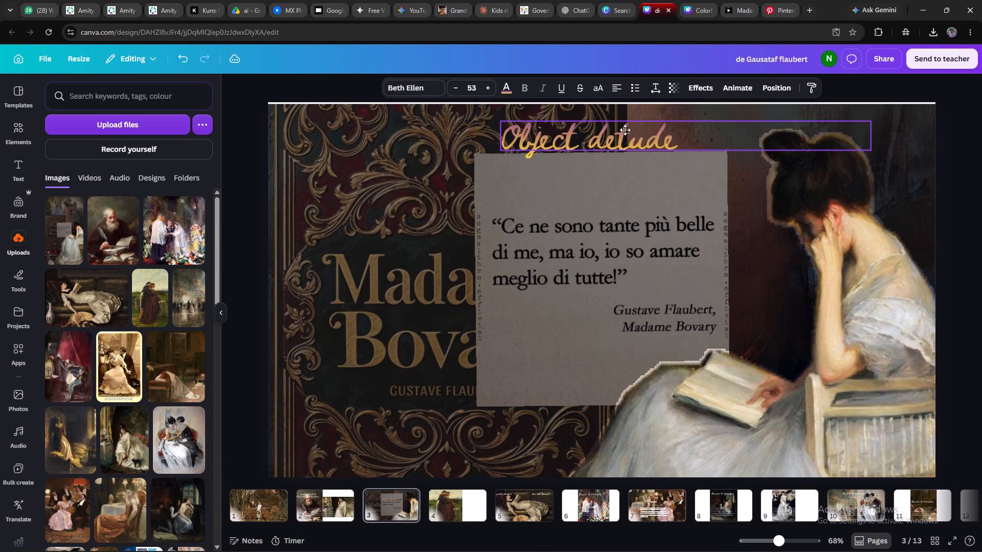
drag(625, 130, 627, 131)
Recolour the "Object detude" heading on page 3 with the light pink from the Brand Kit colours.
click(508, 89)
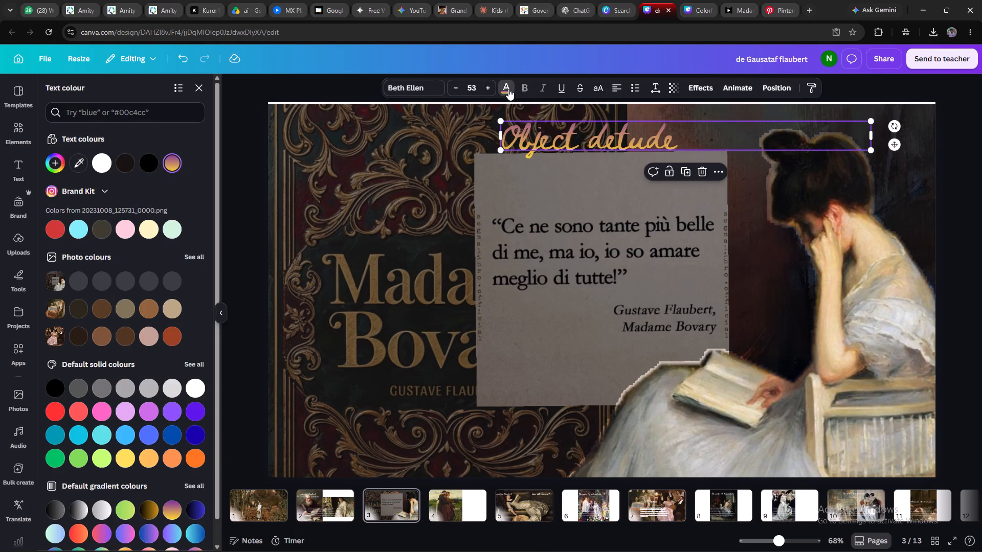
click(122, 220)
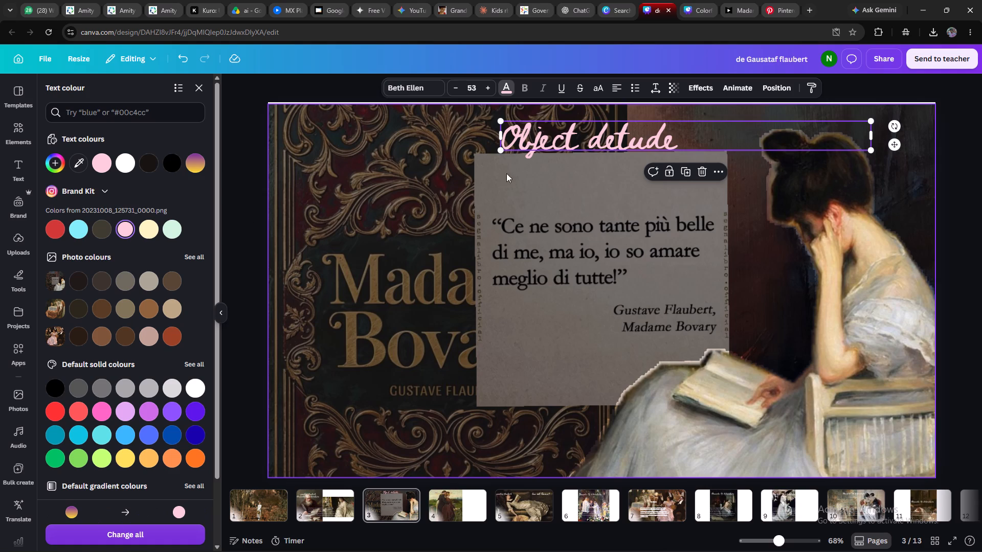
click(615, 135)
Move the "Object detude" heading off the quote card to the page's upper right, near the reading woman's hair.
click(562, 225)
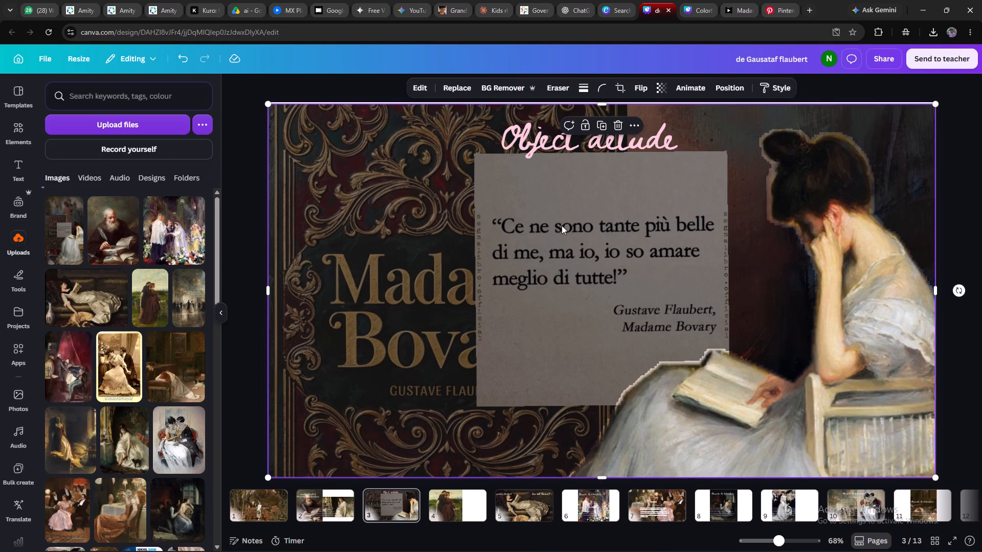
drag(591, 134, 607, 157)
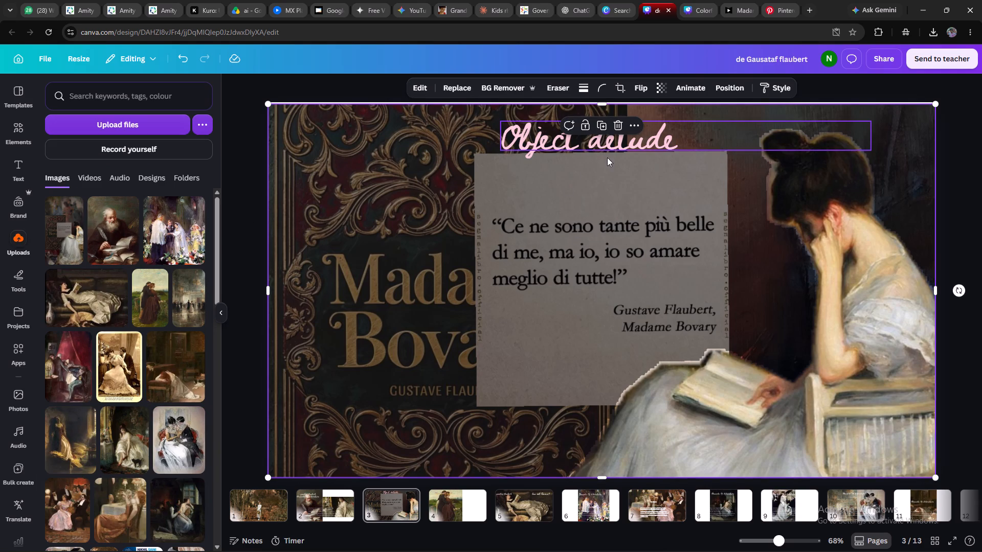
drag(607, 157, 607, 158)
drag(598, 141, 676, 133)
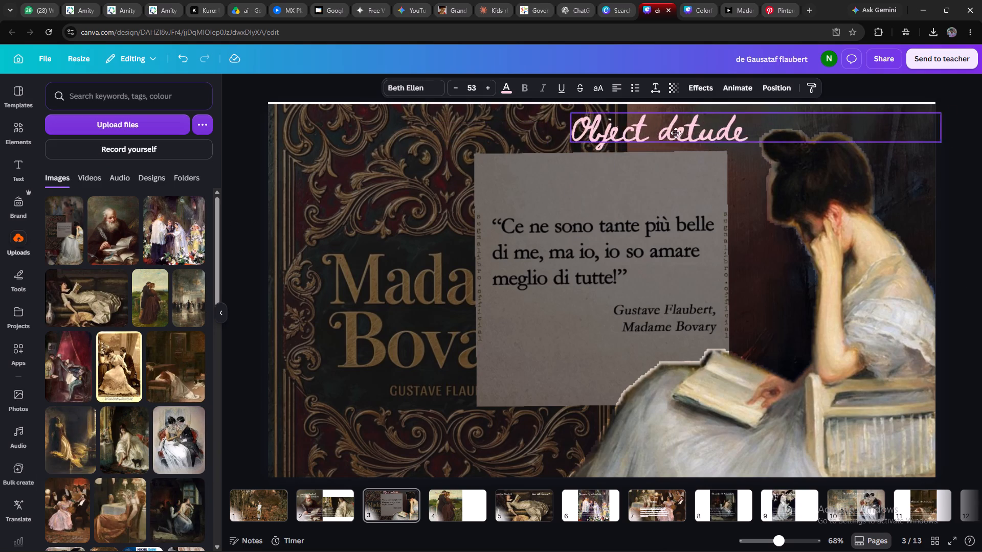
drag(676, 133, 802, 139)
Extend the collage to the page's top edge, closing the thin white gap above it.
click(732, 222)
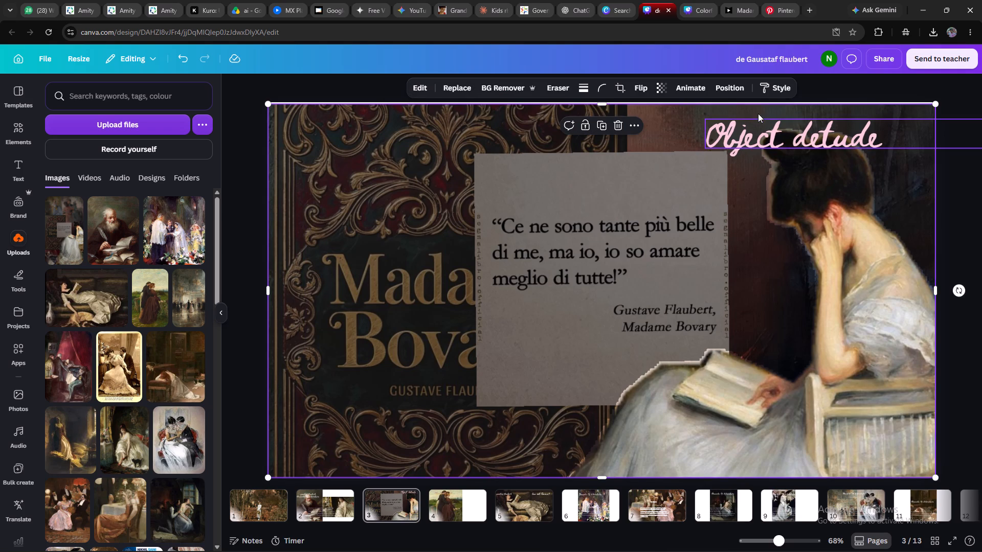
click(758, 104)
click(701, 205)
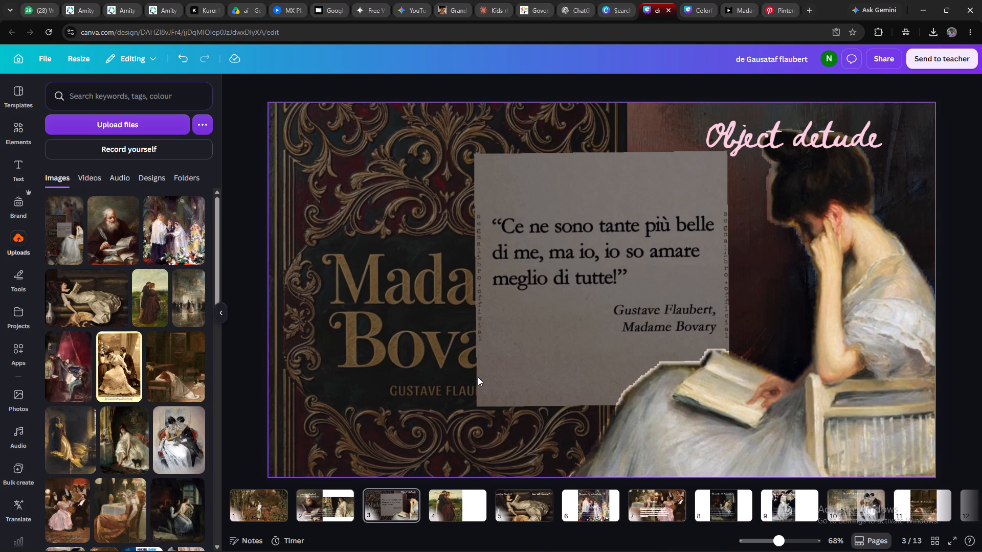
Adjust the "Object detude" heading so it sits above the reading woman's head, ending just inside the page's right edge.
drag(744, 136, 780, 123)
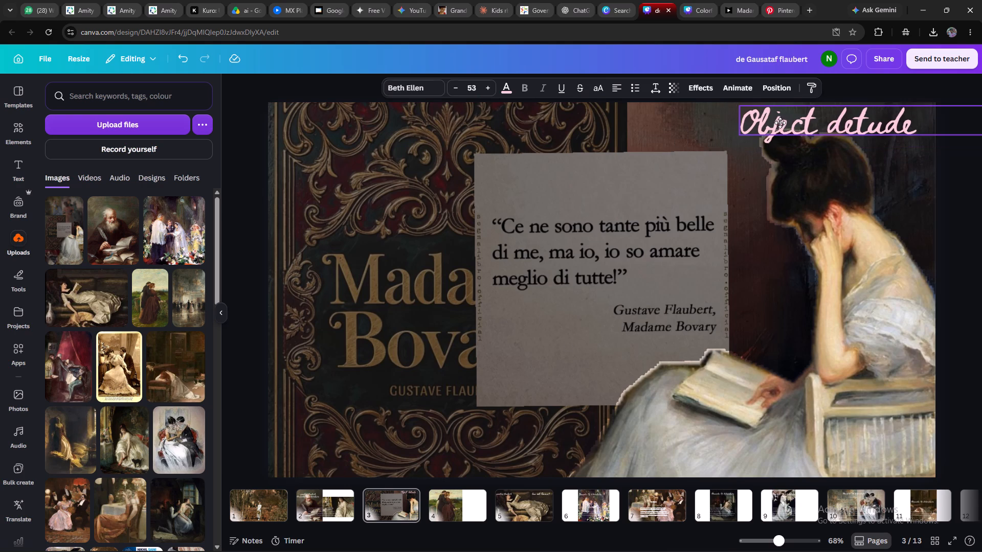
drag(780, 123, 785, 134)
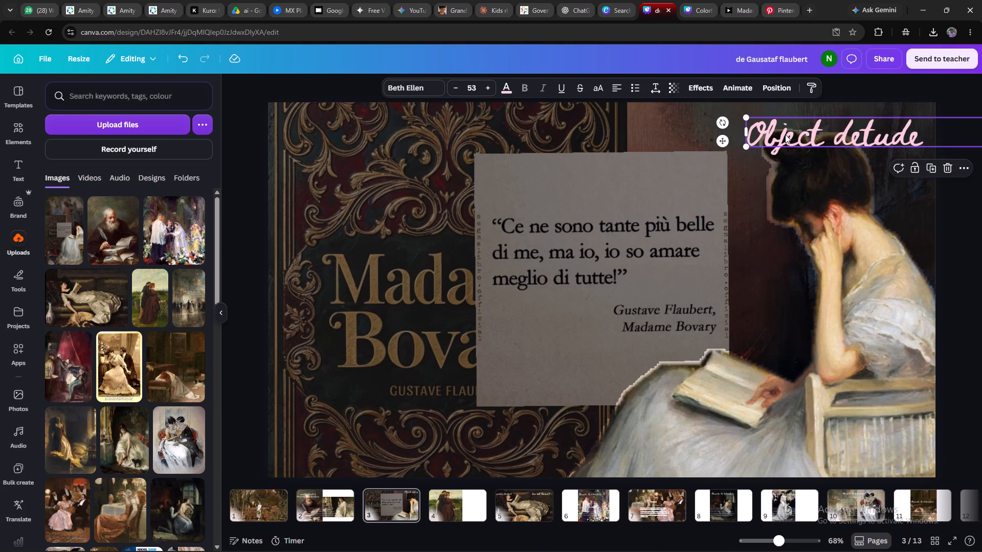
click(785, 135)
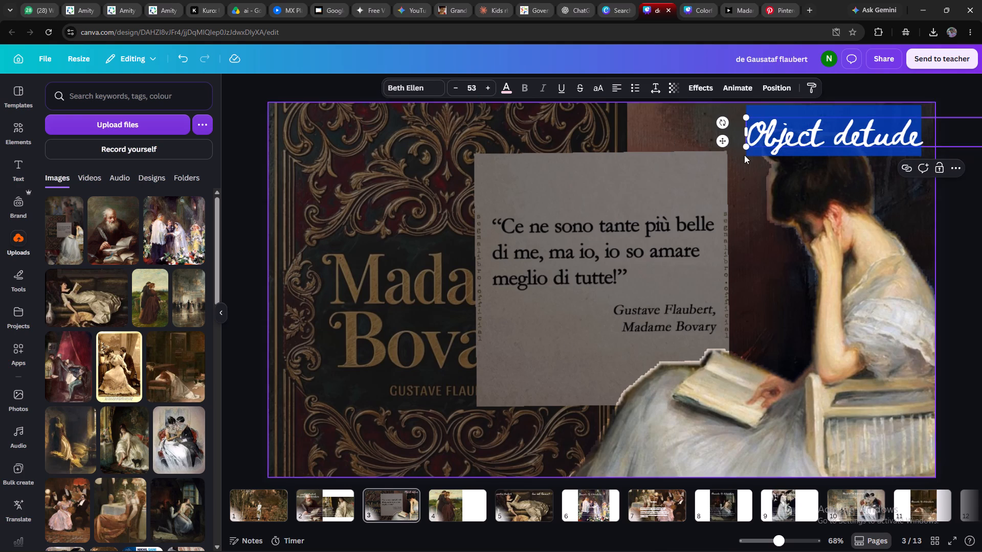
drag(743, 149, 734, 156)
click(765, 205)
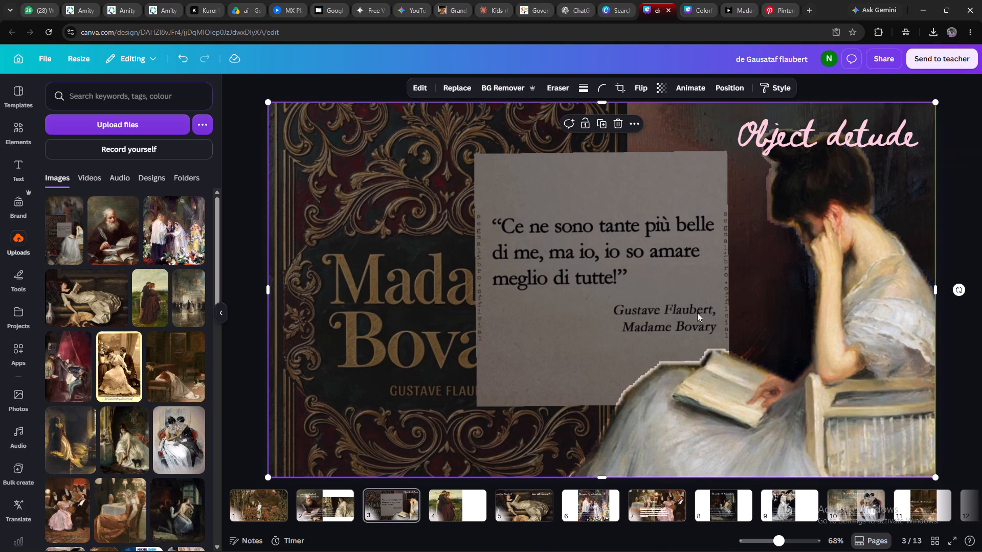
Copy the "Literature is an imaginative work" paragraph from page 2 and paste it onto page 3.
click(318, 513)
click(427, 398)
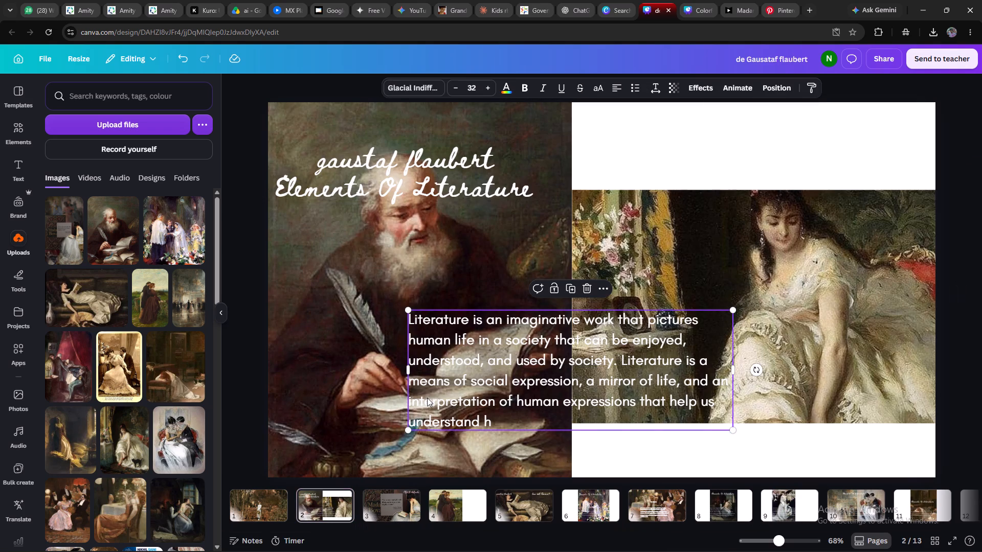
key(ctrl+c)
click(474, 519)
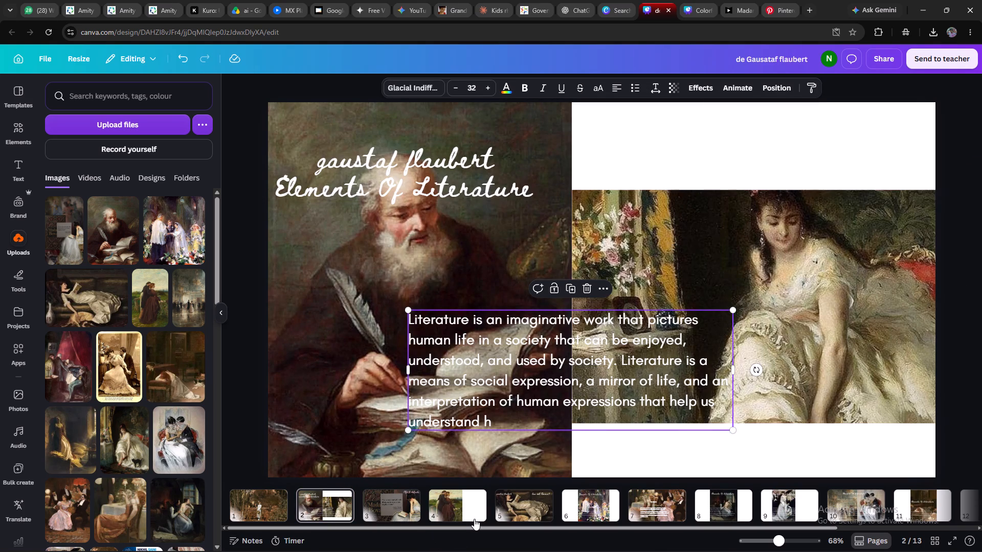
click(395, 512)
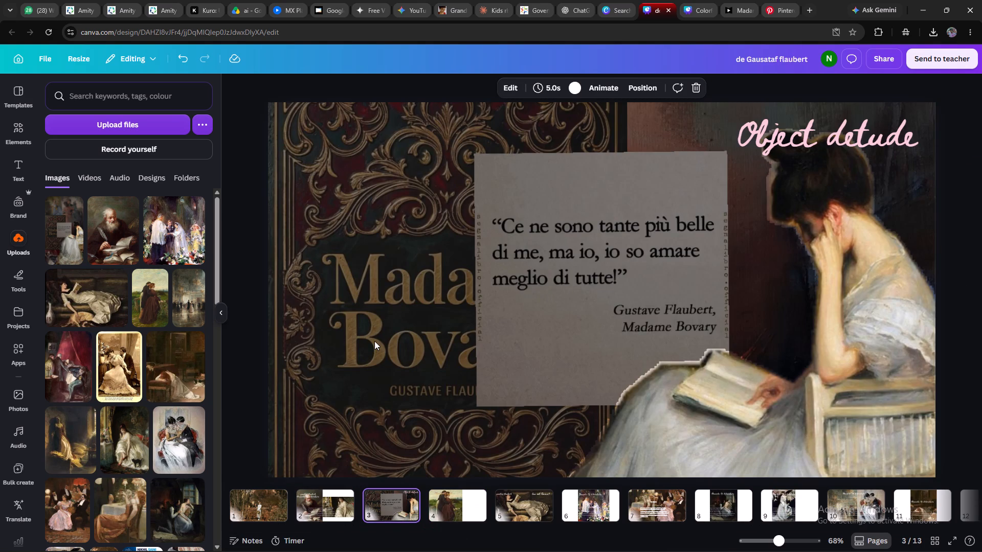
key(ctrl+v)
Position the pasted paragraph near page 3's left edge, over the book-cover title and partly across the quote card.
drag(452, 351, 432, 324)
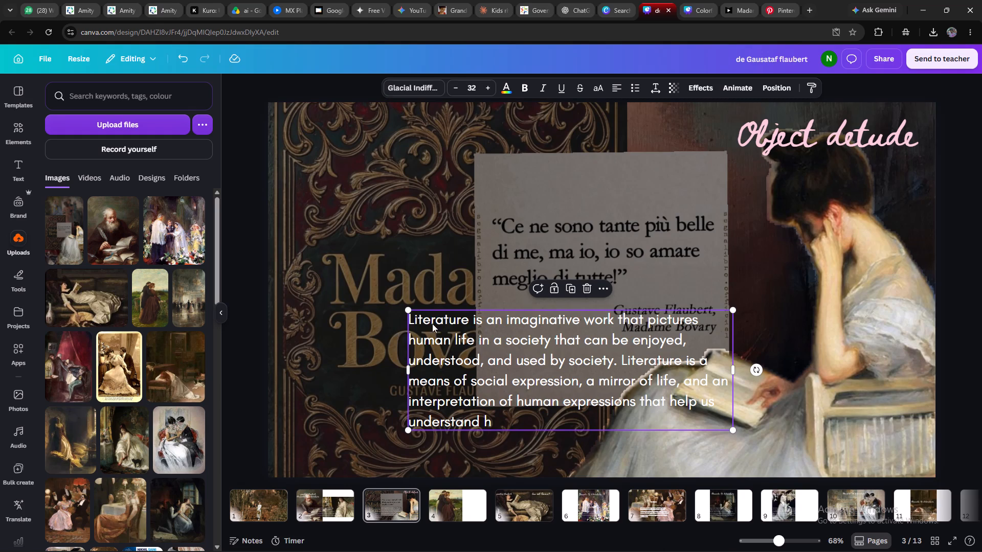
drag(432, 324, 346, 303)
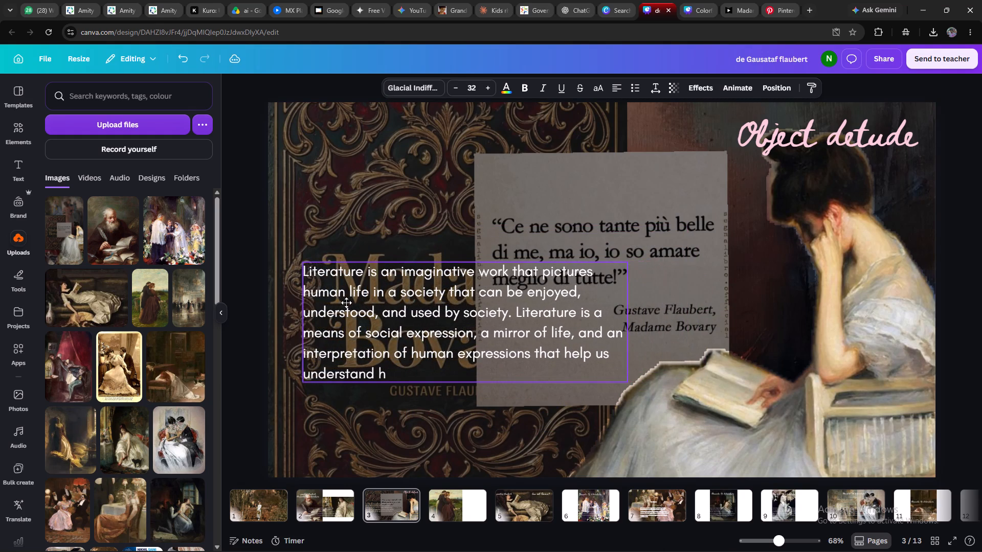
drag(346, 303, 341, 305)
drag(341, 305, 526, 303)
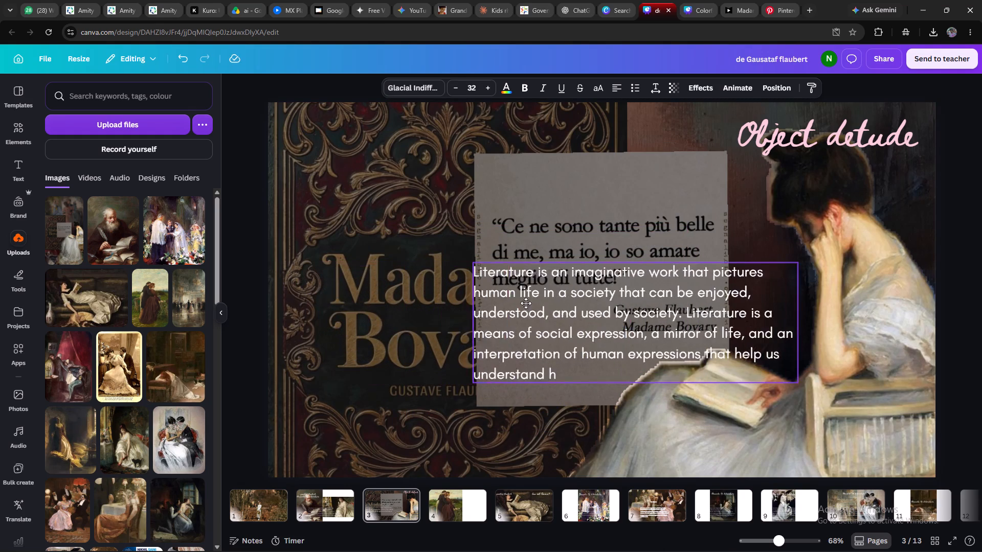
drag(526, 303, 342, 289)
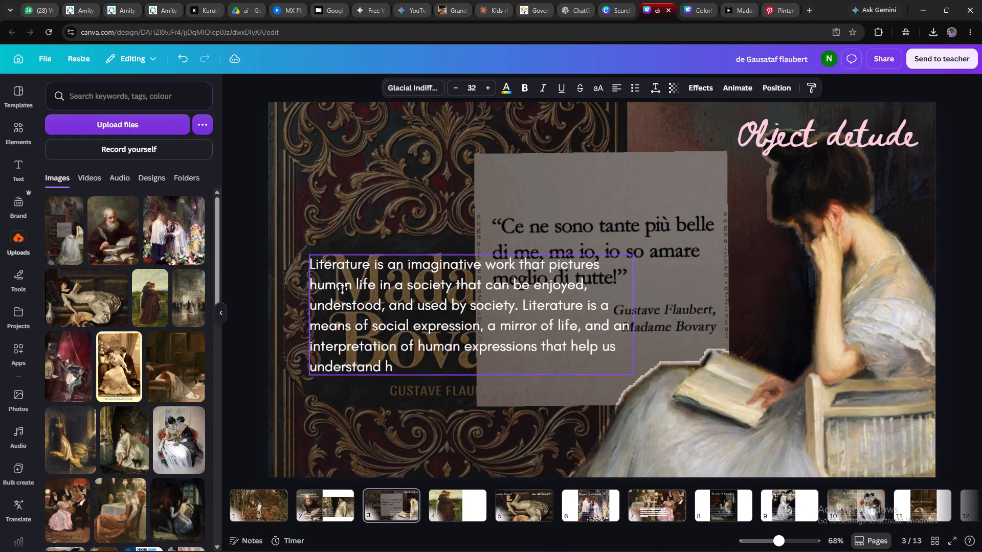
drag(342, 289, 326, 267)
click(434, 278)
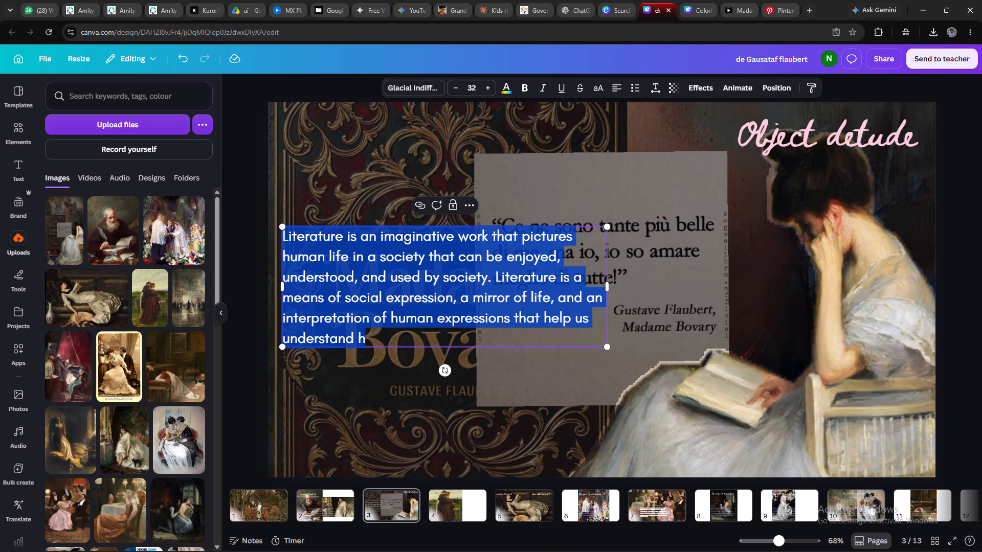
click(485, 330)
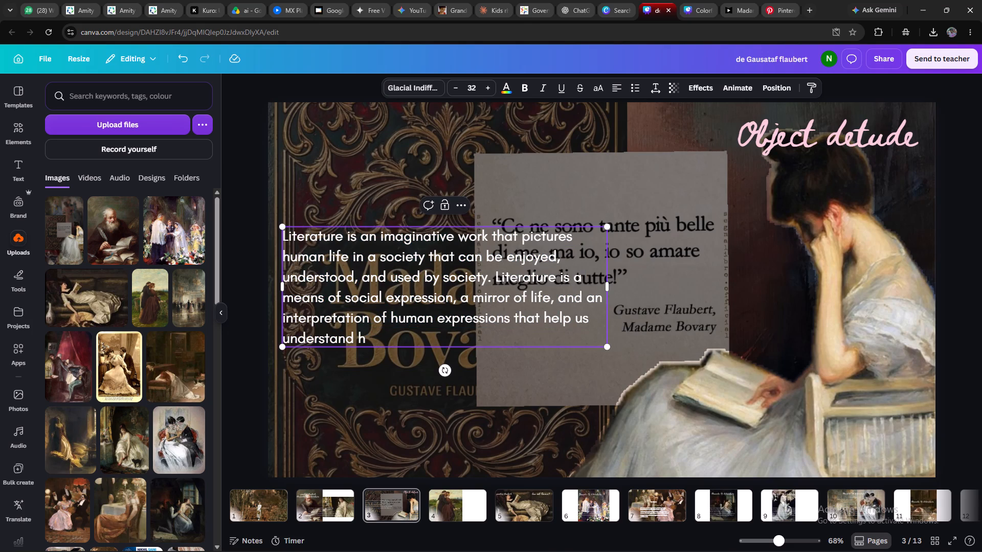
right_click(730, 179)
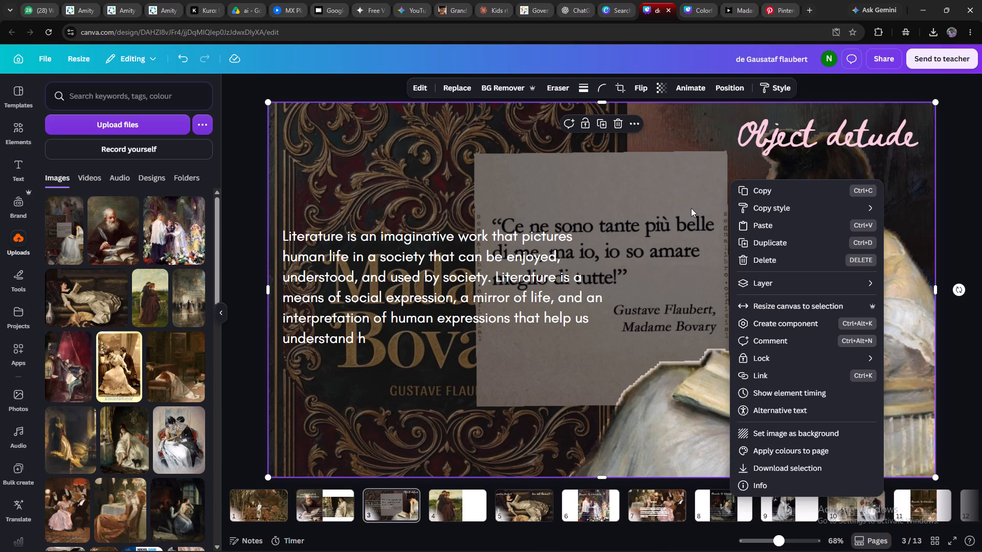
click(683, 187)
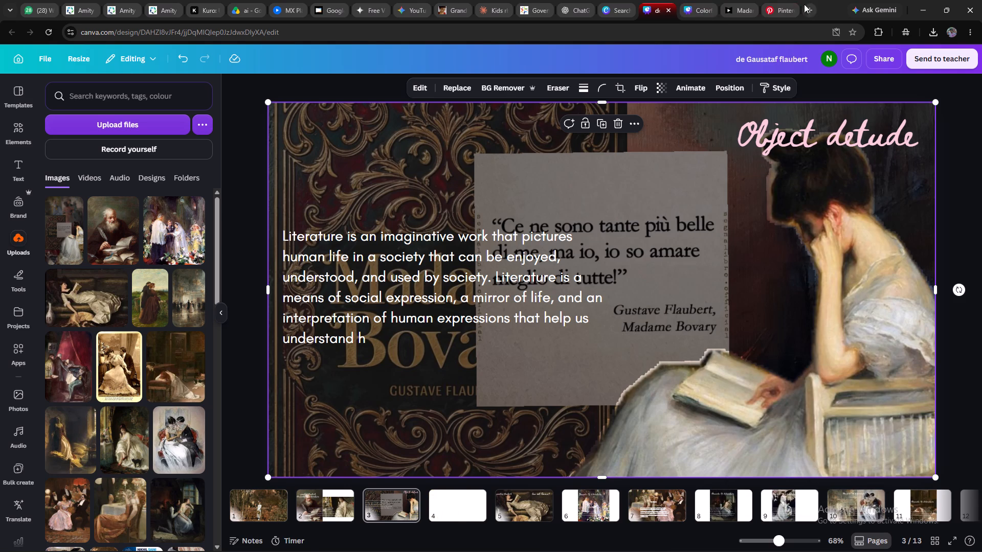
Switch to Pinterest and copy the Folio Society Madame Bovary painting of the woman in a blue gown.
click(787, 4)
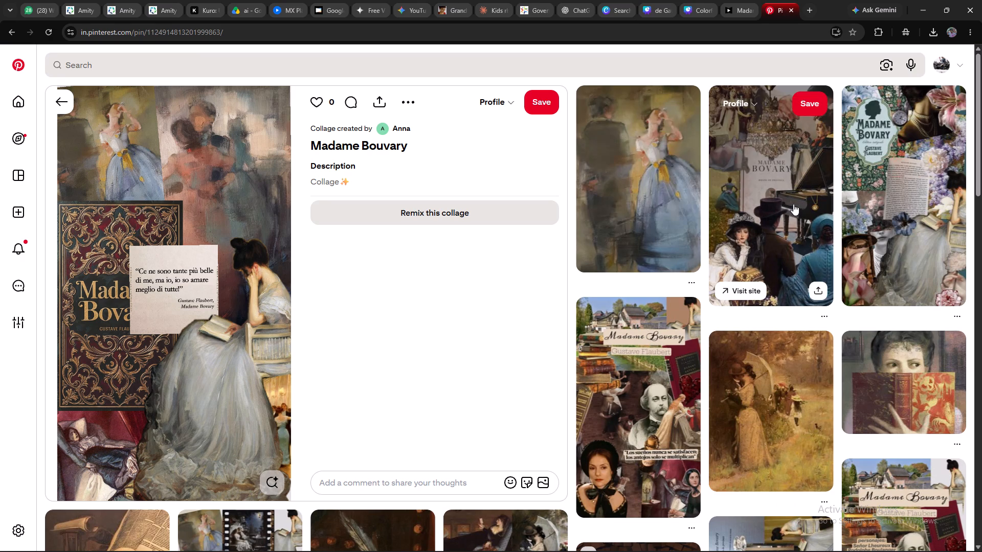
click(658, 229)
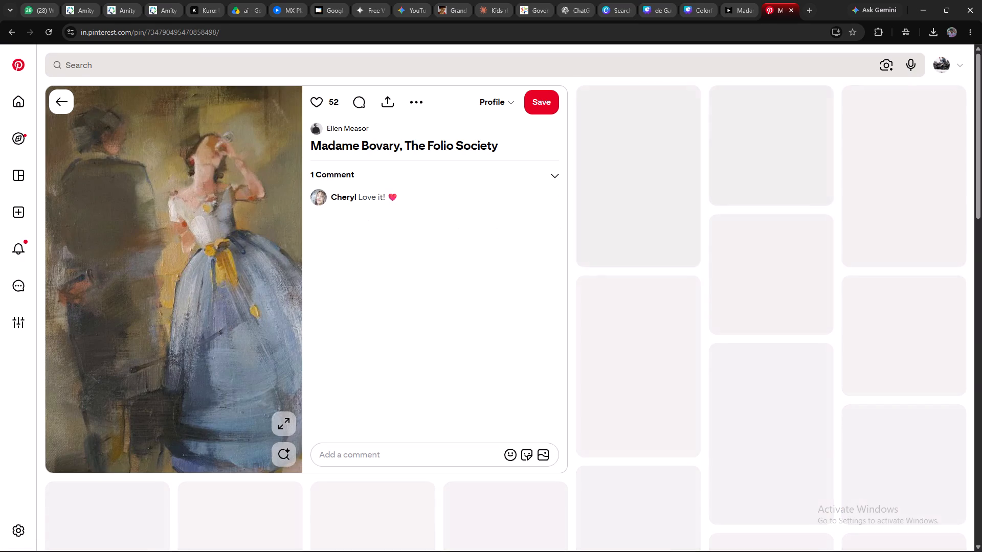
right_click(272, 151)
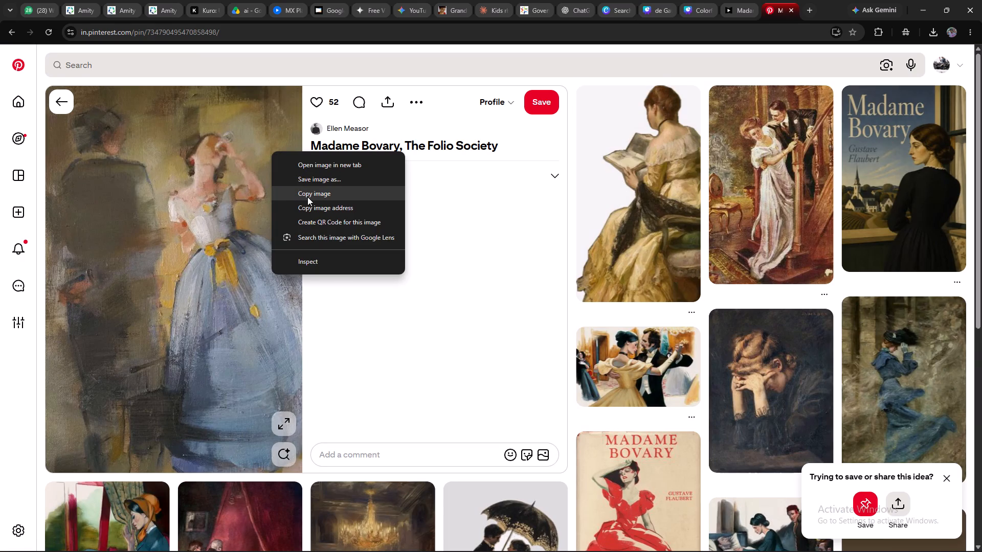
click(307, 197)
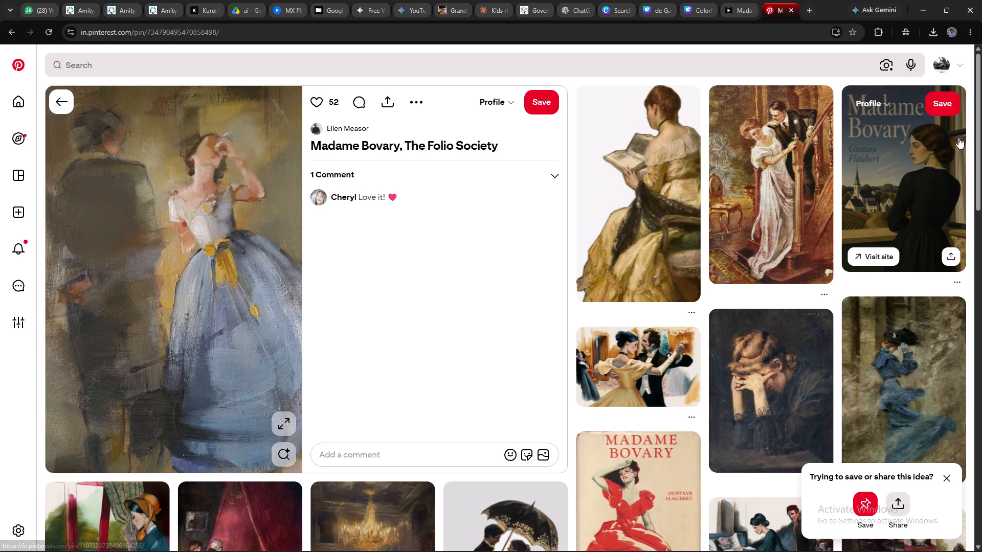
Browse the related Pinterest pins and copy the Audrey Benjaminsen painting of a woman with a basket before a castle.
drag(975, 131, 971, 205)
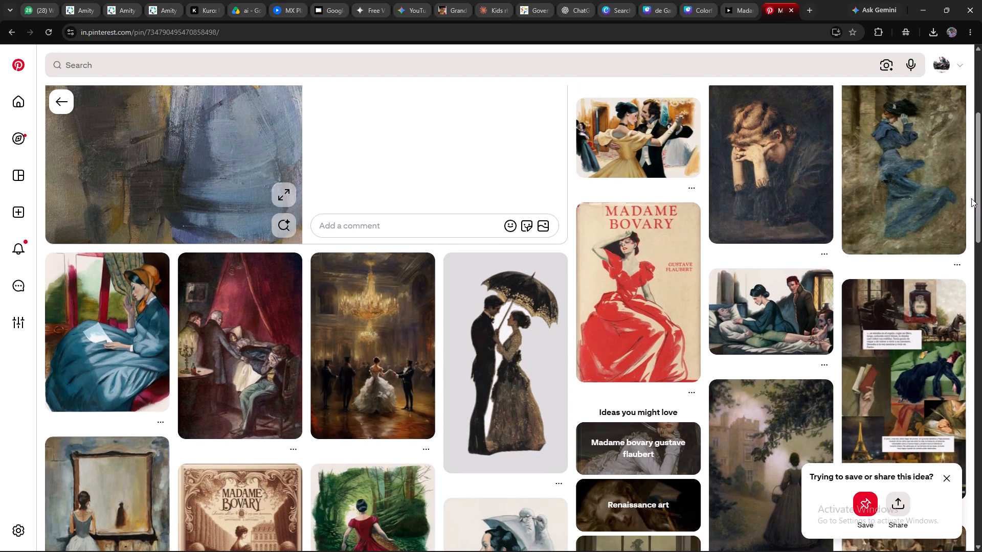
drag(976, 195, 974, 243)
click(907, 219)
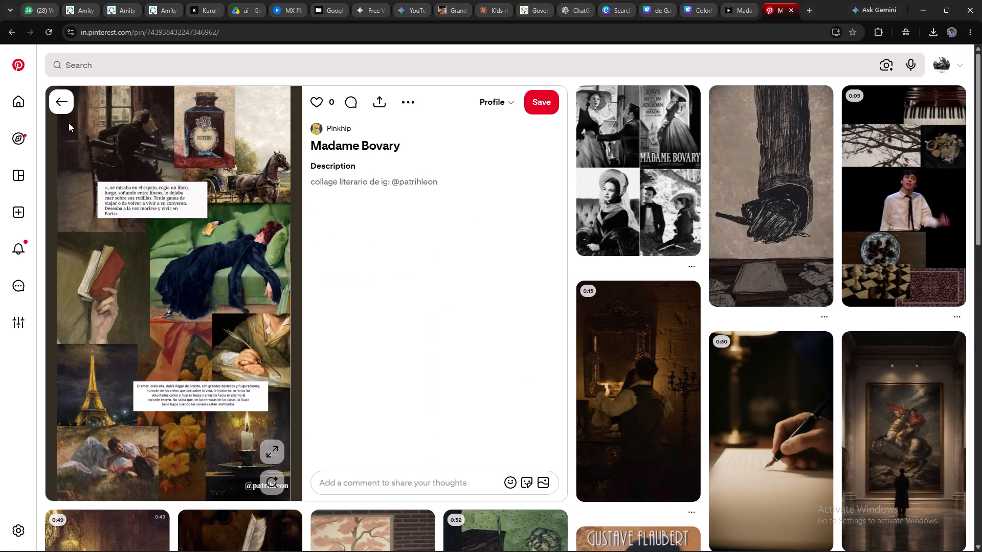
click(59, 107)
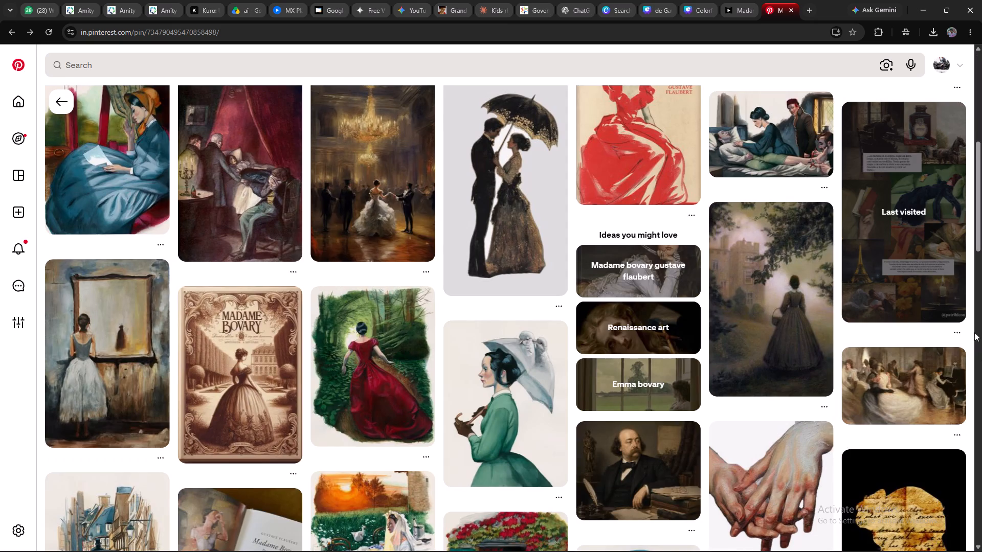
drag(981, 239, 981, 246)
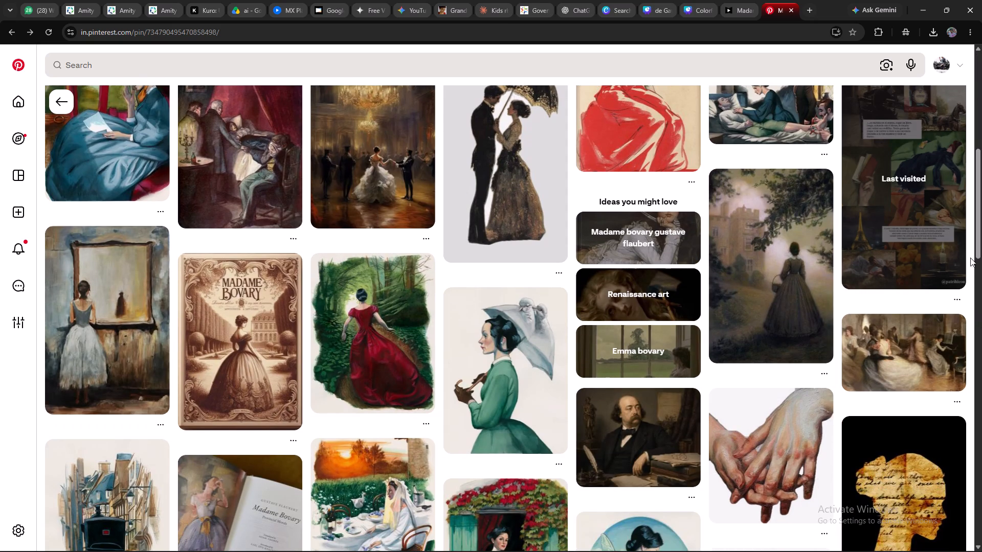
click(777, 286)
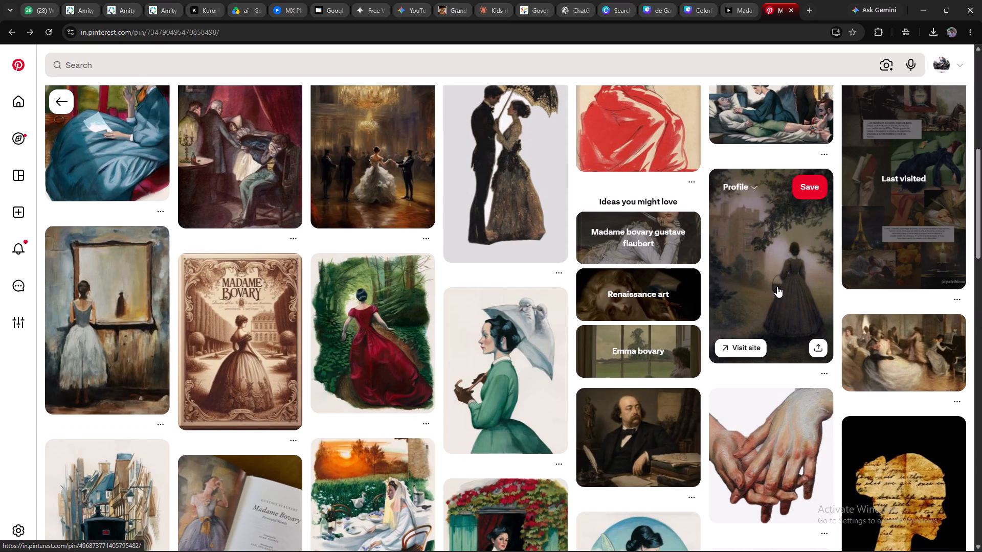
right_click(205, 356)
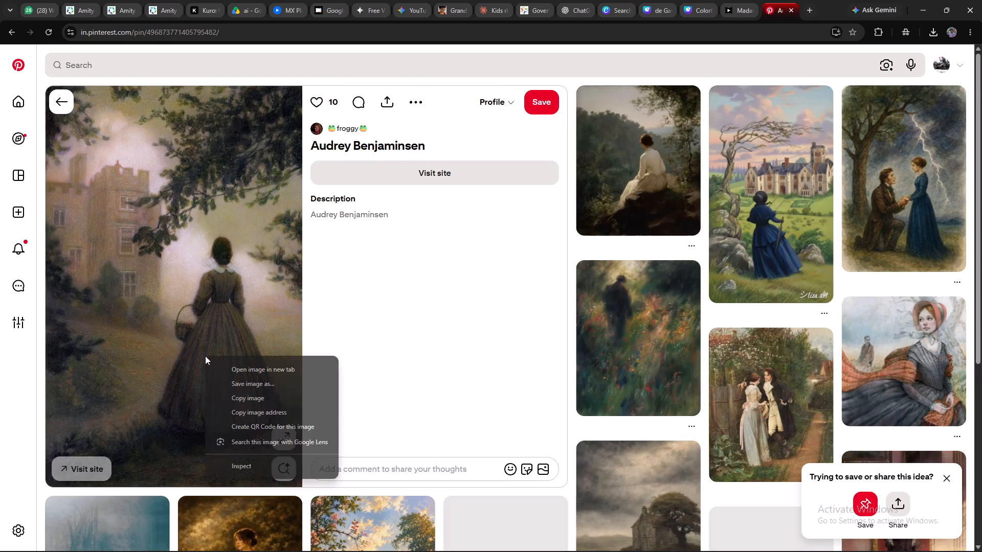
click(239, 395)
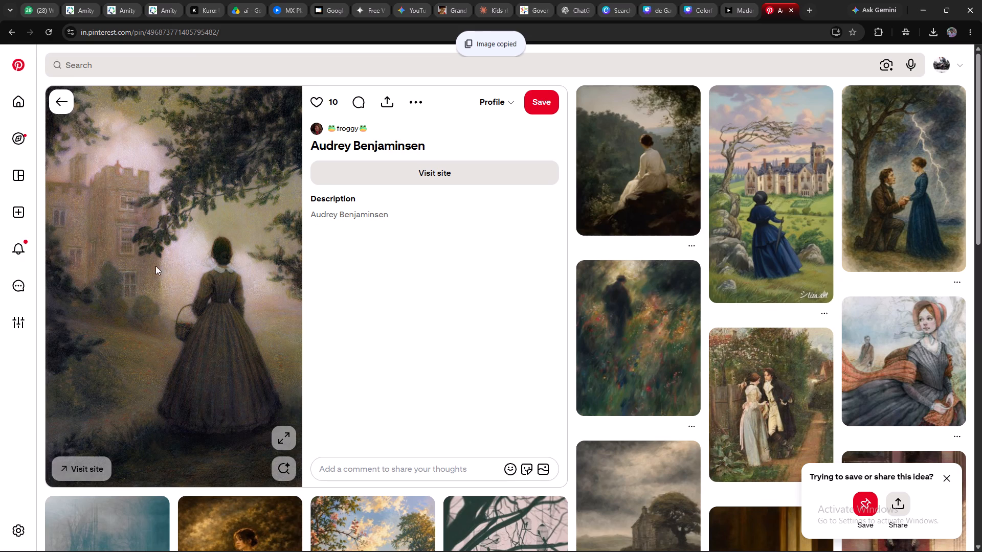
click(68, 106)
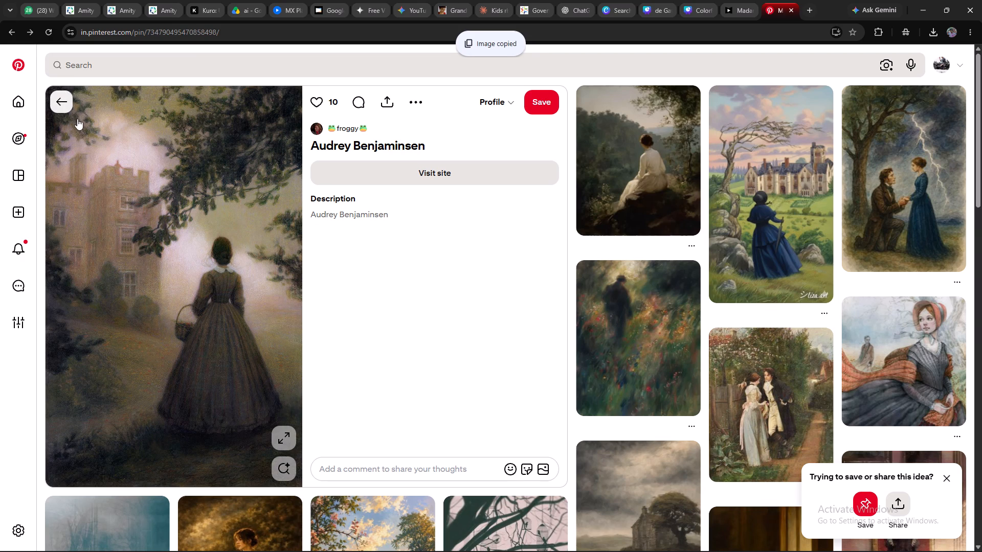
Return to the Flaubert design in Canva and replace page 3's heading and paragraph with the blue-gown painting.
click(747, 8)
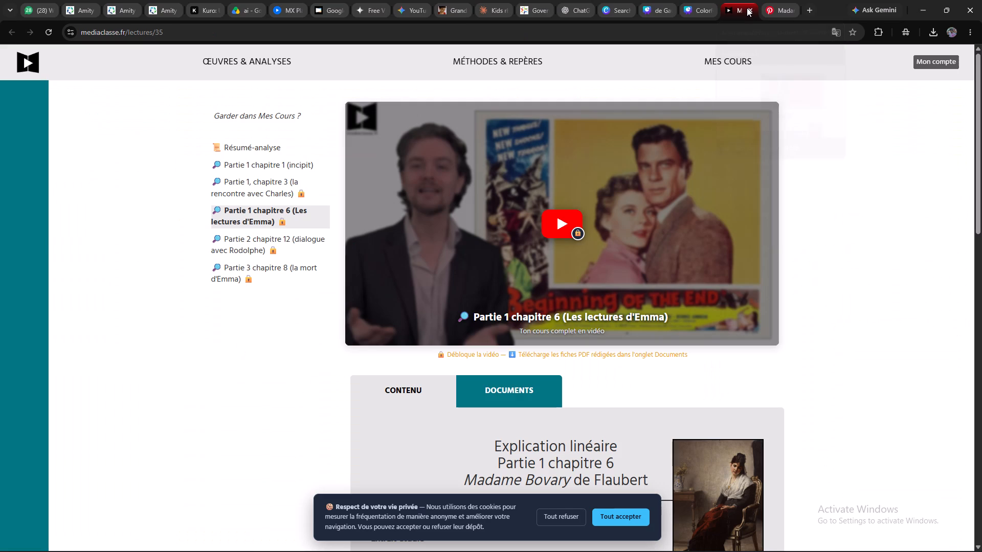
click(703, 7)
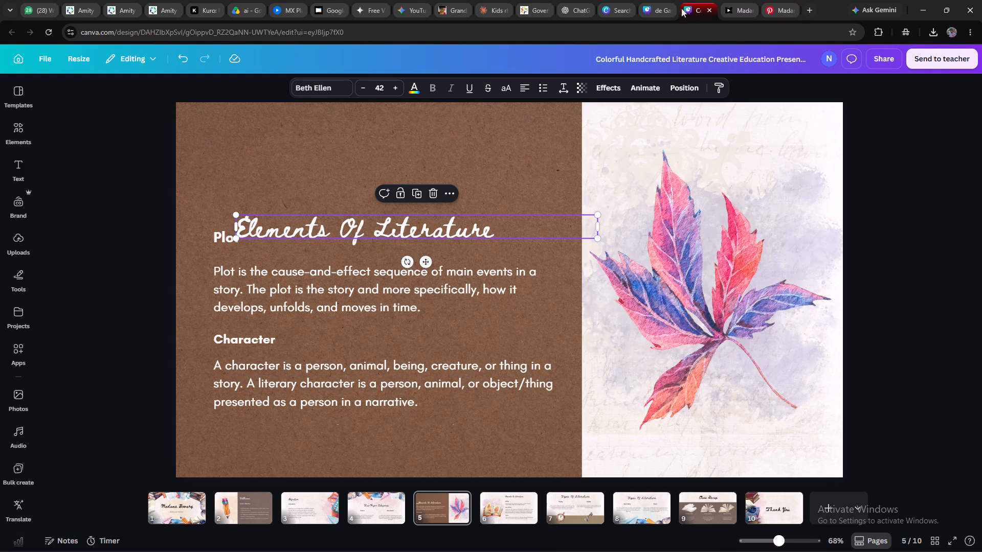
click(661, 8)
click(719, 285)
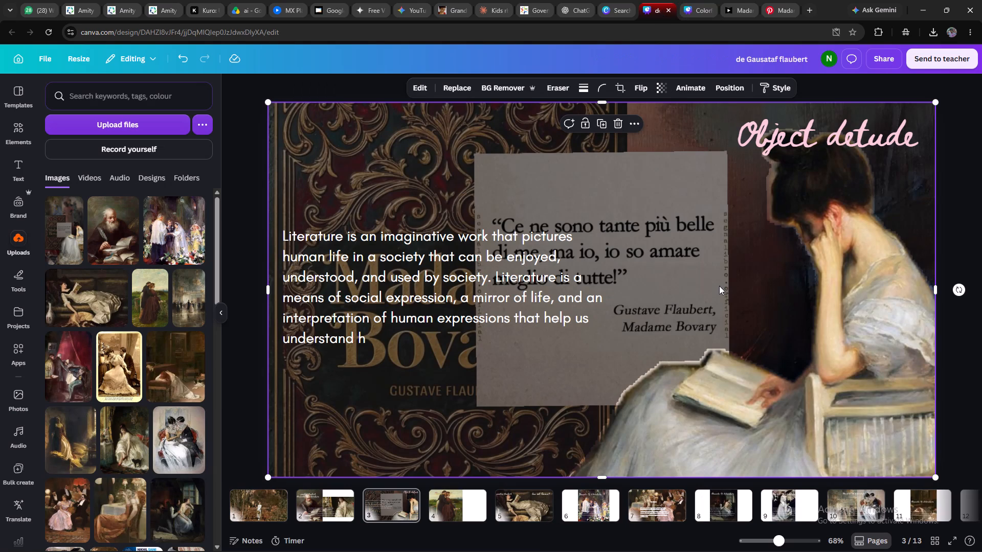
right_click(728, 278)
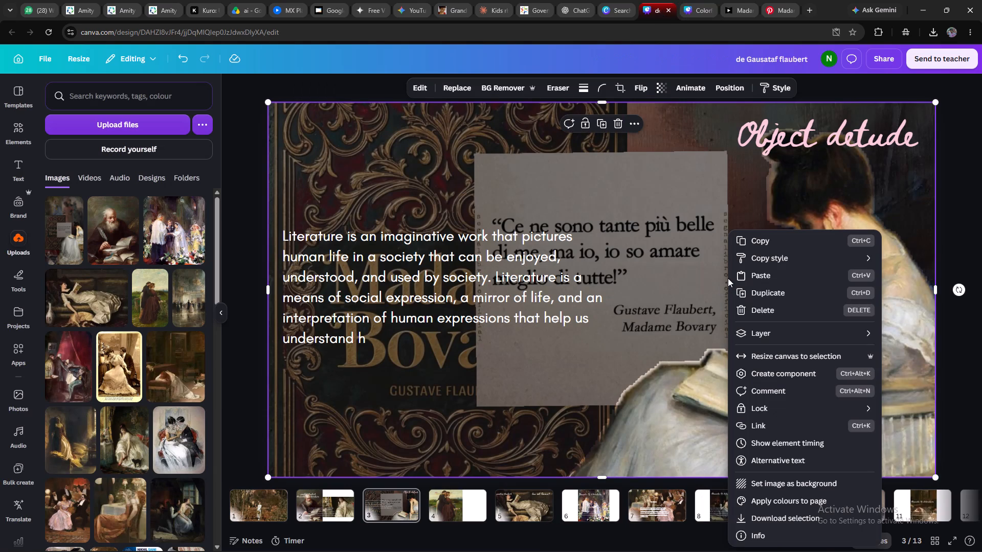
key(ctrl+x)
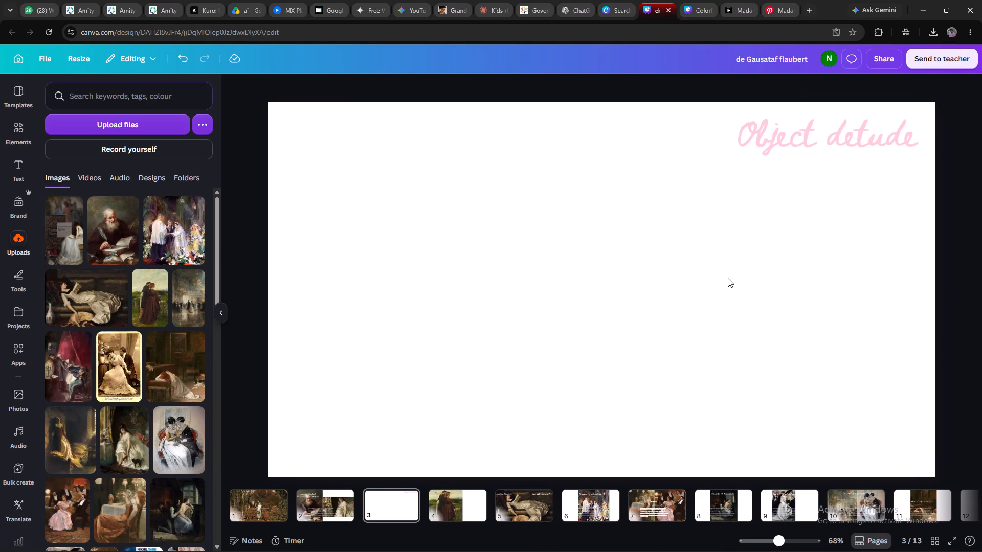
Paste the full-page Madame Bovary book-cover and reading-woman collage onto the blank page 3.
key(ctrl+v)
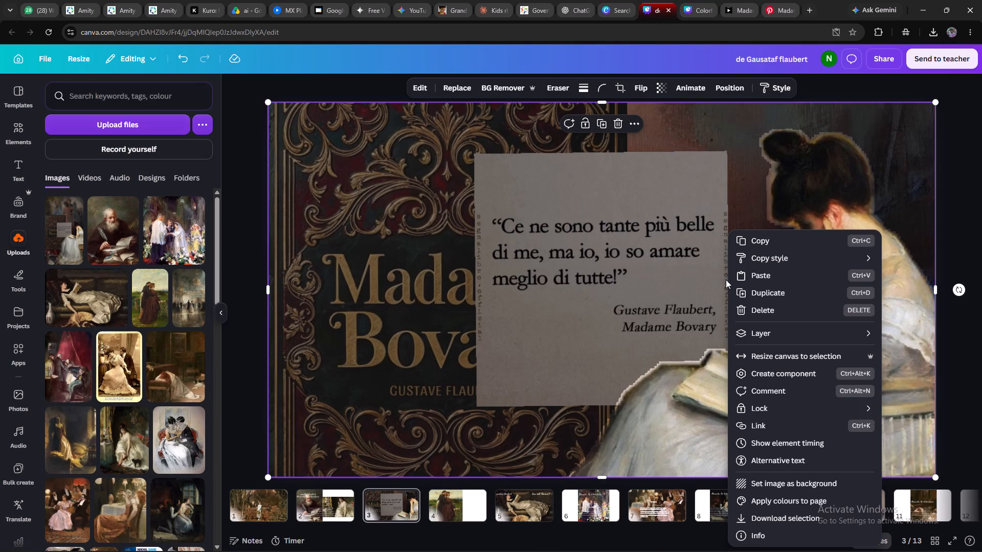
Switch to Pinterest and copy the Folio Society Madame Bovary painting of the woman in a blue gown.
click(778, 12)
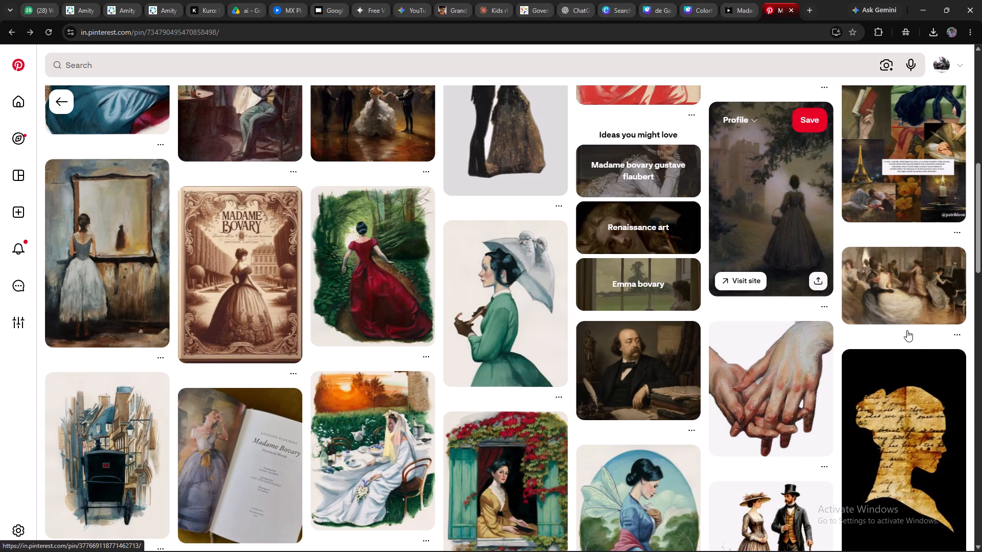
drag(980, 269, 980, 217)
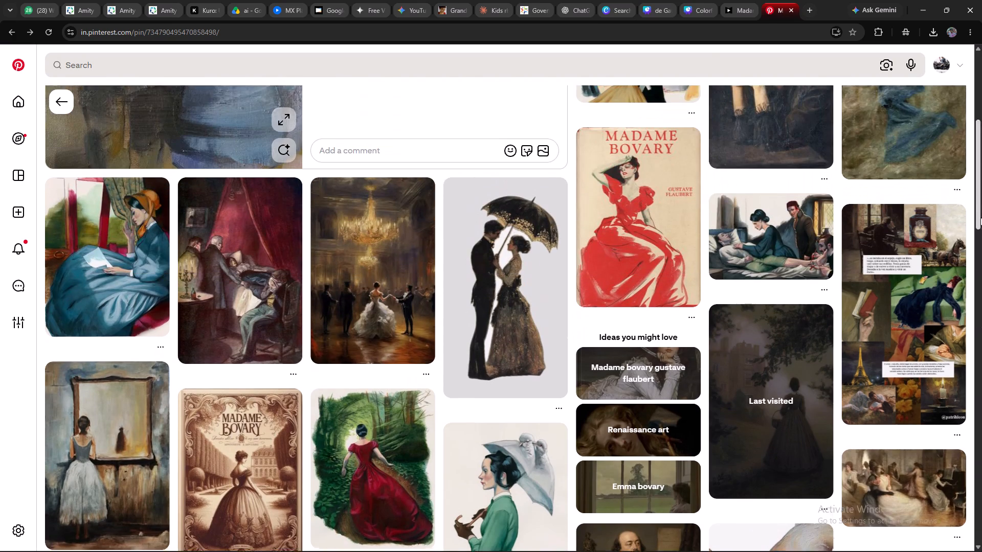
drag(980, 217, 981, 161)
right_click(155, 283)
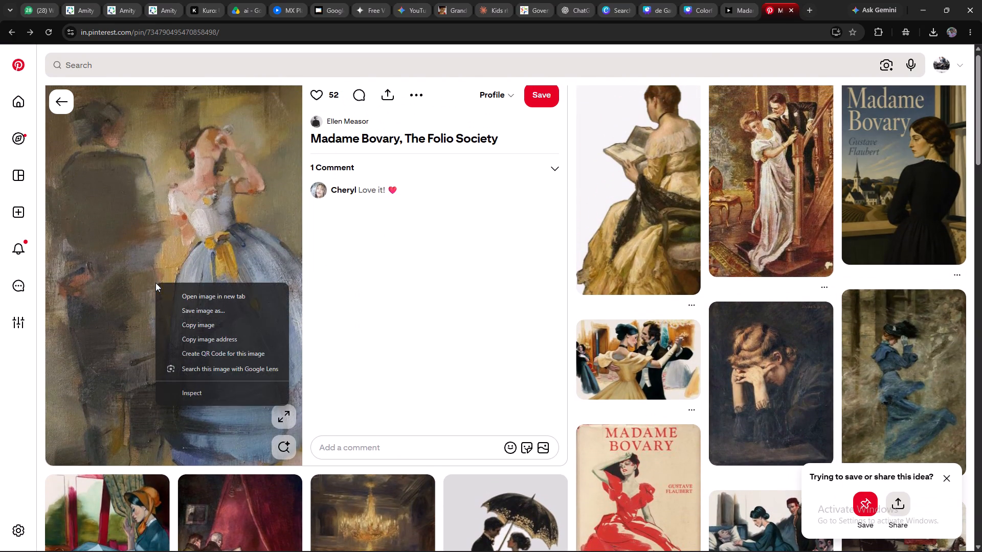
click(187, 326)
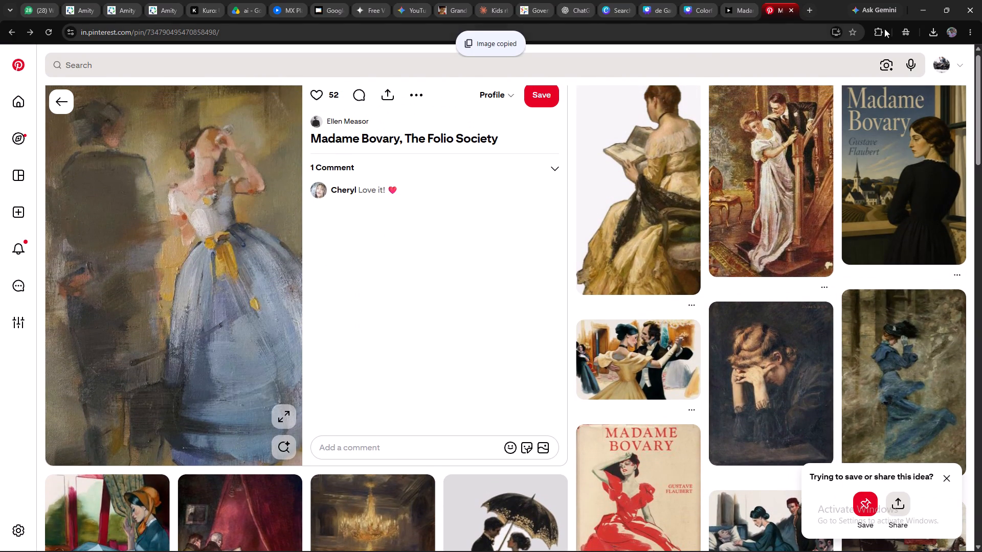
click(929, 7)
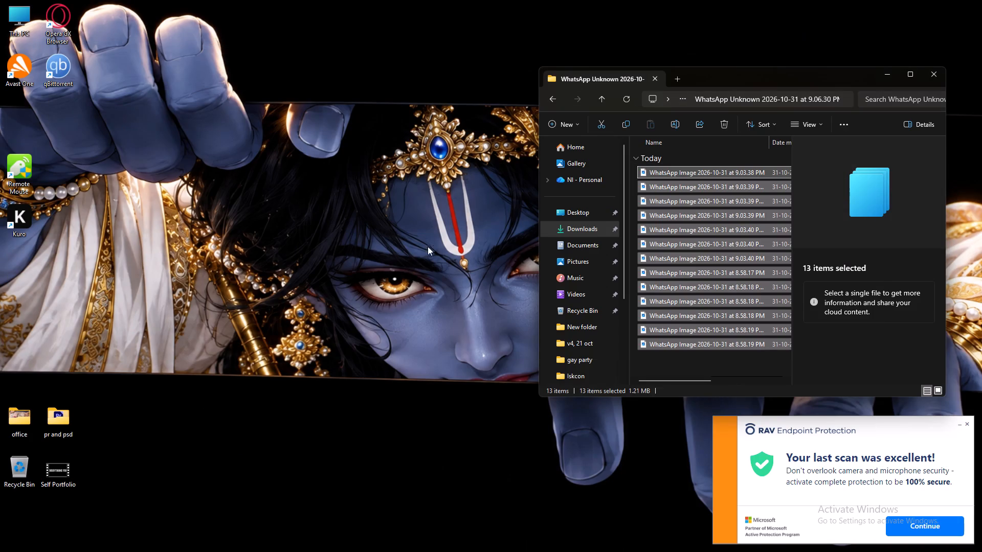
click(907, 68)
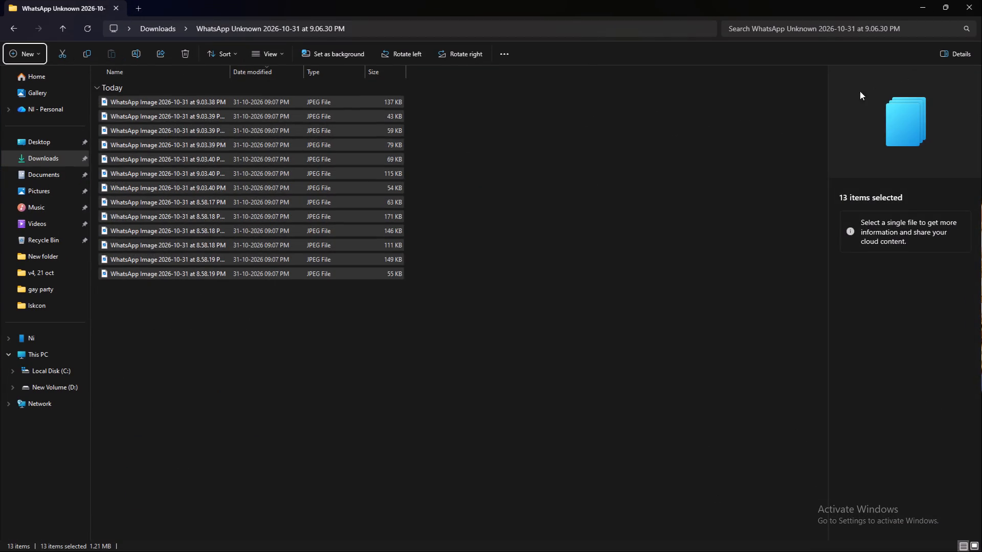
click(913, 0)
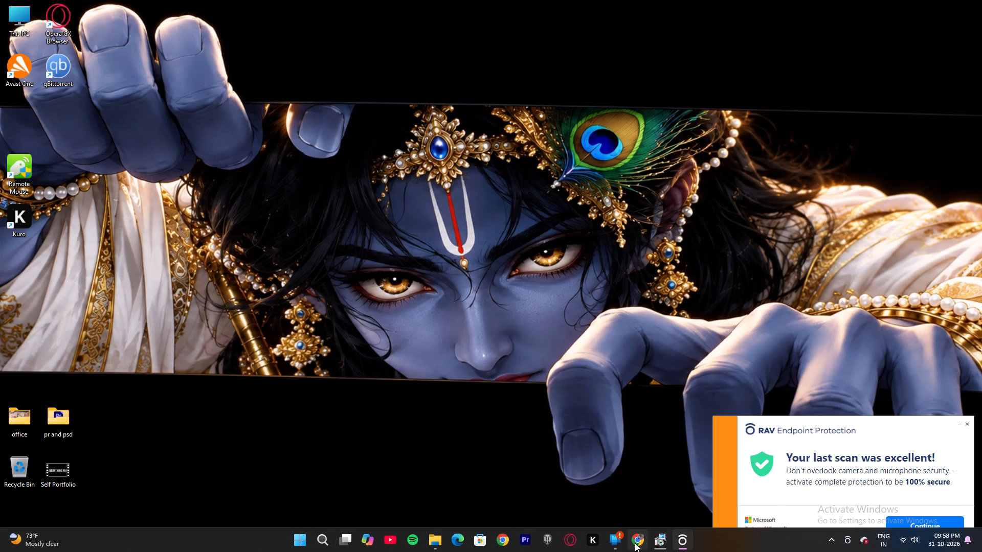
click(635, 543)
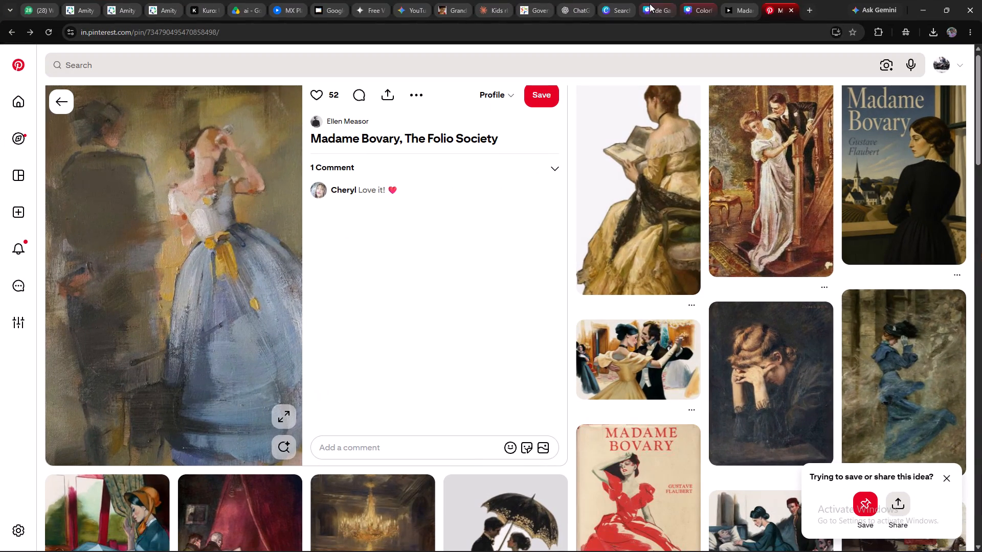
Return to the Flaubert design in Canva, paste the blue-gown painting over page 3's quote card and enlarge it slightly.
click(650, 4)
key(ctrl+v)
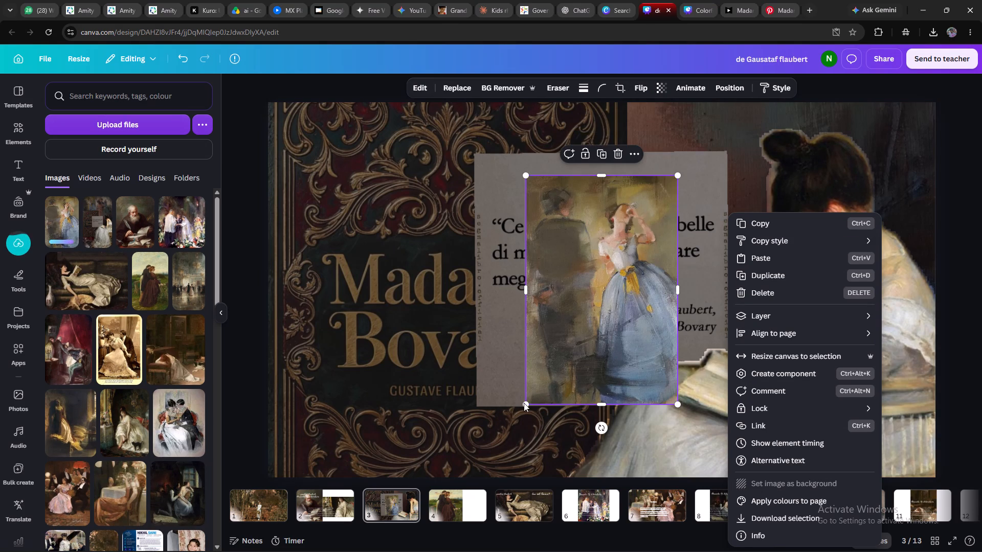
drag(677, 175, 723, 165)
drag(676, 175, 695, 169)
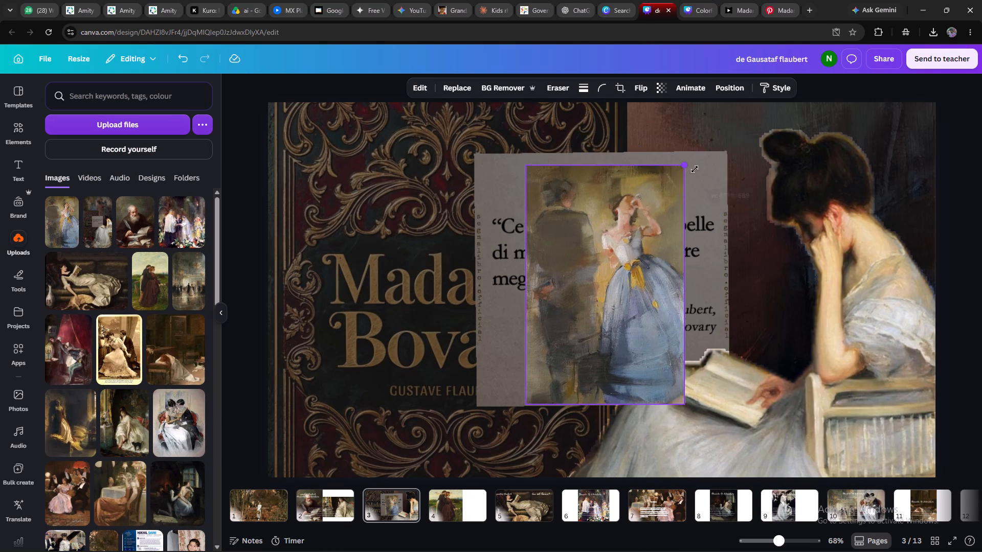
Enlarge the blue-gown painting and widen it on both sides so it covers the quote card.
drag(695, 169, 744, 142)
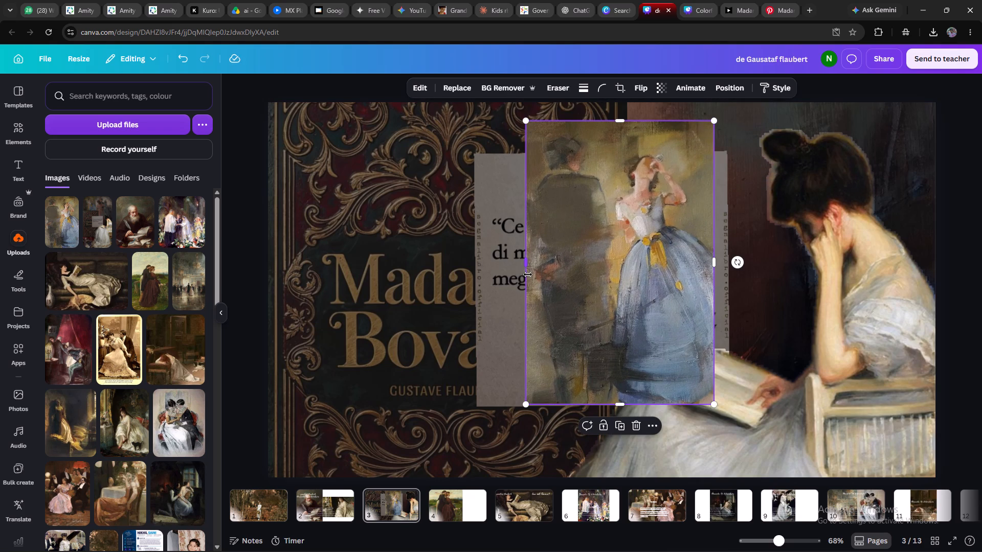
drag(528, 263, 474, 284)
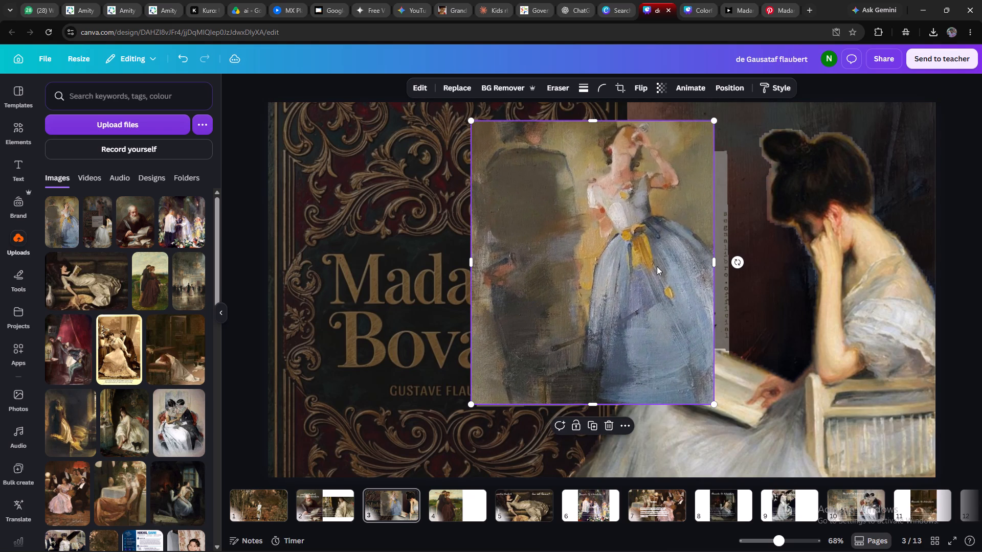
drag(711, 260, 731, 260)
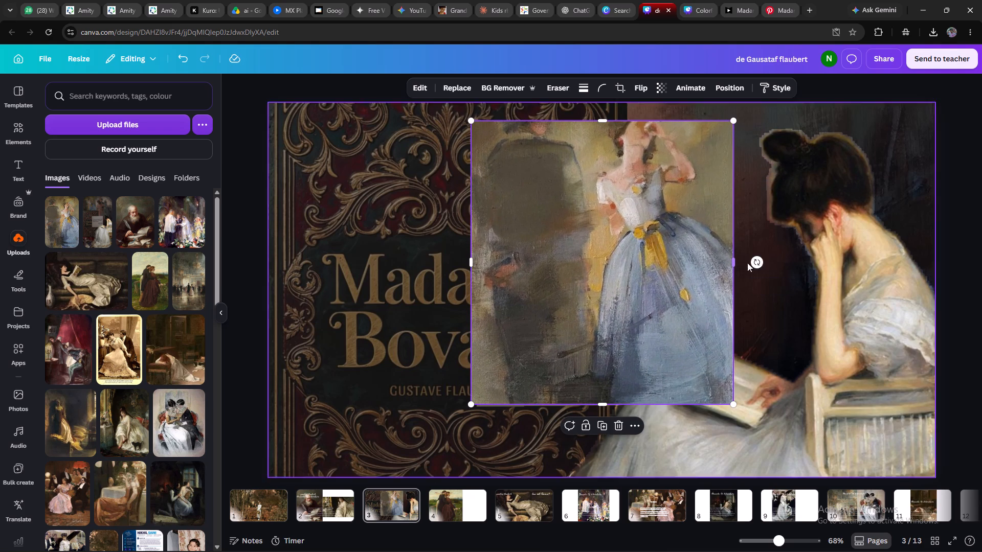
click(760, 278)
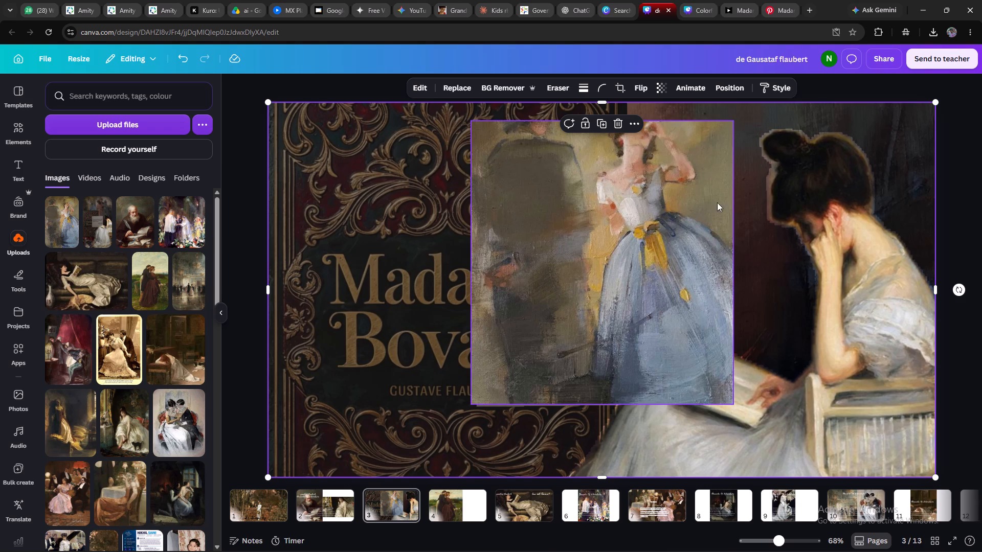
Copy the "Objectif de sujet" heading from page 4 and paste it onto page 3.
click(354, 500)
click(336, 500)
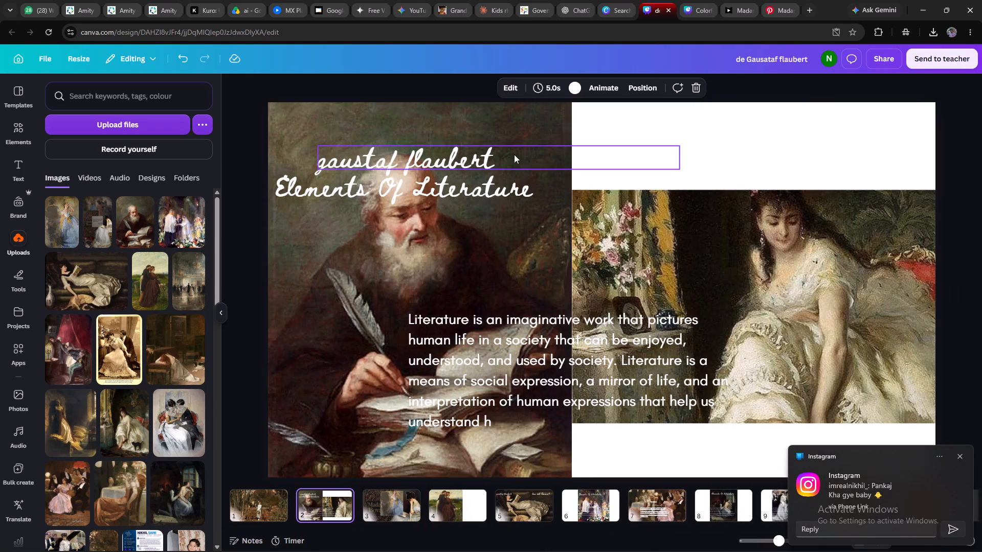
click(453, 494)
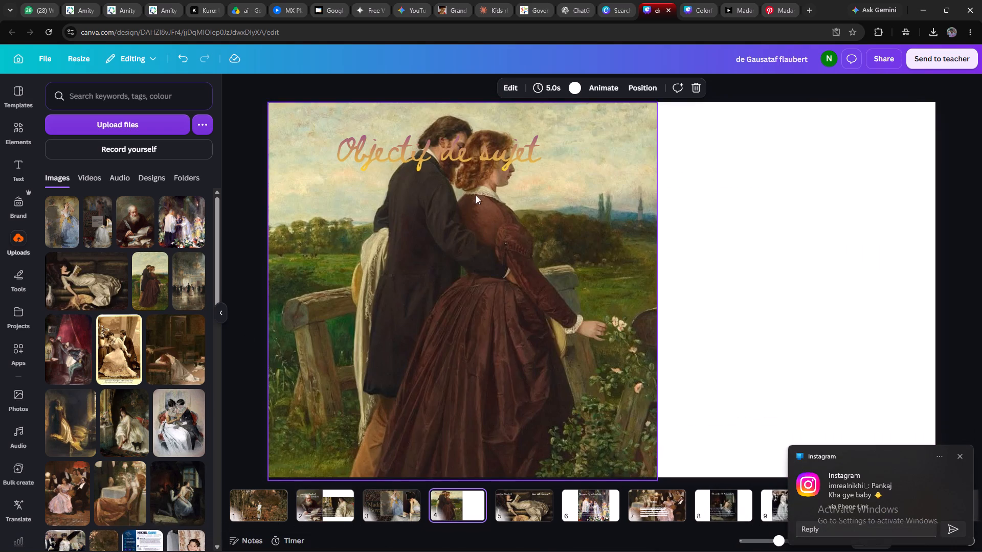
click(465, 164)
key(ctrl+c)
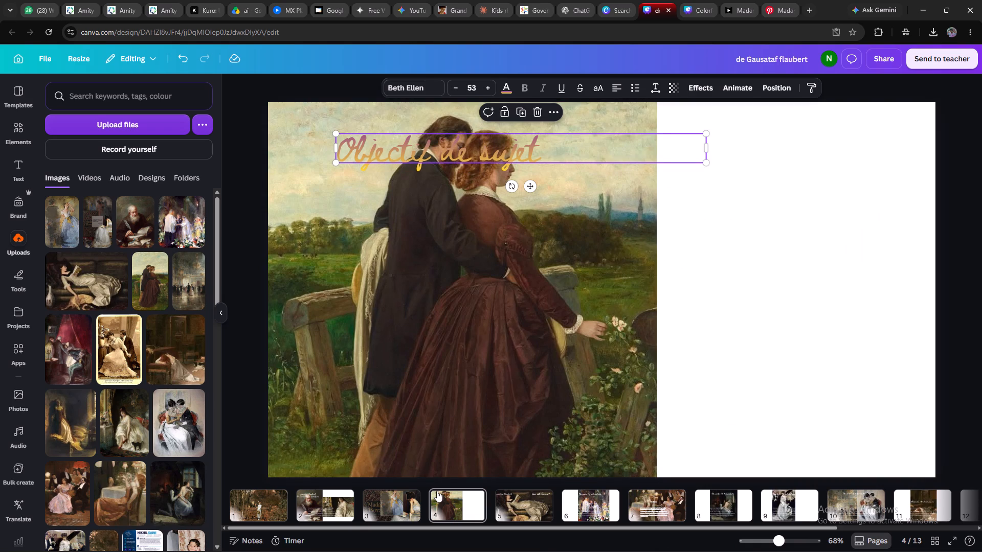
click(409, 510)
click(514, 192)
key(ctrl+v)
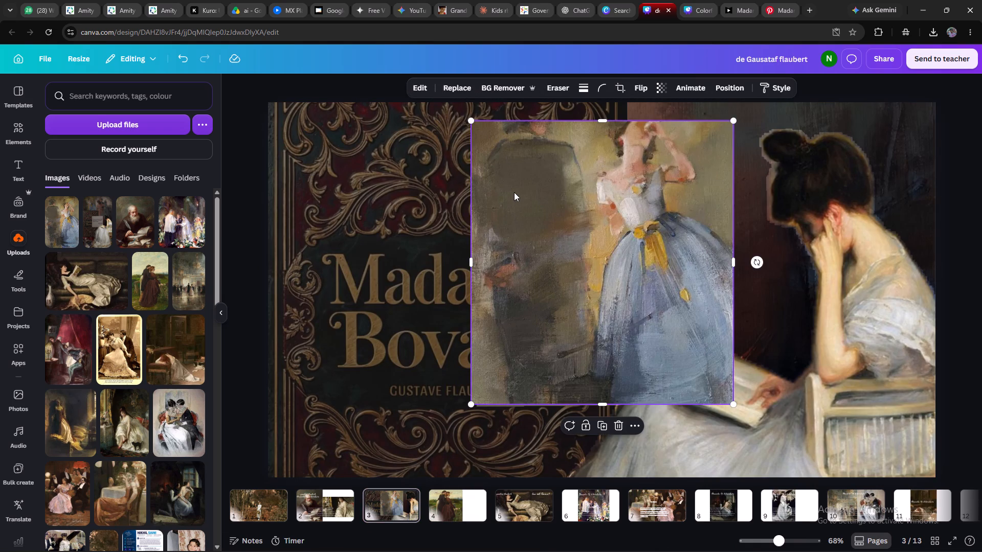
Recolour the pasted "Objectif de sujet" heading white and place it in page 3's top-left corner.
drag(487, 155, 572, 158)
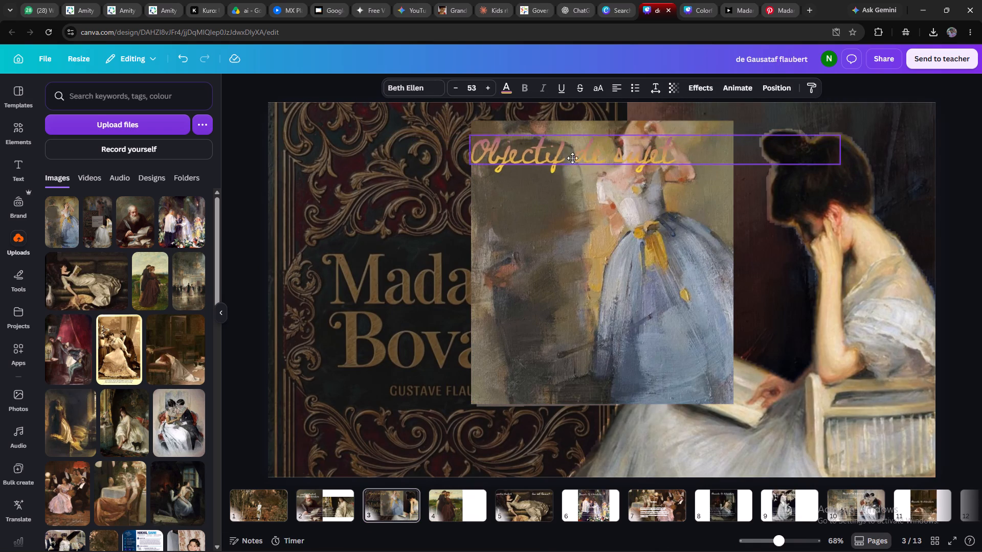
drag(572, 158, 505, 158)
click(507, 87)
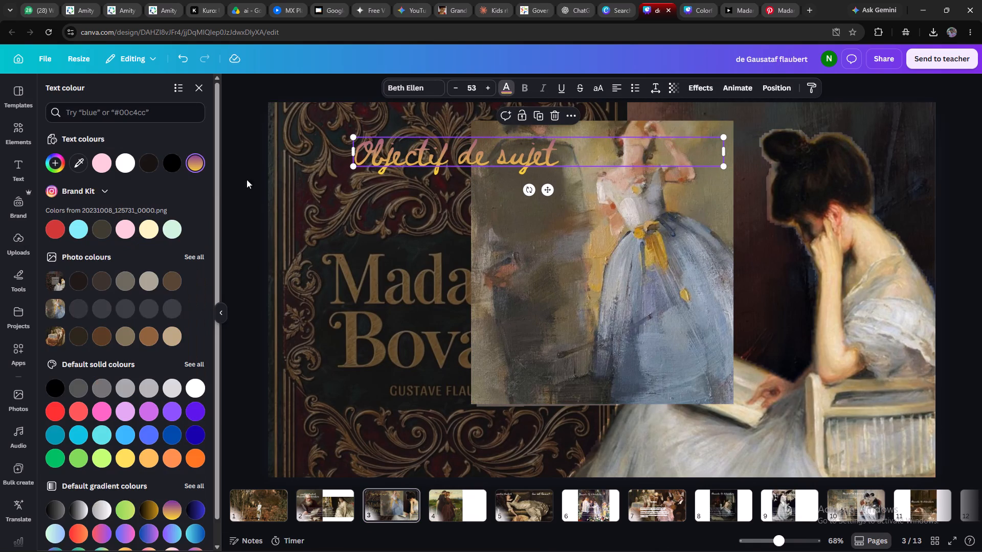
click(121, 159)
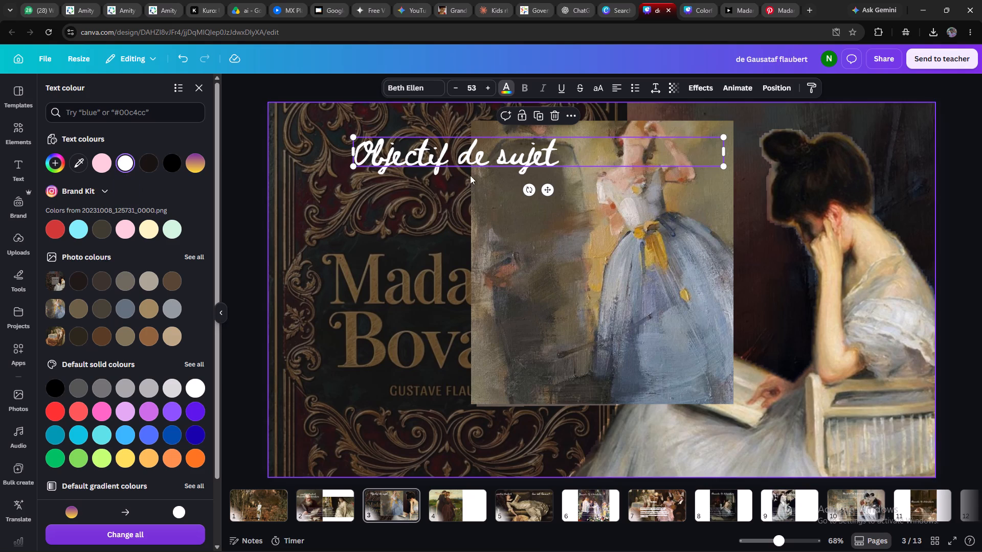
drag(473, 162, 390, 132)
click(445, 222)
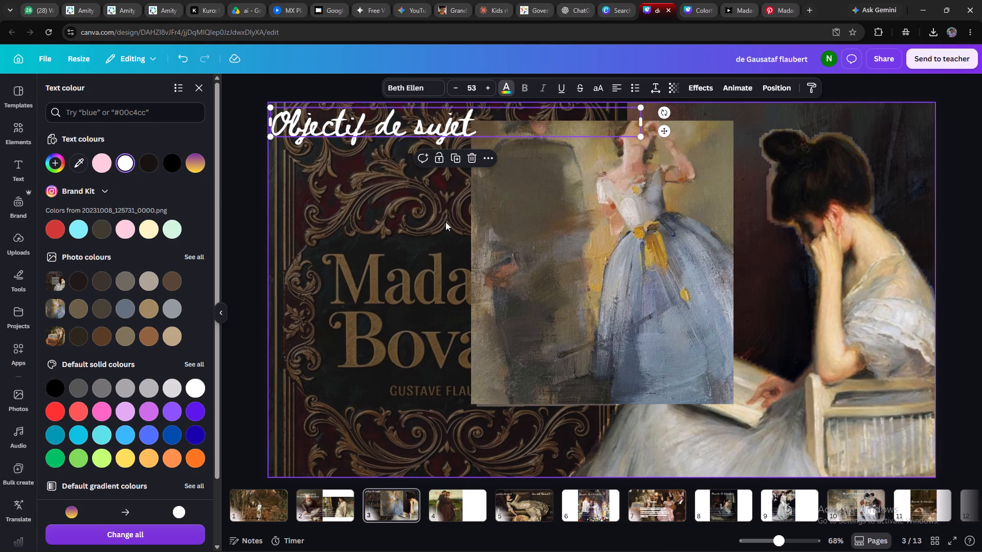
click(788, 305)
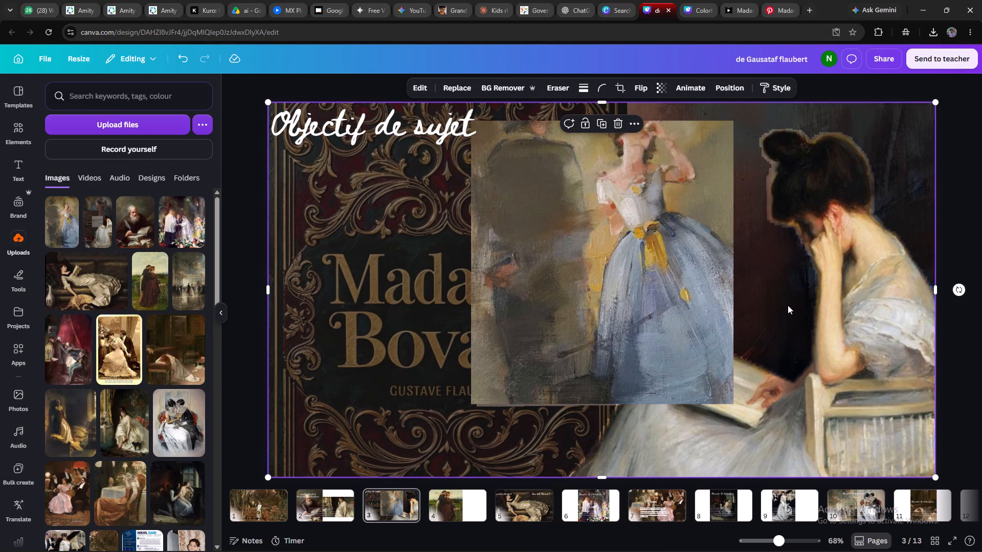
Stretch the blue-gown painting into a wide landscape crop, scale it down, and place it over the book-cover title and part of the quote card.
drag(497, 309, 466, 315)
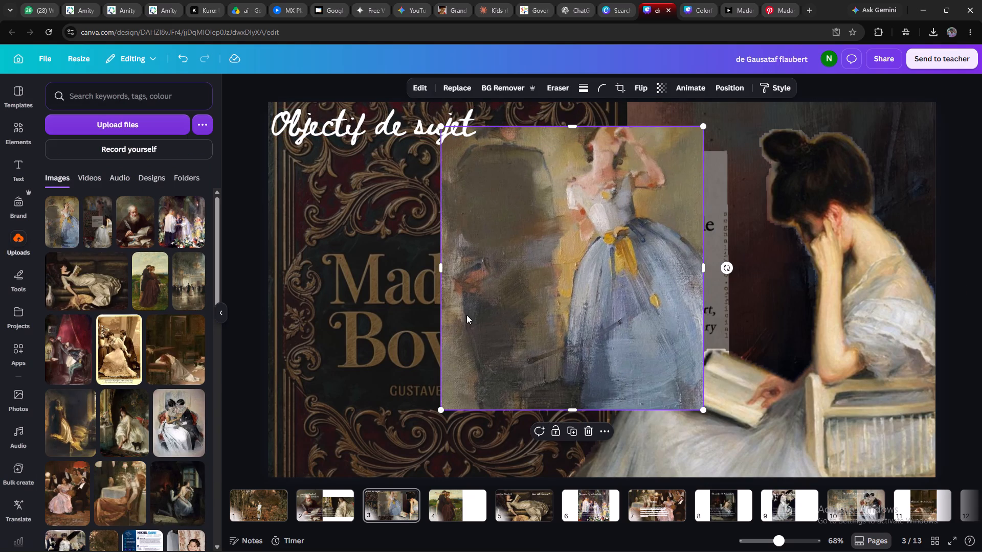
drag(702, 265, 734, 271)
drag(441, 265, 385, 288)
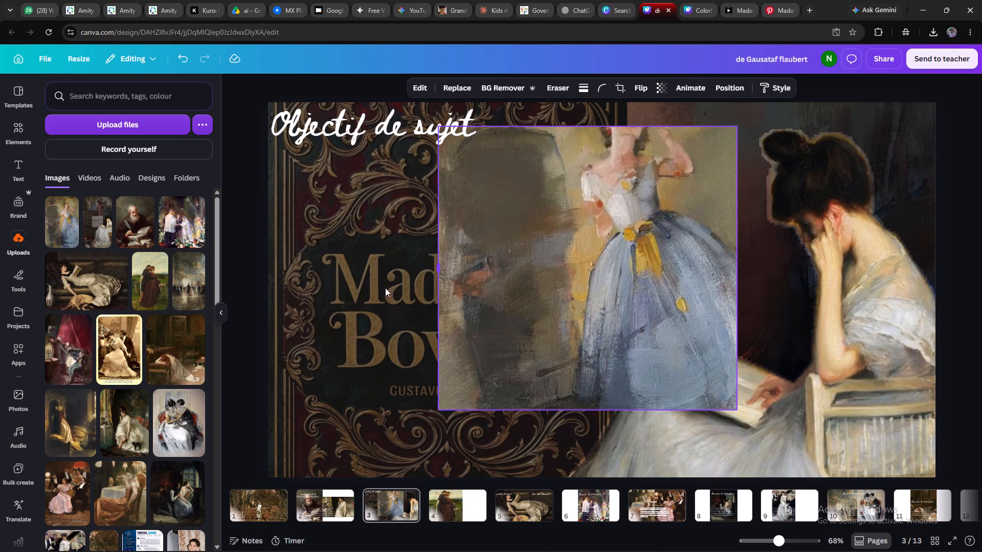
drag(385, 288, 277, 310)
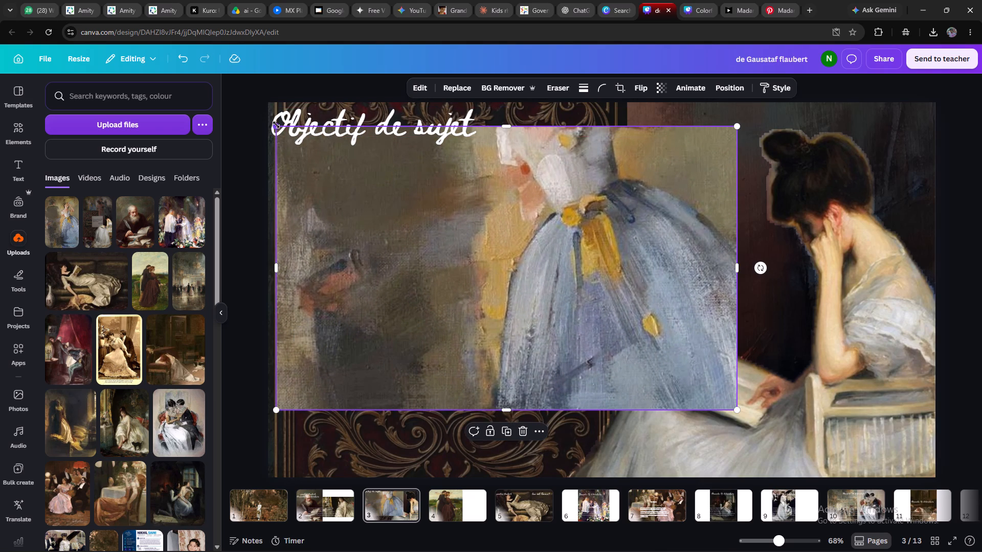
drag(276, 125, 331, 285)
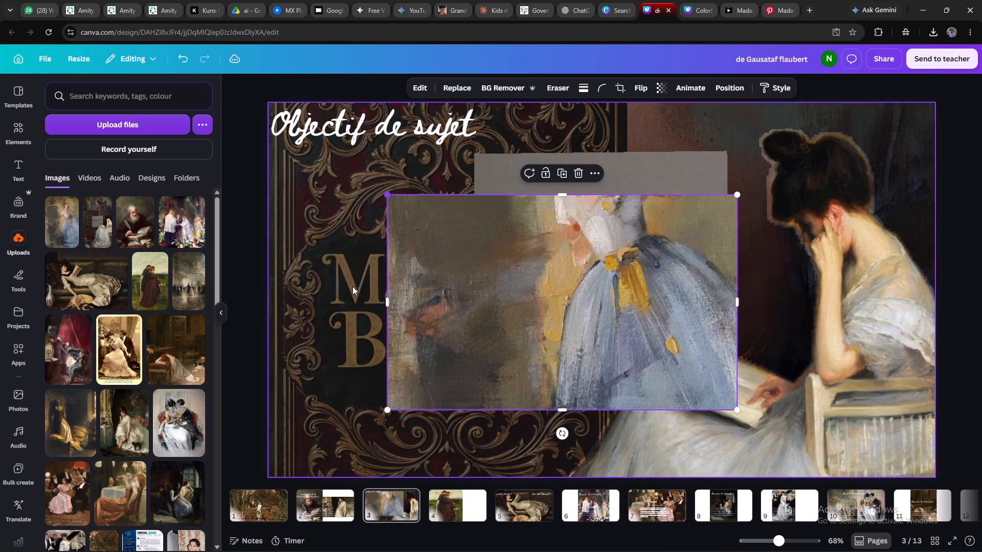
drag(429, 293, 339, 284)
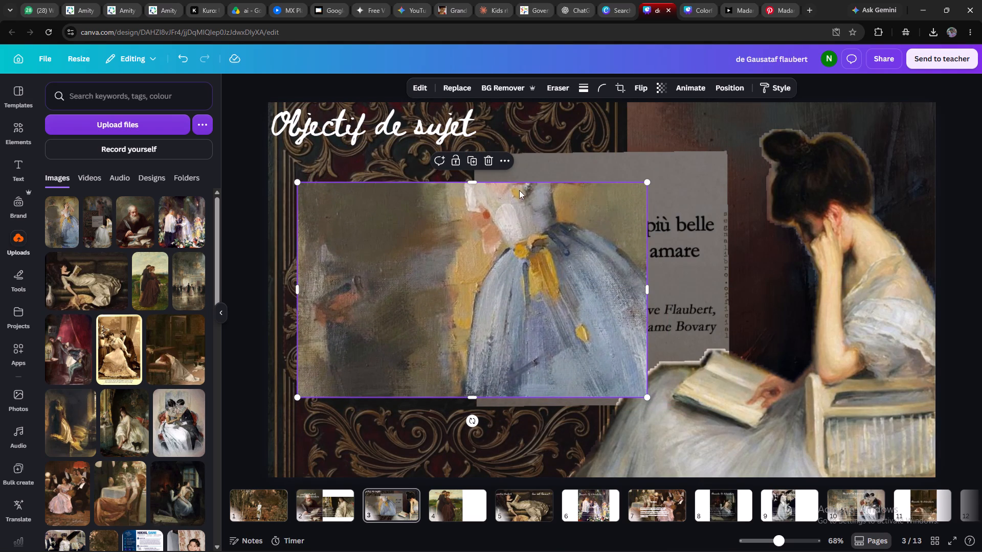
Scale the blue-gown painting down to about 642 wide and extend its crop upward so both figures show in full.
drag(648, 184, 744, 194)
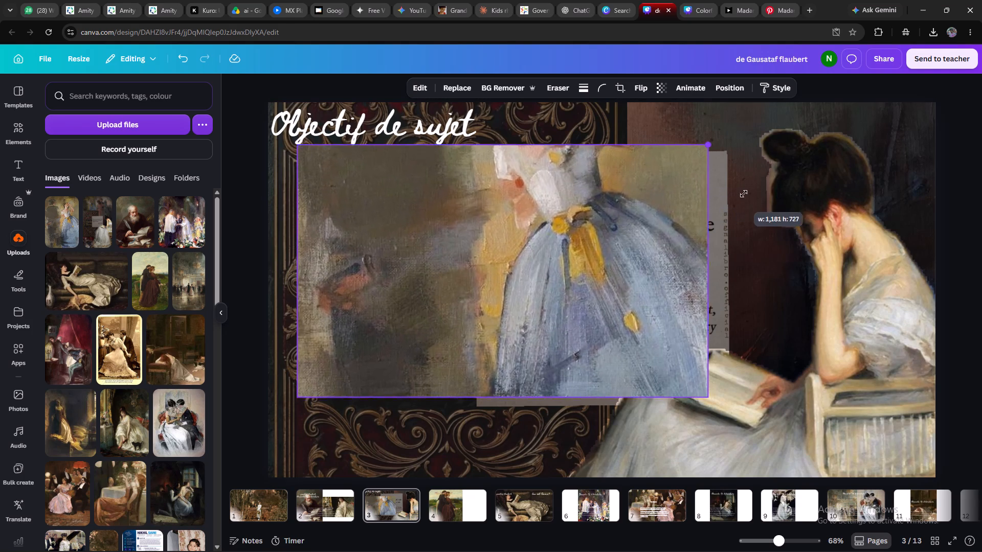
drag(744, 194, 817, 180)
drag(300, 251, 278, 249)
drag(771, 107, 753, 133)
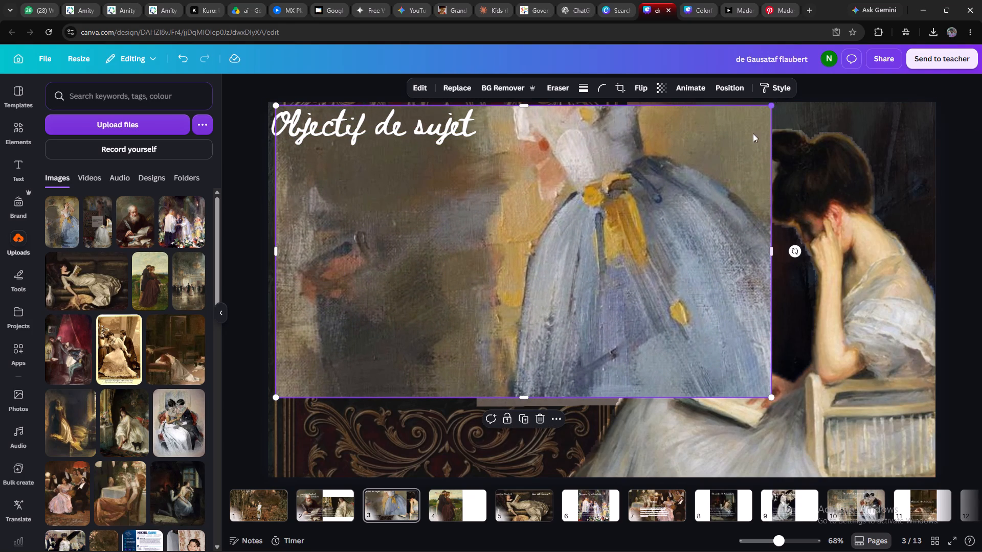
drag(753, 133, 507, 282)
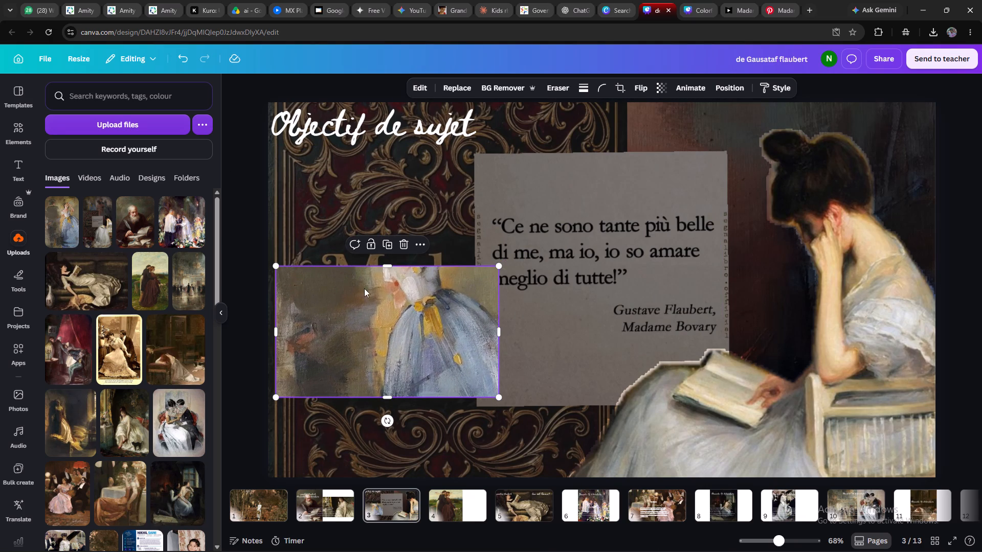
drag(386, 266, 397, 172)
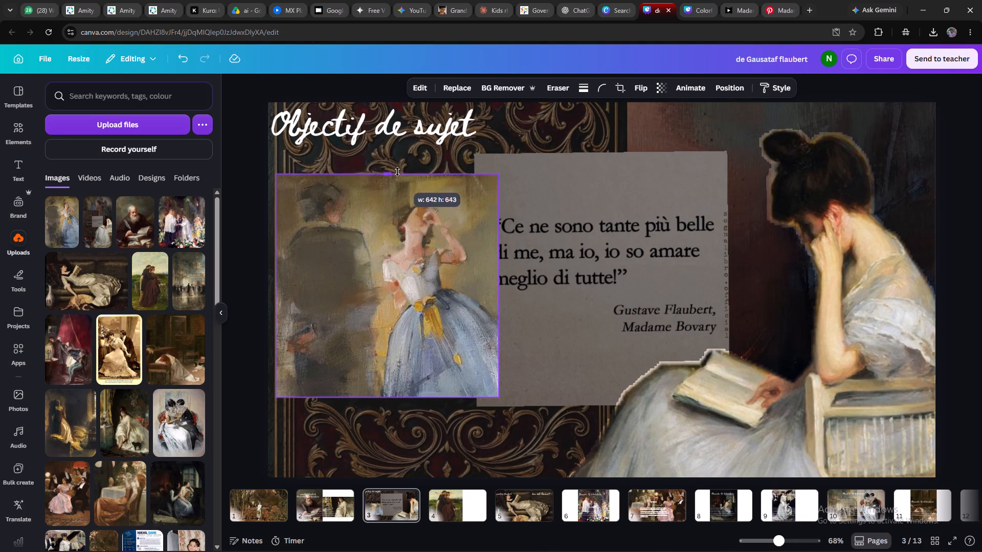
drag(397, 172, 400, 152)
Move the blue-gown painting onto the quote card and widen it slightly so it covers the quote, leaving only the card's border.
drag(401, 231, 655, 250)
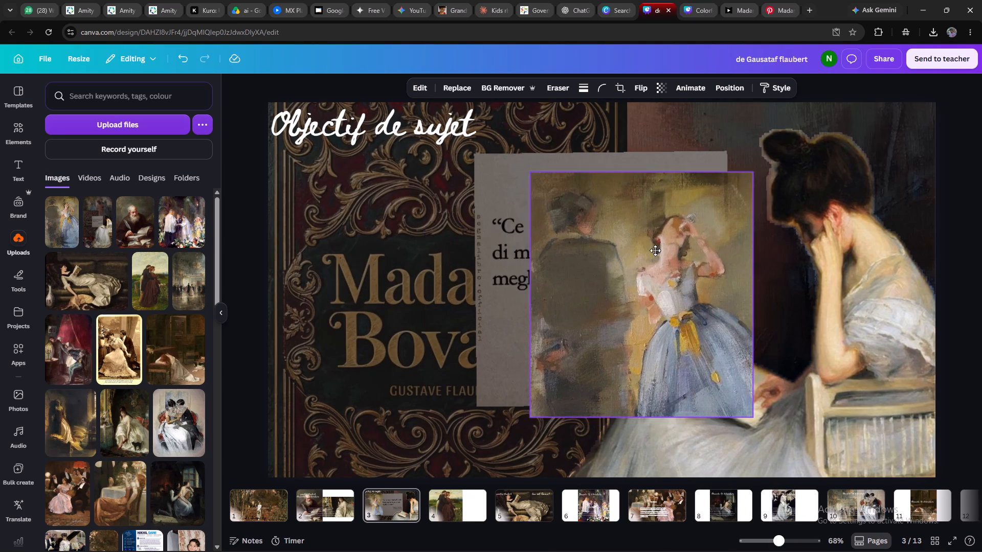
drag(655, 250, 599, 144)
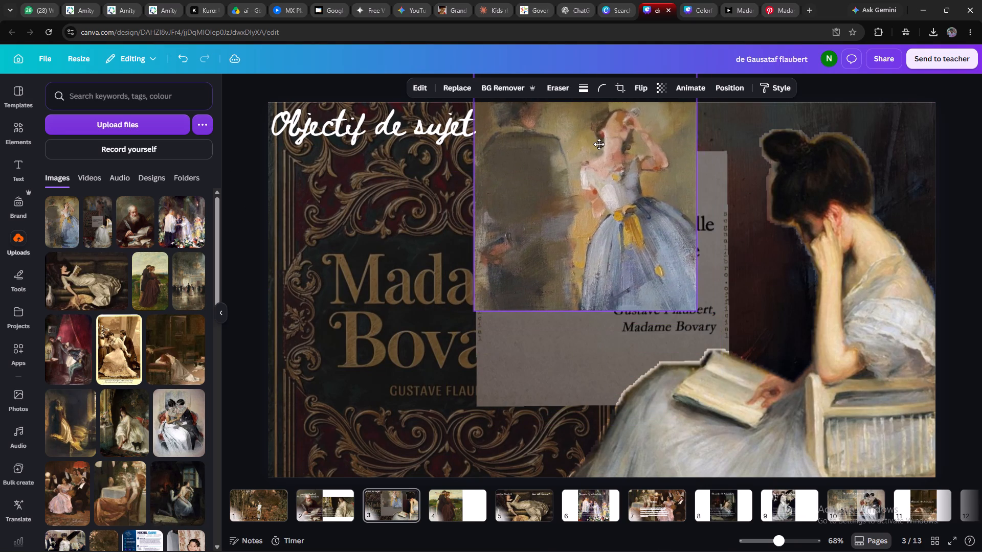
drag(599, 144, 610, 129)
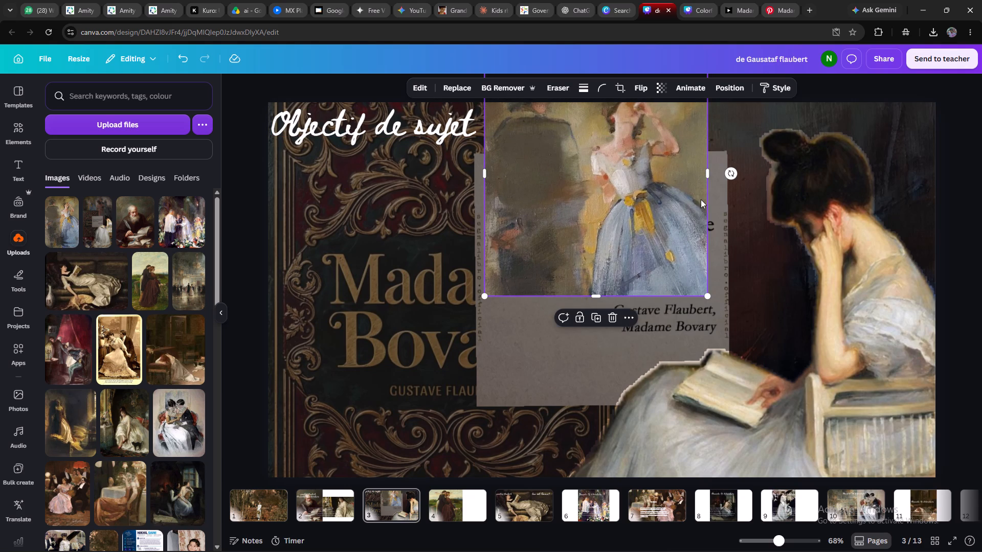
drag(708, 180, 726, 184)
click(483, 171)
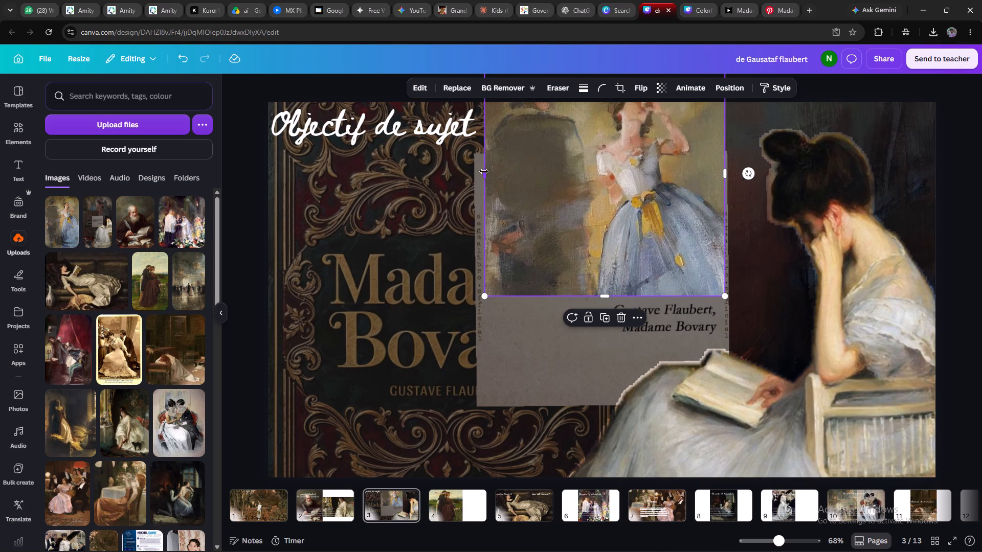
drag(582, 234, 573, 321)
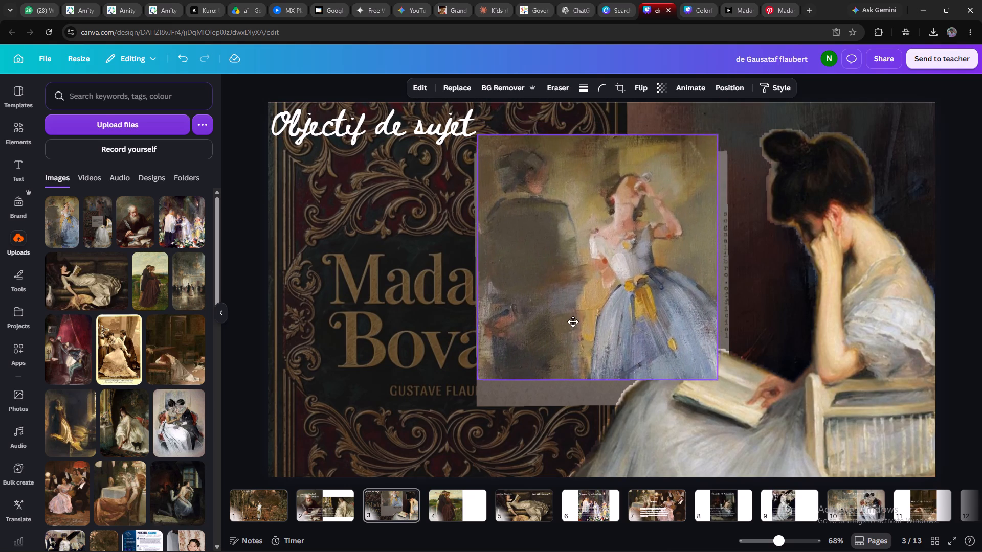
drag(573, 321, 581, 337)
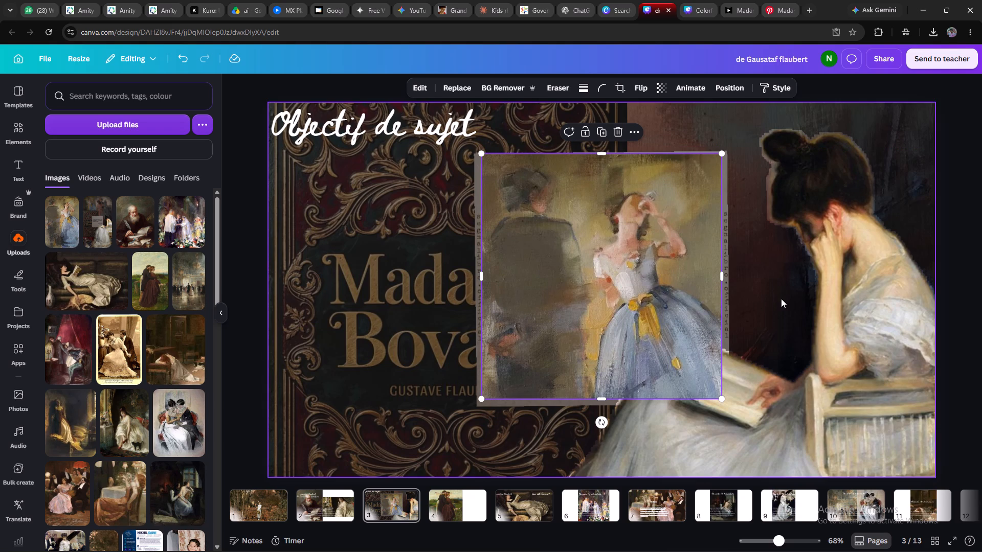
click(781, 298)
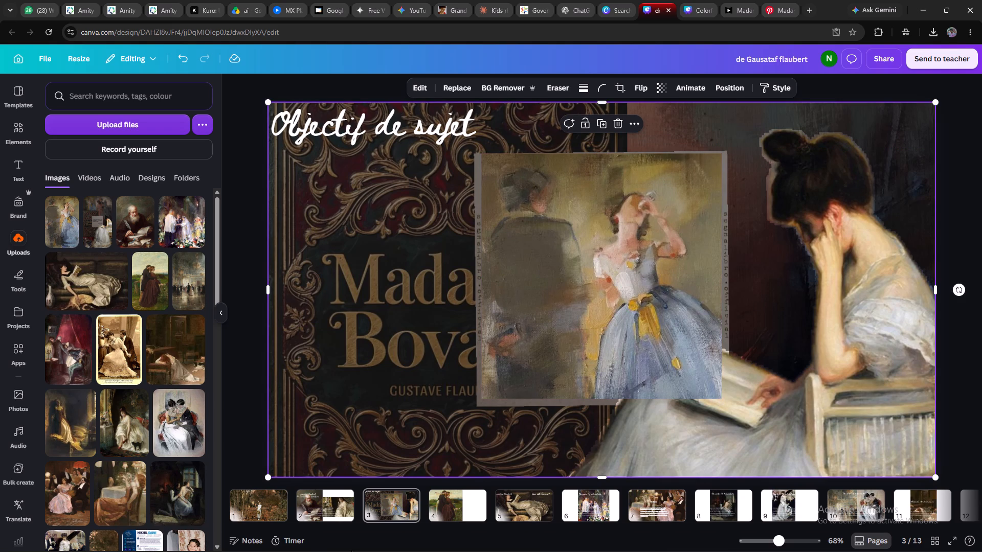
Copy the "Literature is an imaginative work" paragraph from page 2 and paste it onto page 3.
click(332, 510)
click(502, 408)
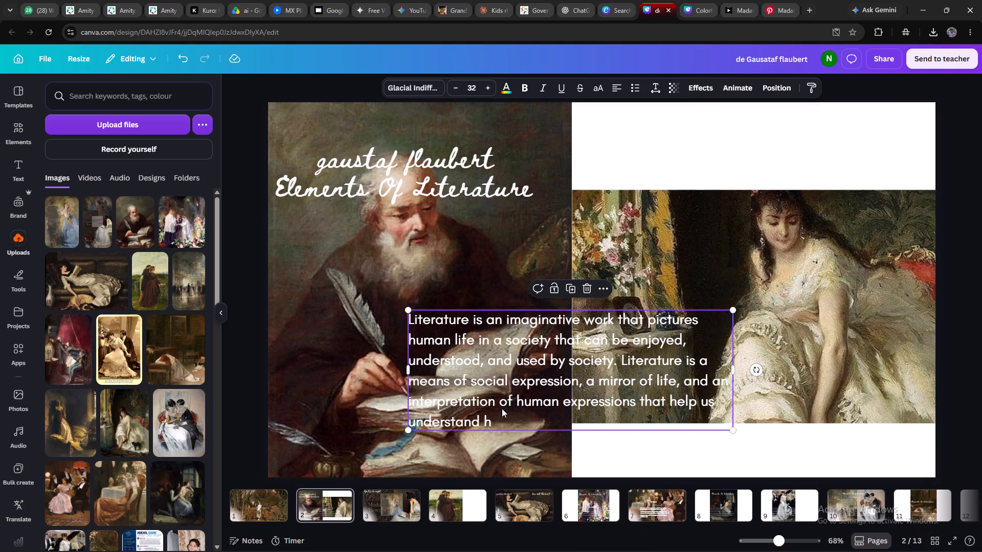
key(ctrl+c)
click(365, 495)
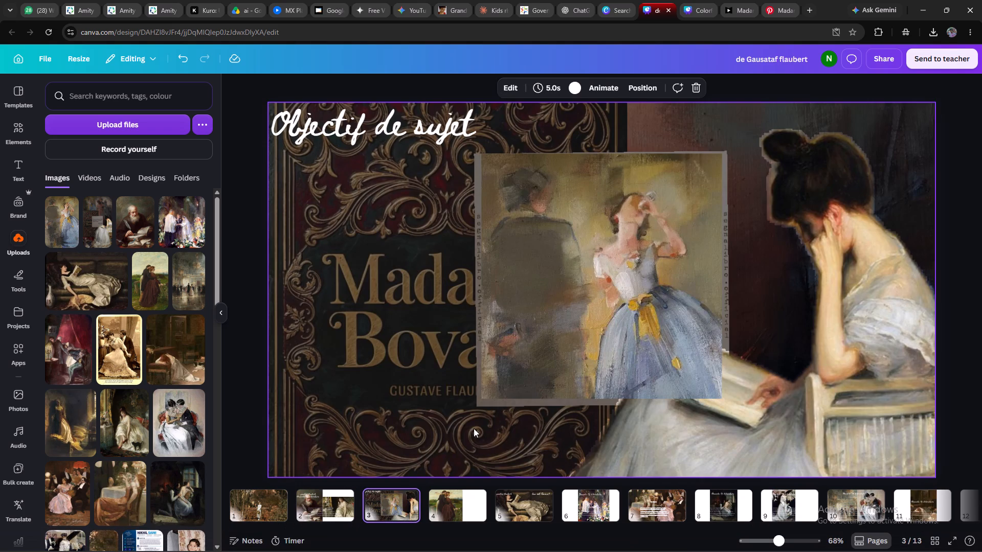
key(ctrl+v)
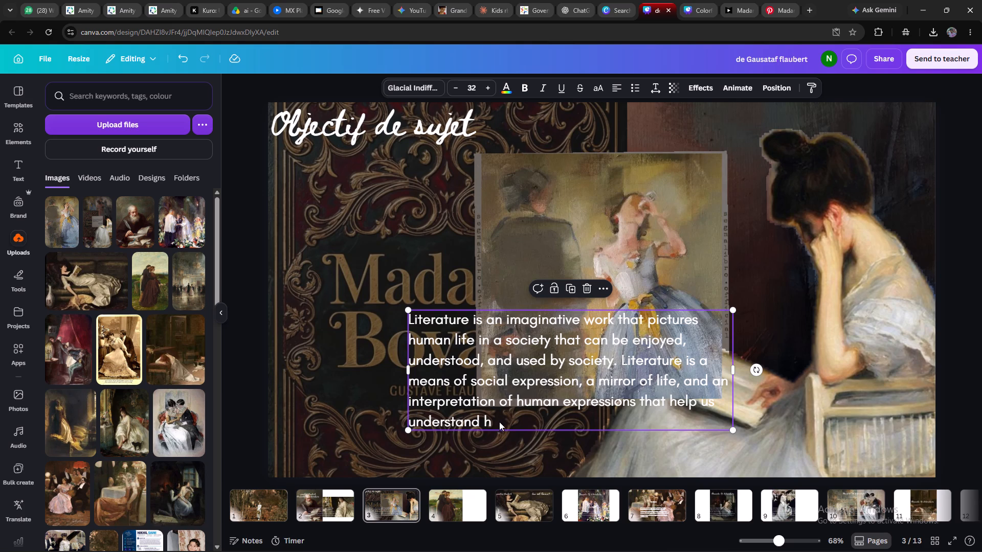
click(499, 422)
drag(501, 401, 636, 428)
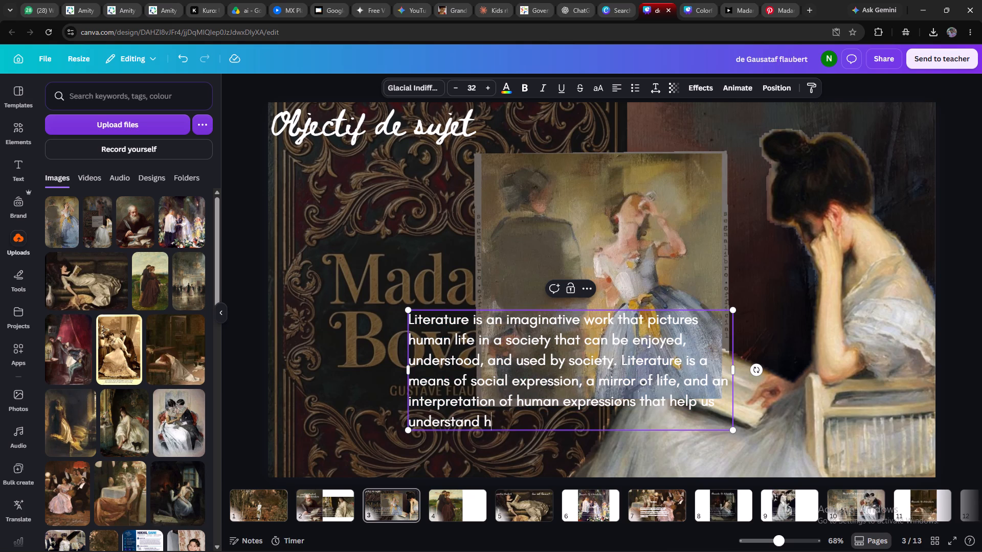
drag(515, 348, 639, 412)
click(532, 430)
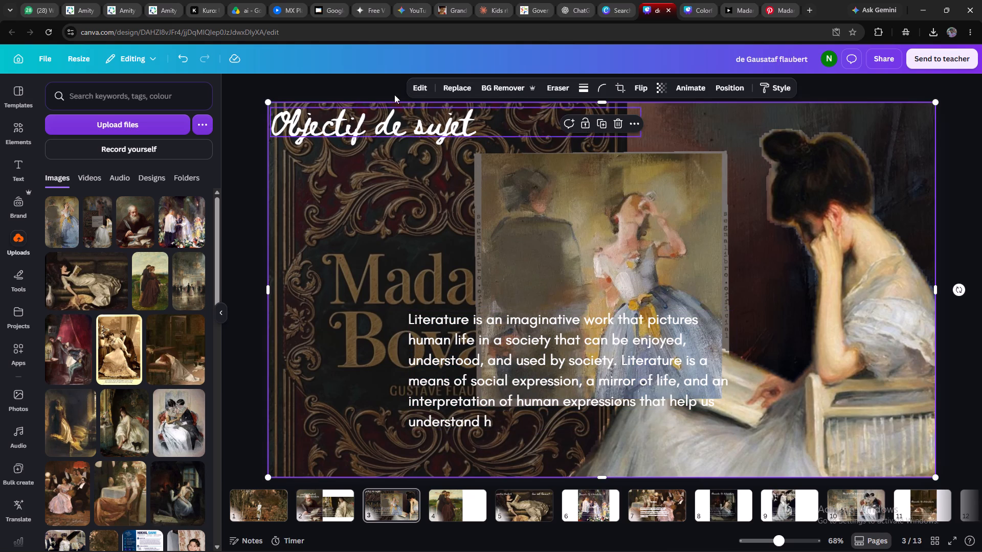
Edit page 3's heading to read "Object de sujet".
click(377, 121)
click(344, 124)
click(355, 124)
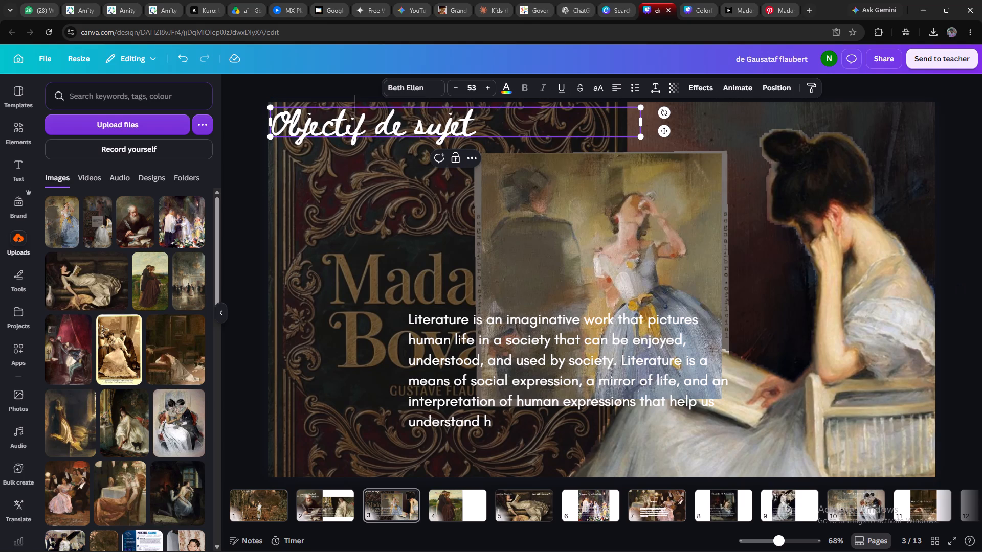
click(363, 127)
key(BackSpace)
key(BackSpace)
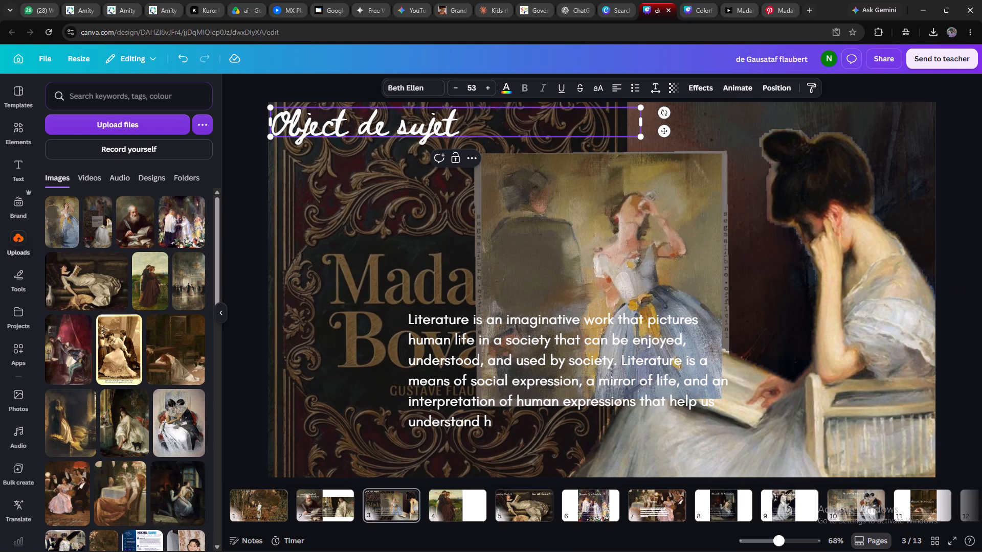
Move the pasted paragraph to page 3's bottom-right corner, over the reading woman's skirt and chair.
click(561, 336)
drag(561, 336, 562, 337)
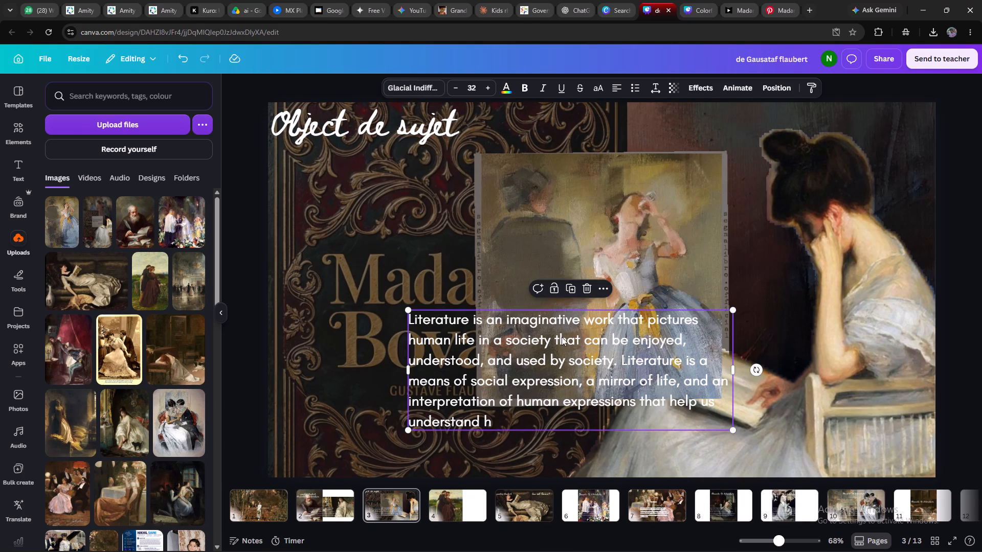
drag(562, 337, 743, 379)
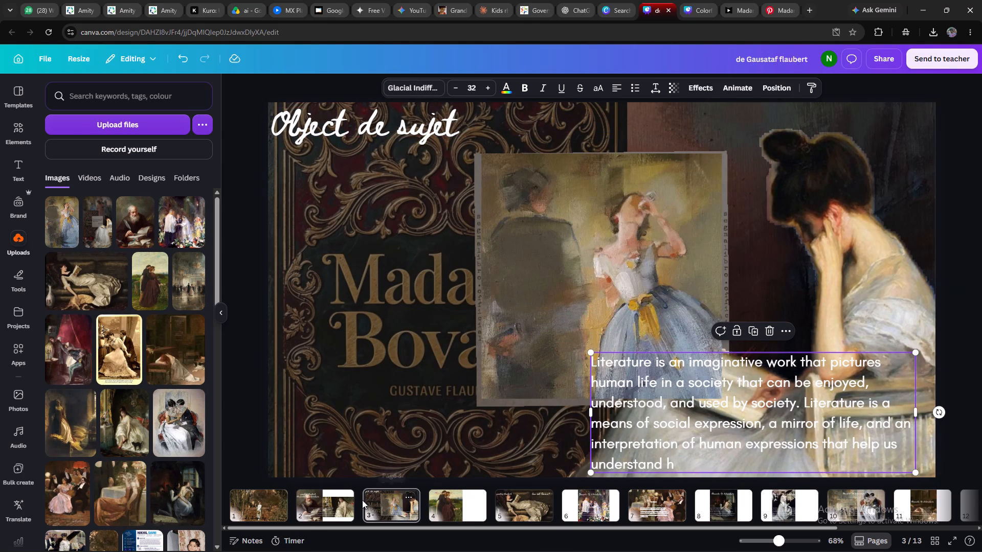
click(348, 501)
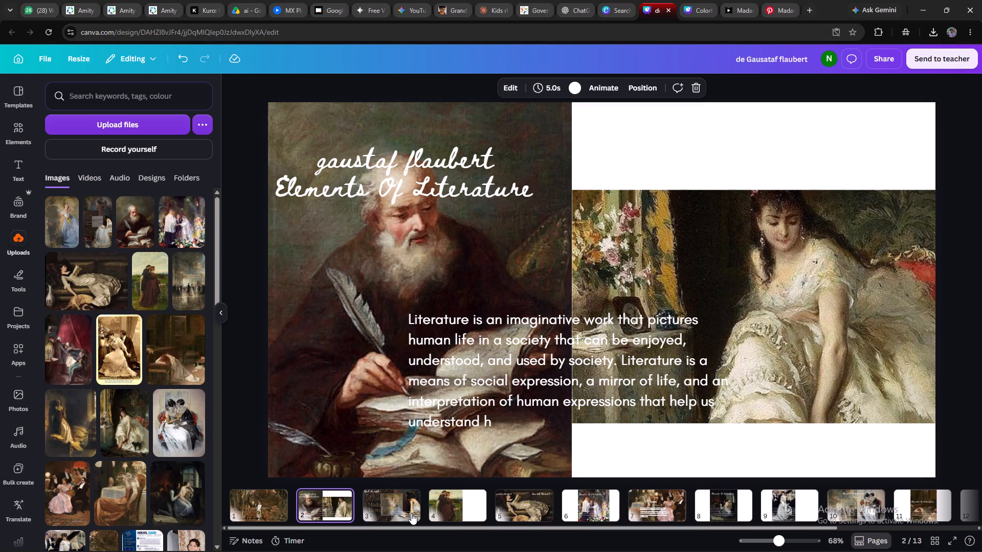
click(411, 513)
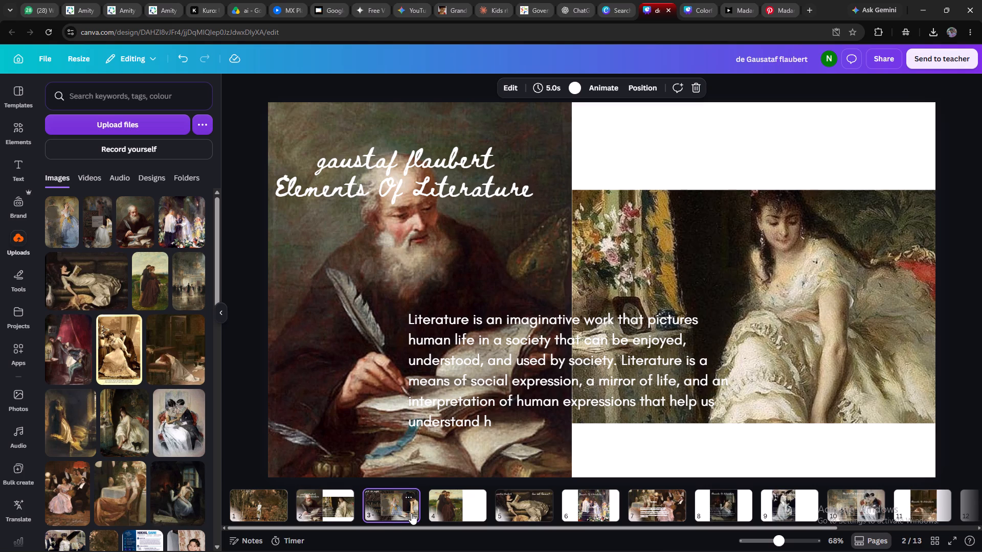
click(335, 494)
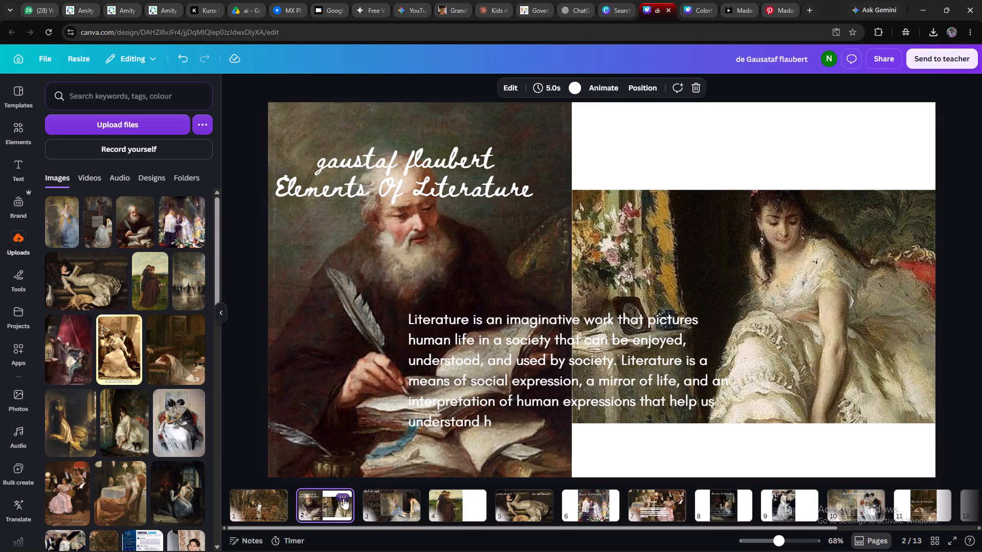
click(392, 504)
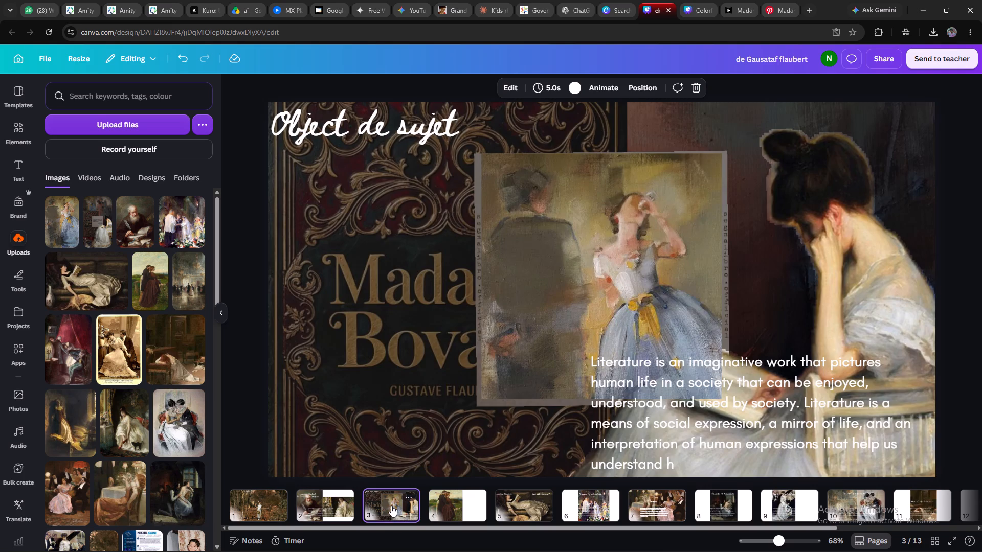
On page 2, lower "gaustaf flaubert" to the bearded man's beard and move "Elements Of Literature" to the page's top-left corner.
click(351, 510)
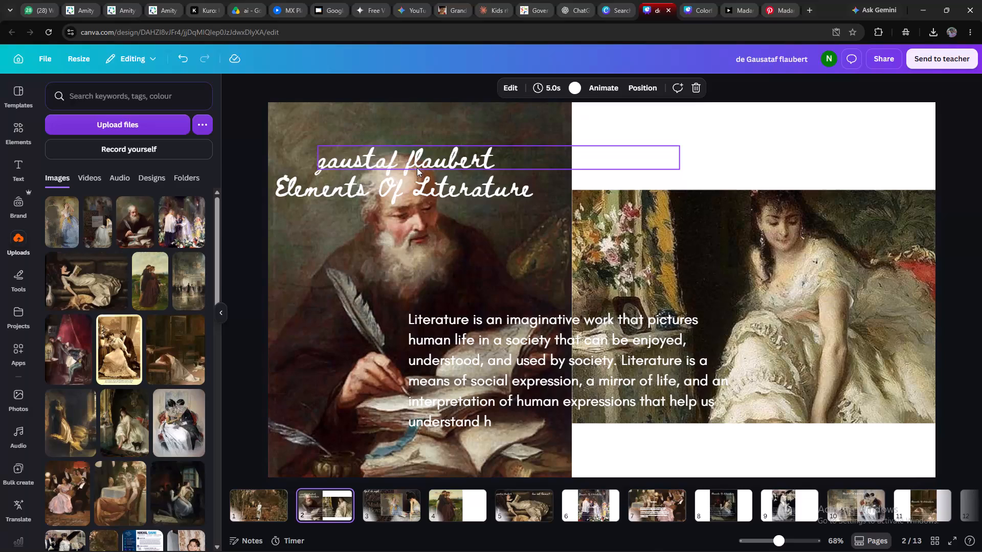
click(419, 193)
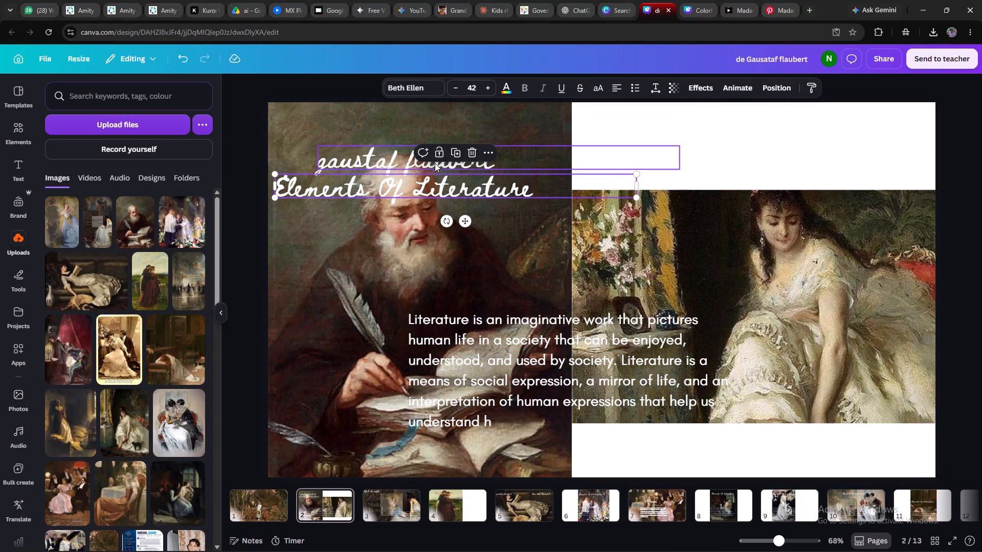
drag(435, 163, 424, 260)
drag(417, 191, 425, 130)
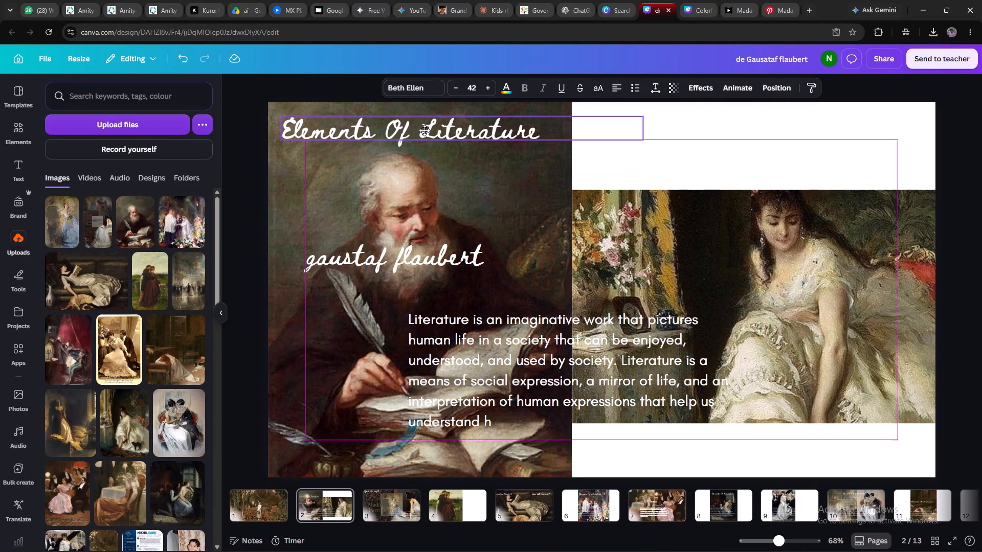
drag(425, 130, 416, 126)
Clear the "Elements Of Literature" heading on page 2 and start its replacement text with a capital "L".
click(502, 118)
click(534, 129)
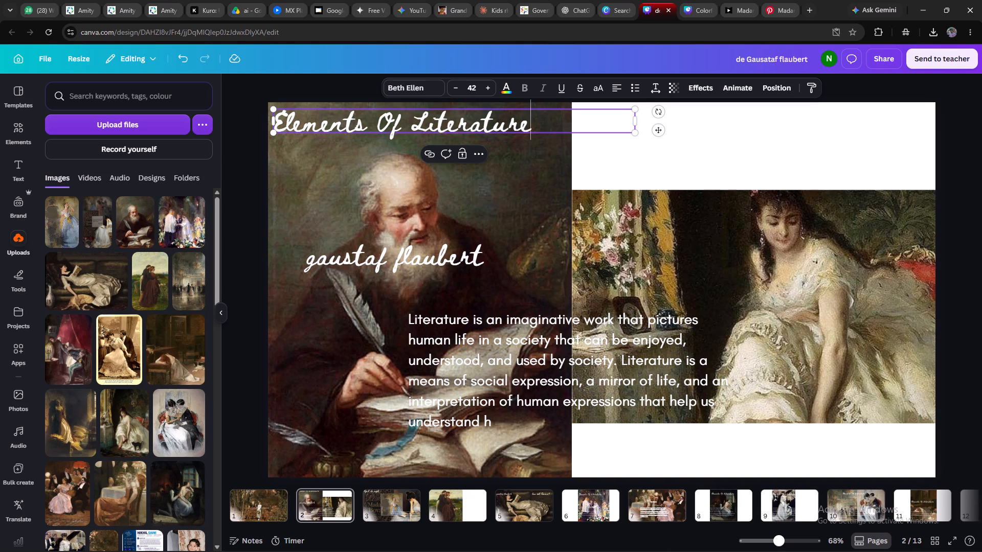
key(BackSpace)
key(BackSpace)
key(BackSpace)
key(BackSpace)
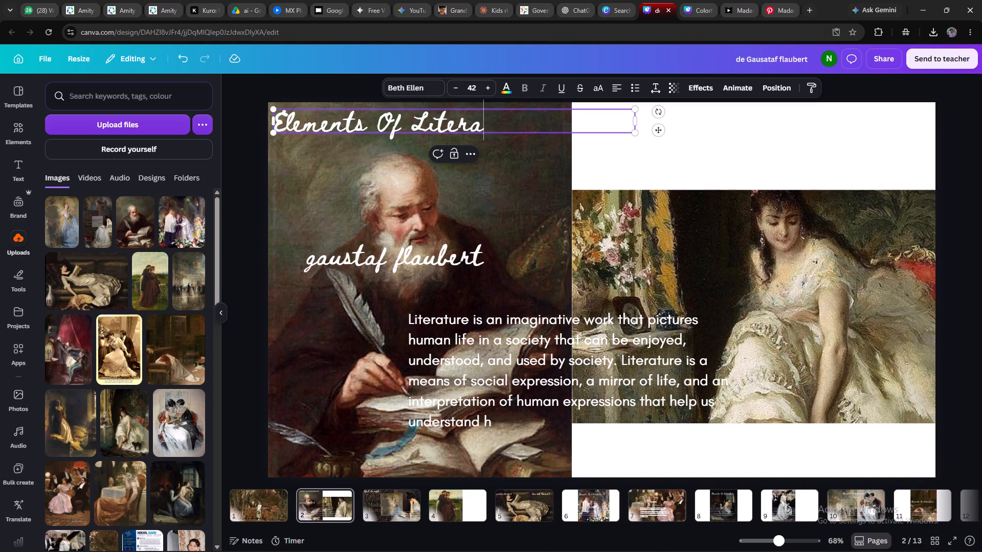
key(BackSpace)
key(BackSpace)
key(BackSpace)
key(BackSpace)
key(BackSpace)
key(BackSpace)
key(BackSpace)
key(BackSpace)
key(BackSpace)
key(BackSpace)
key(BackSpace)
key(BackSpace)
key(BackSpace)
key(BackSpace)
key(BackSpace)
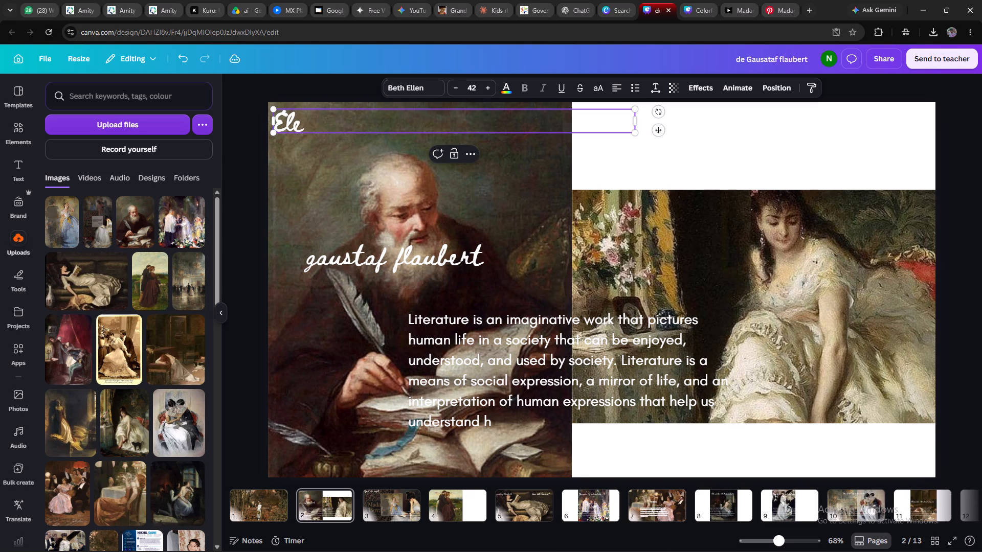
key(BackSpace)
key(BackSpace)
key(BackSpace)
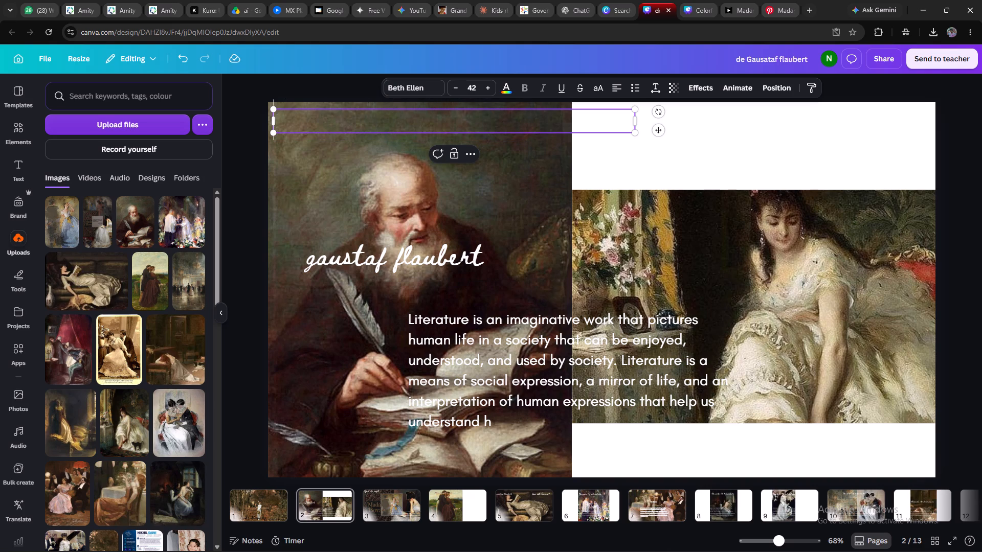
key(l)
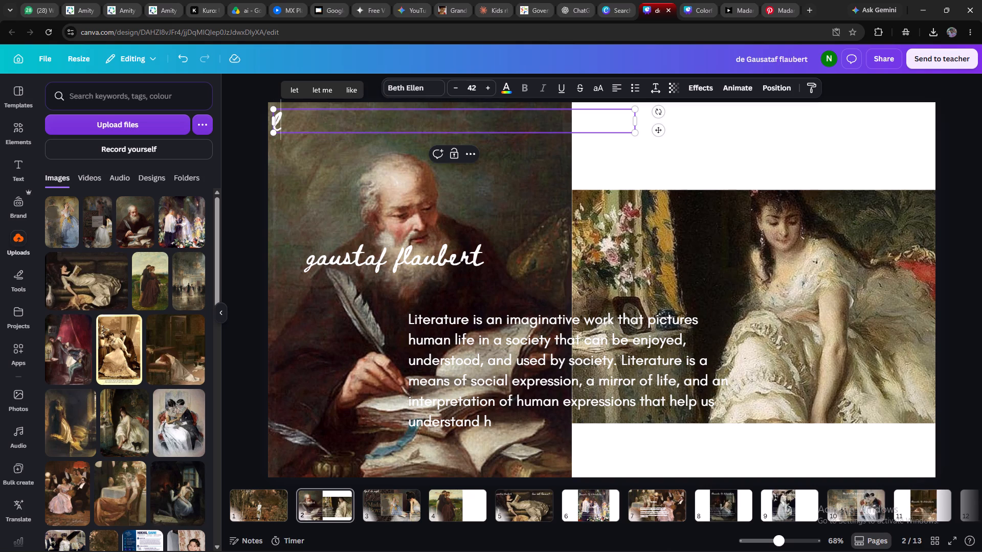
key(l)
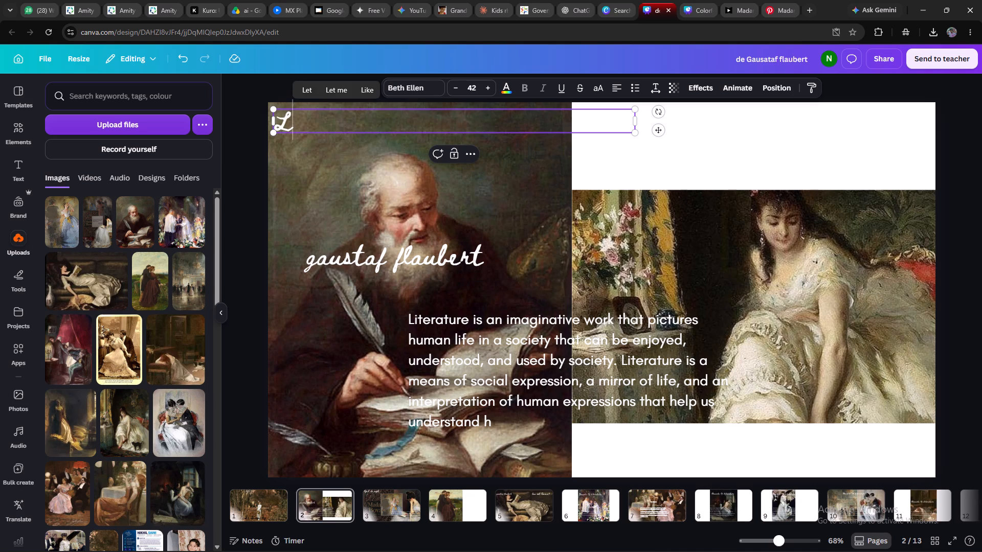
Complete page 2's heading so it reads "L'auteur", with lowercase letters after the capital "L".
key(apostrophe)
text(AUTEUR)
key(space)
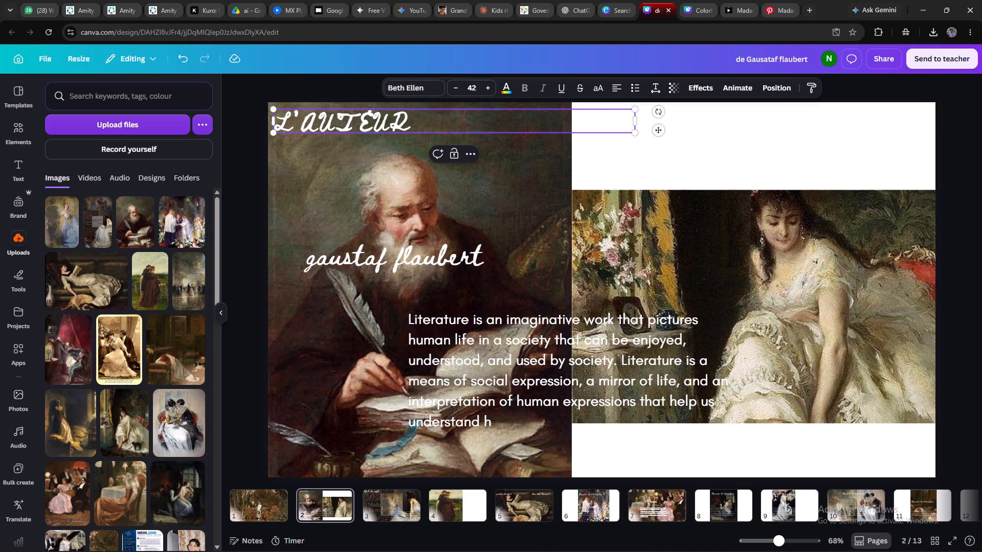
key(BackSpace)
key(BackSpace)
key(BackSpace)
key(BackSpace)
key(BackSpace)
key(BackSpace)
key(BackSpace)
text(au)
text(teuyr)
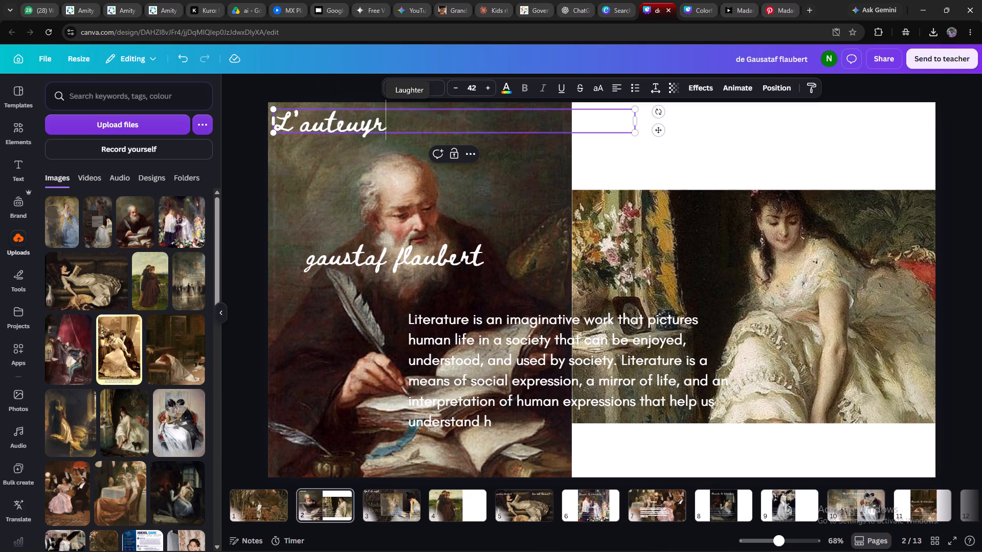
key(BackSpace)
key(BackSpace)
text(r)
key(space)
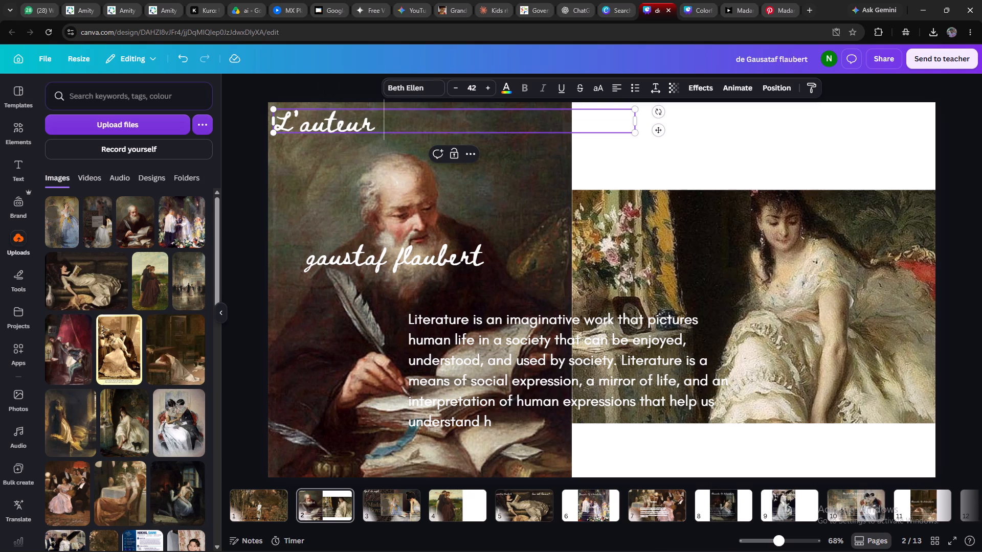
Move "gaustaf flaubert" up beside the "L'auteur" heading so both read as one line across the page's top.
drag(401, 259, 417, 155)
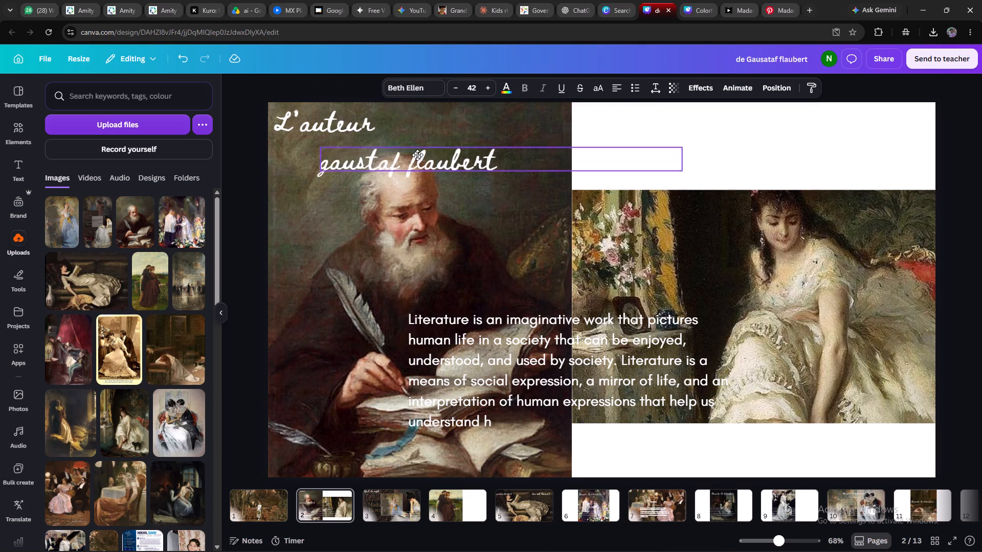
drag(417, 155, 482, 131)
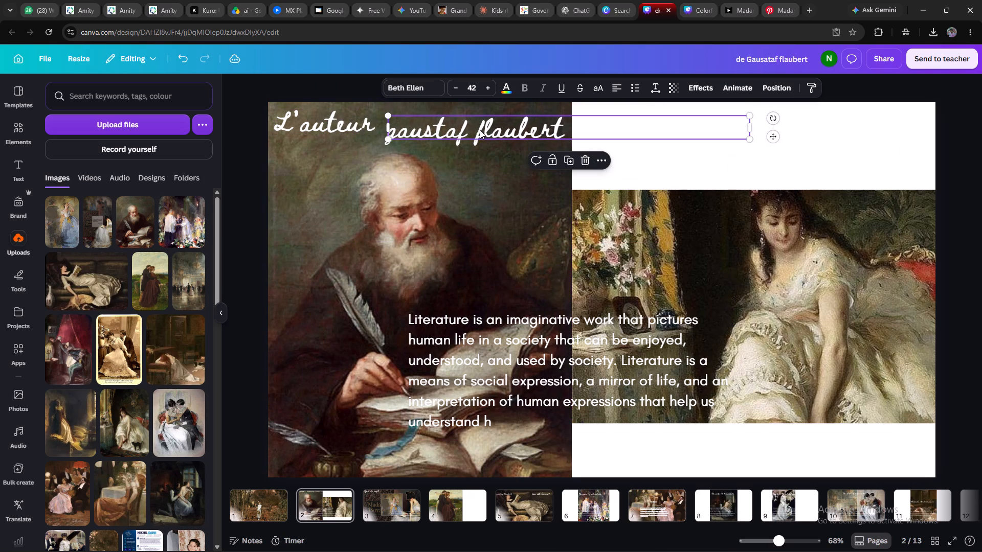
drag(480, 130, 470, 123)
Nudge the bearded man's painting slightly down so its upper edge lines up with the page's top edge.
click(451, 157)
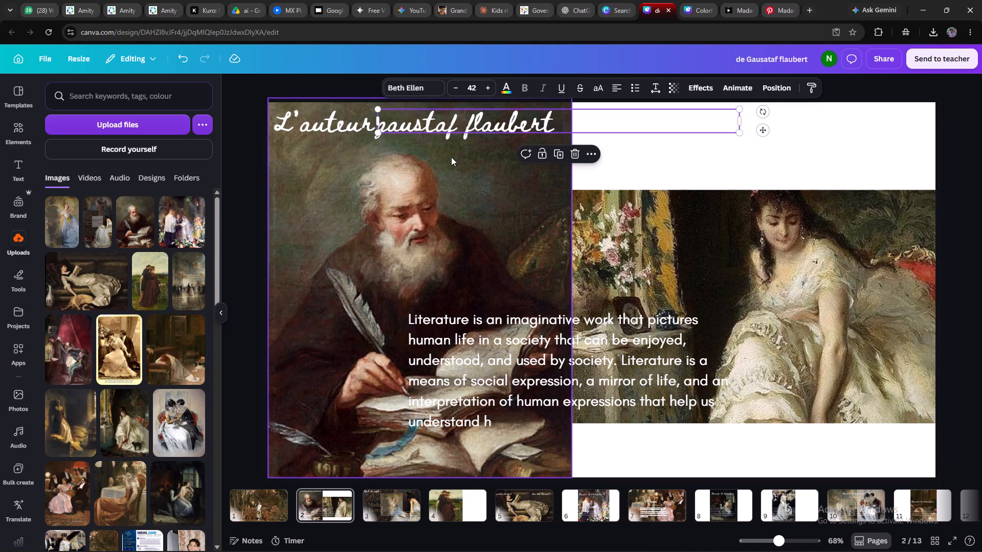
drag(396, 134, 397, 147)
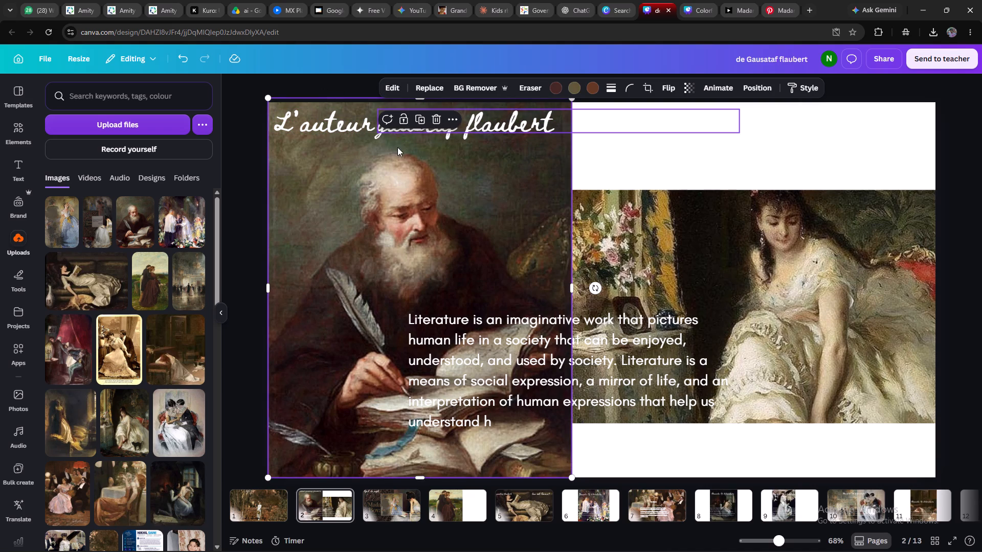
drag(397, 147, 396, 139)
On page 3, select the literature paragraph over the reading woman's skirt.
click(392, 508)
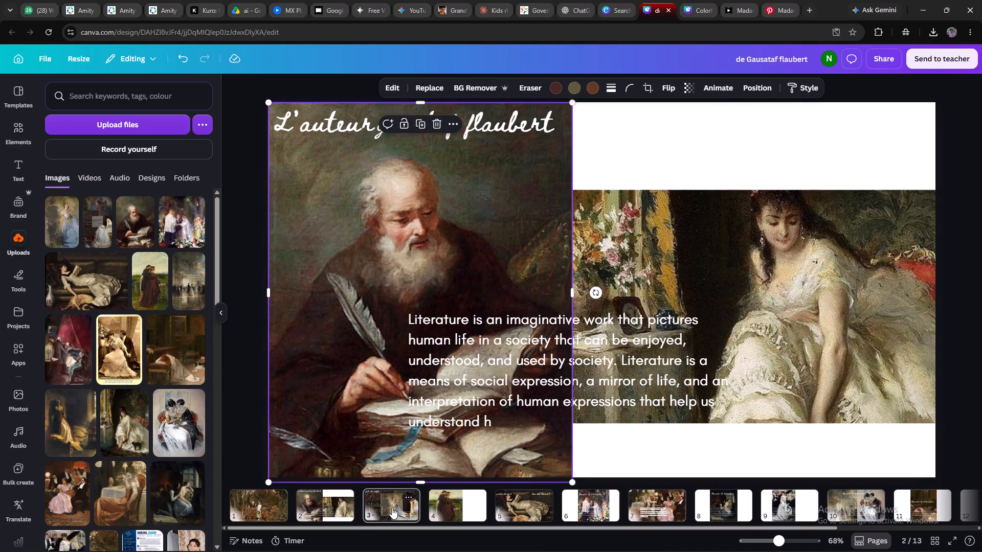
click(629, 443)
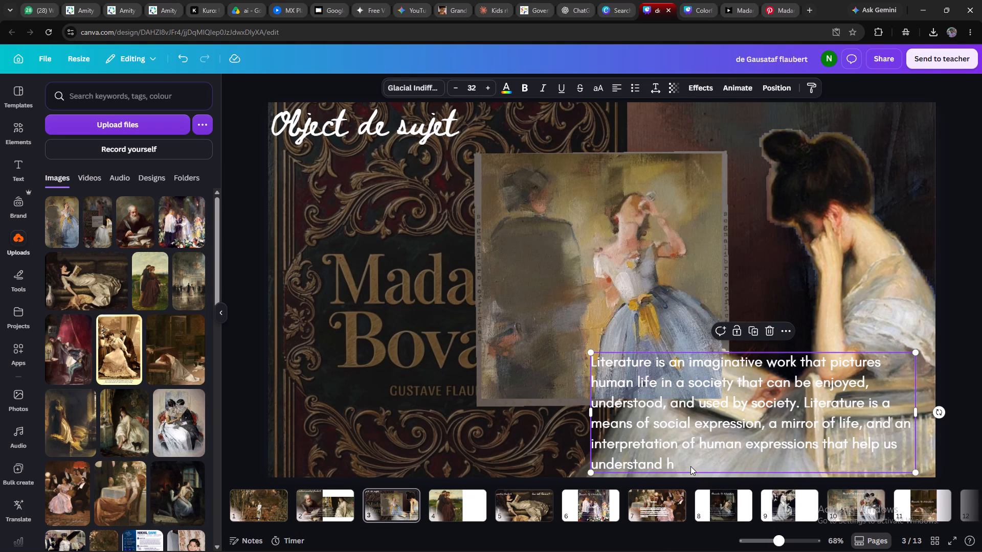
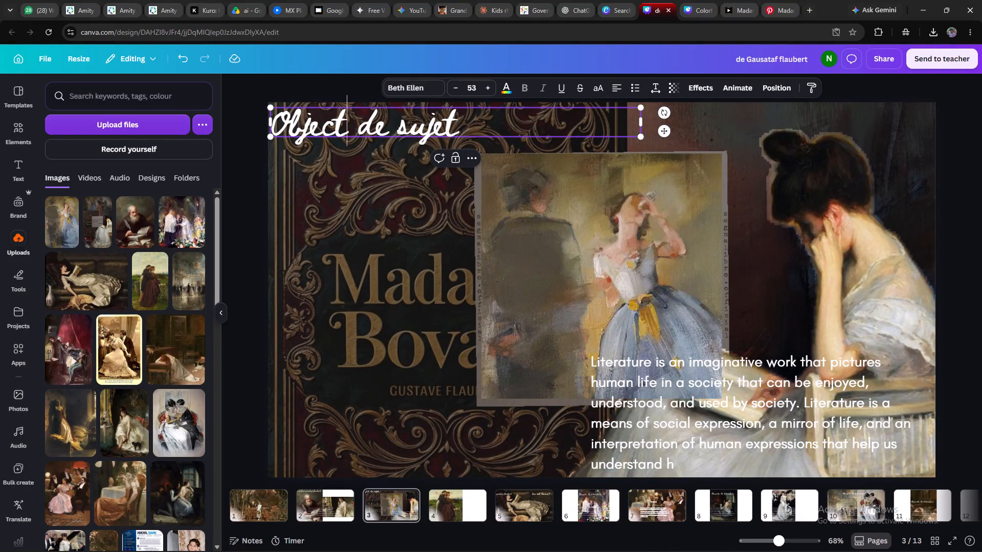
Replace page 3's heading wording with the copied phrase "Objet d'étude", removing the leftover "de sujet" after it.
key(ctrl+v)
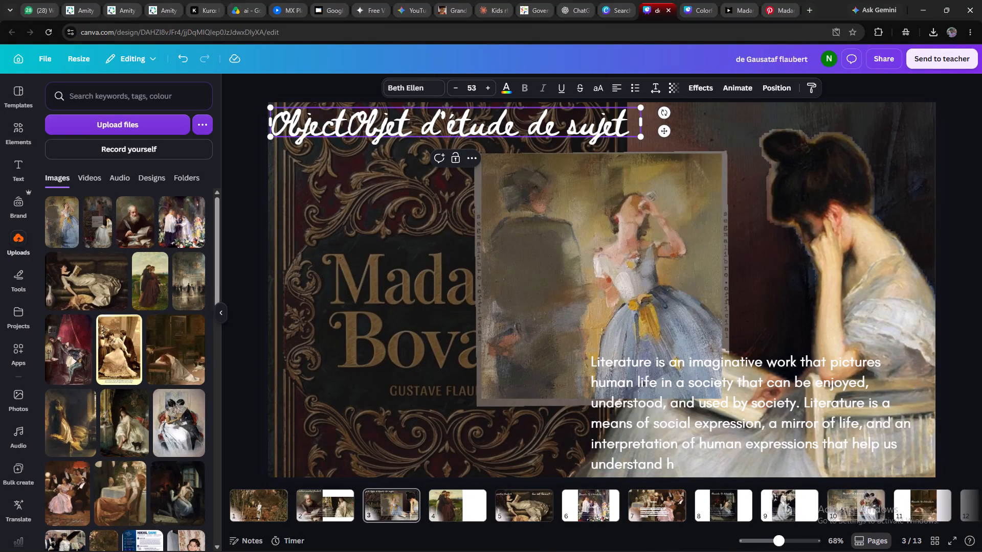
click(625, 126)
key(BackSpace)
key(BackSpace)
key(BackSpace)
key(BackSpace)
key(BackSpace)
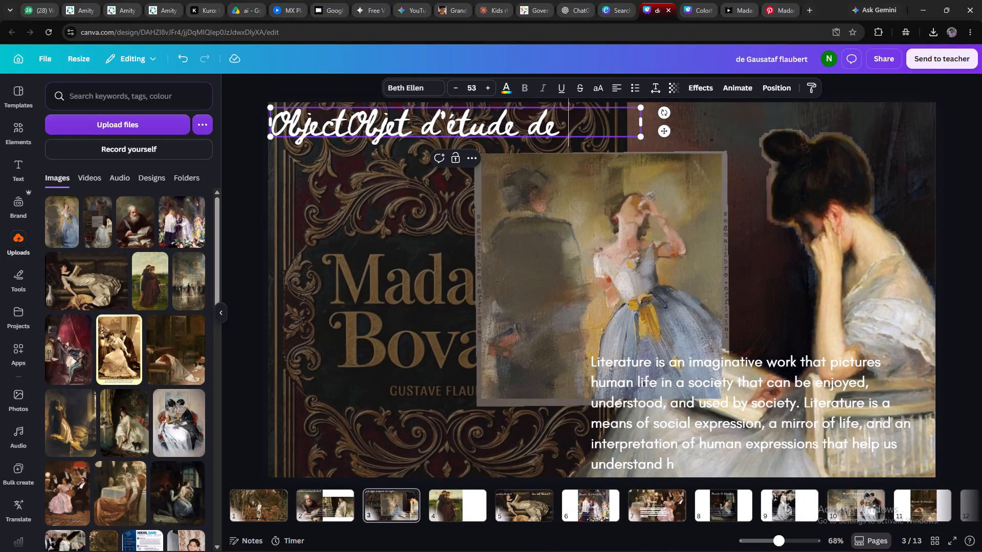
key(BackSpace)
key(BackSpace)
key(BackSpace)
key(Left)
key(Left)
key(Left)
key(Left)
key(Left)
key(Left)
key(Left)
key(Left)
key(Left)
key(Left)
key(Left)
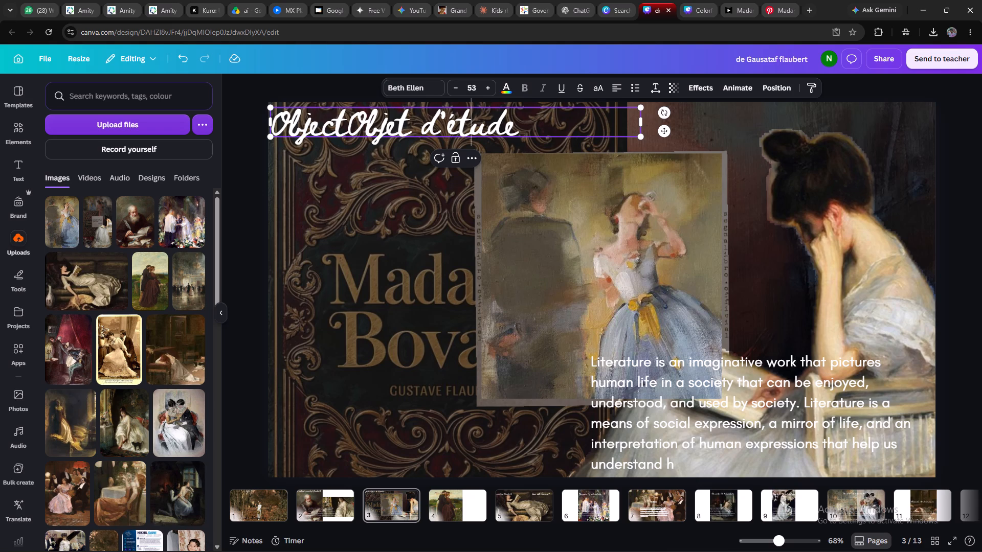
Remove the leftover word "Object" from page 3's heading so it reads "Objet d'étude".
key(Left)
key(Left)
key(Left)
key(BackSpace)
key(BackSpace)
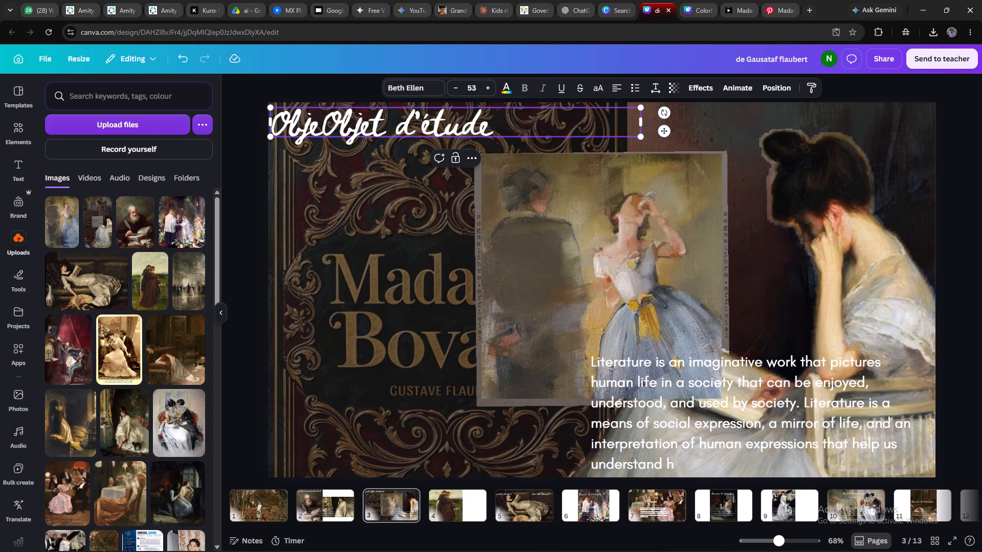
key(BackSpace)
key(BackSpace)
key(BackSpace)
key(BackSpace)
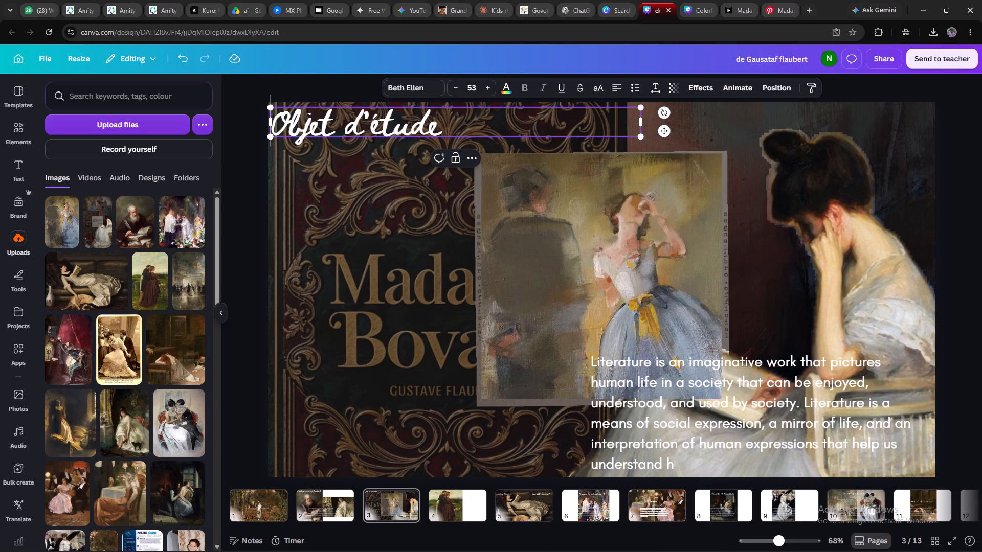
On page 3, move the paragraph up over the central framed painting and shift the "Objet d'étude" heading slightly down and inward on the book cover.
click(752, 378)
drag(752, 378, 742, 379)
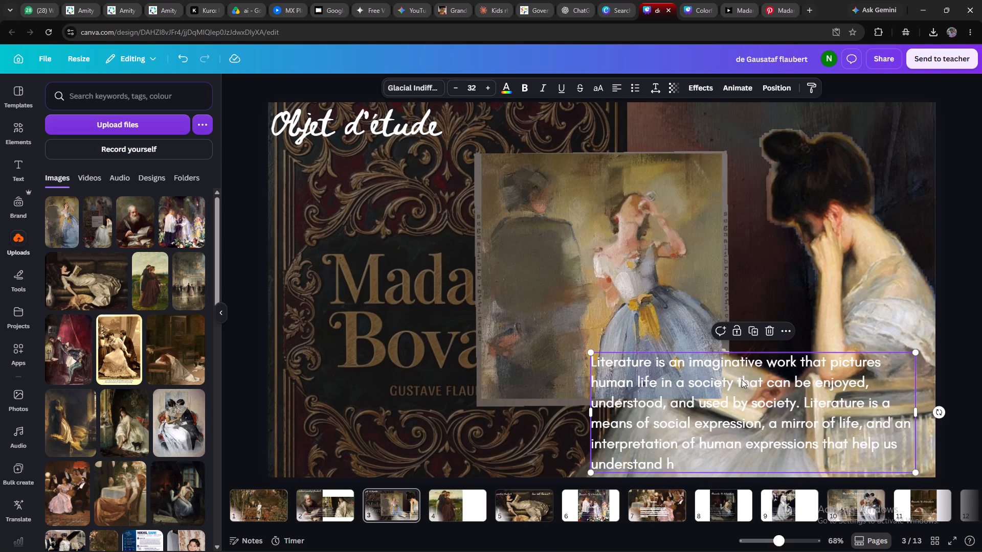
drag(742, 379, 702, 291)
drag(348, 126, 382, 141)
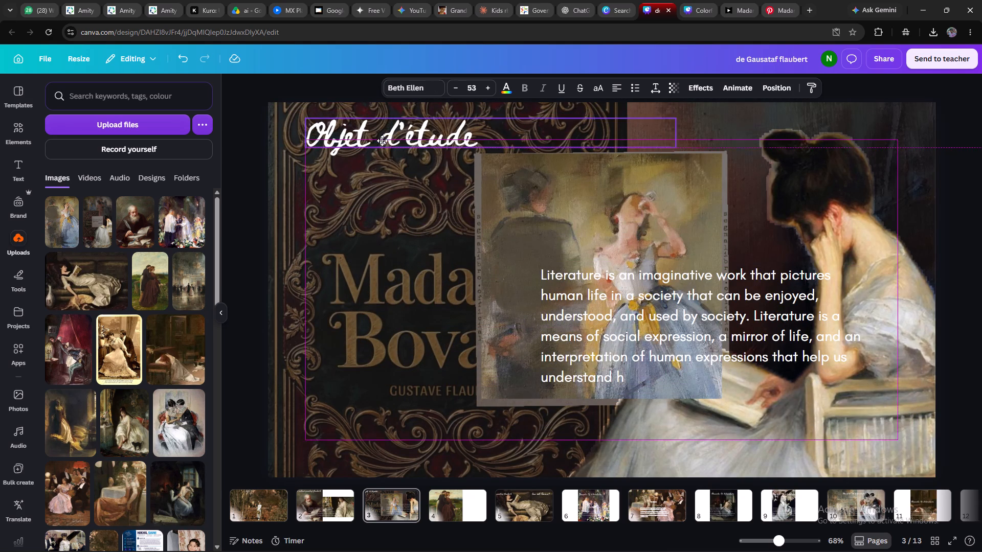
drag(382, 141, 371, 148)
click(399, 170)
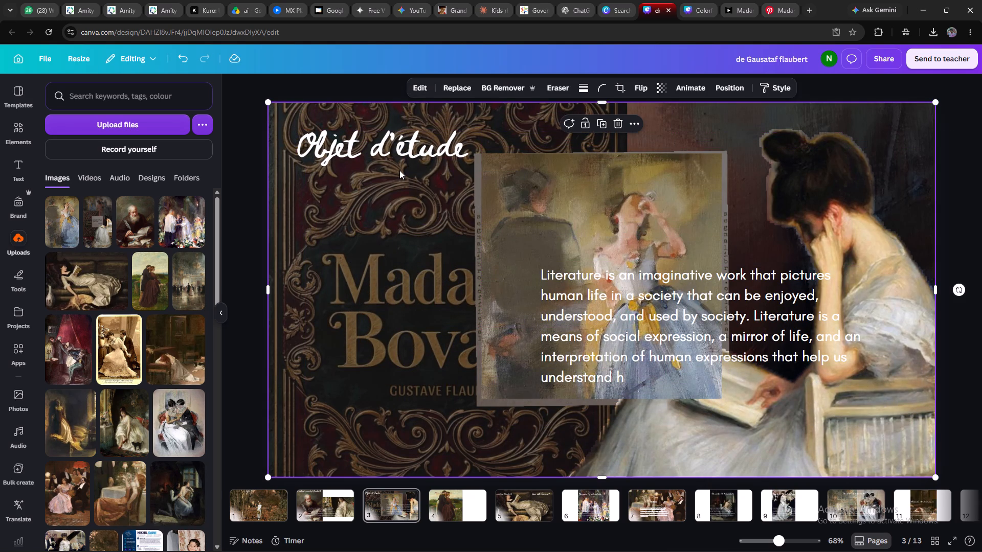
Replace the whole "Literature is an imaginative work" paragraph on page 3 with "Realisme et Romantisme".
click(603, 303)
click(637, 354)
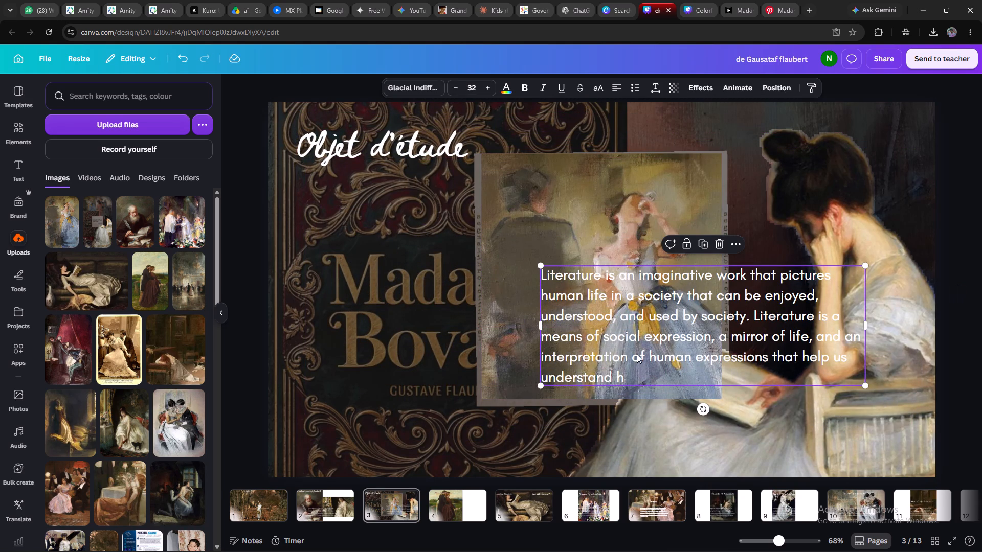
click(632, 376)
key(BackSpace)
key(BackSpace)
key(BackSpace)
key(BackSpace)
key(BackSpace)
key(BackSpace)
key(BackSpace)
key(BackSpace)
key(BackSpace)
key(BackSpace)
key(BackSpace)
key(BackSpace)
key(BackSpace)
key(BackSpace)
key(BackSpace)
key(BackSpace)
key(BackSpace)
key(BackSpace)
key(BackSpace)
key(BackSpace)
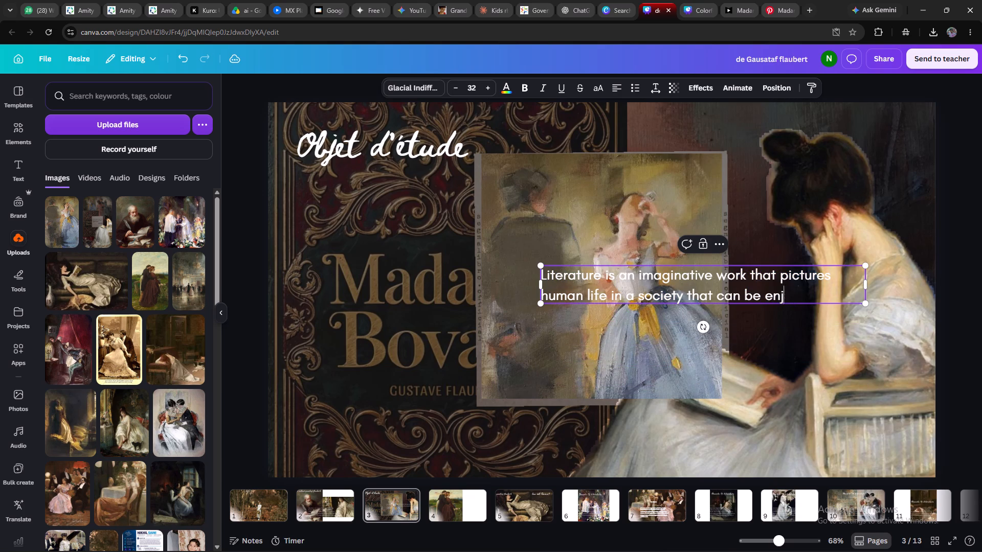
key(BackSpace)
key(BackSpace)
key(BackSpace)
key(BackSpace)
key(BackSpace)
key(BackSpace)
key(BackSpace)
key(BackSpace)
key(BackSpace)
key(BackSpace)
key(BackSpace)
key(BackSpace)
key(BackSpace)
key(BackSpace)
key(BackSpace)
key(BackSpace)
key(BackSpace)
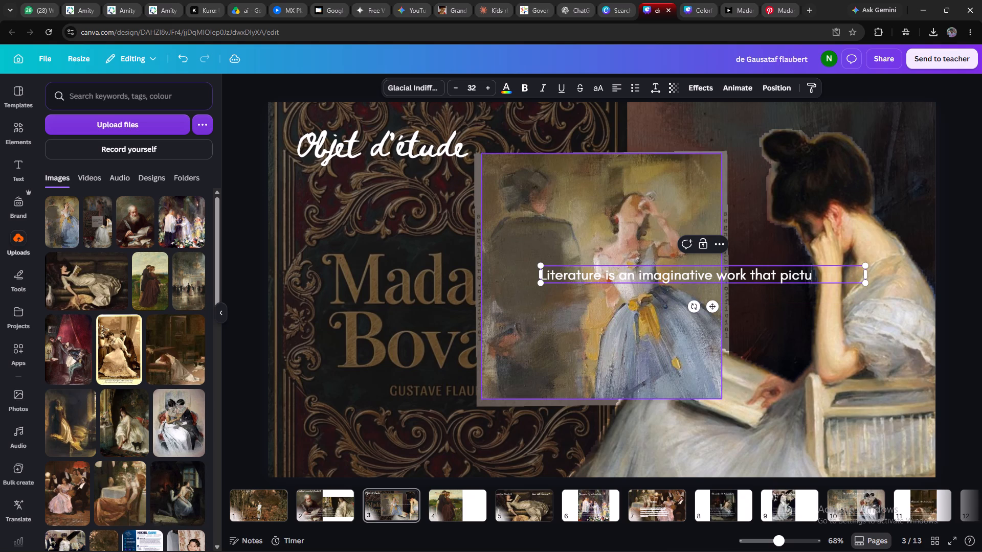
key(BackSpace)
key(BackSpace)
key(BackSpace)
key(BackSpace)
key(BackSpace)
key(BackSpace)
key(BackSpace)
key(BackSpace)
key(BackSpace)
key(BackSpace)
key(BackSpace)
key(BackSpace)
key(BackSpace)
key(BackSpace)
key(BackSpace)
key(BackSpace)
key(BackSpace)
key(BackSpace)
key(BackSpace)
key(BackSpace)
key(BackSpace)
key(BackSpace)
key(BackSpace)
key(BackSpace)
key(BackSpace)
key(BackSpace)
key(BackSpace)
key(BackSpace)
key(BackSpace)
key(BackSpace)
key(BackSpace)
key(BackSpace)
key(BackSpace)
key(BackSpace)
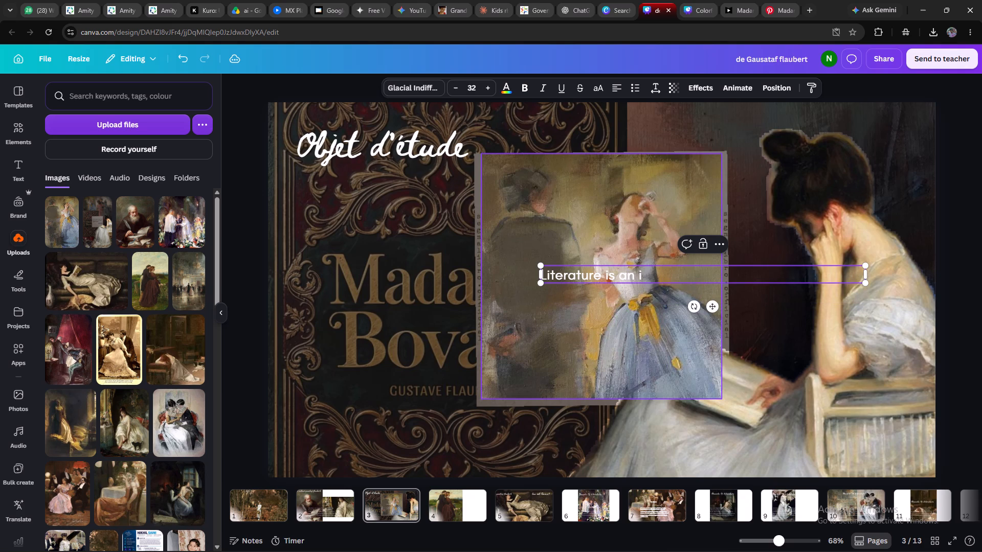
key(BackSpace)
key(BackSpace)
key(BackSpace)
key(BackSpace)
key(BackSpace)
key(BackSpace)
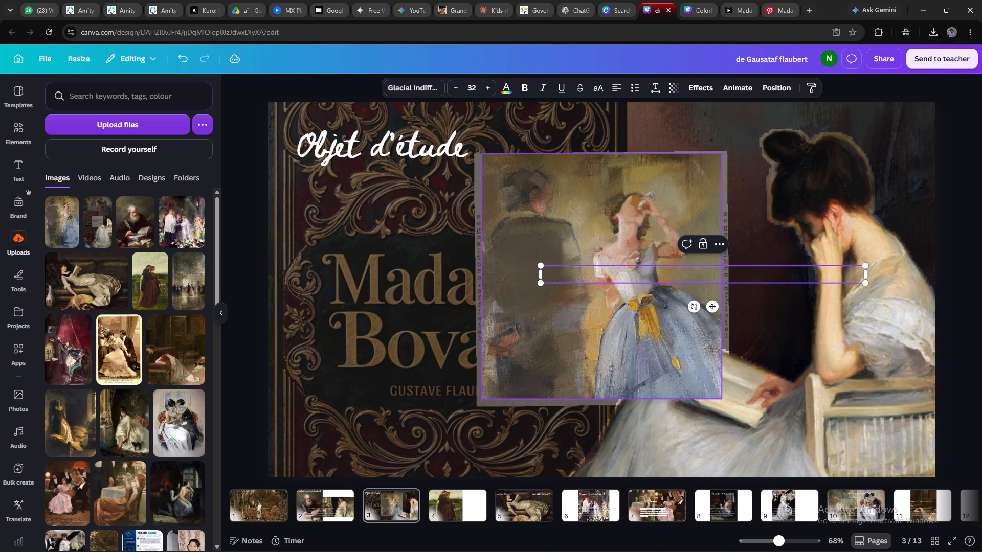
key(r)
text(ealisme)
key(space)
text(et)
key(space)
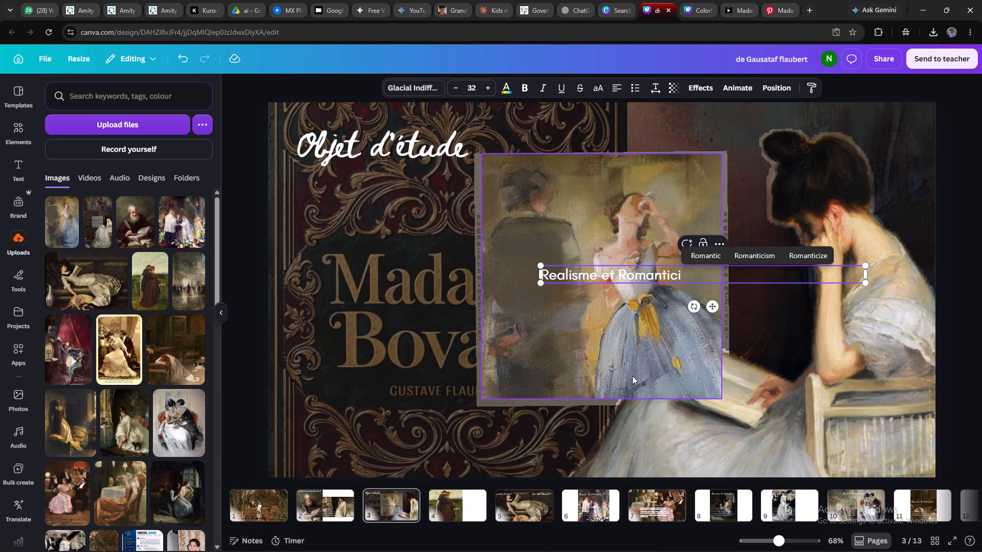
key(BackSpace)
key(BackSpace)
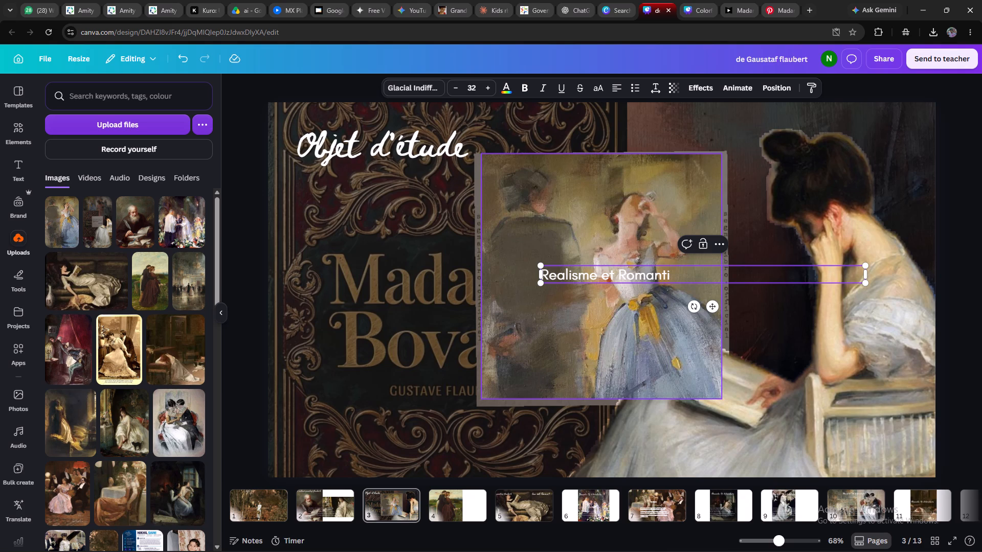
text(smr)
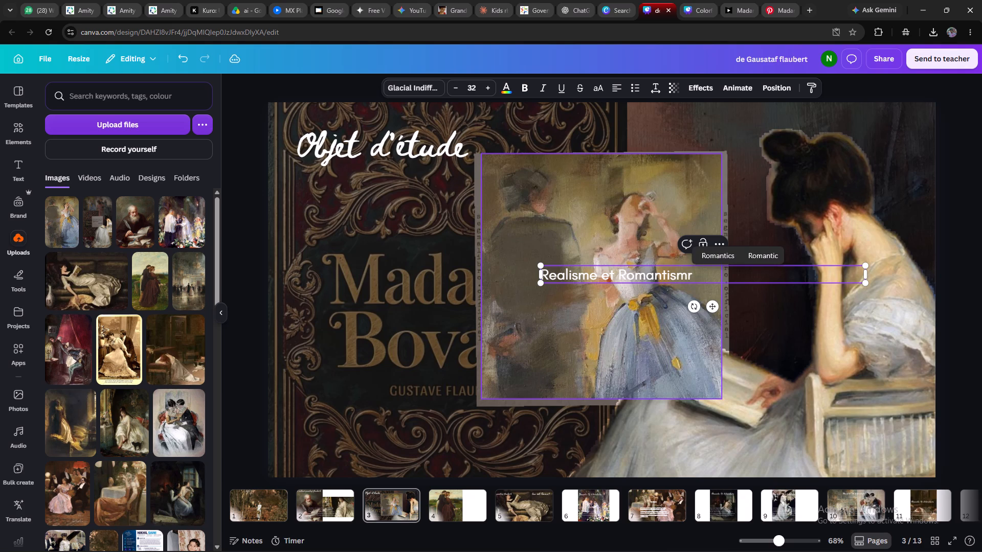
key(BackSpace)
key(e)
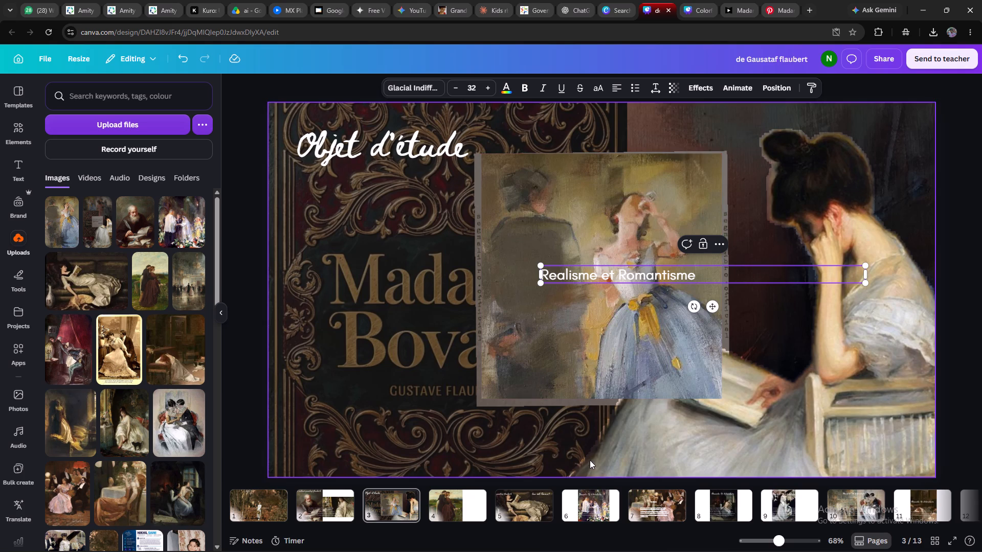
drag(656, 278, 594, 258)
click(508, 346)
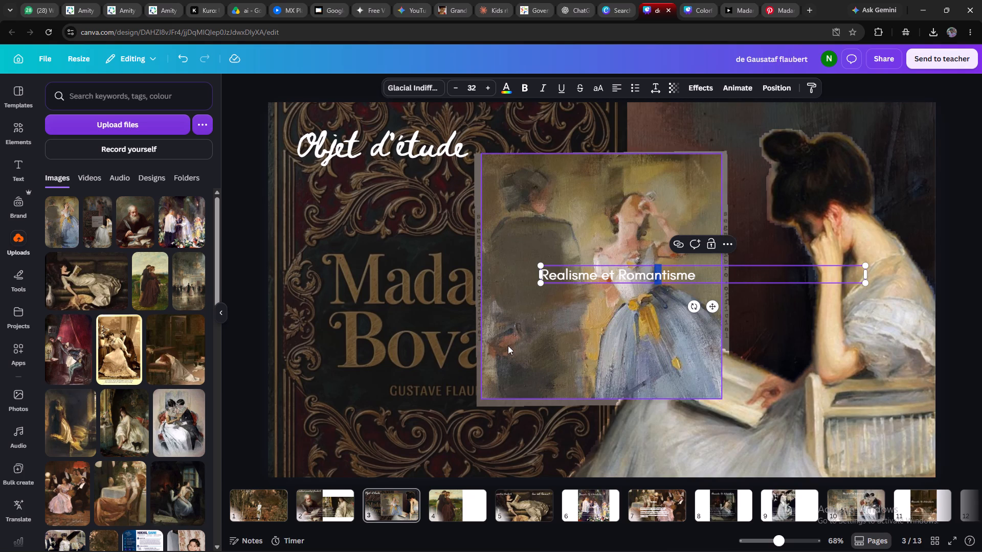
On page 2, move the body paragraph to the lower part of the bearded man's painting, near its left edge.
click(330, 496)
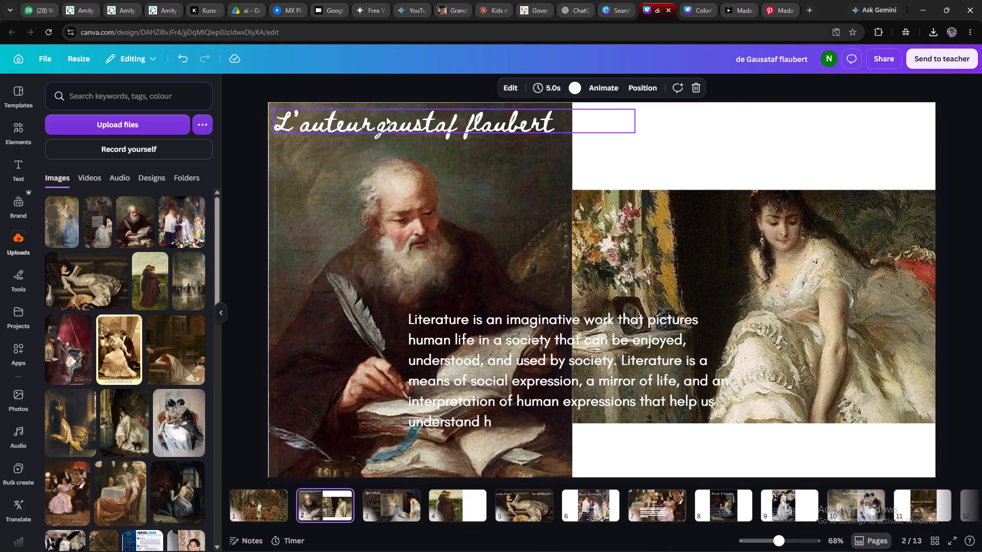
click(390, 110)
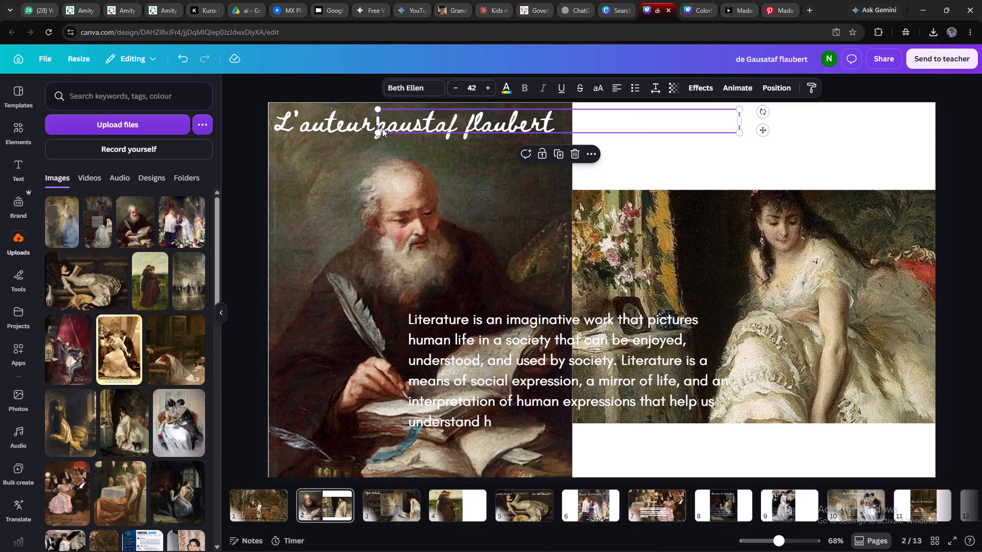
click(364, 117)
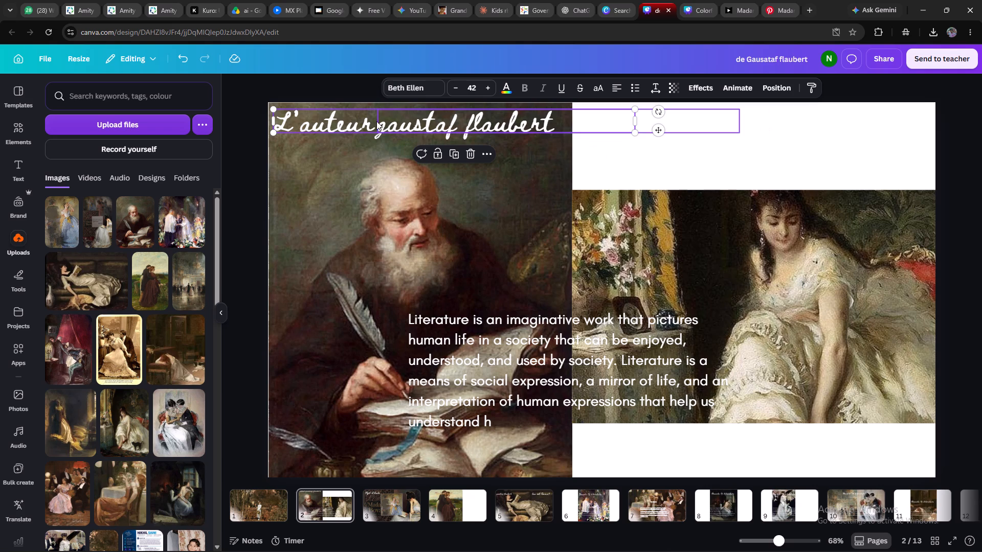
click(353, 121)
drag(463, 417, 335, 330)
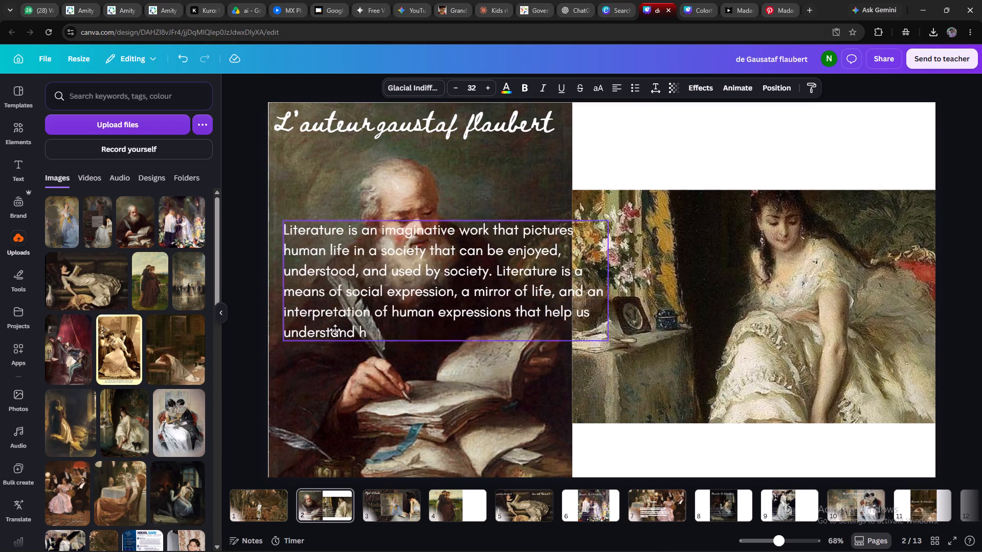
drag(335, 330, 323, 426)
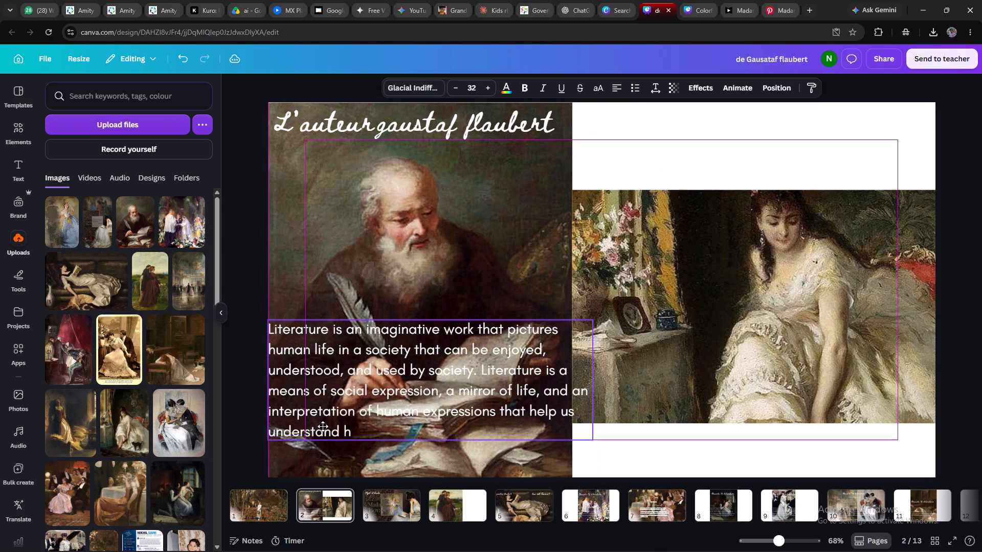
drag(323, 426, 329, 433)
Move the "gaustaf flaubert" text on page 2 from beside "L'auteur" onto the painting of the seated woman.
click(418, 136)
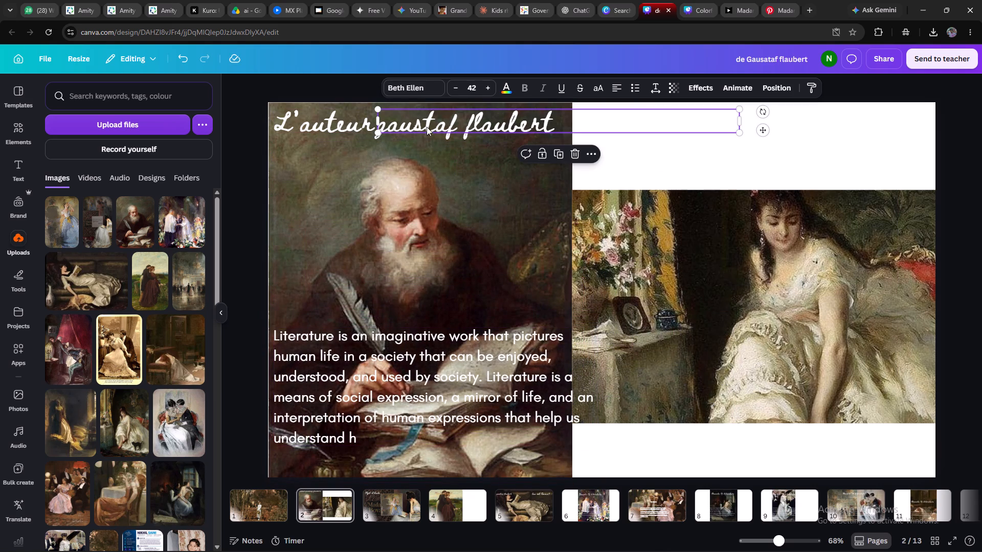
drag(448, 122, 352, 193)
click(693, 314)
drag(438, 186, 531, 186)
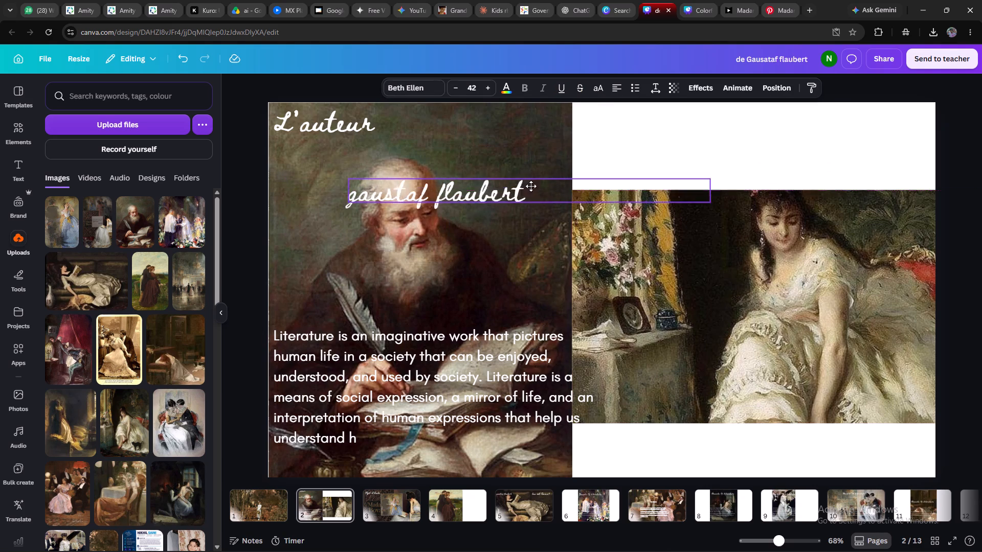
drag(531, 186, 787, 226)
Replace the "gaustaf flaubert" text on page 2 with the heading "Pourquoi Madame bovary?".
click(815, 234)
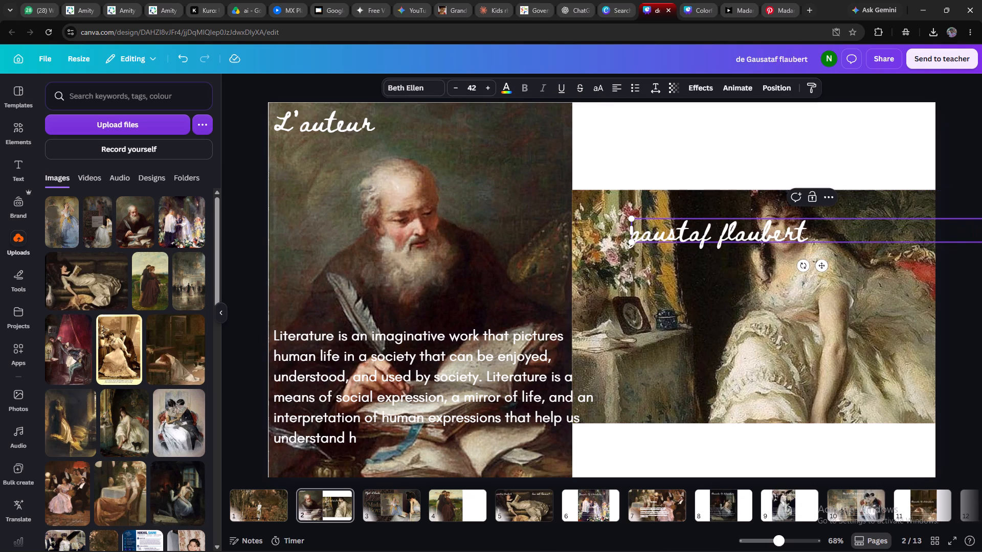
key(BackSpace)
key(BackSpace)
key(BackSpace)
key(BackSpace)
key(BackSpace)
key(BackSpace)
key(BackSpace)
key(BackSpace)
key(BackSpace)
key(BackSpace)
key(BackSpace)
key(BackSpace)
key(BackSpace)
key(BackSpace)
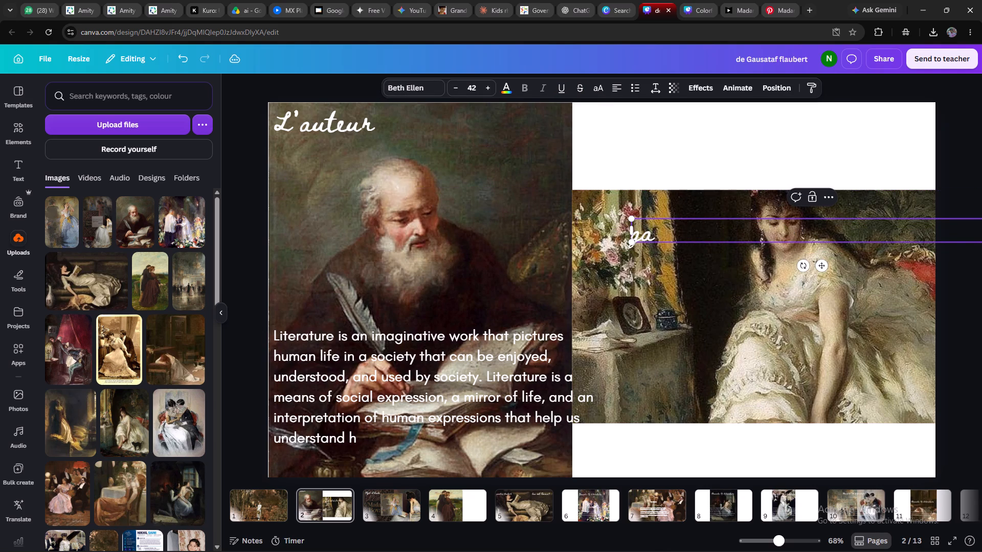
key(BackSpace)
key(BackSpace)
text(po)
key(BackSpace)
key(BackSpace)
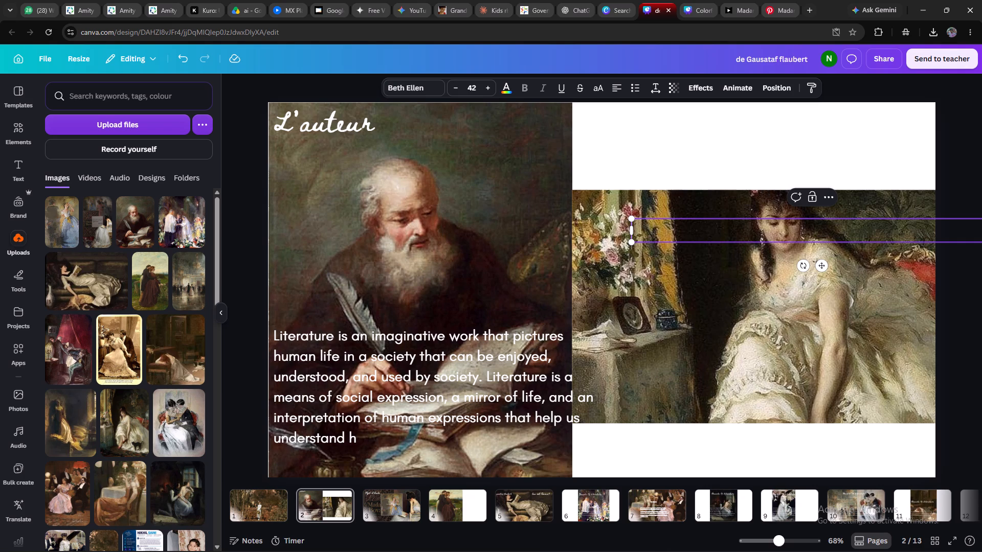
key(BackSpace)
key(p)
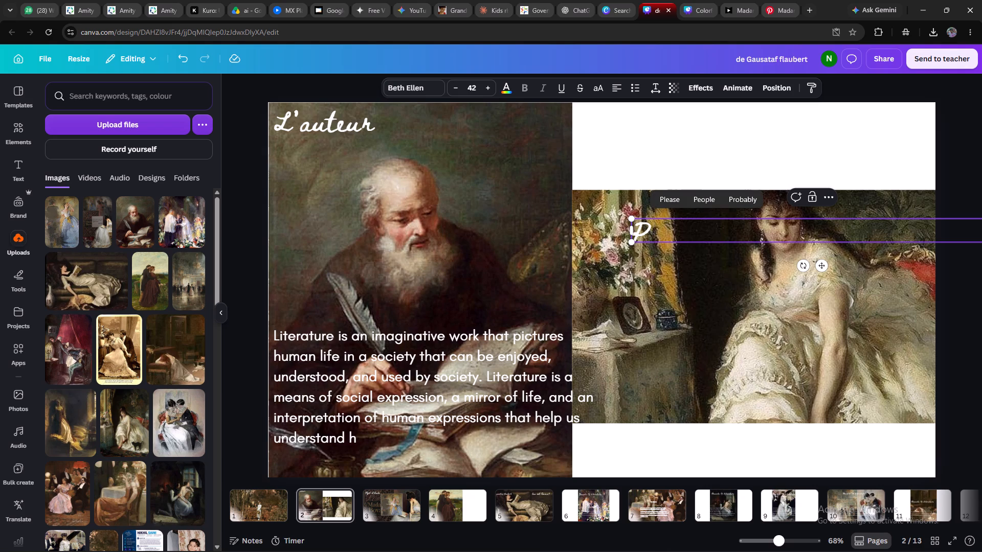
text(ou)
text(rquoi)
key(space)
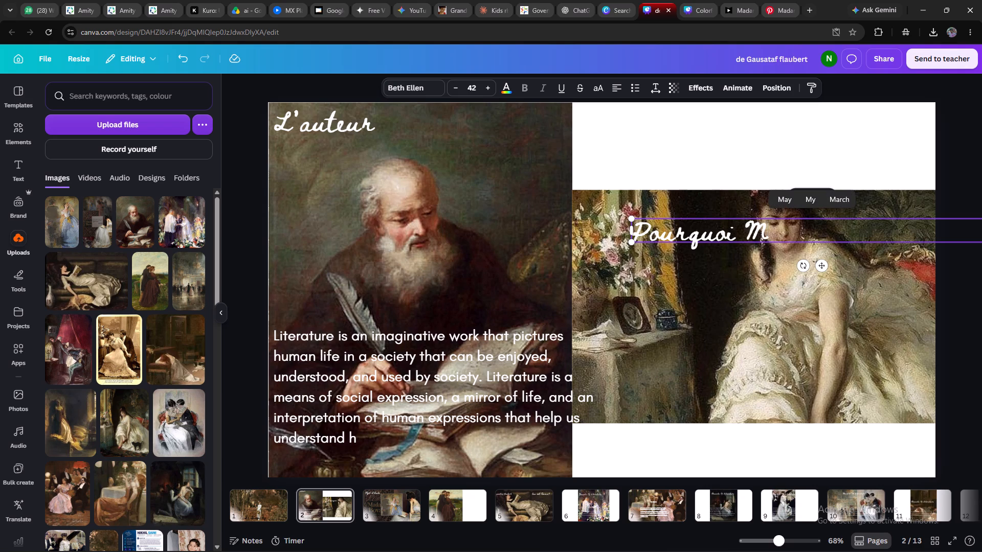
text(adame bovary)
key(shift+question)
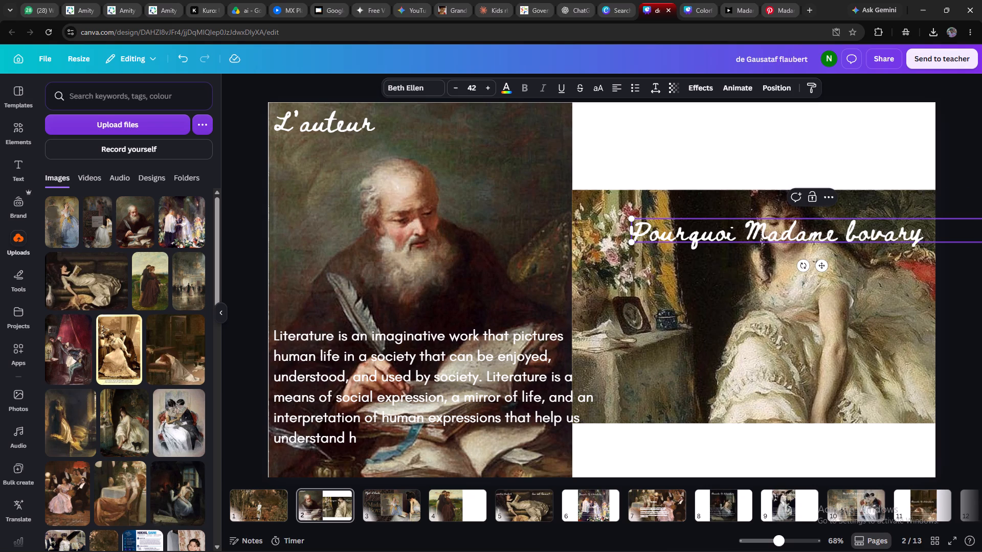
Move the "Pourquoi Madame bovary?" heading to the top-left corner of the seated woman's painting.
drag(775, 240, 728, 231)
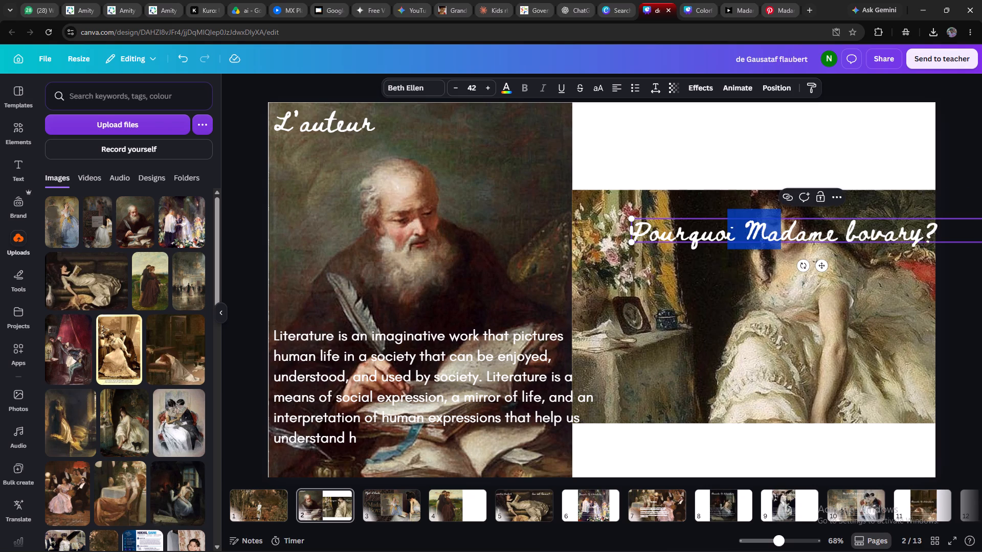
click(698, 287)
drag(691, 235, 638, 205)
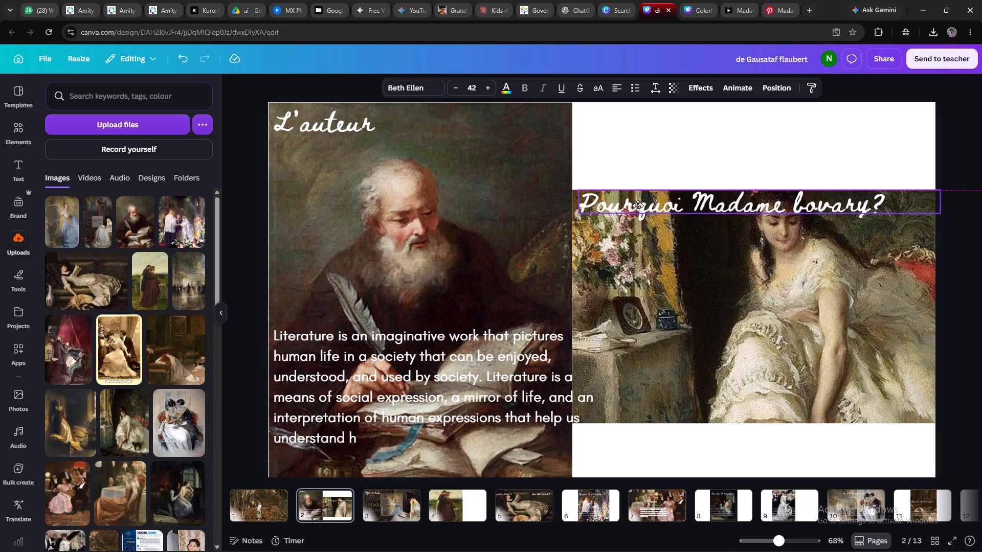
drag(638, 205, 630, 205)
click(633, 260)
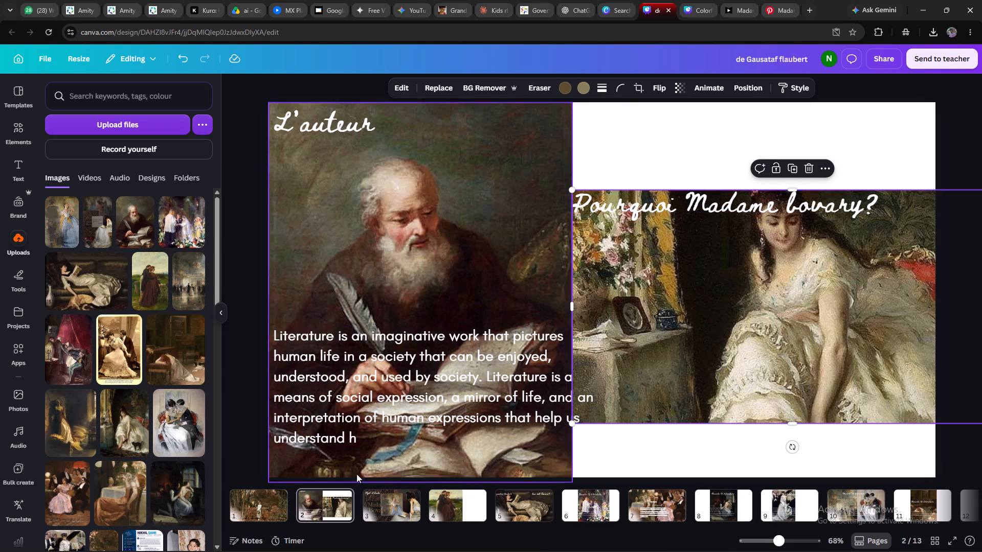
Copy the "A fable is a type of literature" paragraph from page 8 of the Colorful Handcrafted Literature presentation.
click(389, 517)
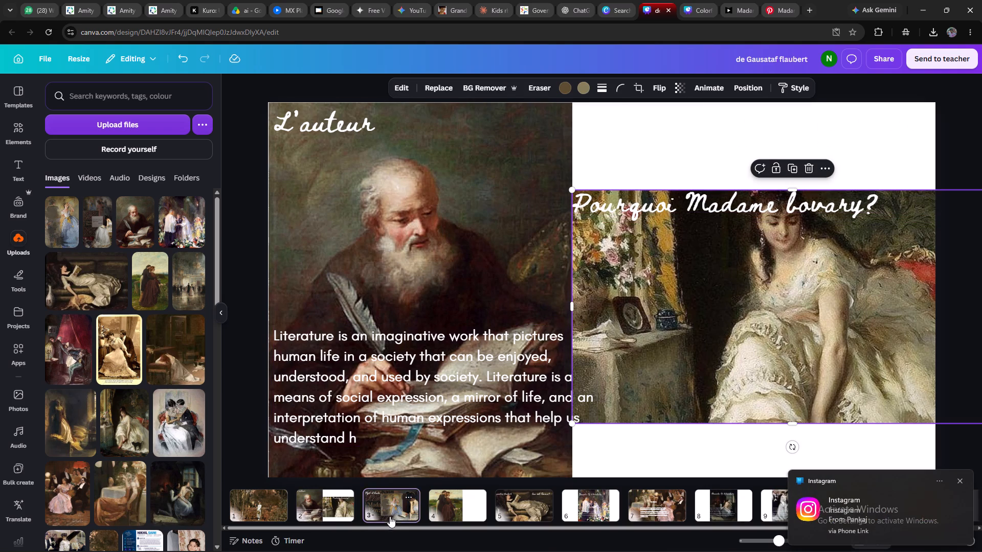
click(449, 505)
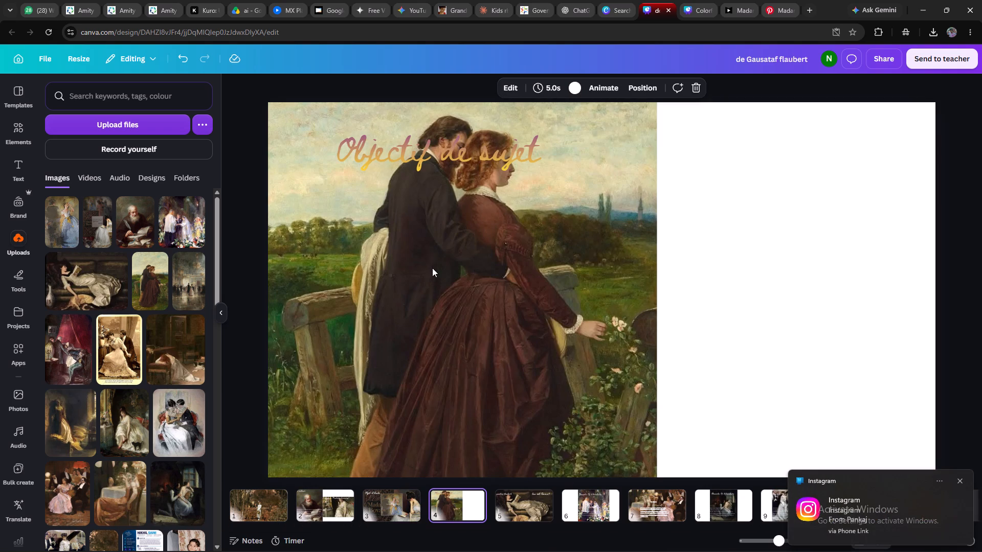
click(436, 143)
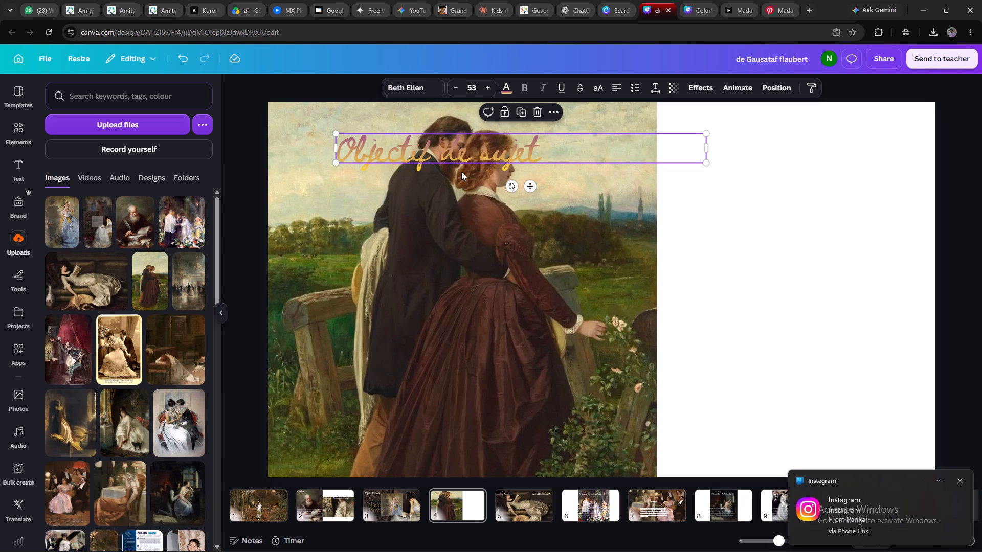
click(408, 507)
click(710, 10)
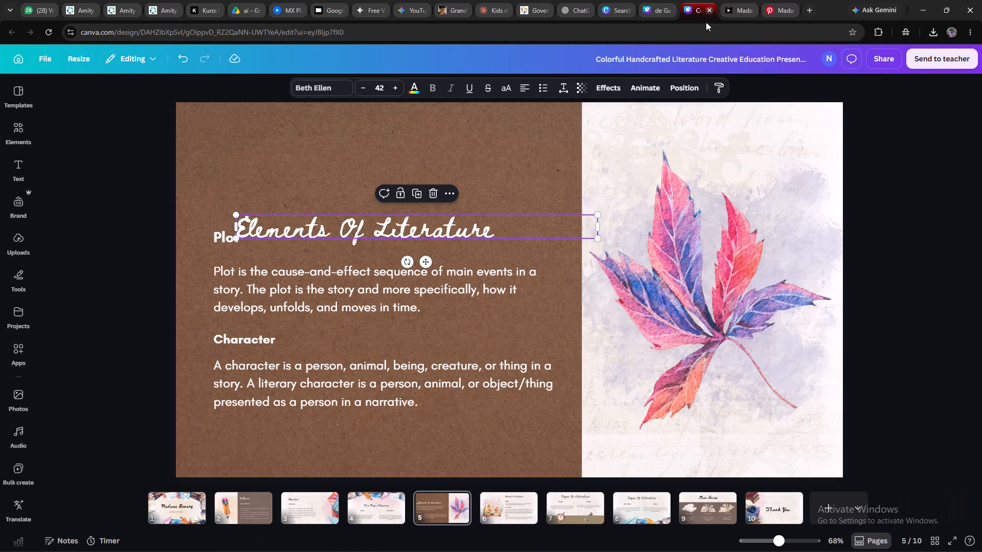
click(648, 514)
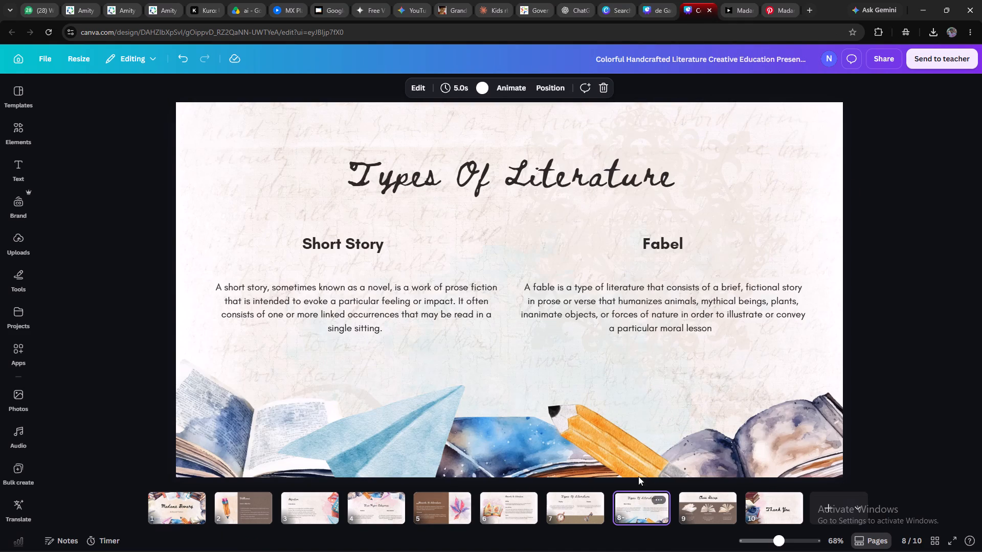
click(609, 309)
click(715, 507)
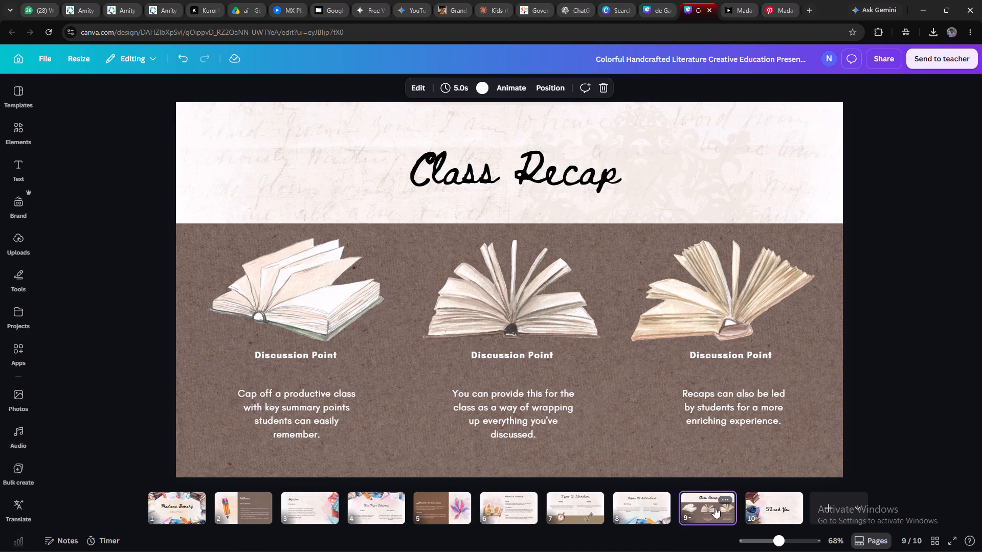
click(622, 503)
click(615, 334)
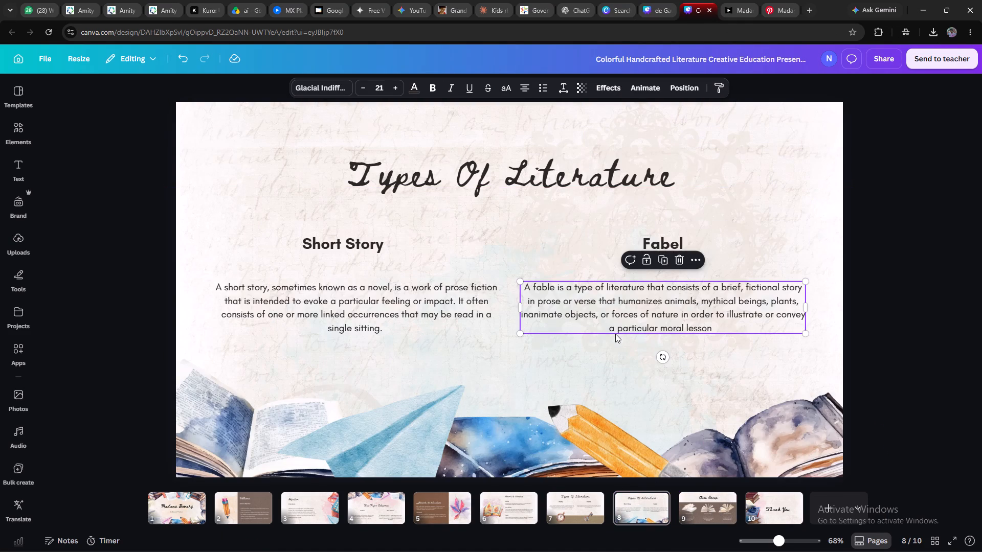
key(ctrl+c)
Paste the fable paragraph onto page 4 of the Flaubert presentation and place it over the lower middle of the couple's painting.
click(651, 10)
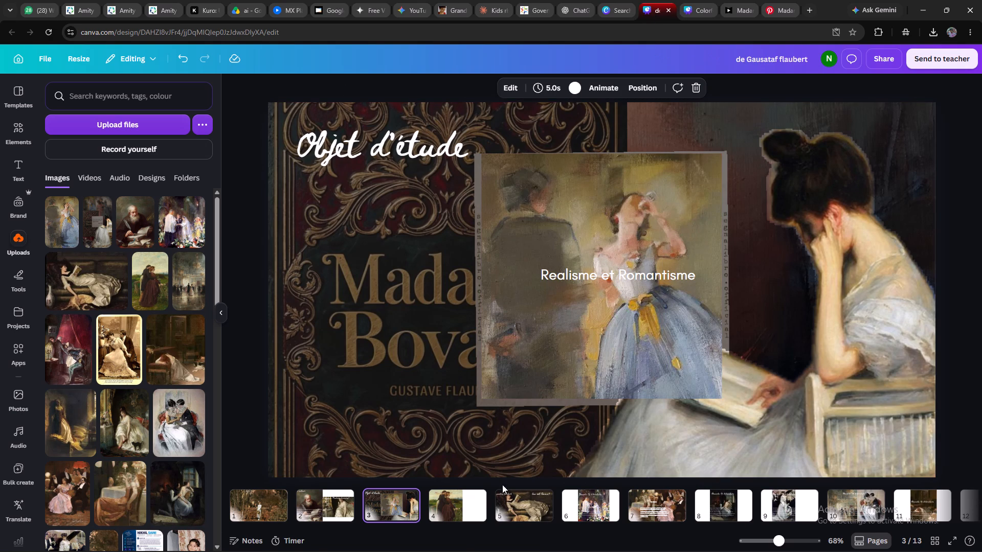
click(485, 495)
click(462, 310)
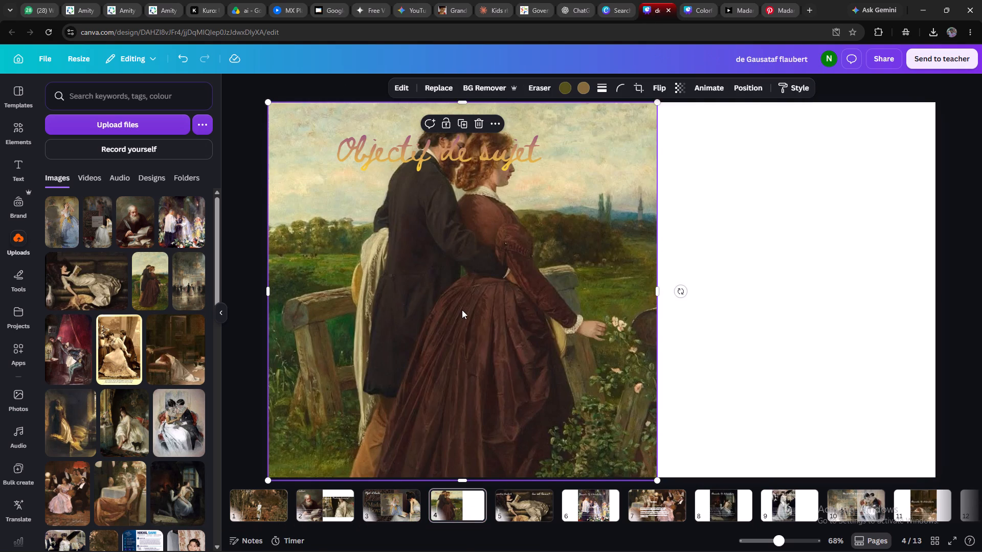
click(421, 272)
right_click(421, 272)
key(ctrl+v)
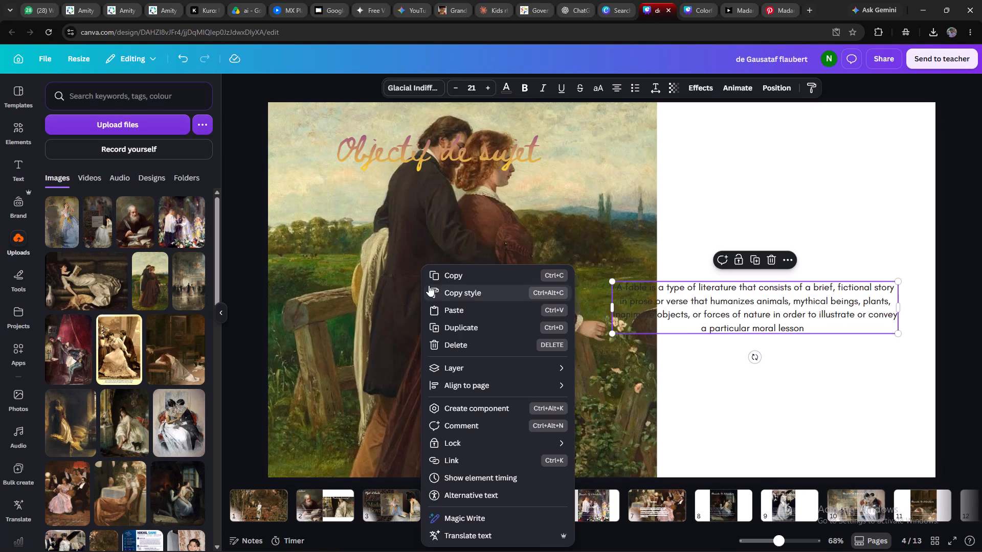
drag(691, 327, 559, 312)
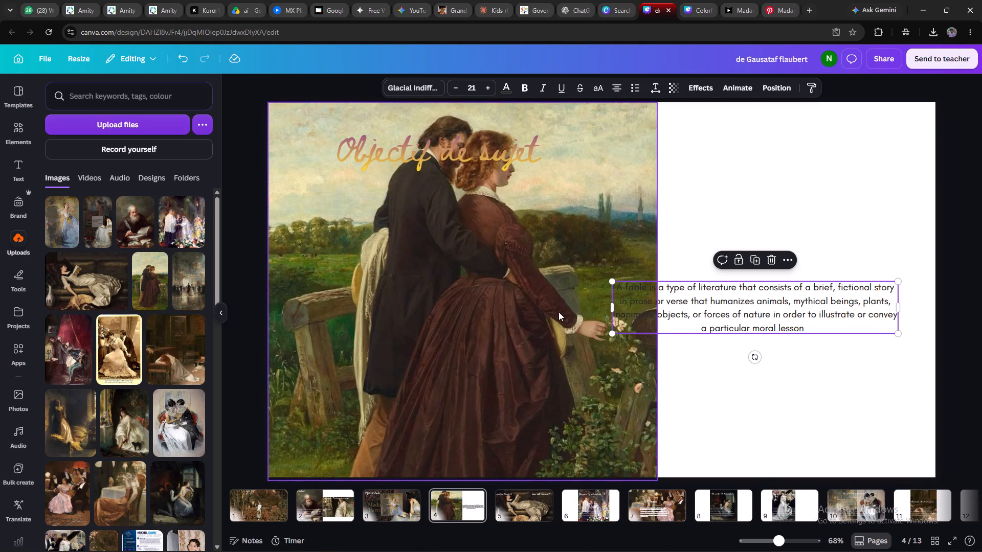
drag(559, 312, 553, 310)
drag(748, 307, 483, 331)
Change the fable paragraph's text colour on page 4 to white.
click(502, 330)
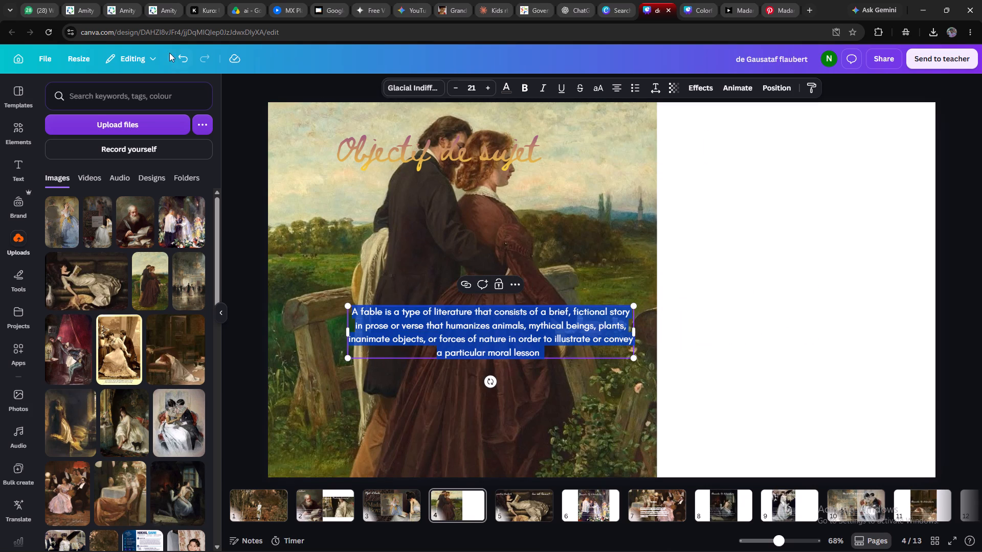
click(504, 89)
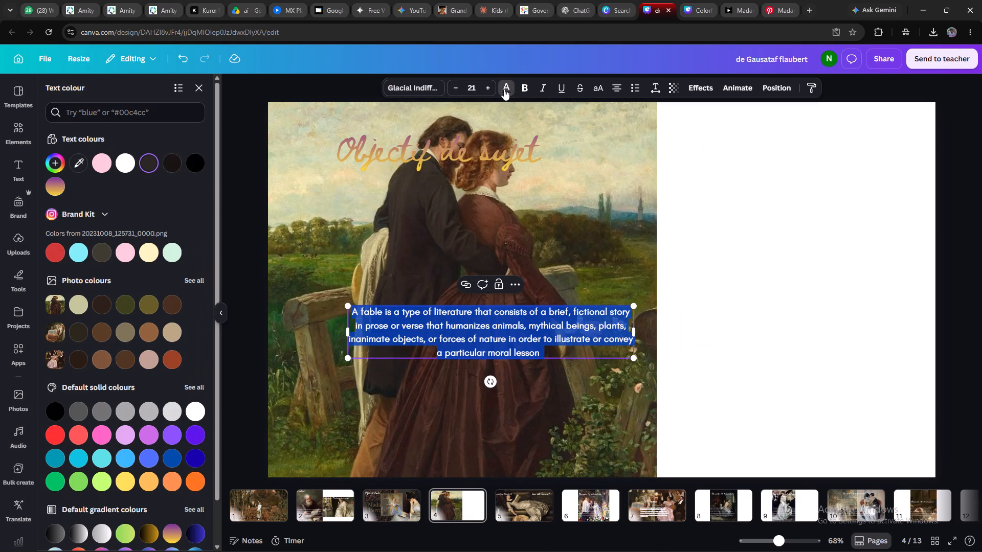
click(127, 154)
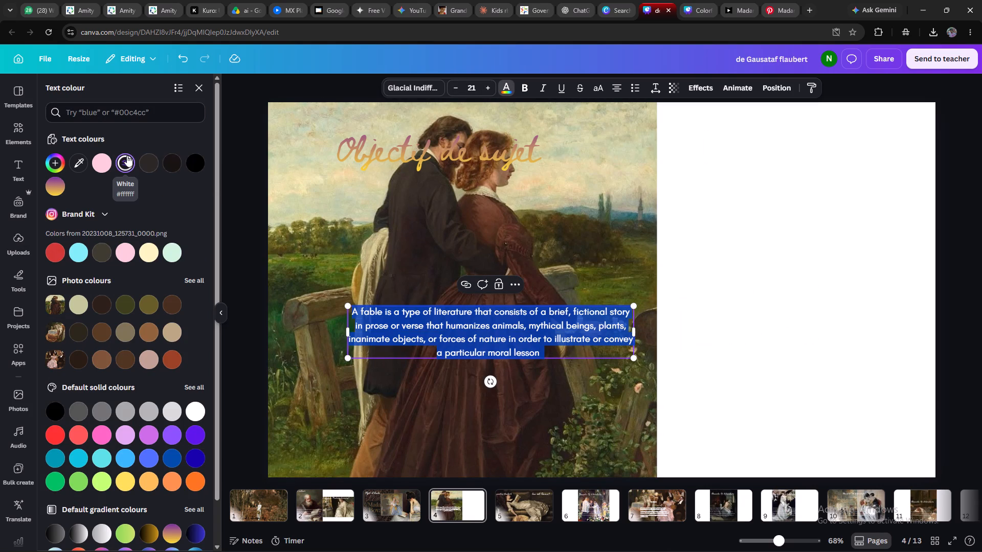
click(411, 277)
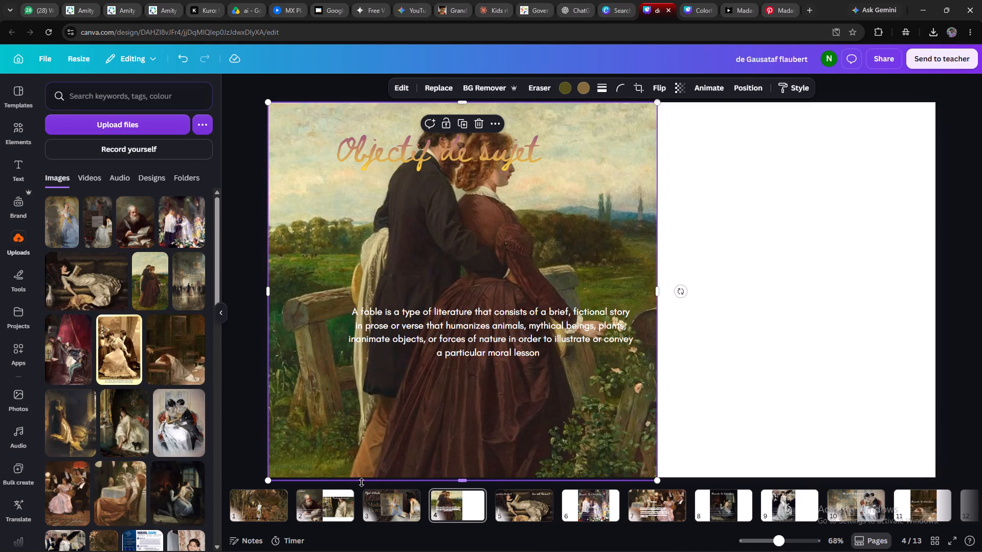
Review the layout of the author page (page 2) and the Madame Bovary cover (page 1).
click(340, 496)
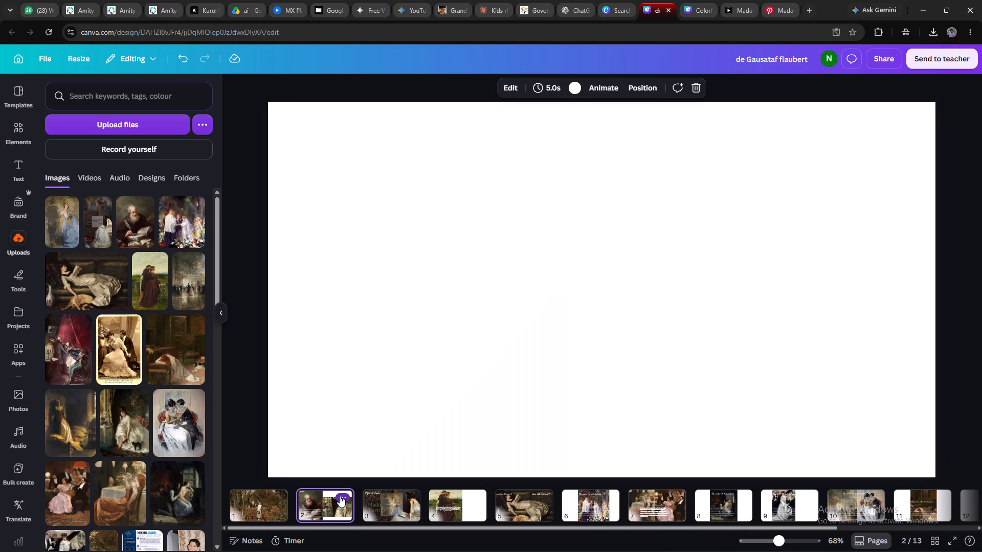
click(415, 212)
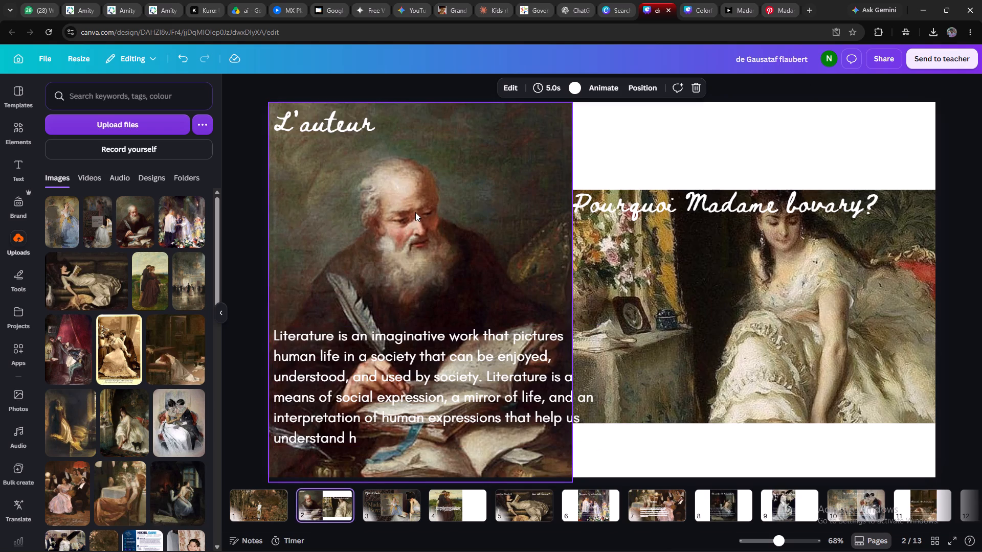
click(438, 248)
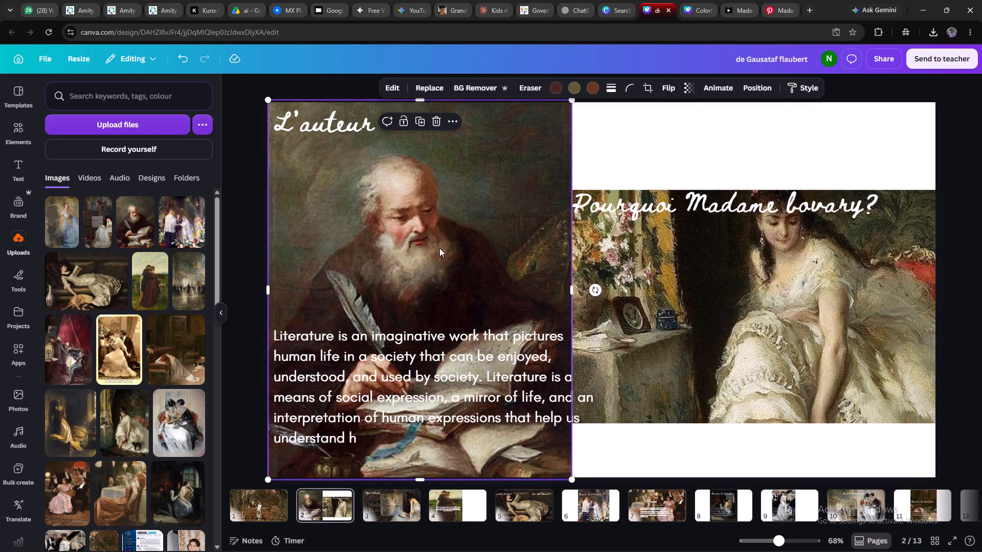
click(649, 267)
click(275, 519)
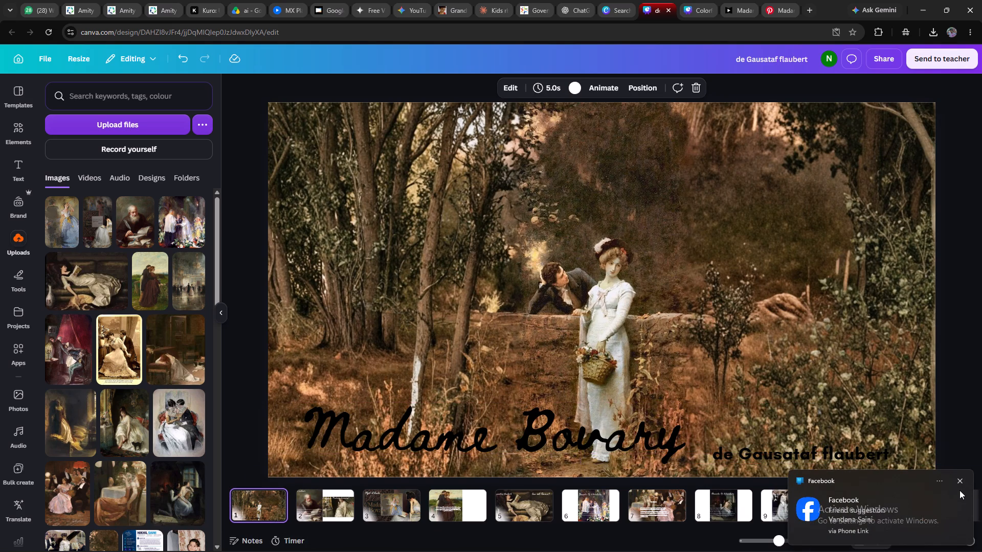
click(959, 487)
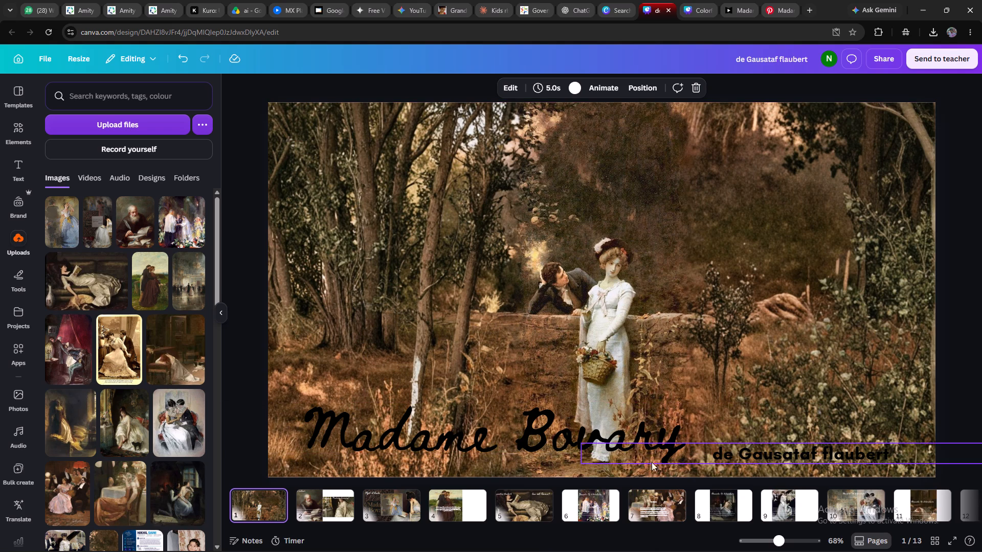
click(331, 509)
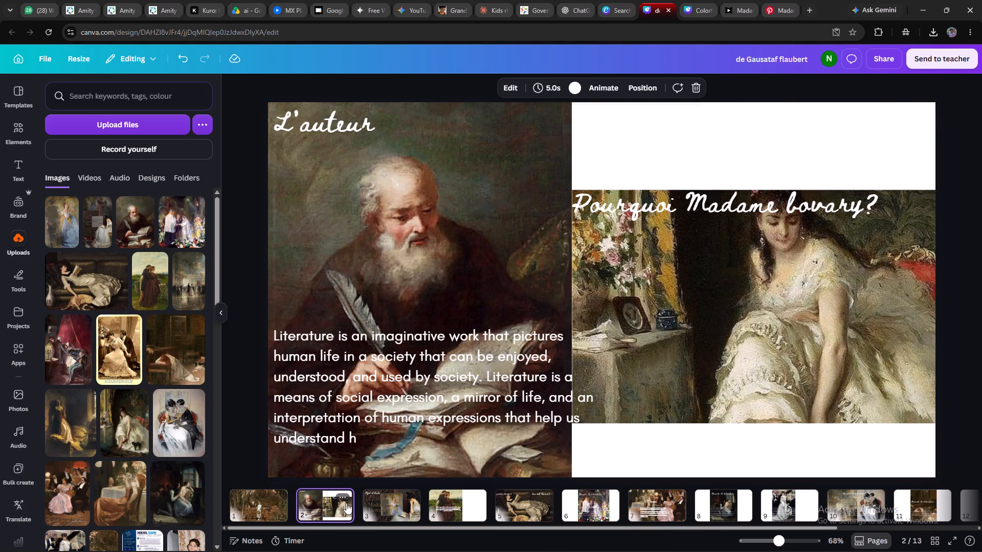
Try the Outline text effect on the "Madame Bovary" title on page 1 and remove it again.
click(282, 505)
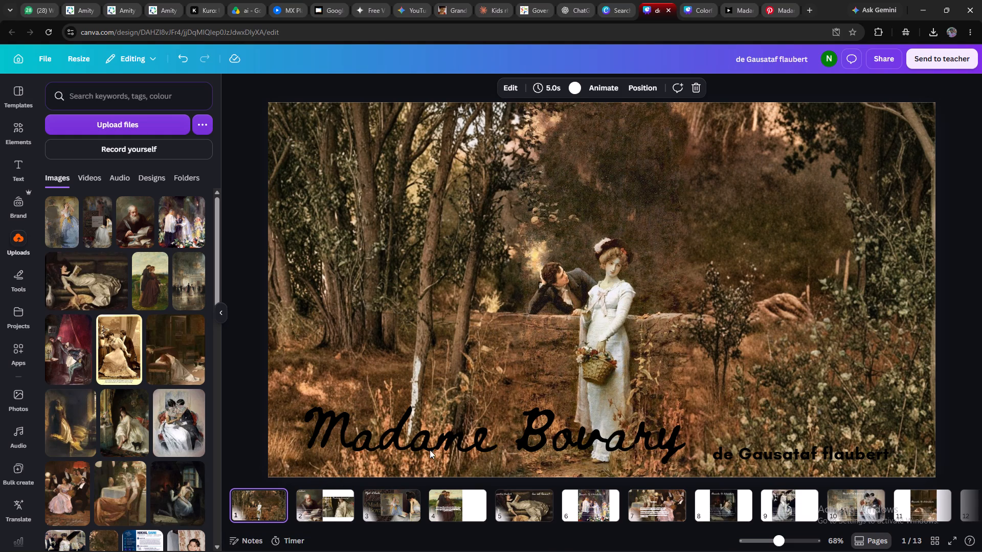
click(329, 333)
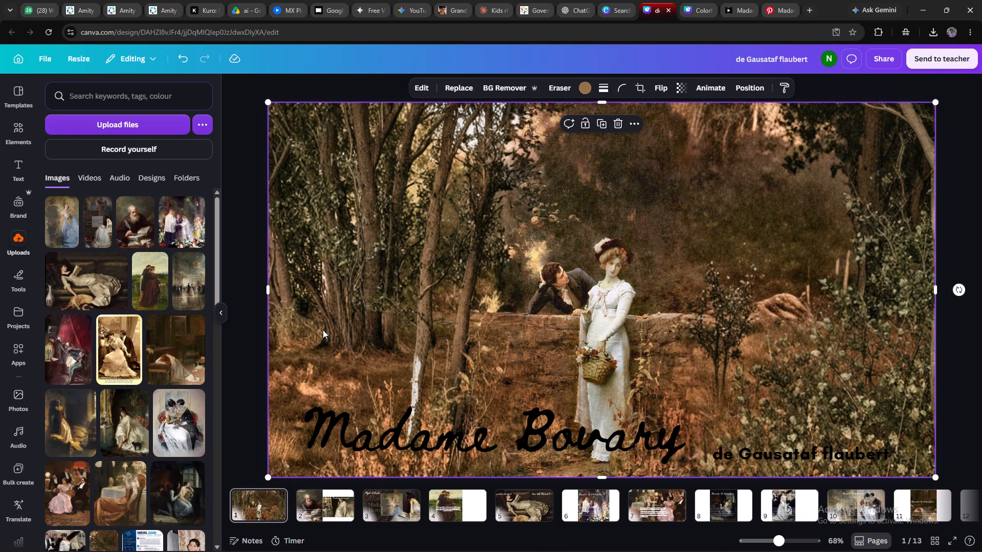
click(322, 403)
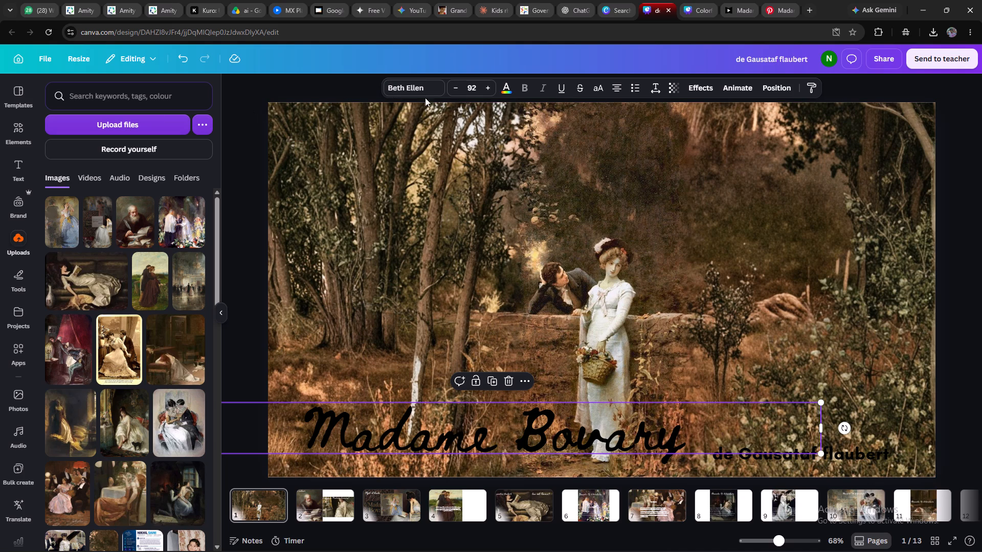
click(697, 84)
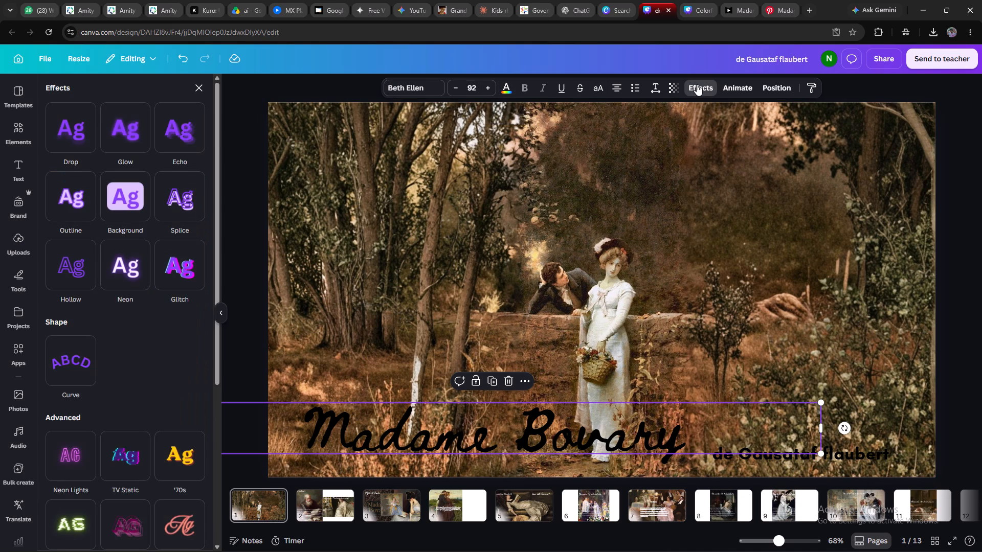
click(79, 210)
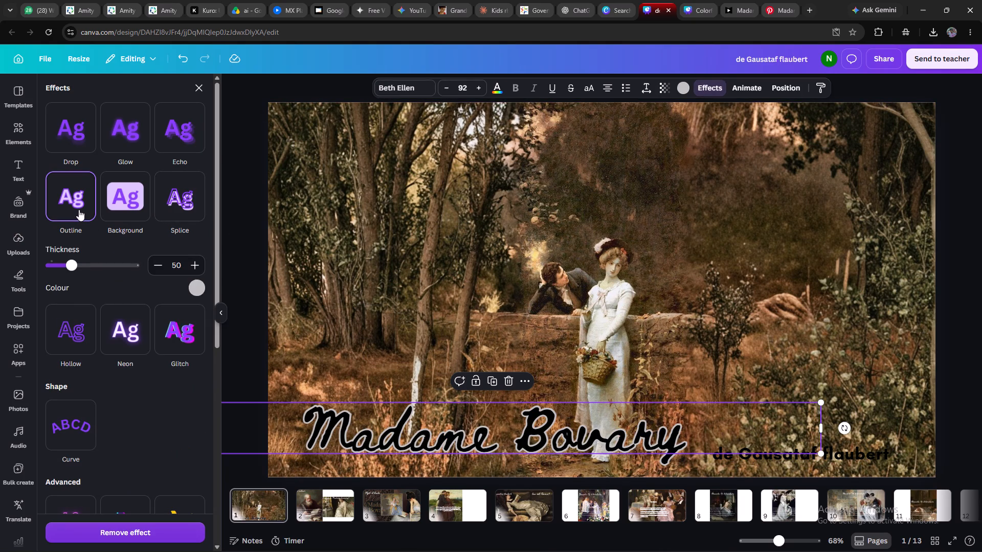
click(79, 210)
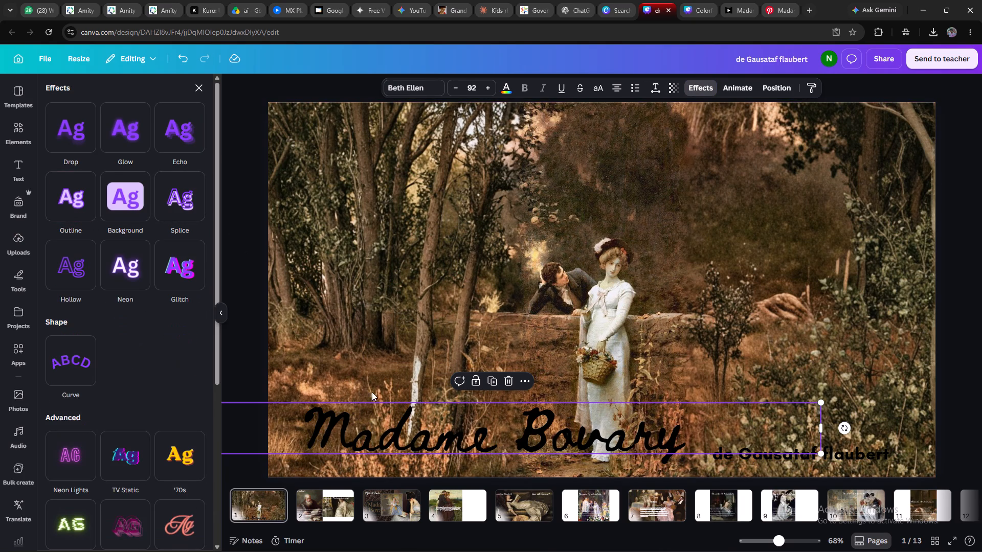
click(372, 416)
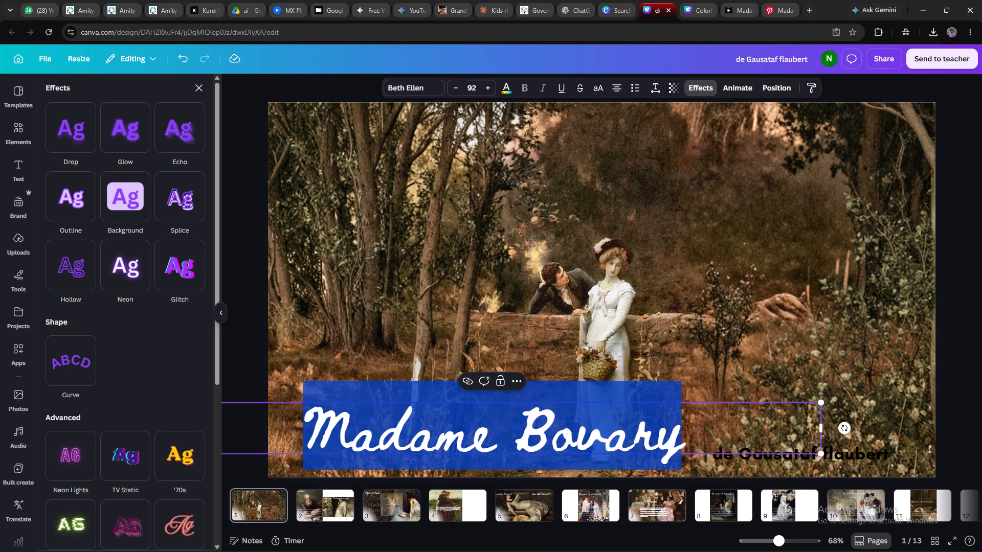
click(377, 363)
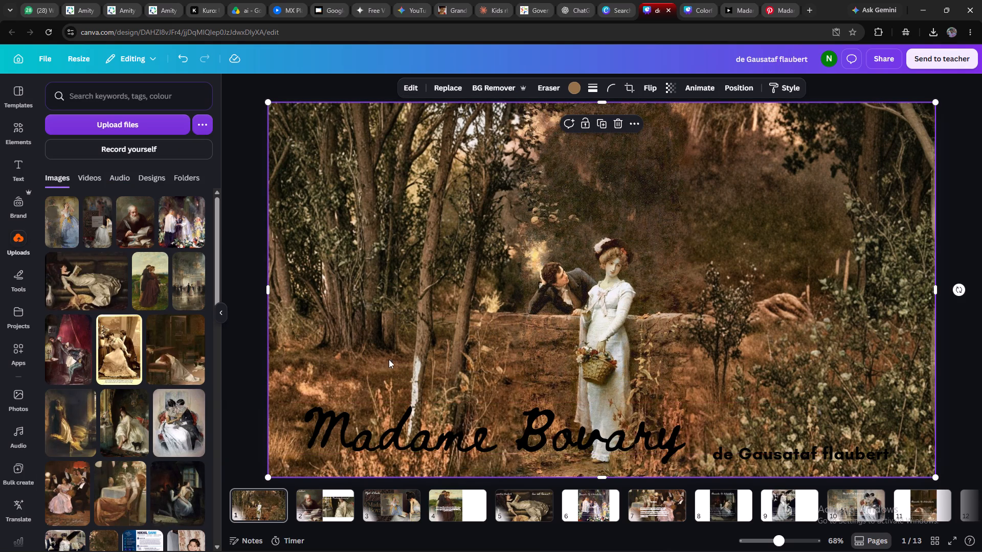
Change the "Madame Bovary" title's text colour on page 1 to white.
click(535, 443)
click(499, 87)
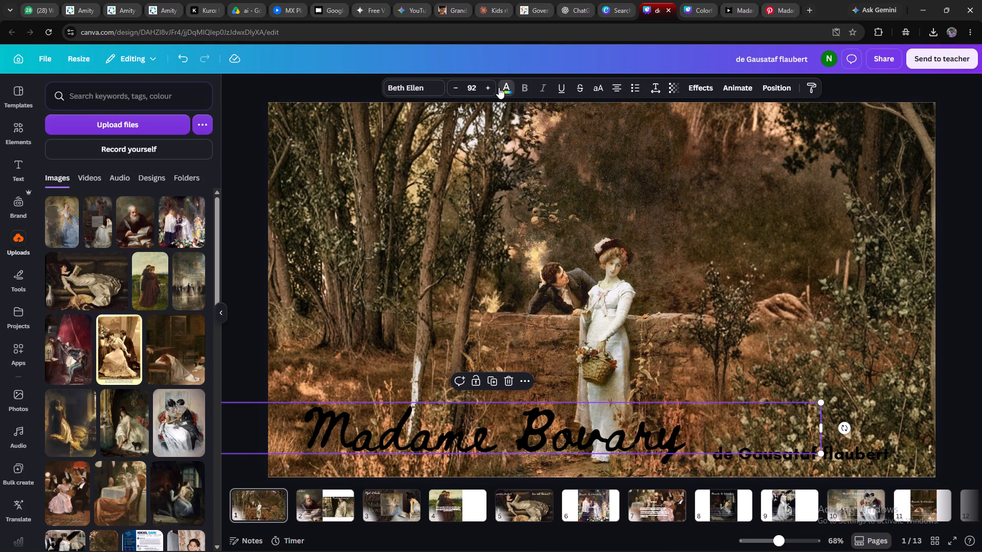
click(127, 165)
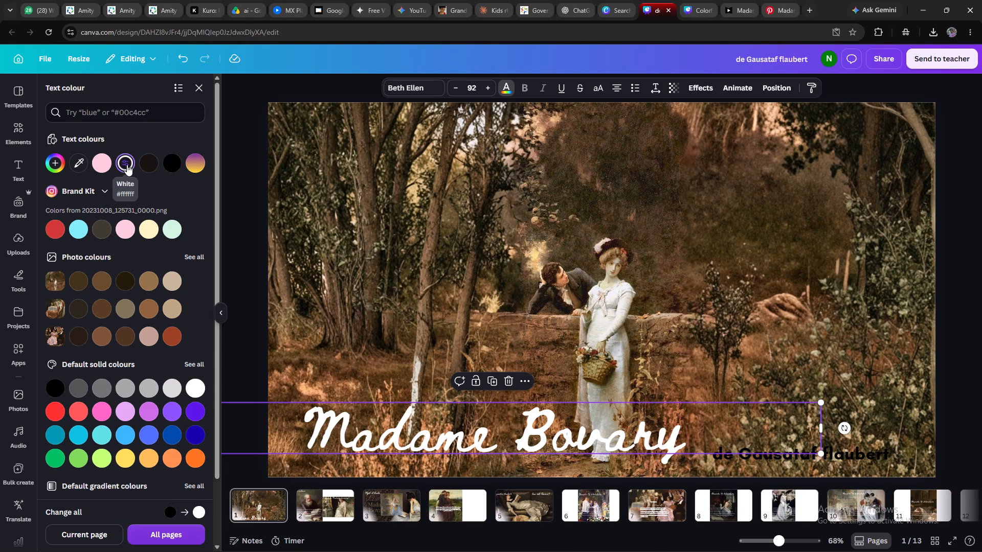
Apply the Outline effect to the white "Madame Bovary" title and set the outline colour to black.
click(420, 435)
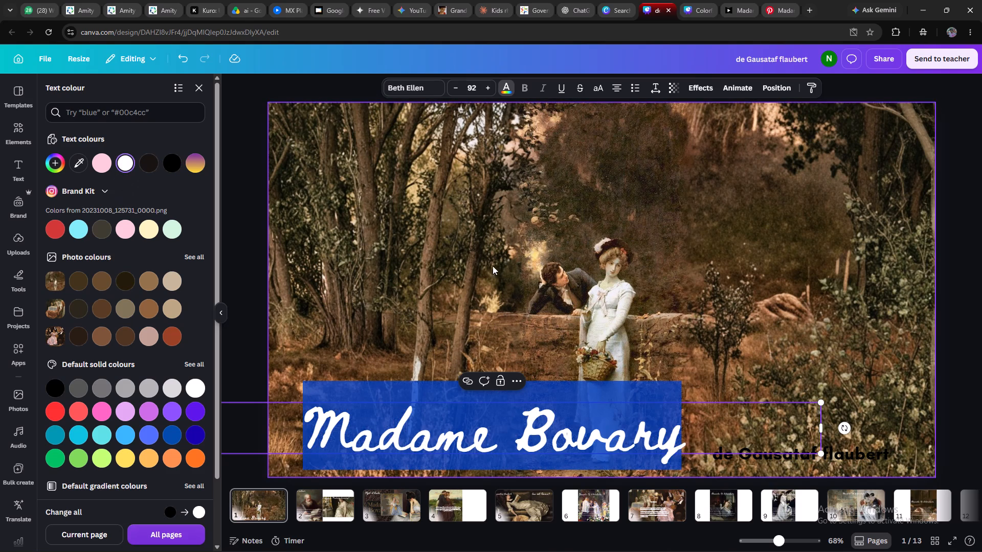
click(670, 92)
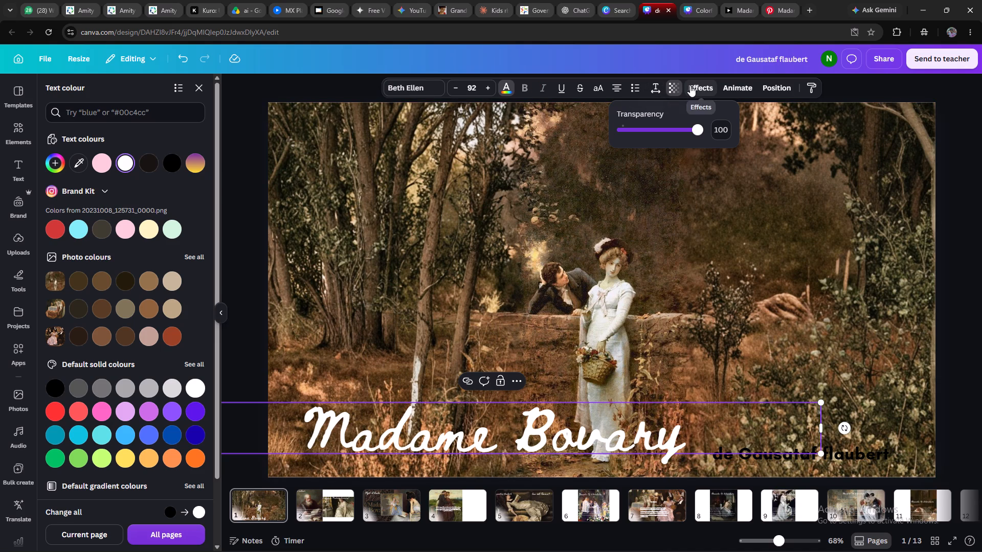
click(674, 90)
click(674, 90)
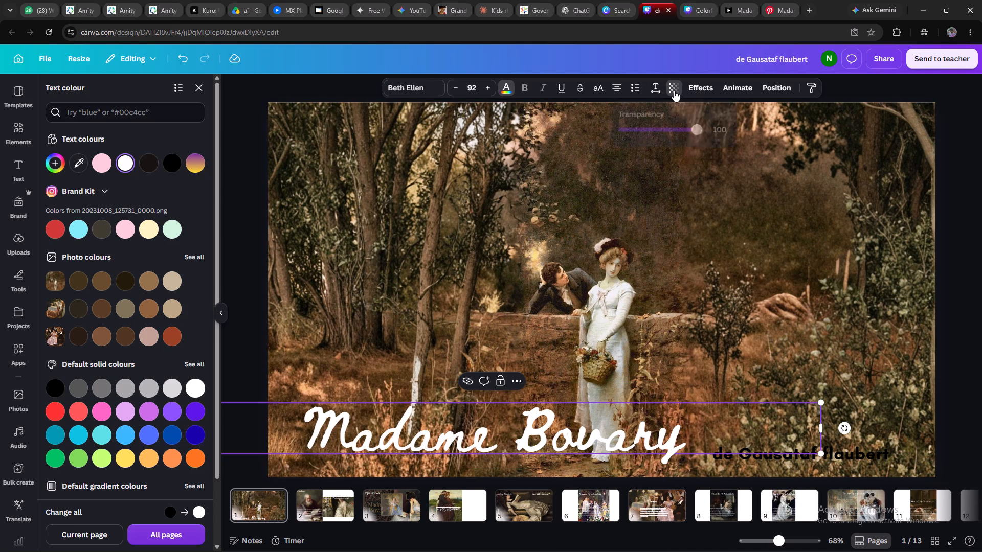
click(688, 86)
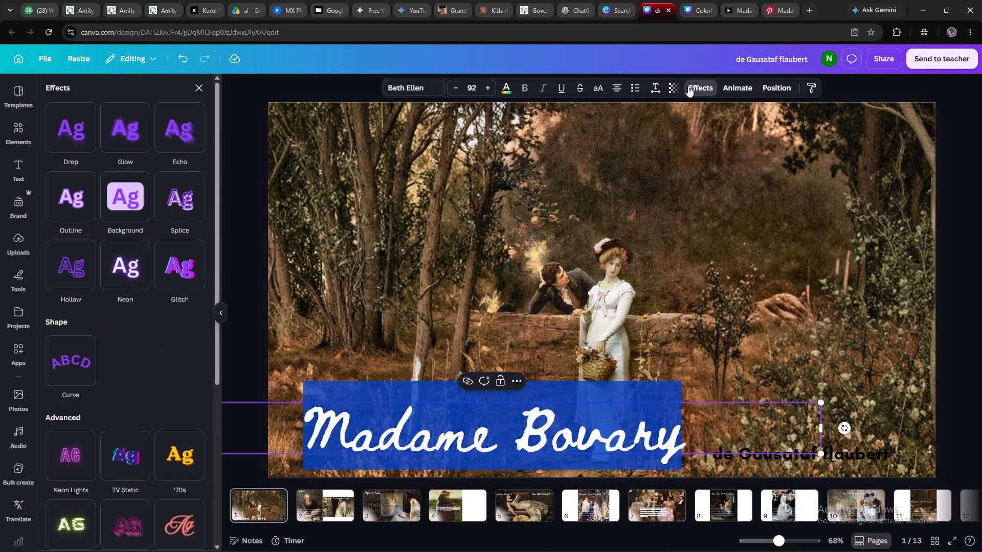
click(82, 197)
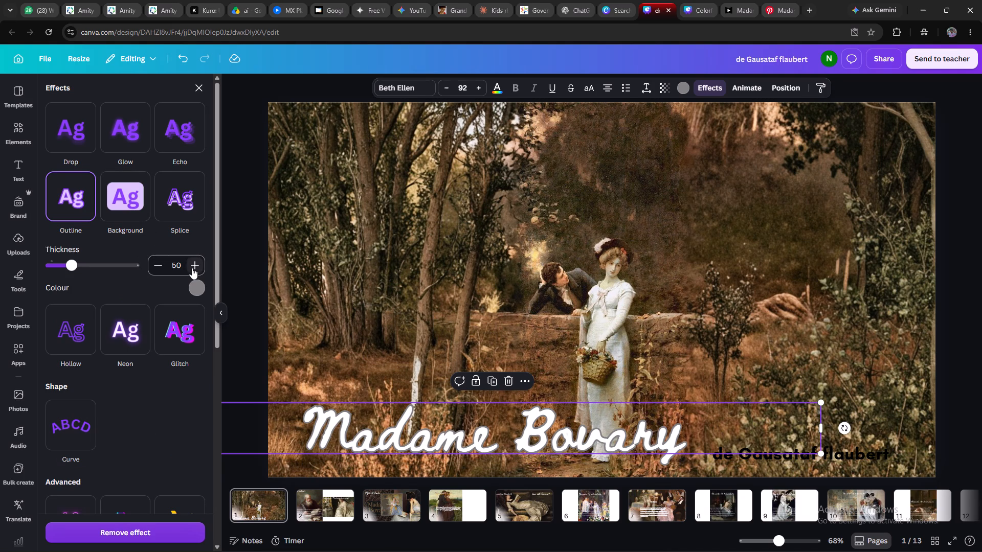
click(193, 286)
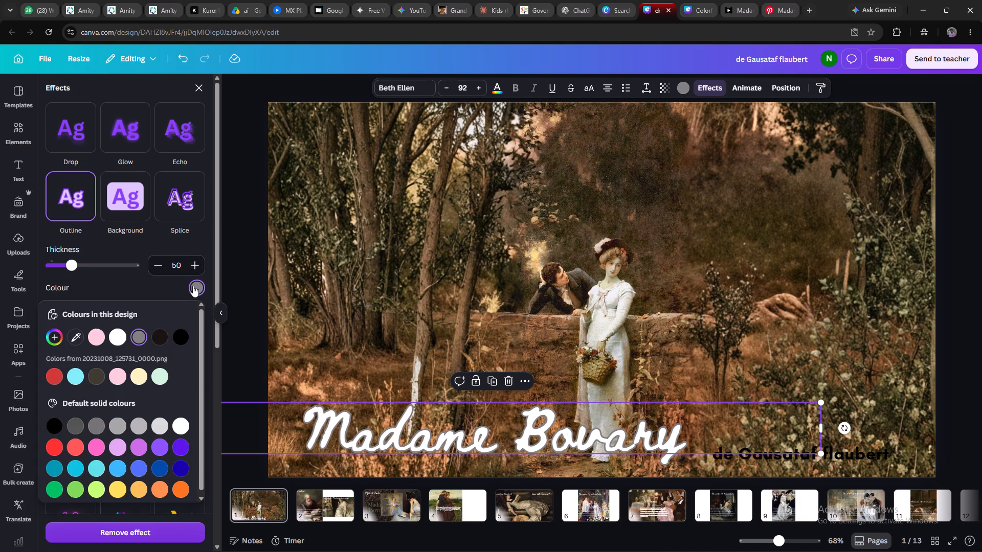
click(181, 334)
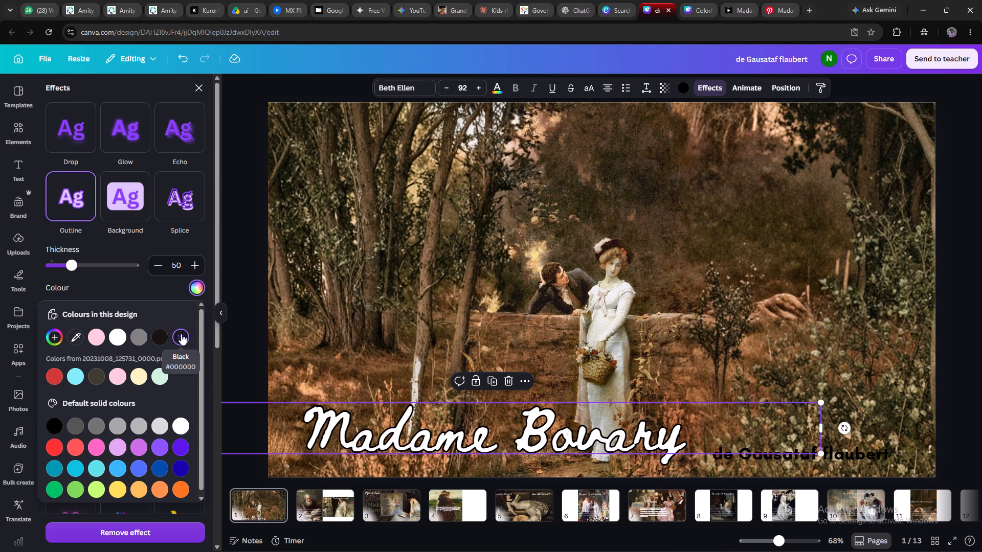
click(336, 330)
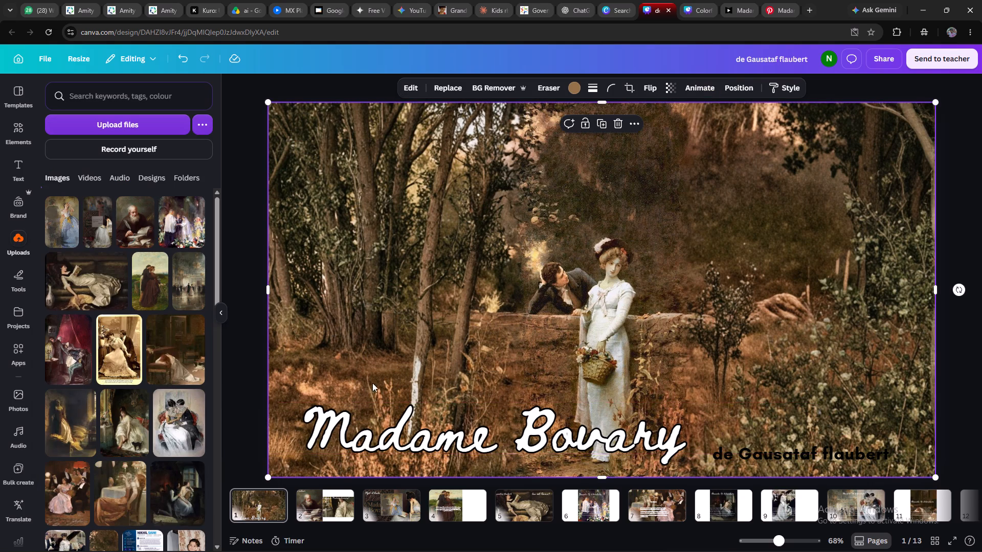
Undo the recent edits to the "Madame Bovary" title on page 1, back to black text with the light-grey outline.
click(393, 416)
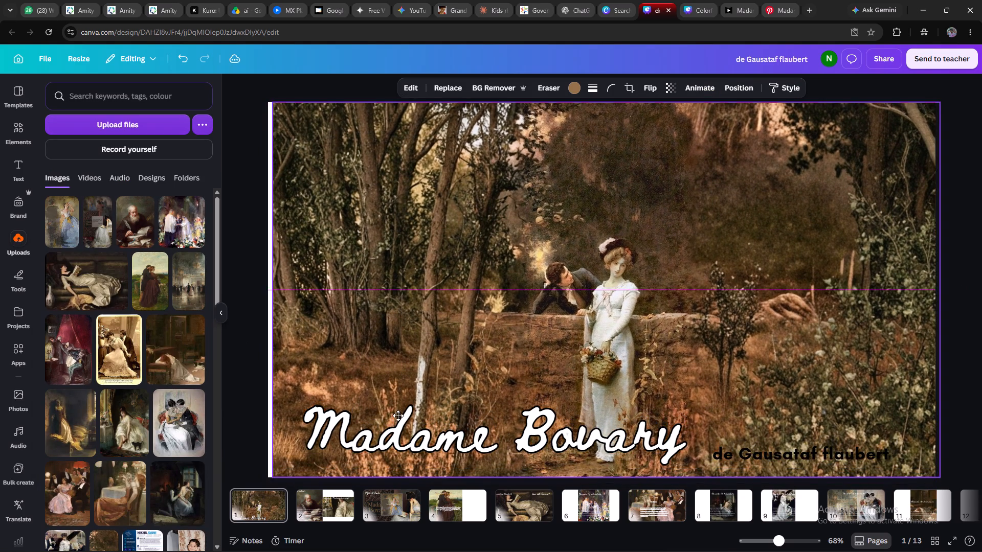
click(391, 414)
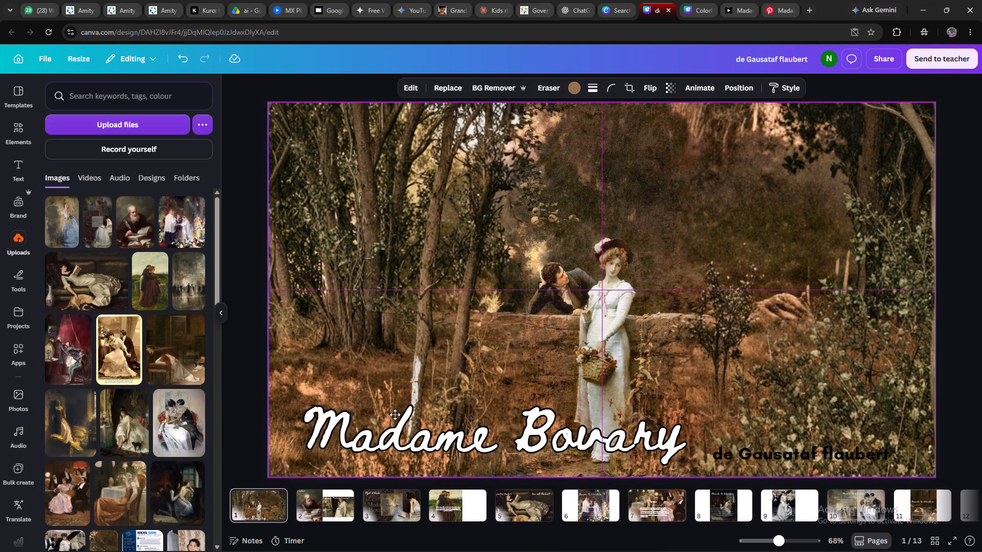
click(454, 439)
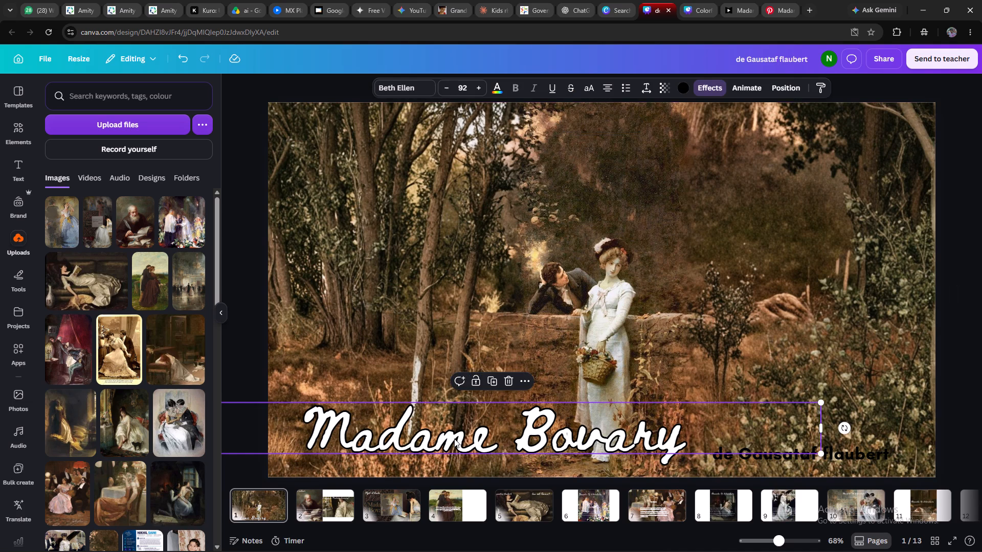
click(493, 88)
key(ctrl+z)
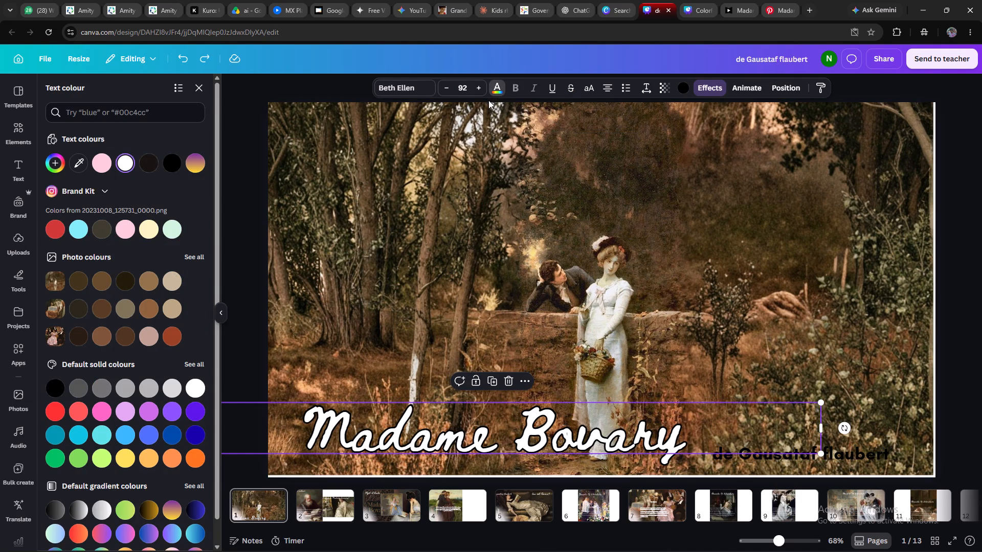
key(ctrl+z)
key(ctrl+z)
key(ctrl+z)
key(ctrl+z)
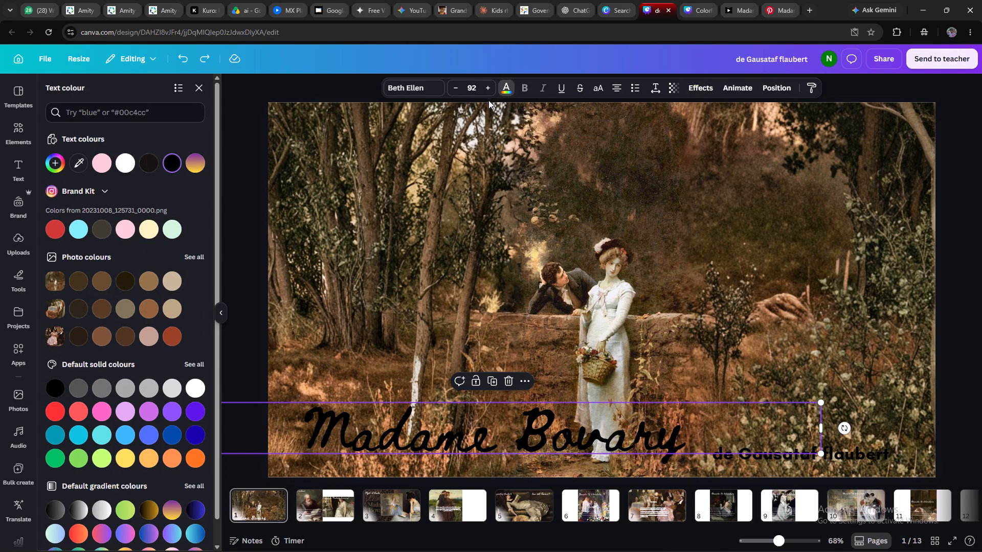
key(ctrl+z)
key(ctrl+z)
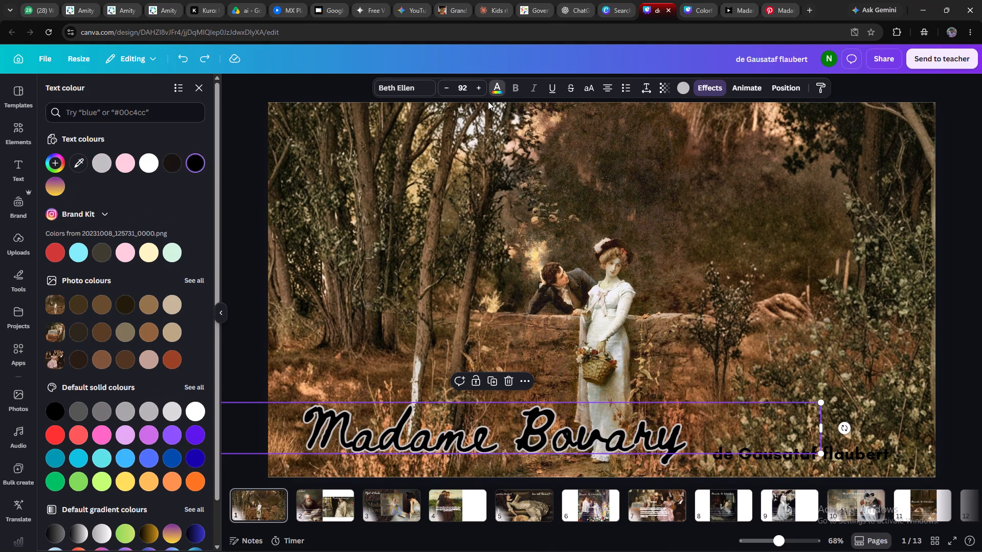
click(685, 268)
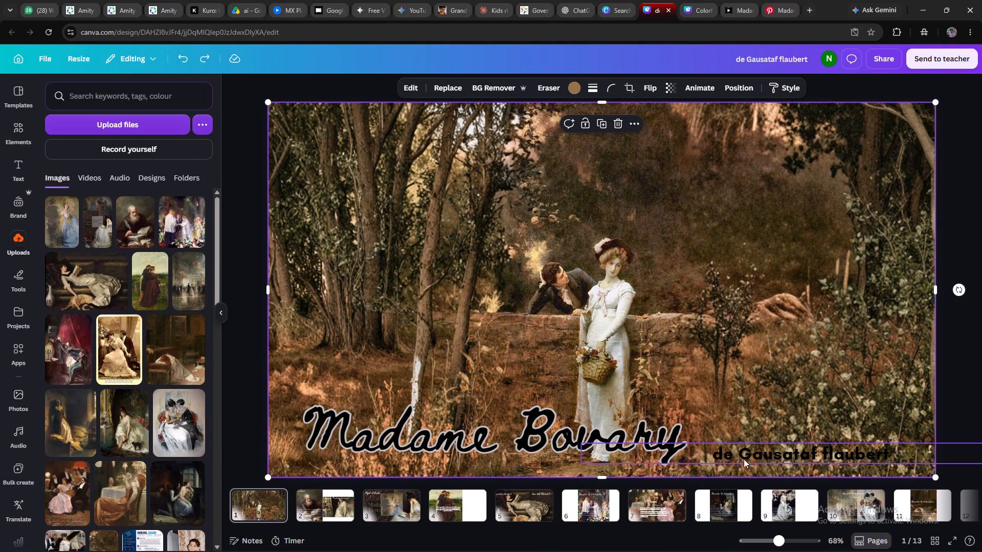
Apply the Outline effect to the "de Gausataf flaubert" subtitle on page 1.
click(743, 463)
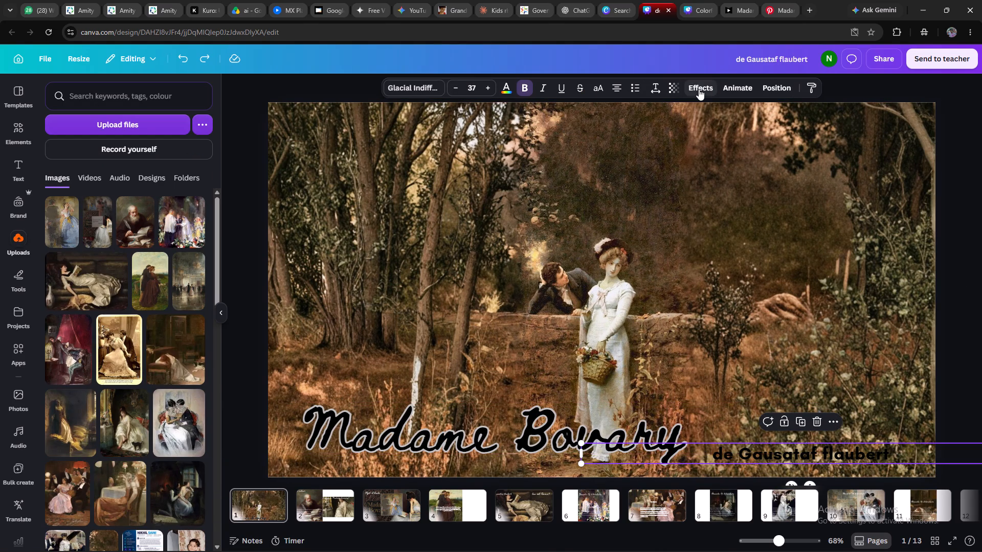
click(699, 89)
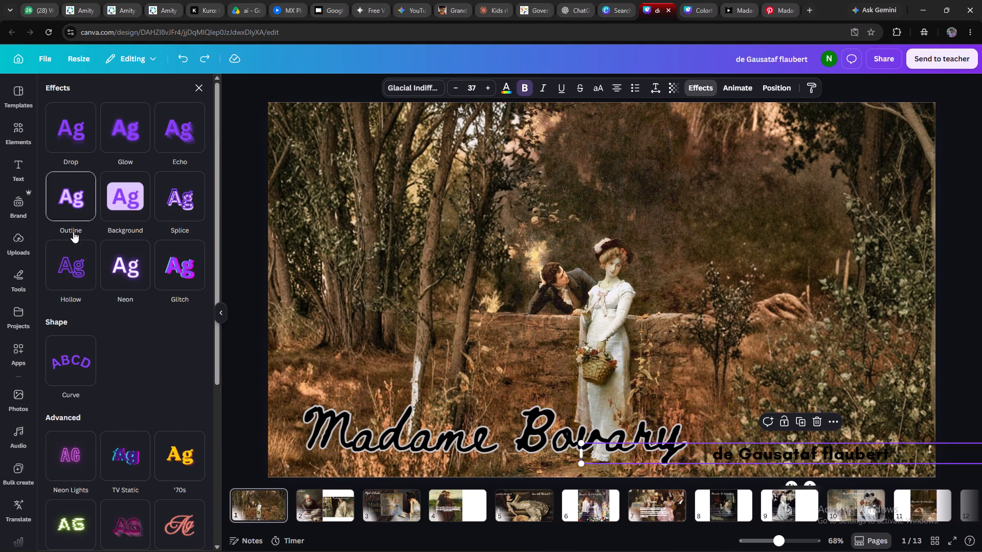
click(83, 217)
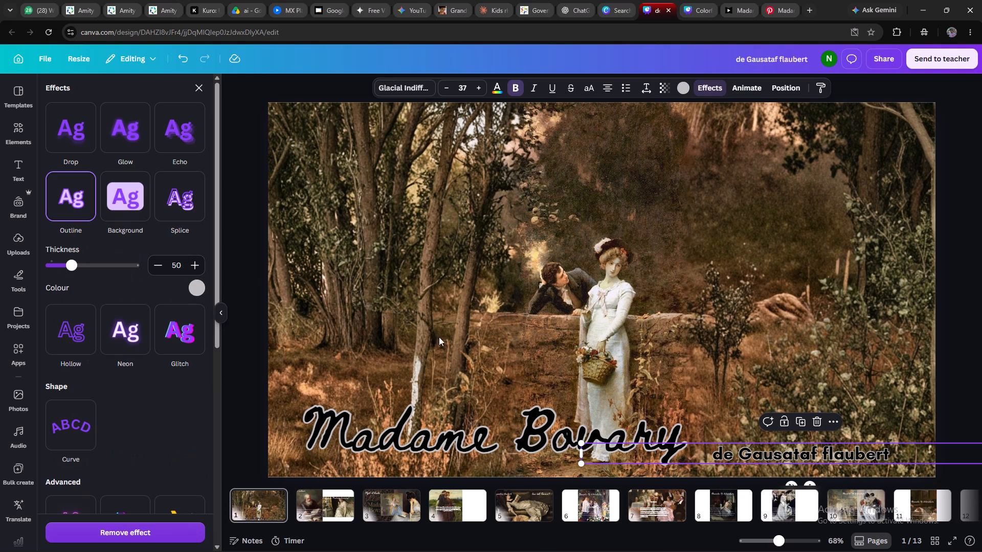
click(473, 346)
Shift the "Madame Bovary" title on page 1 slightly to the left, away from the subtitle.
click(327, 492)
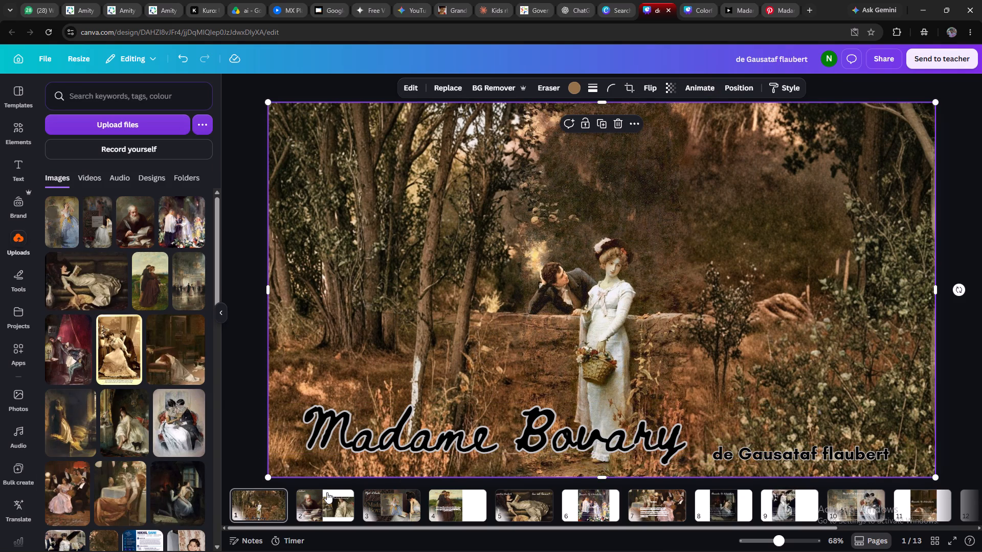
click(279, 502)
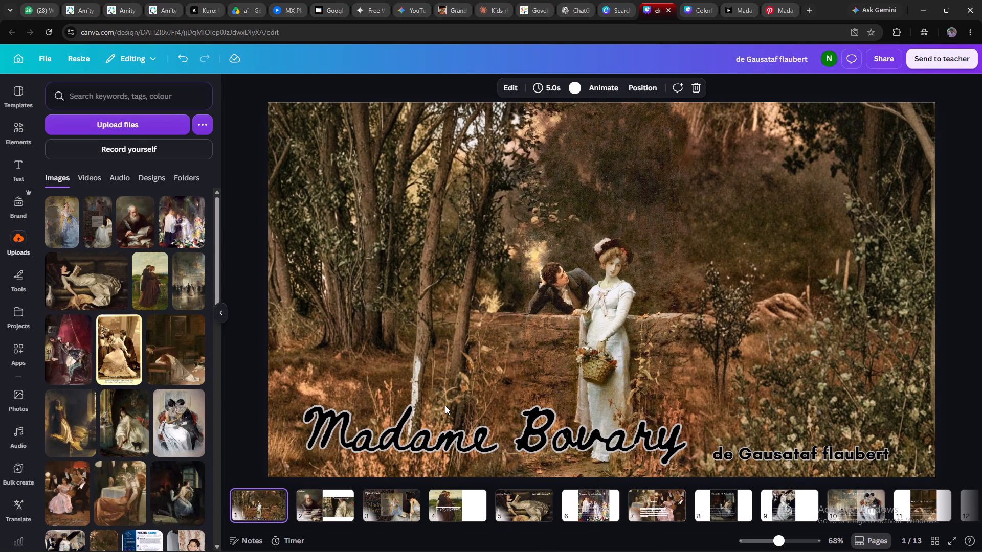
drag(450, 424, 426, 442)
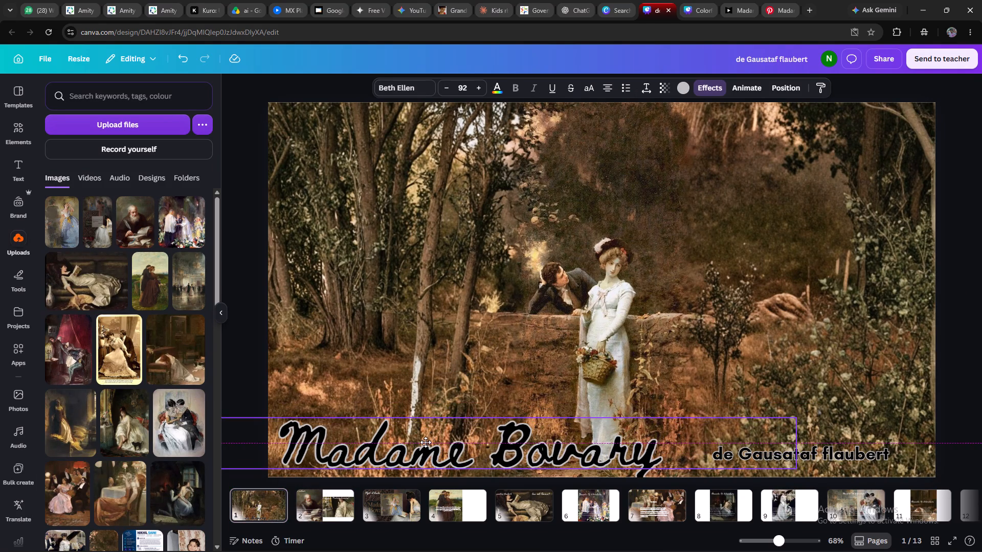
drag(426, 442, 418, 421)
drag(418, 422, 432, 424)
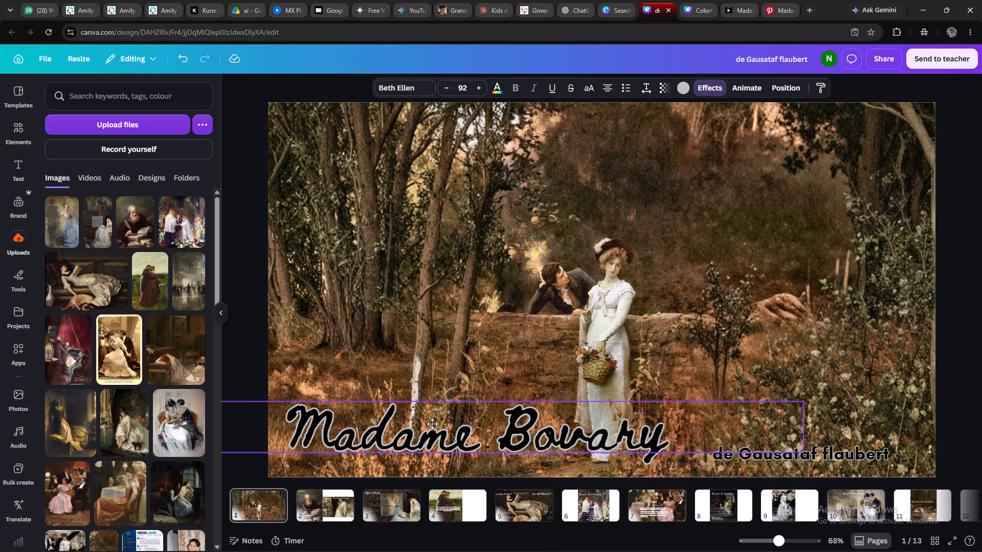
drag(432, 424, 433, 424)
click(684, 458)
click(686, 354)
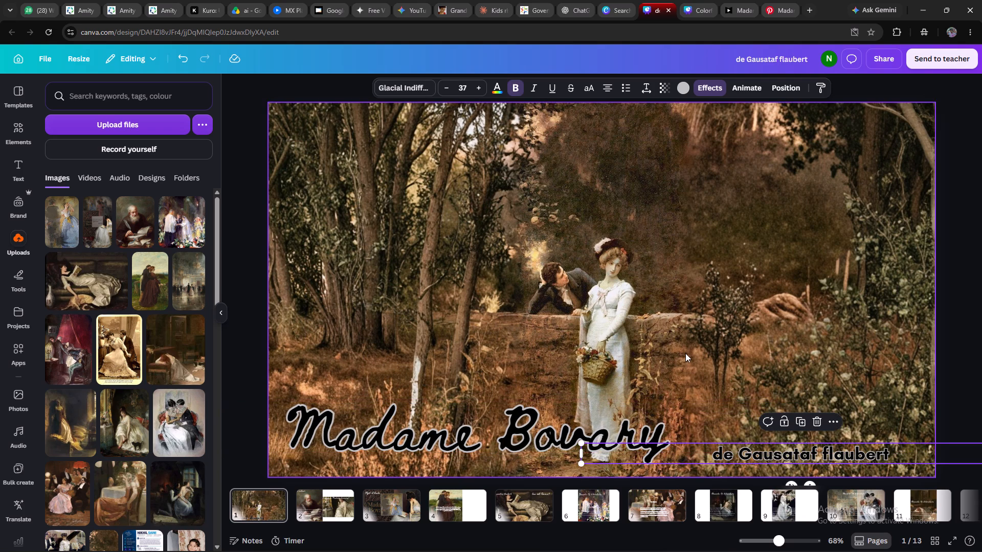
Move the "Pourquoi Madame bovary?" heading on page 2 right until it ends at the slide's right edge, over the top of the painting.
click(334, 501)
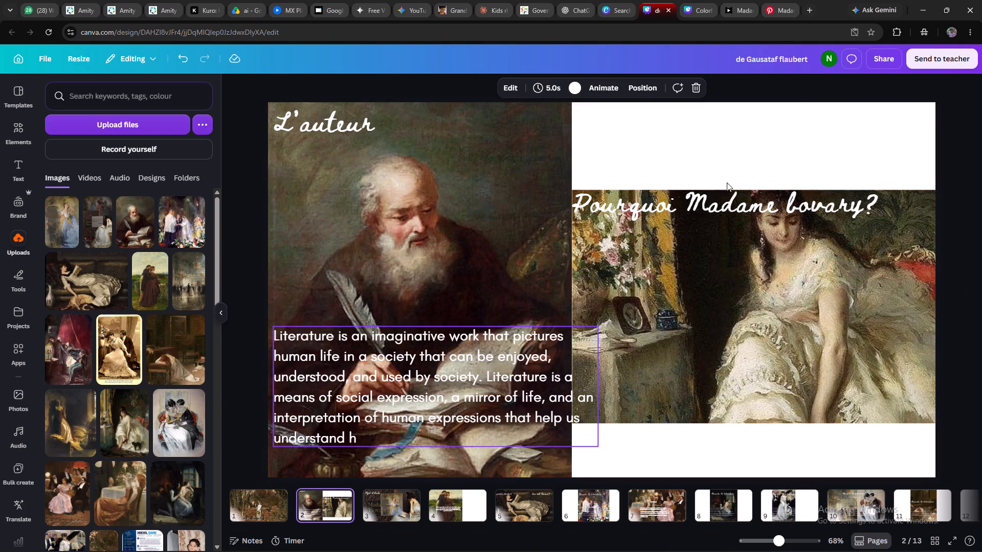
drag(737, 200, 832, 217)
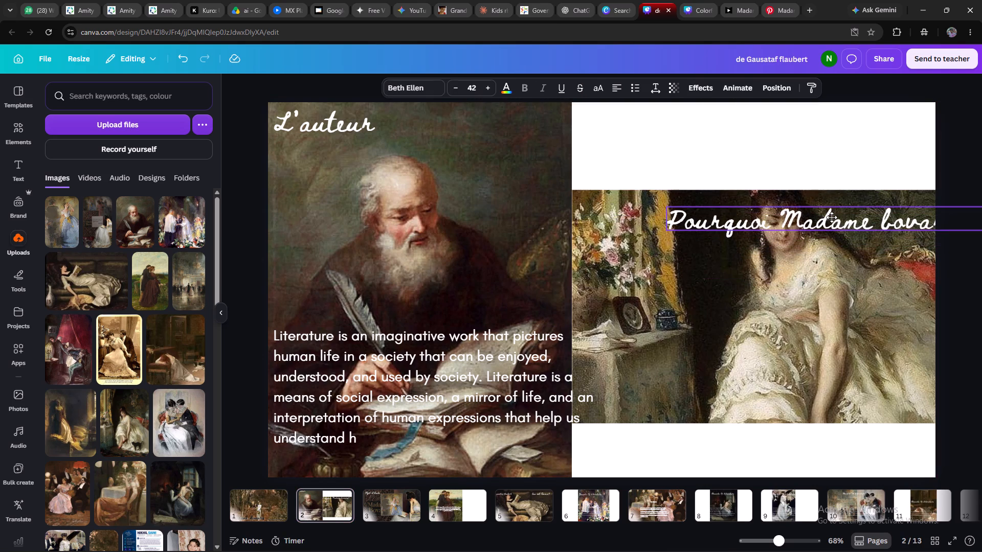
drag(832, 217, 793, 207)
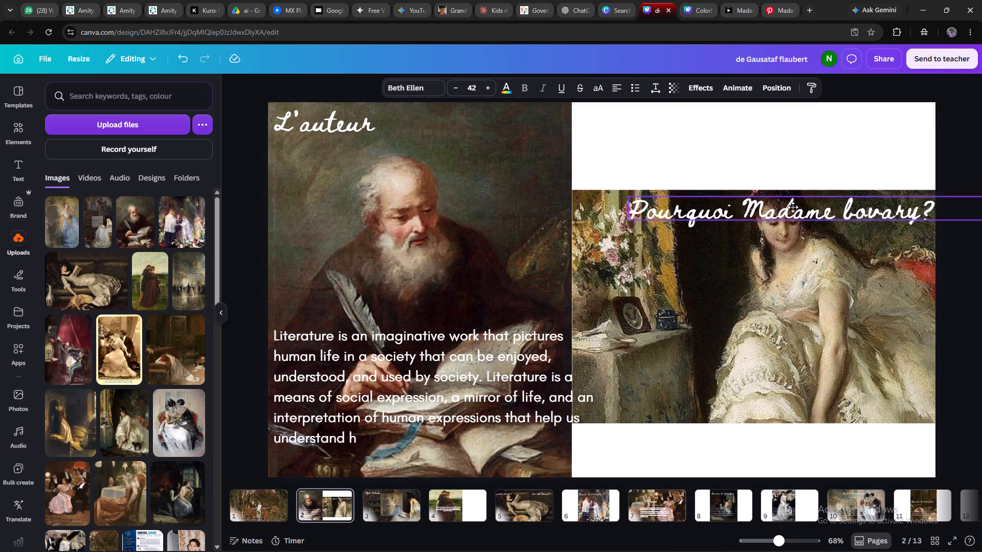
drag(793, 207, 792, 207)
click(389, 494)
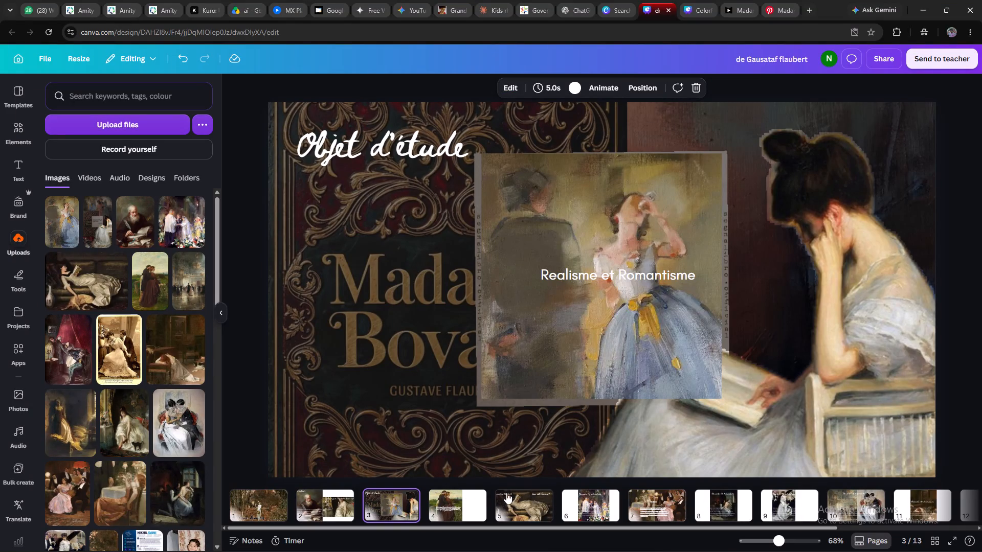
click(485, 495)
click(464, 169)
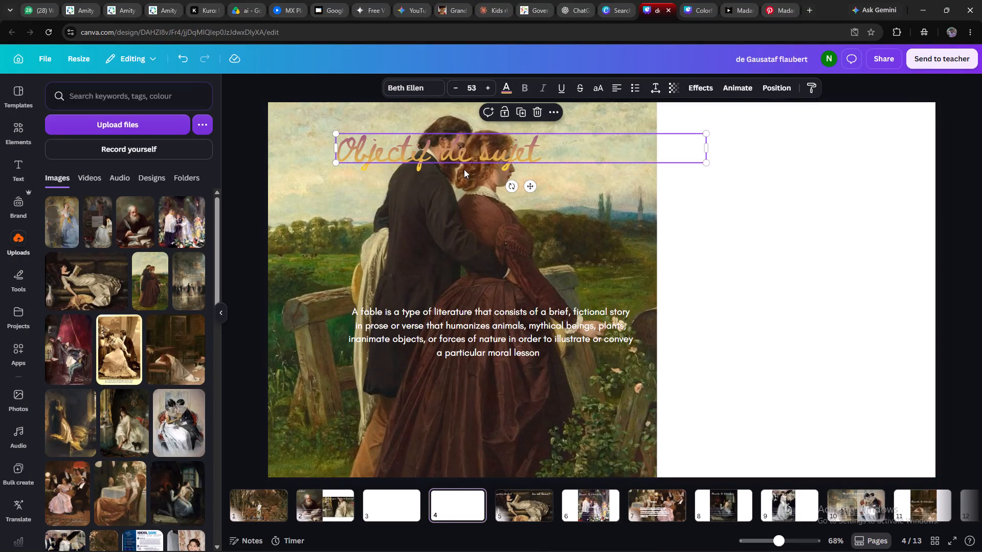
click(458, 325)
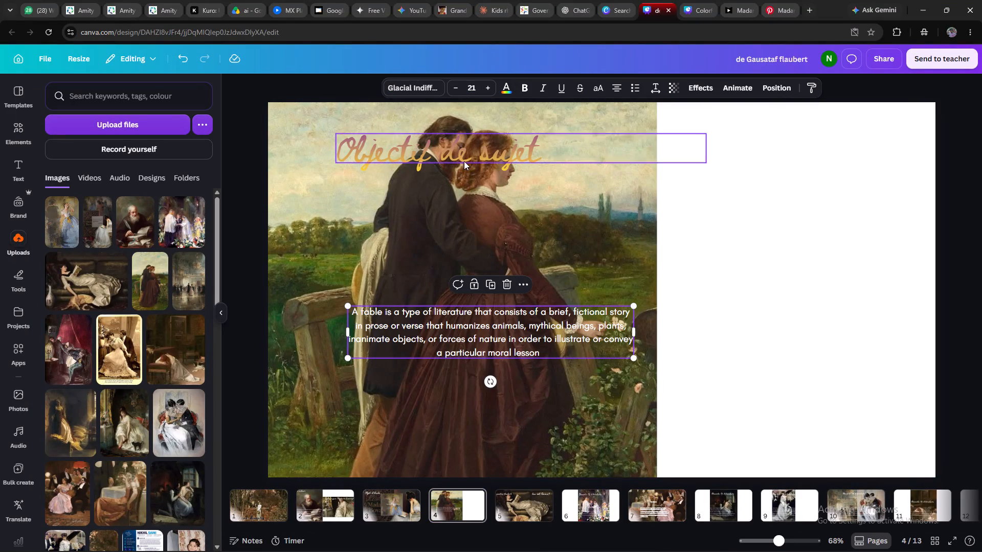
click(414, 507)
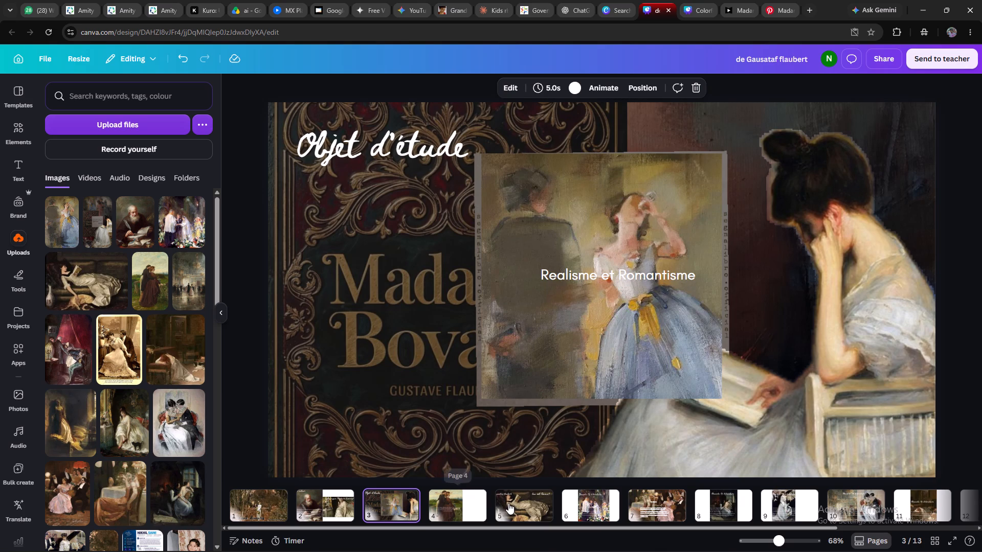
Copy the "Fiction" subheading from page 5 to page 4 and place it just below the "Objectif de sujet" heading.
click(509, 503)
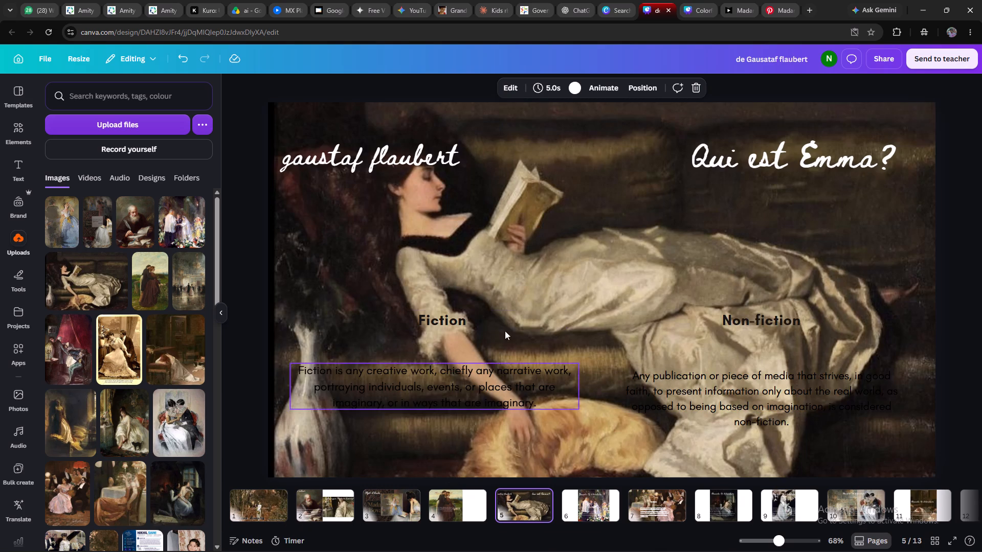
click(462, 320)
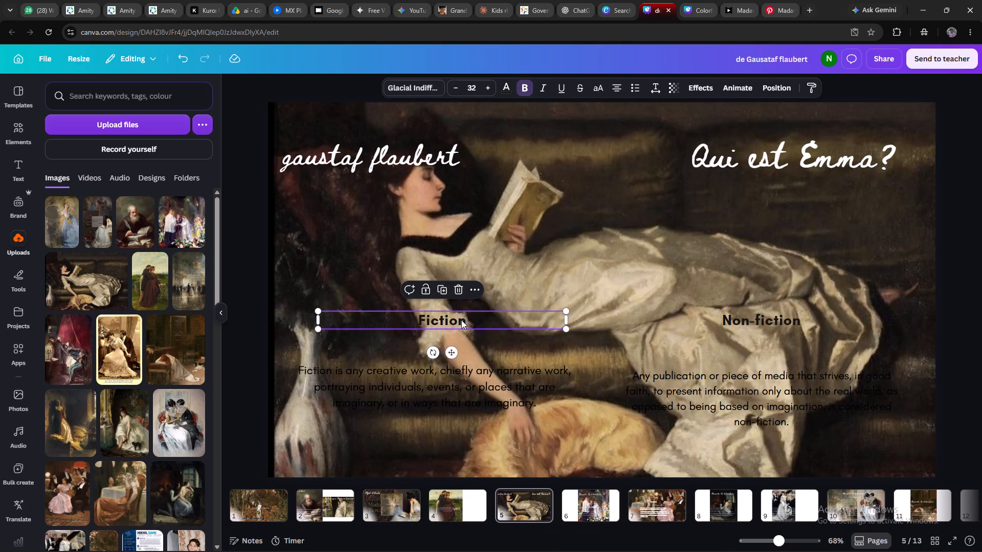
key(ctrl+c)
click(449, 493)
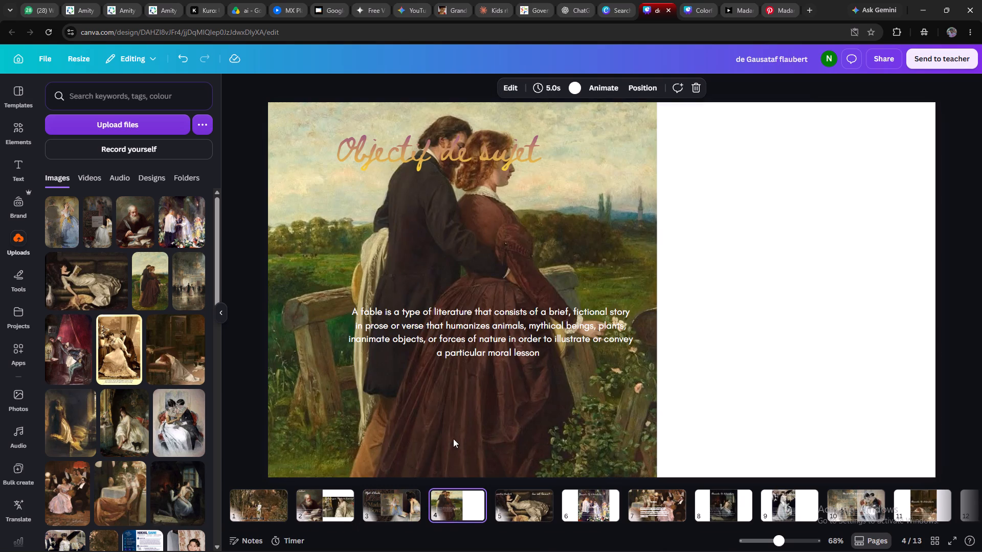
click(438, 283)
key(ctrl+v)
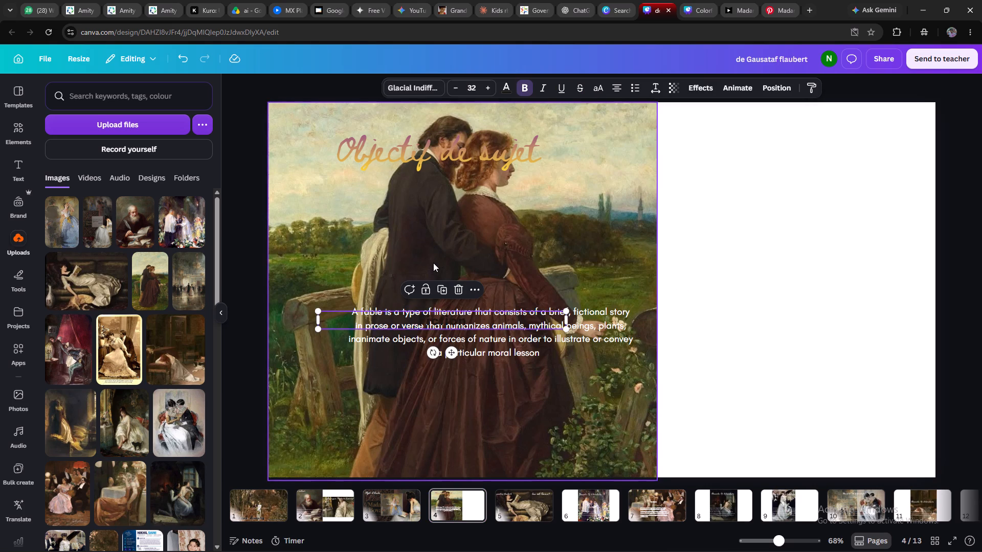
drag(420, 320, 430, 212)
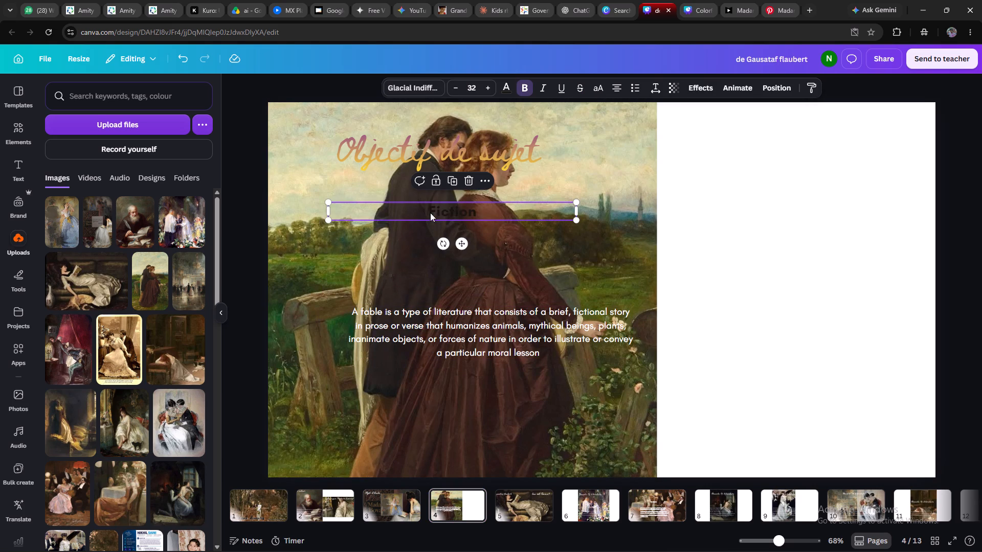
Replace the copied "Fiction" subheading text on page 4 with "Bovarysme".
click(475, 214)
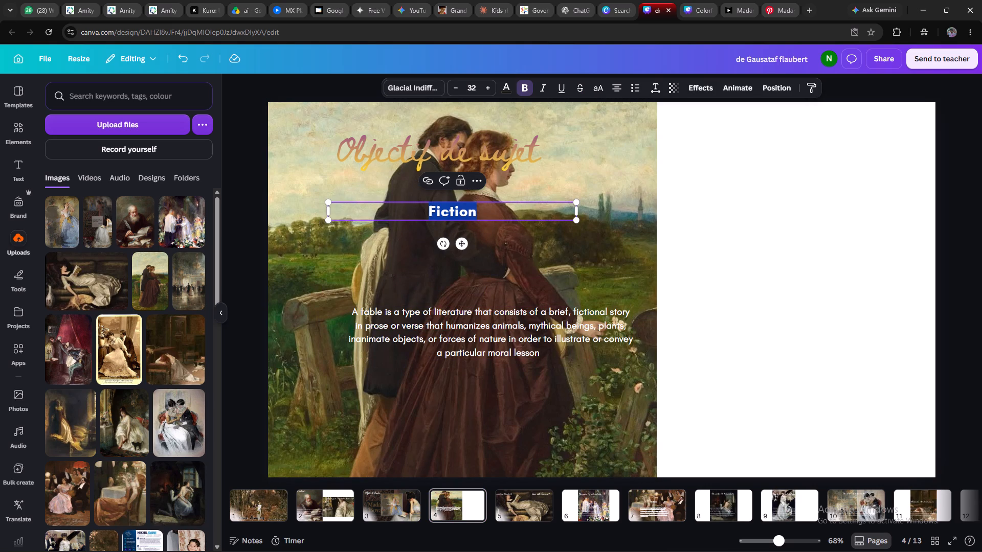
click(475, 214)
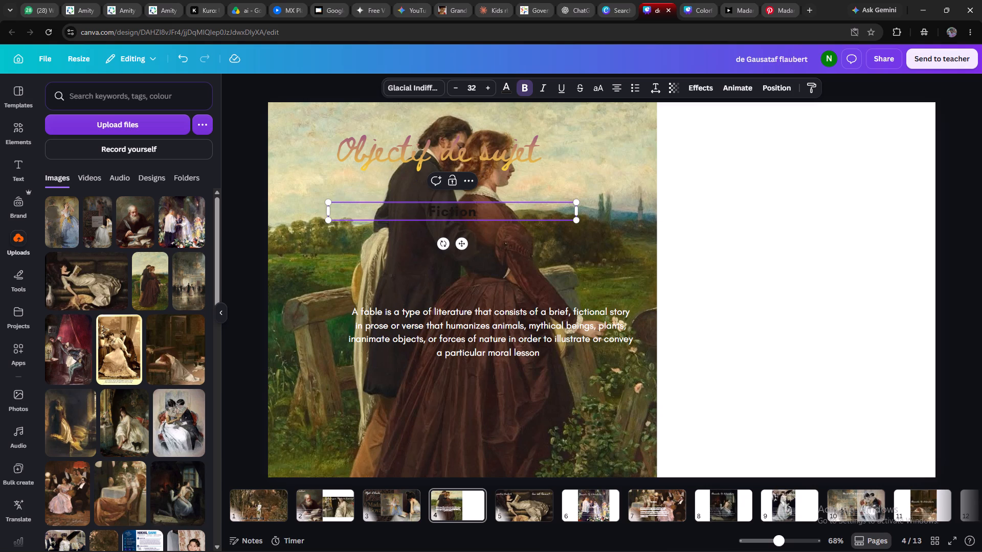
key(BackSpace)
key(BackSpace)
key(BackSpace)
key(BackSpace)
key(BackSpace)
key(BackSpace)
key(BackSpace)
text(ovarysmed)
key(BackSpace)
key(BackSpace)
key(e)
drag(476, 208, 507, 217)
click(471, 260)
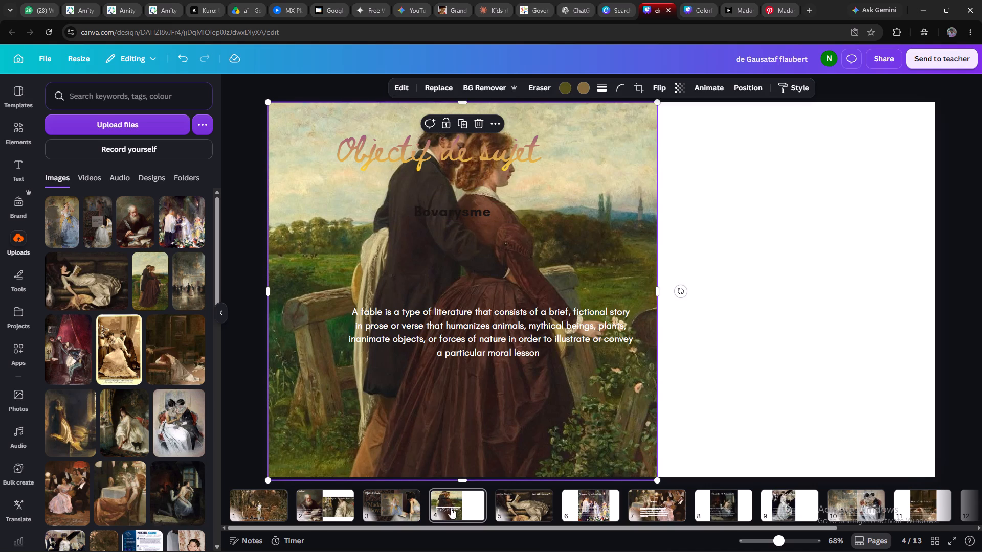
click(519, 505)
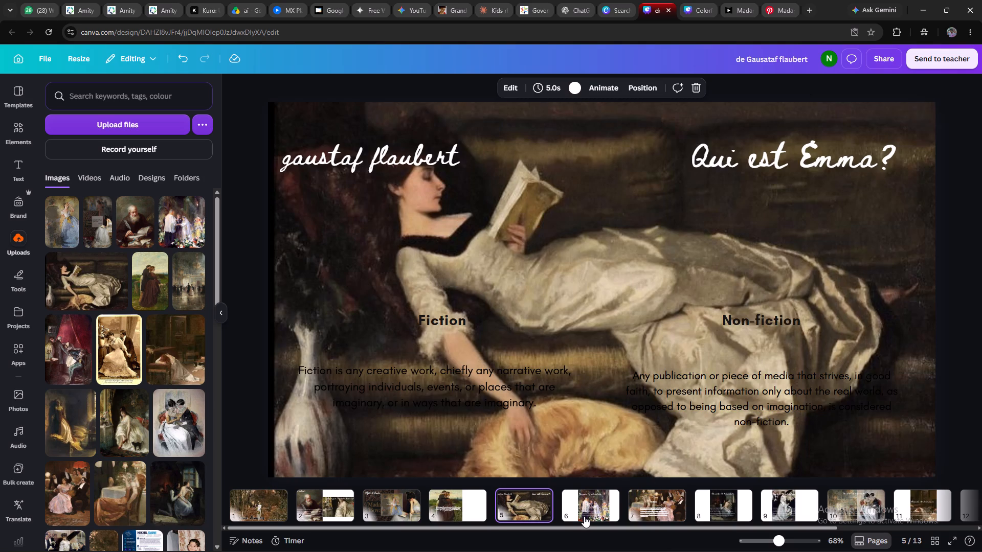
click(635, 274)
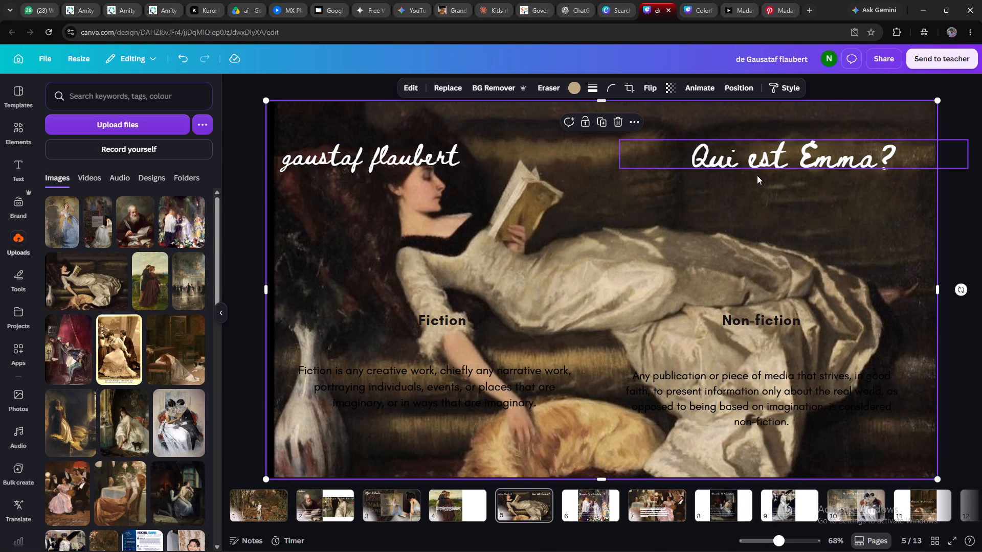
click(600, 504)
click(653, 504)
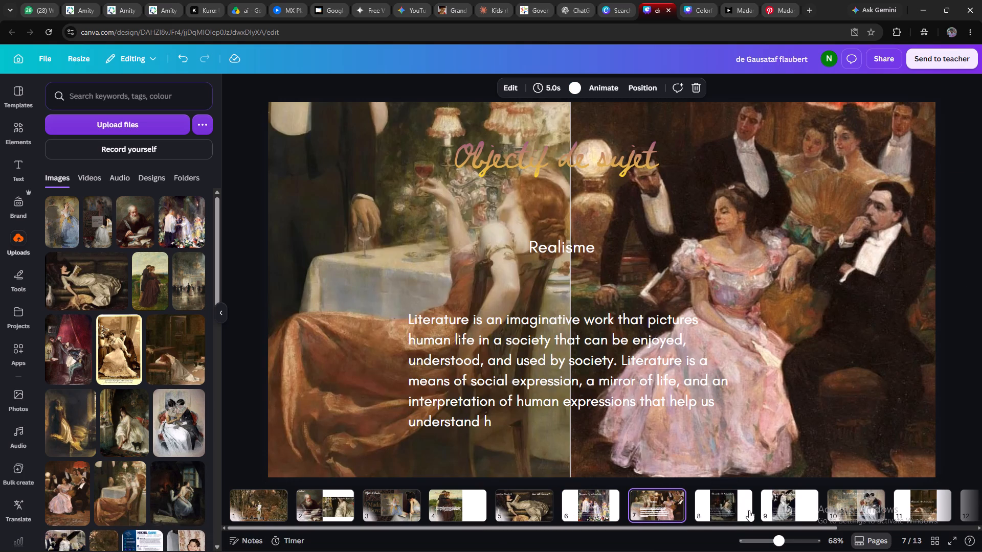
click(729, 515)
Correct the author's first name in the page 1 subtitle so that it reads "de Gaustaf flaubert".
click(277, 503)
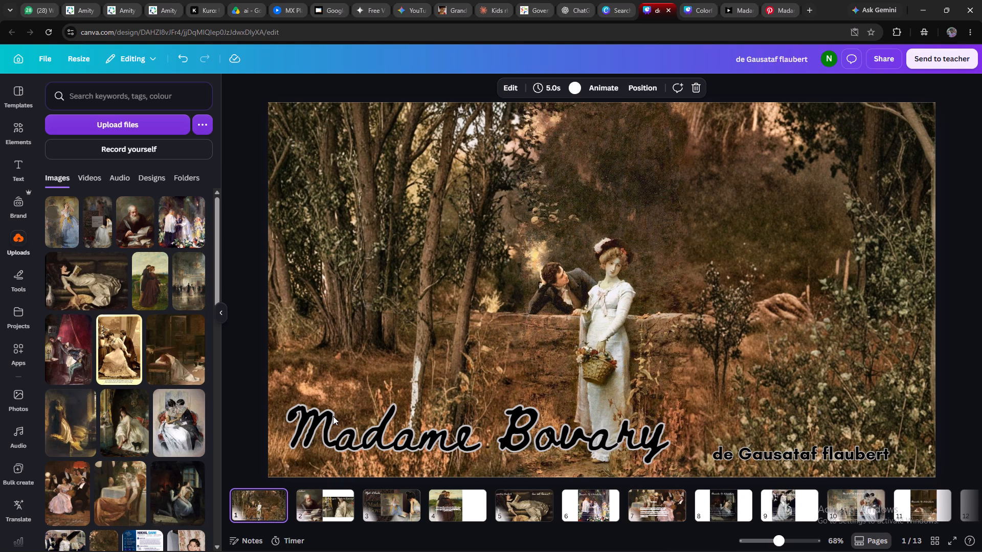
click(762, 459)
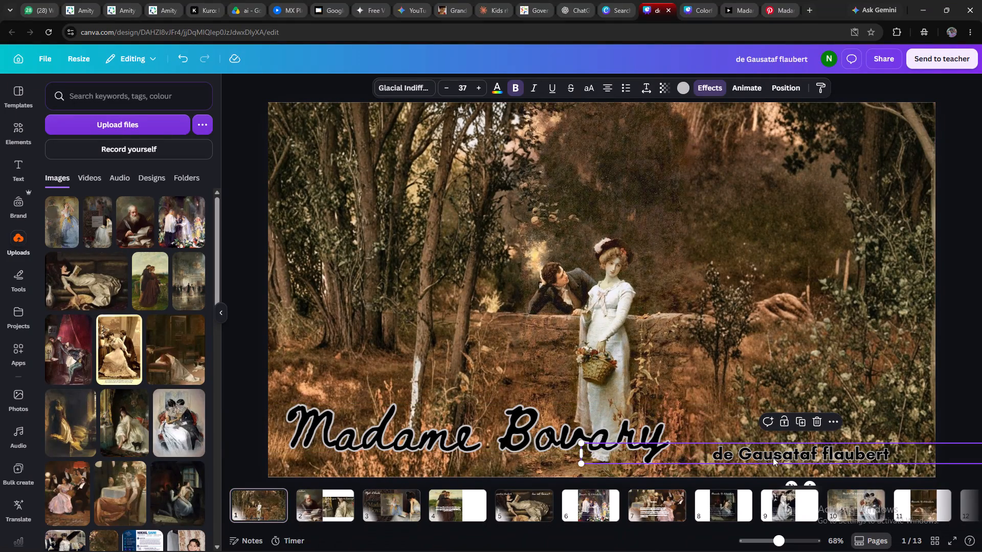
click(791, 454)
click(796, 460)
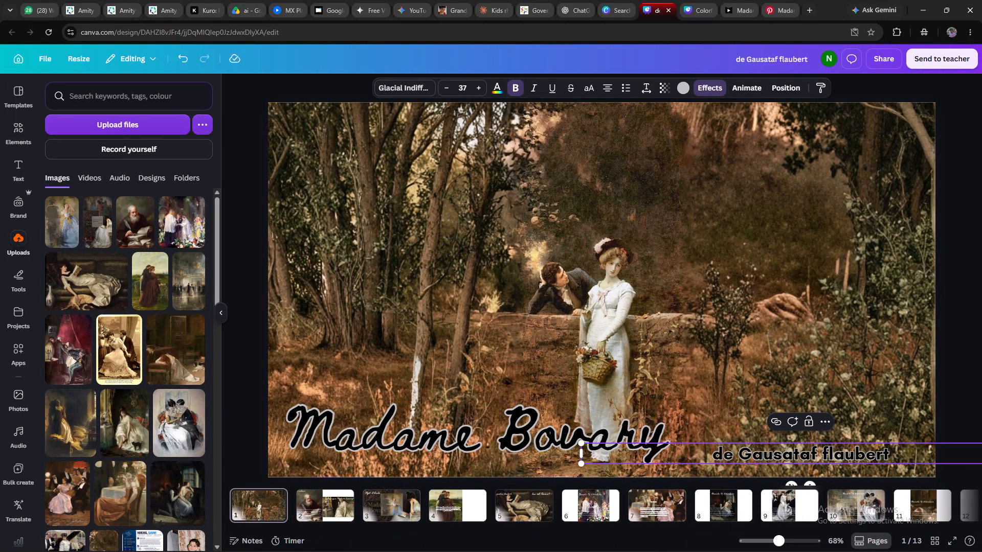
key(BackSpace)
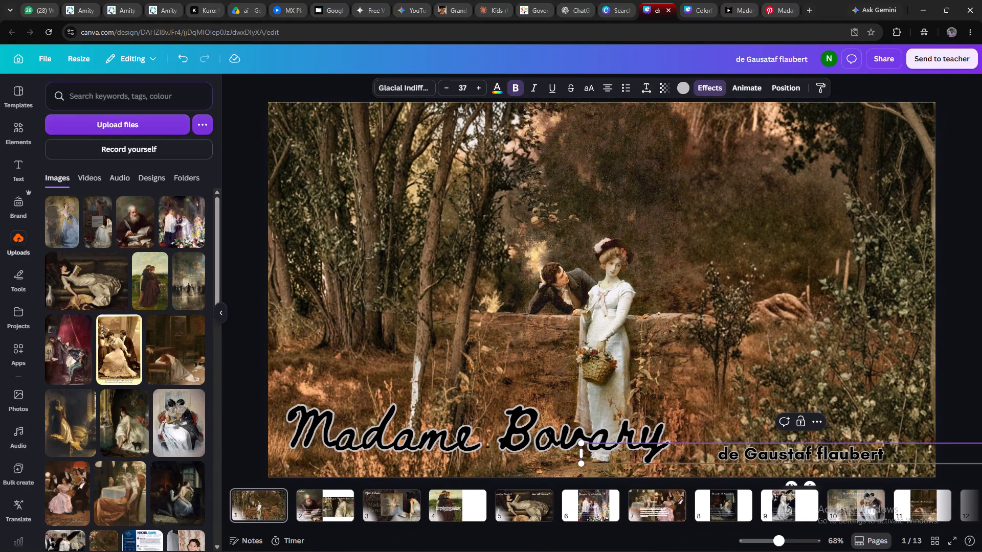
Set the design's sharing access level to "Anyone with the link".
click(885, 57)
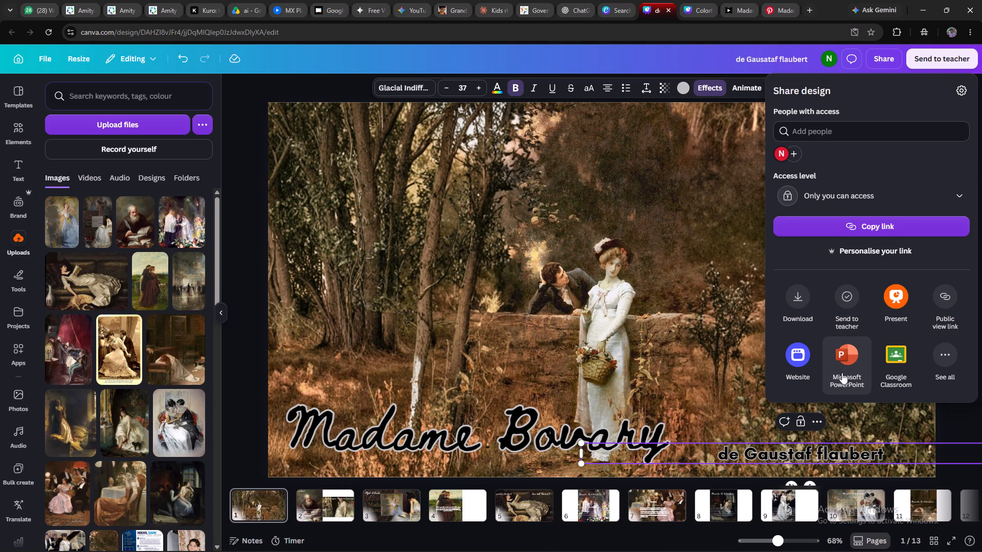
click(881, 202)
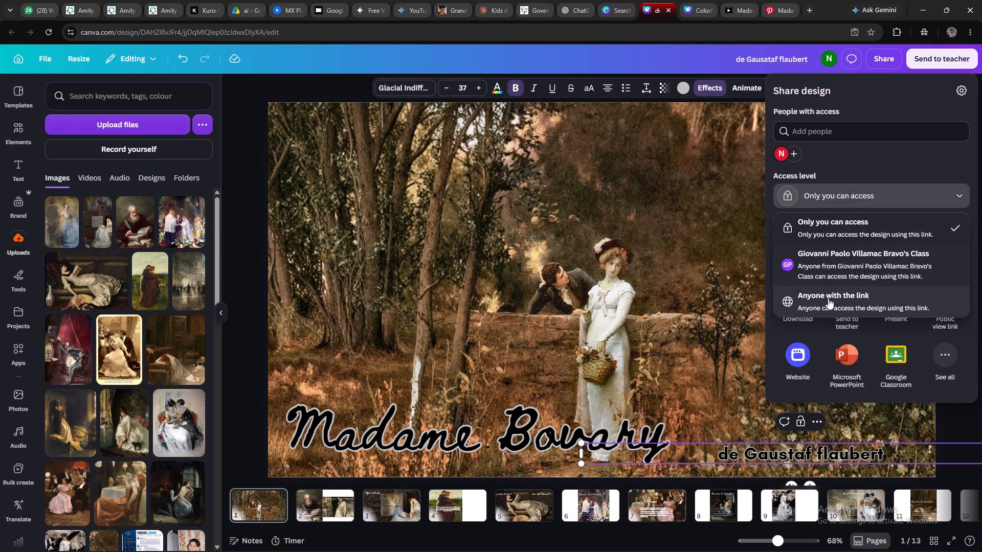
click(828, 298)
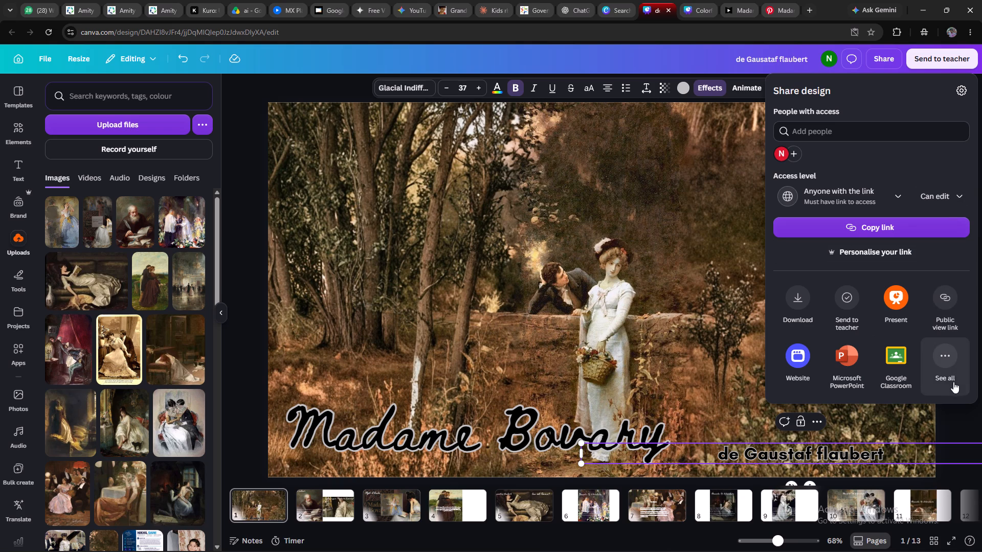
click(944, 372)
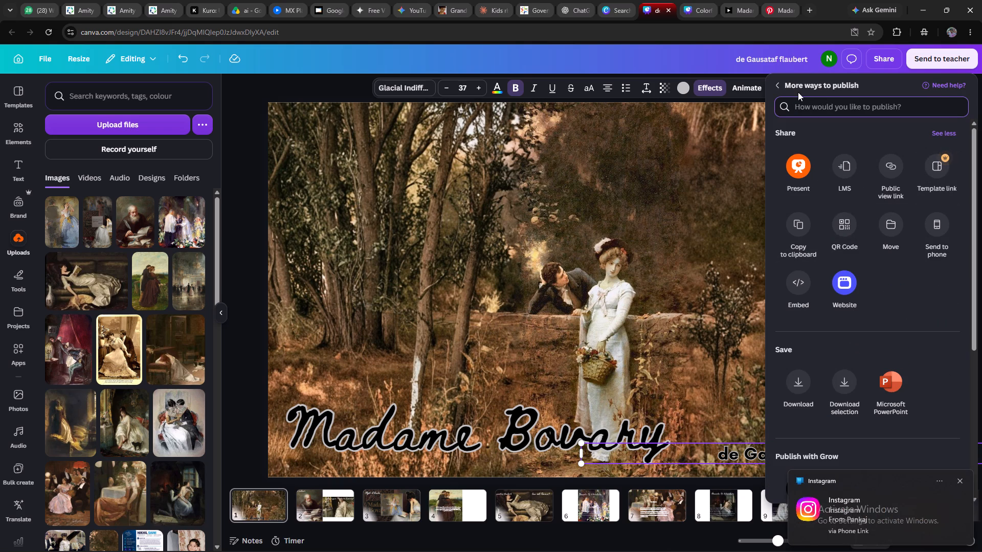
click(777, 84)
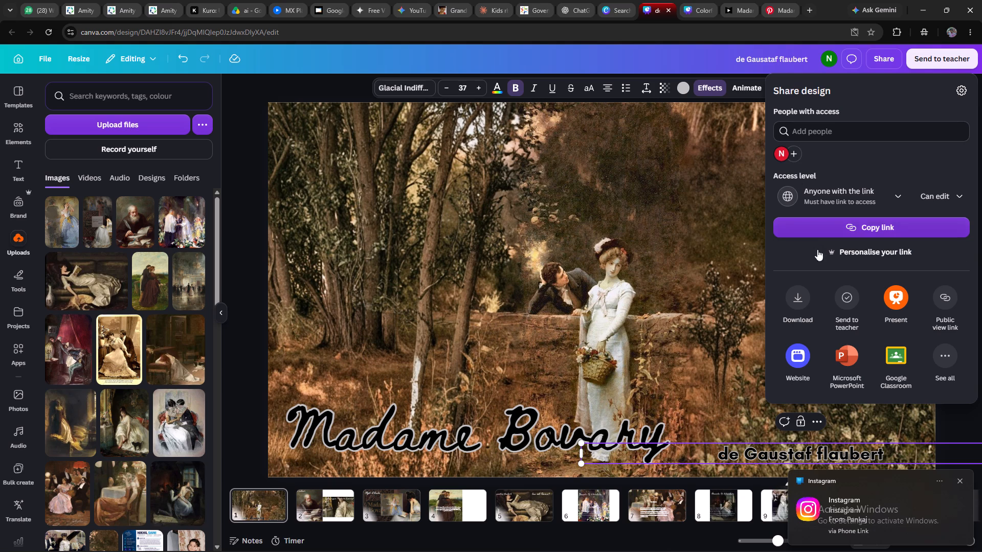
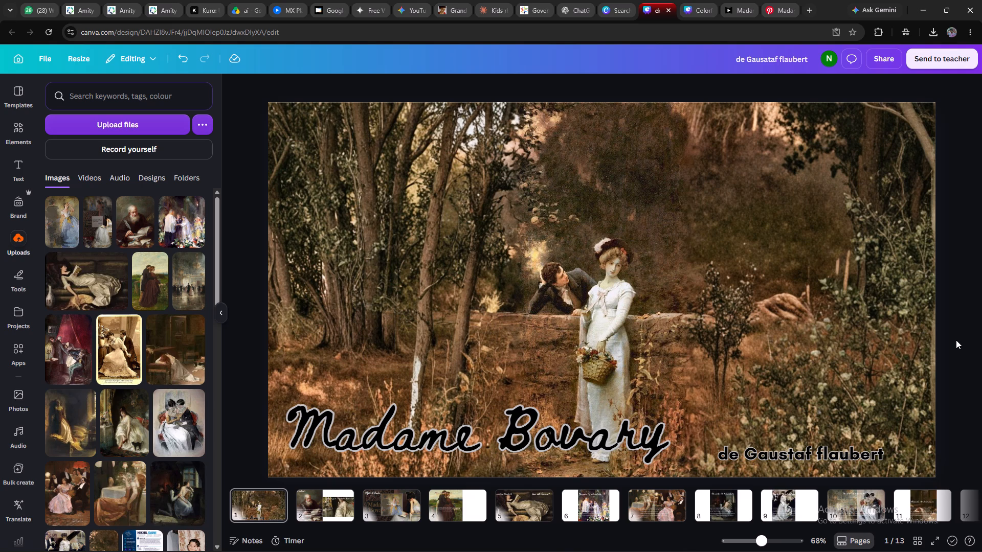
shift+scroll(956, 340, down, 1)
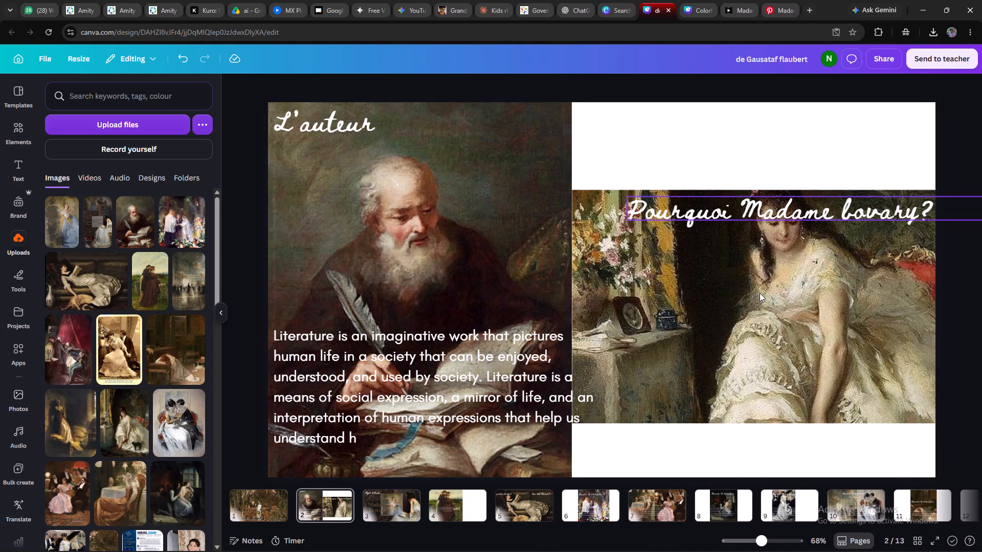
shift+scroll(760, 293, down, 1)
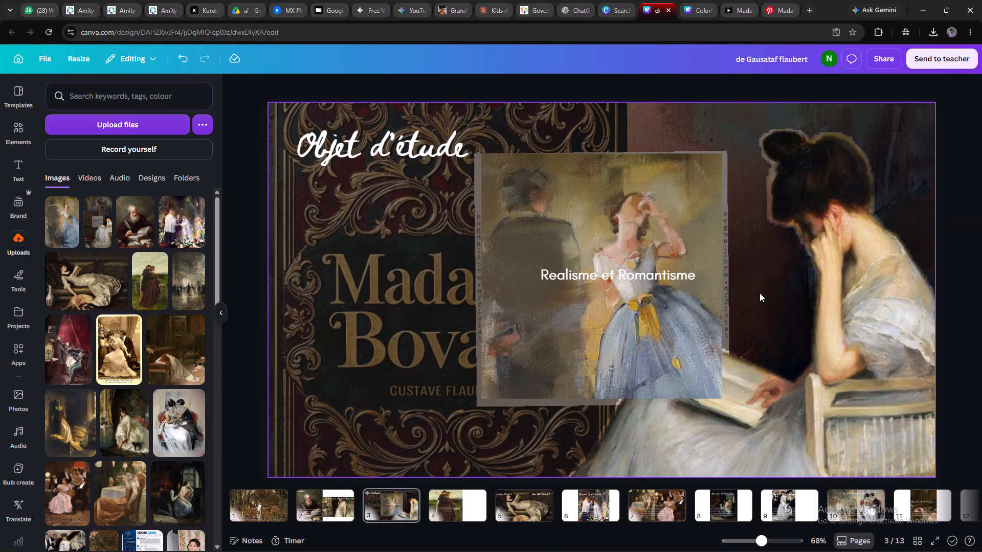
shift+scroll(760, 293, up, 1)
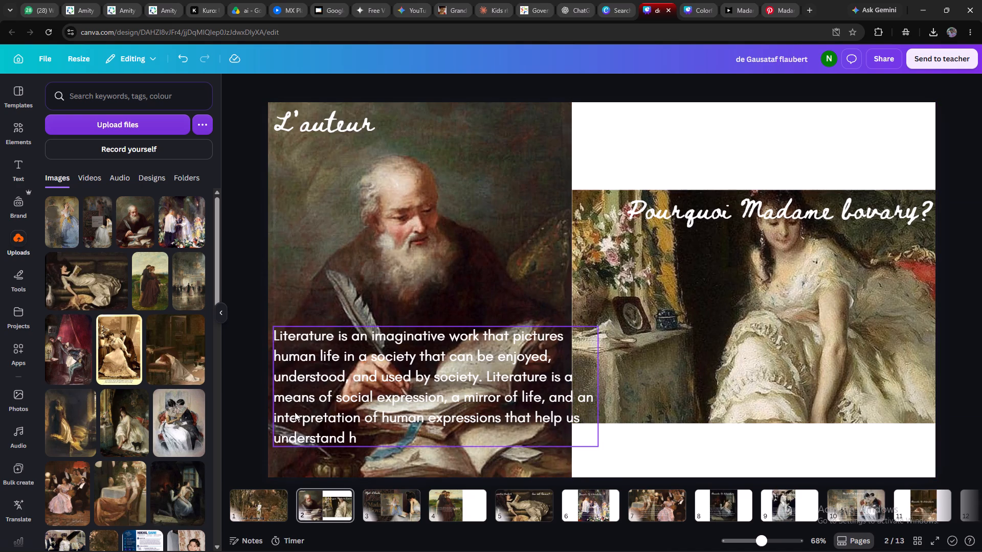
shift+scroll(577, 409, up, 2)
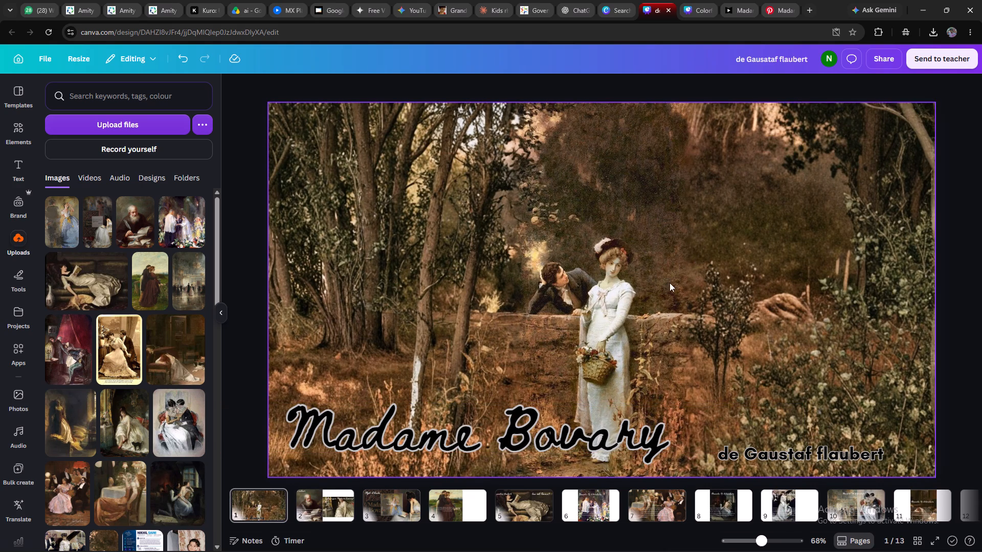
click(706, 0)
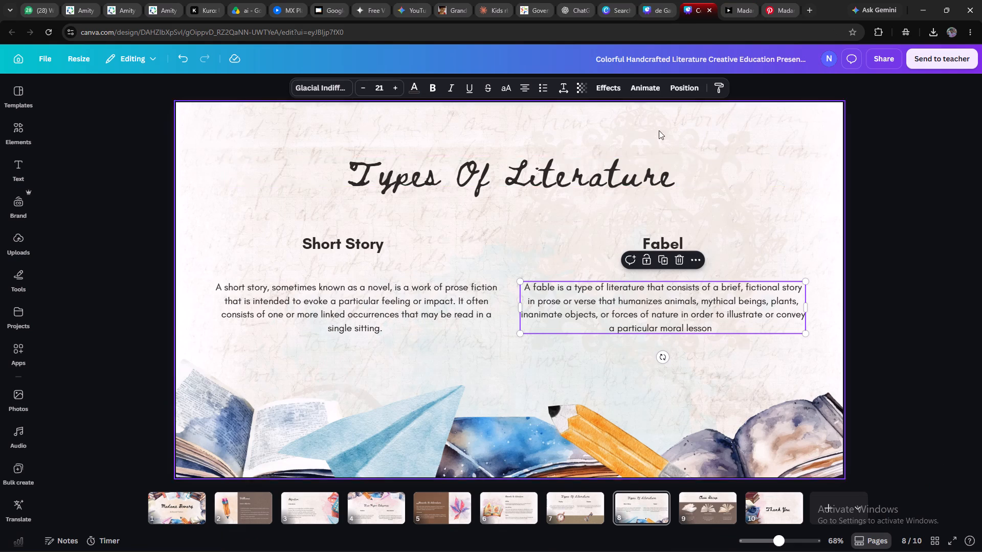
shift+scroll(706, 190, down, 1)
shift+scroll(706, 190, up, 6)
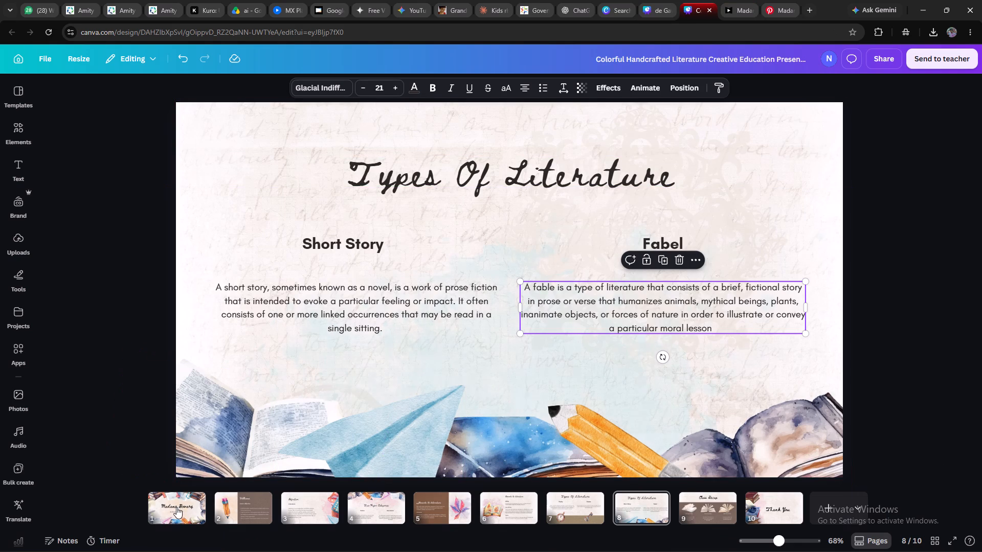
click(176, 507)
click(619, 0)
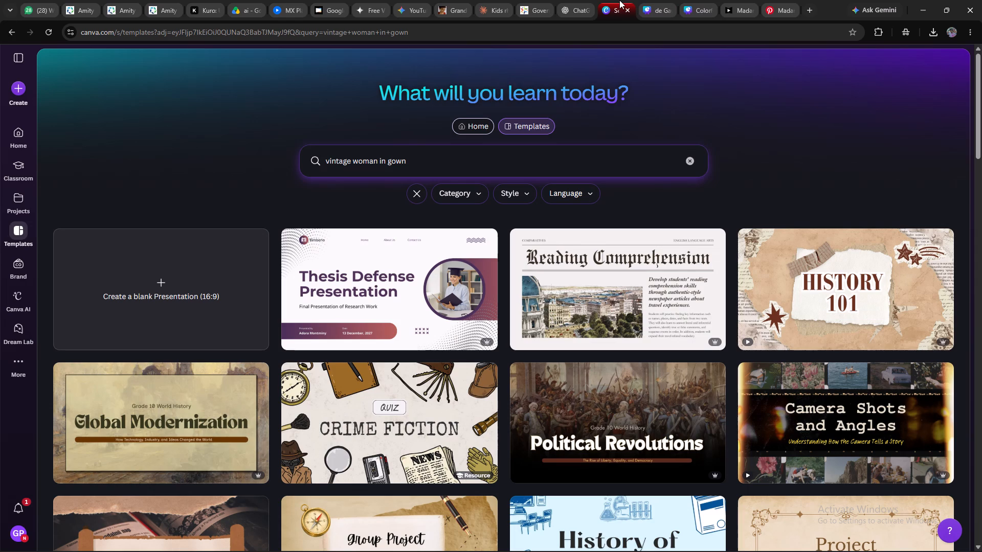
scroll(492, 251, down, 3)
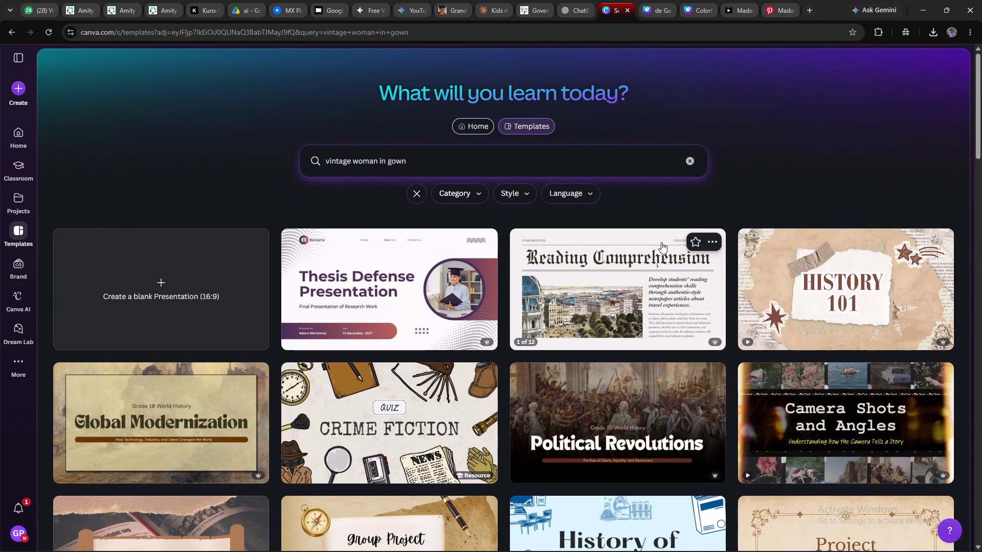
scroll(660, 242, down, 2)
click(643, 306)
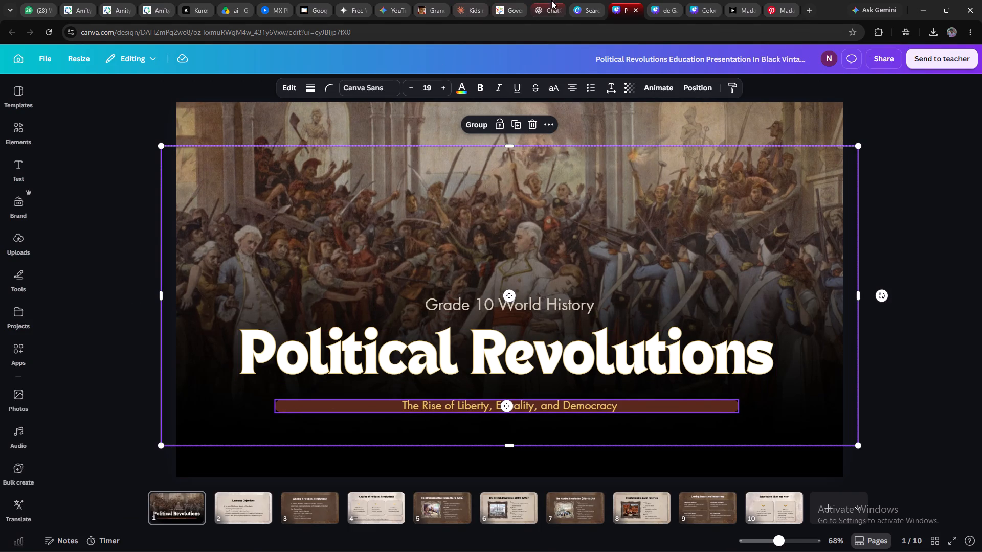
click(584, 6)
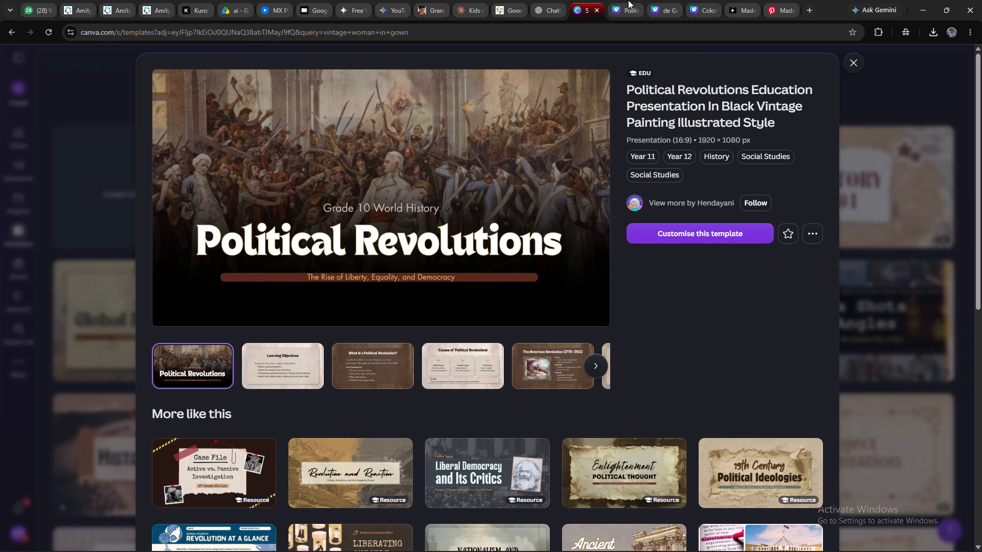
click(662, 0)
key(ctrl+v)
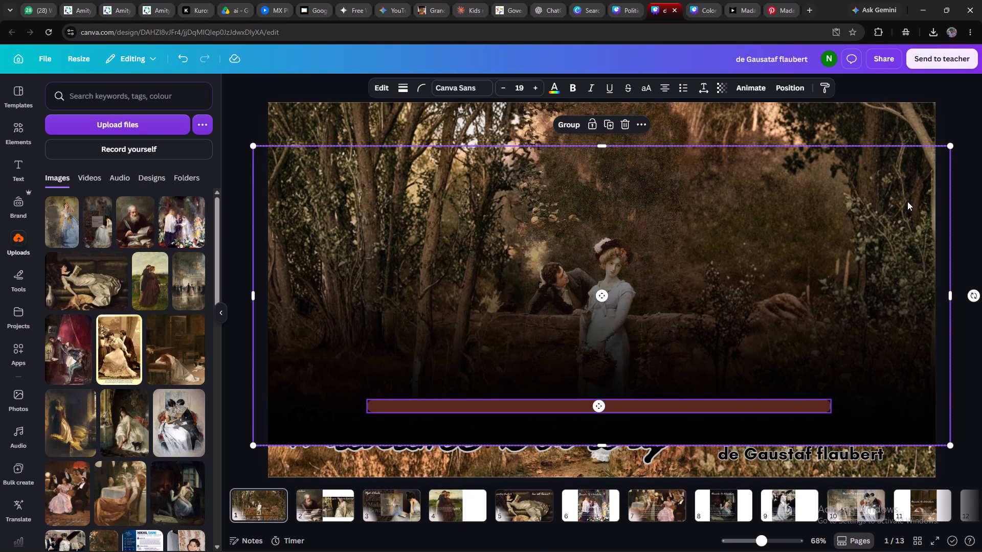
click(953, 117)
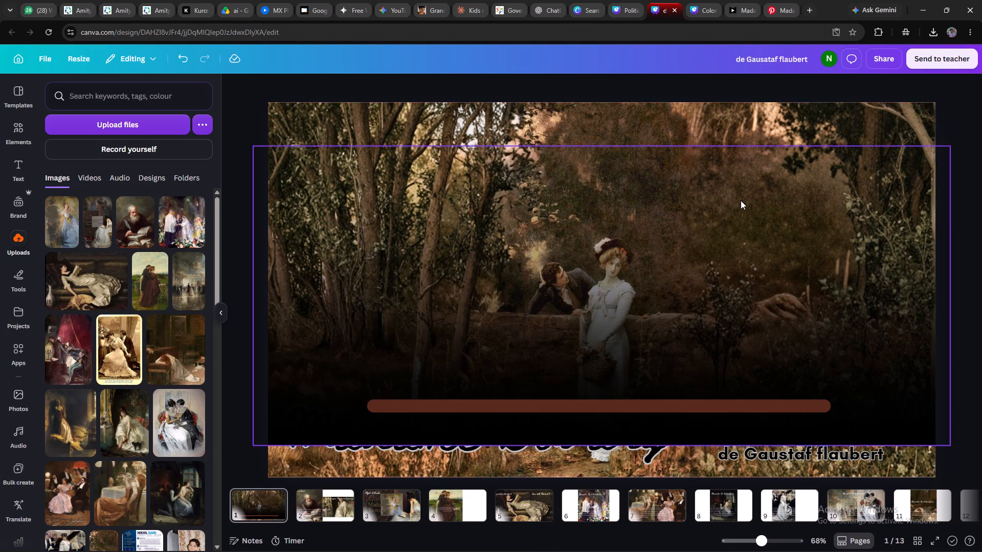
Layer the gradient overlay behind the page 1 title and subtitle but above the painting, and lower it to the page's bottom edge.
scroll(741, 200, down, 4)
scroll(704, 189, up, 4)
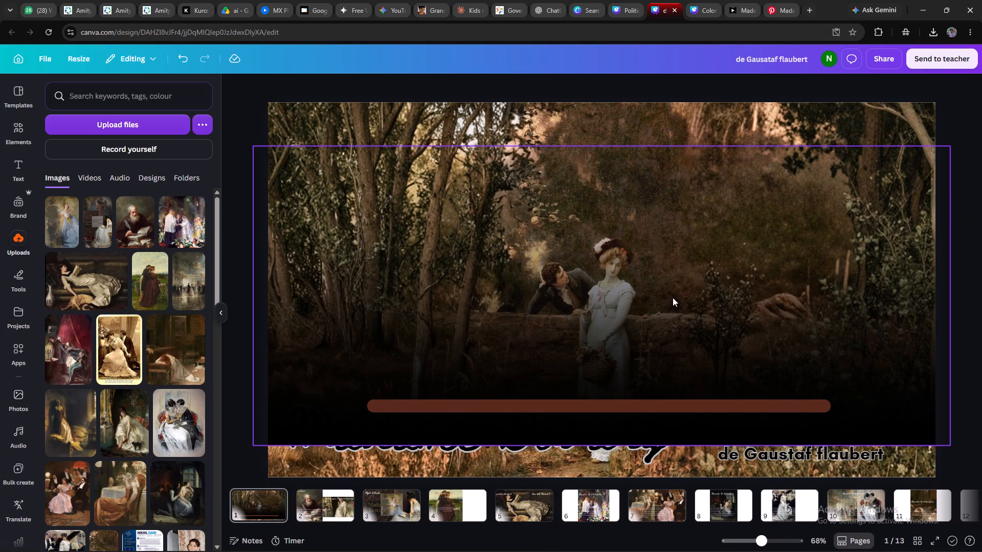
click(667, 297)
key(ctrl+bracketleft)
key(ctrl+bracketleft)
key(ctrl+bracketleft)
key(ctrl+bracketleft)
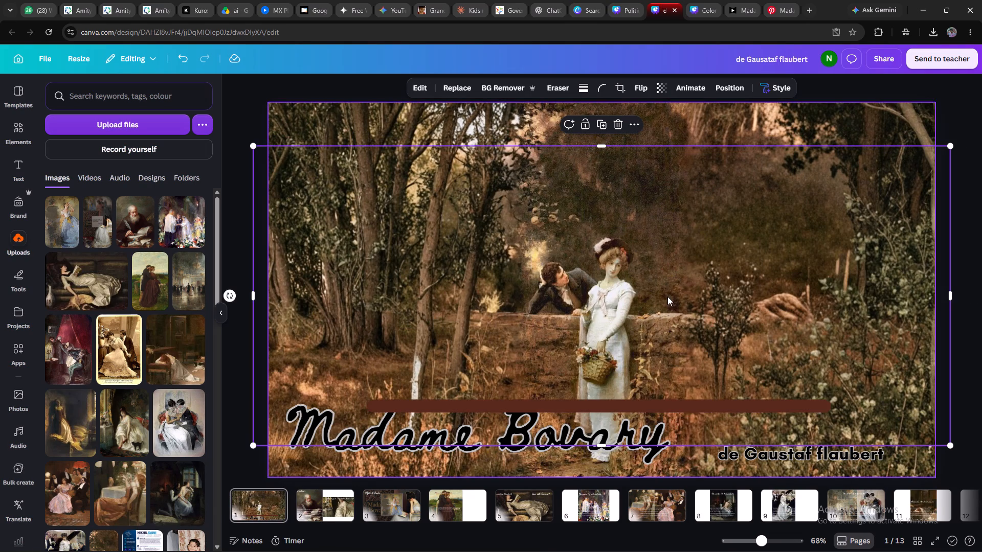
key(ctrl+bracketright)
drag(607, 264, 606, 273)
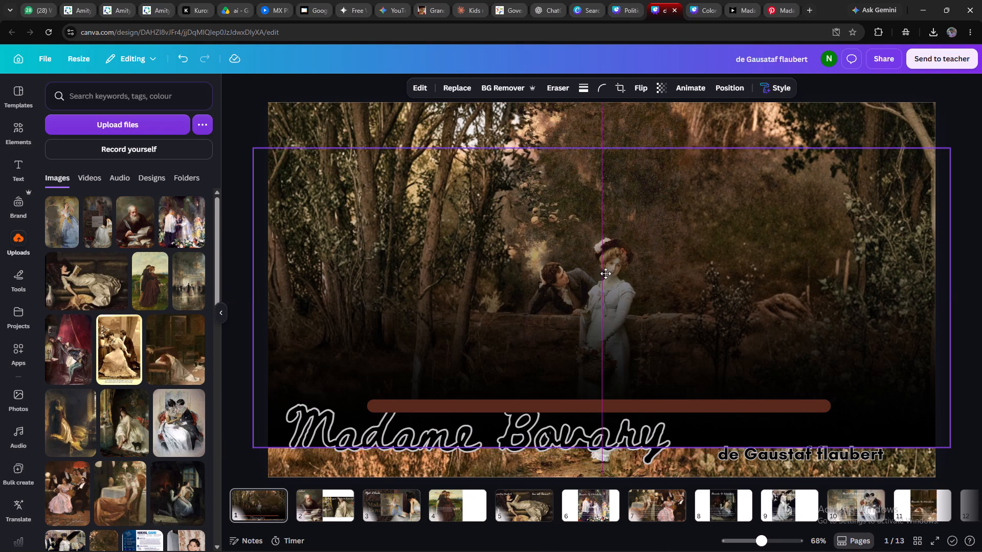
drag(606, 273, 605, 293)
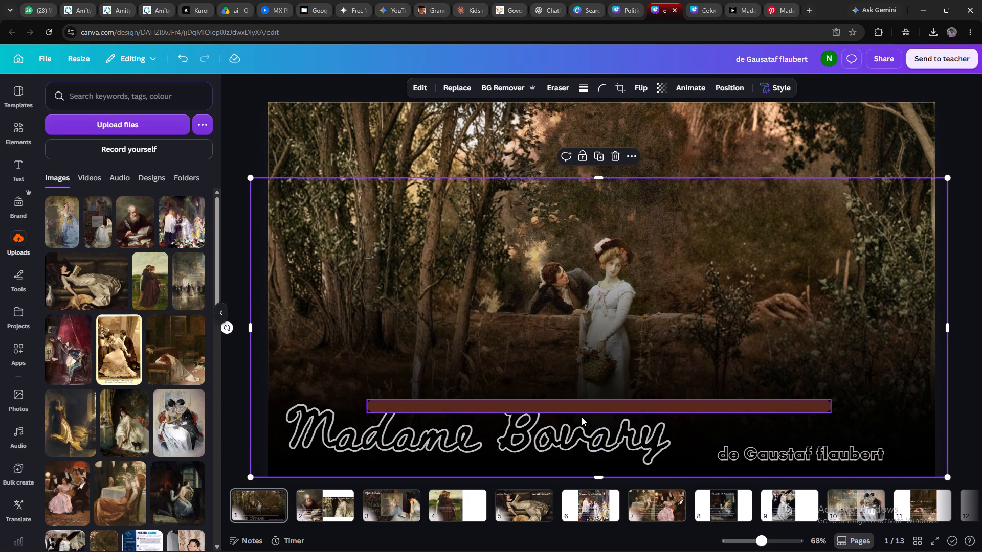
Centre the "Madame Bovary" title horizontally on page 1 and raise it above the brown bar.
drag(578, 432, 592, 408)
key(ctrl+z)
click(564, 436)
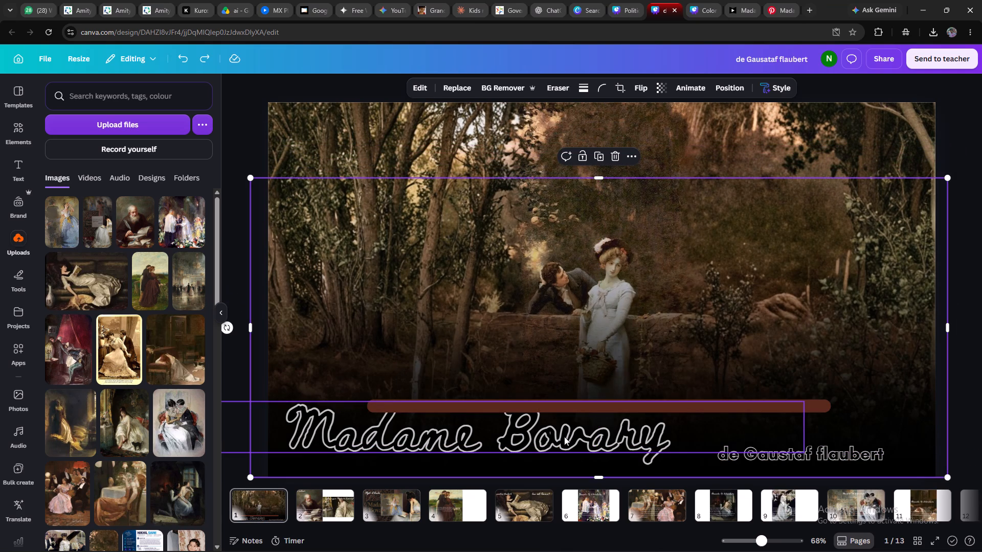
drag(555, 437, 567, 426)
click(788, 87)
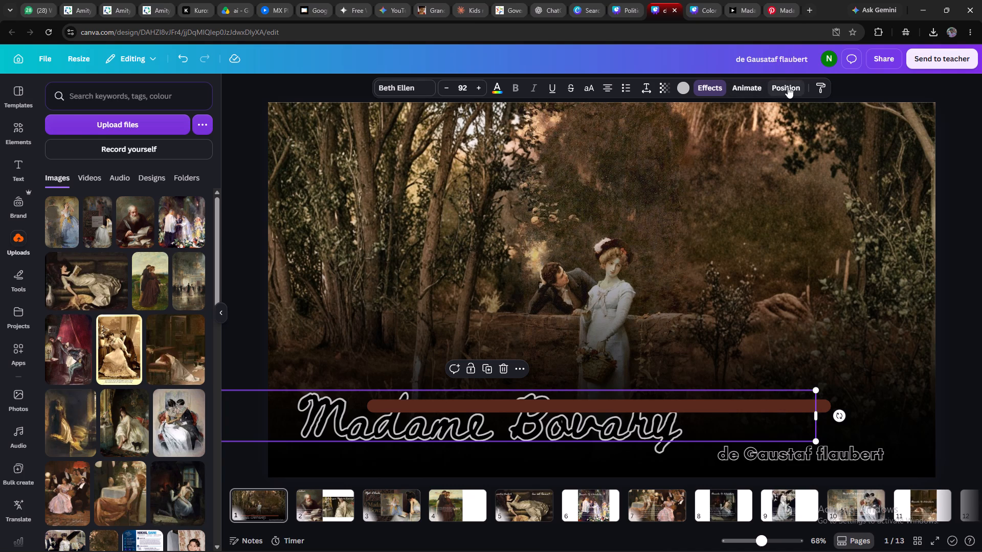
click(176, 237)
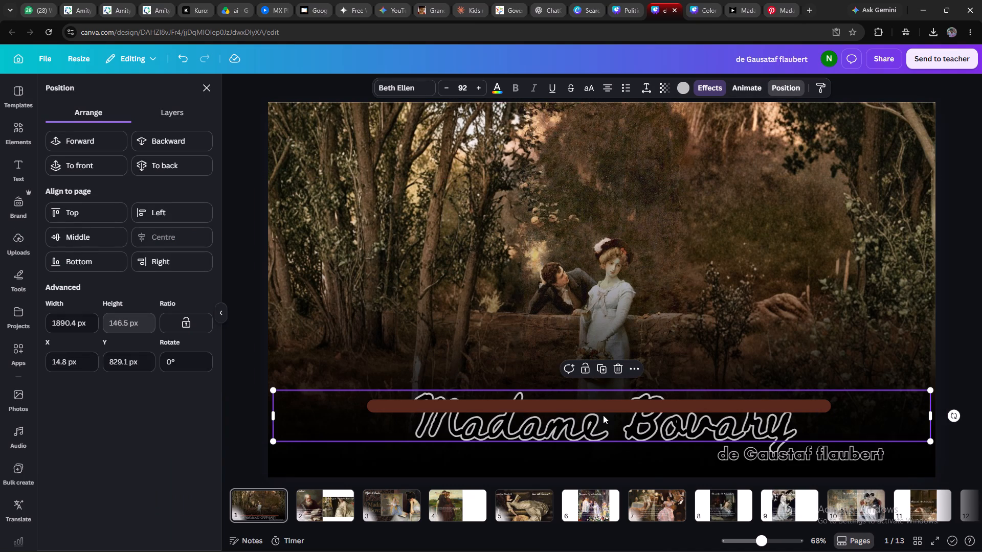
key(shift+Up)
key(shift+Up)
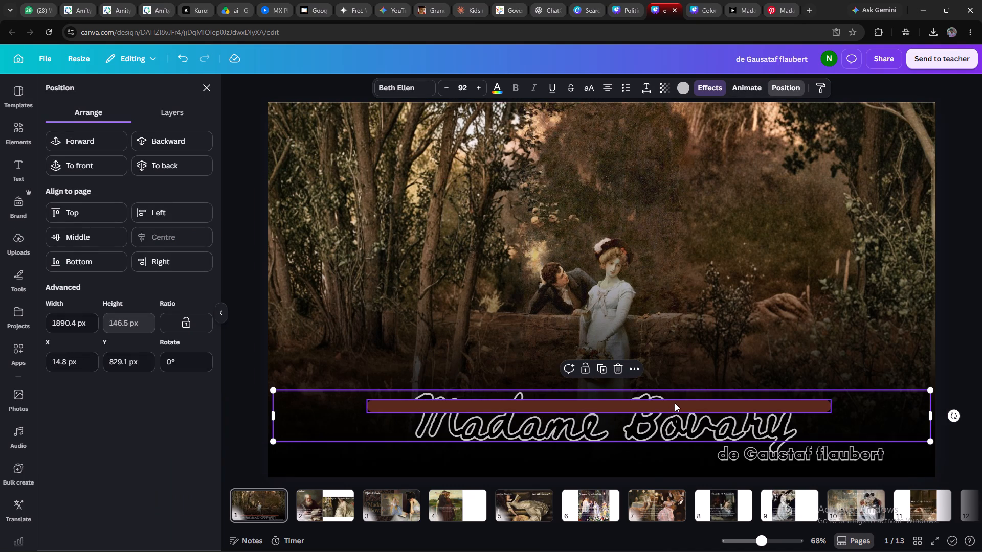
key(shift+Up)
key(shift+Up)
key(shift+Up)
drag(644, 430, 643, 428)
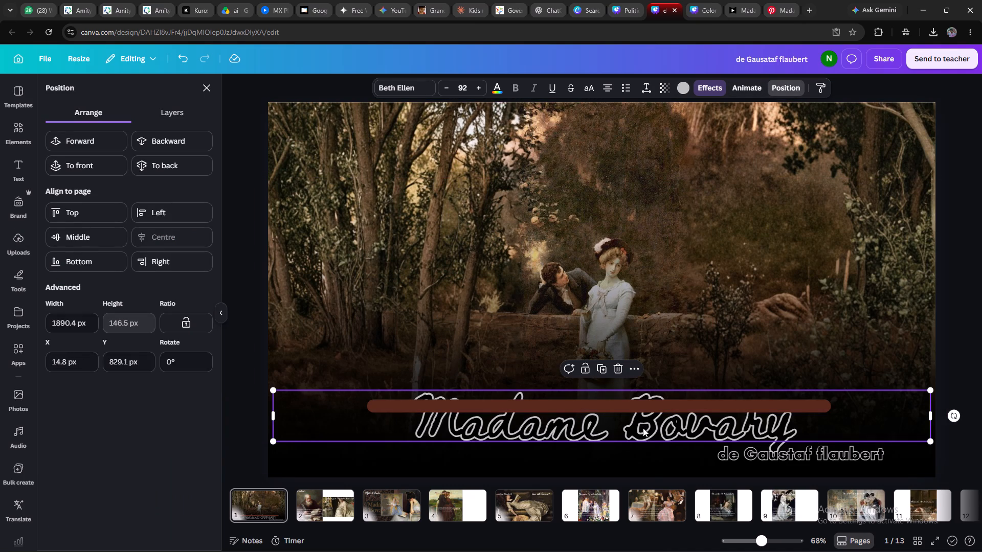
drag(643, 428, 646, 400)
Centre the brown bar just below the title and place the "de Gaustaf flaubert" subtitle centred in front of it.
drag(646, 407, 649, 432)
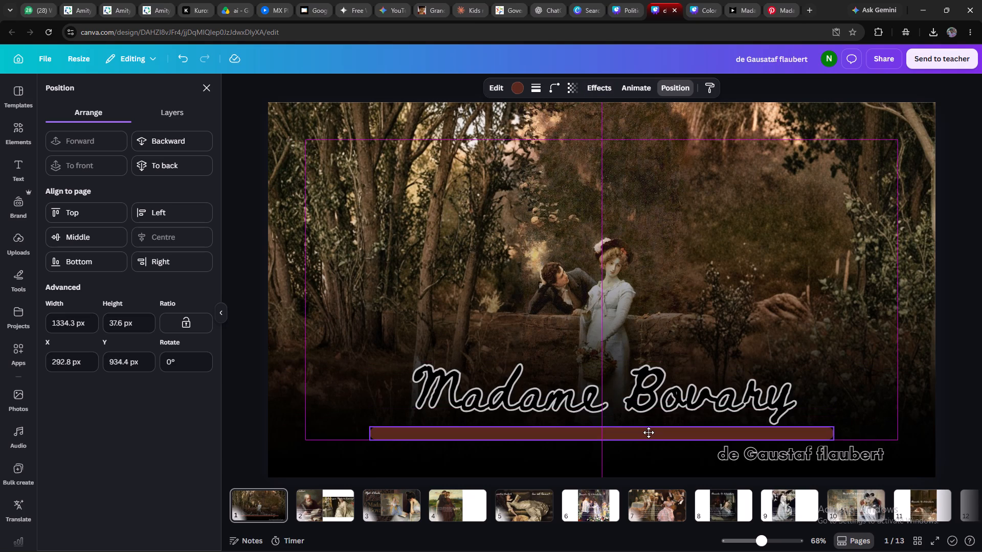
drag(649, 432, 649, 433)
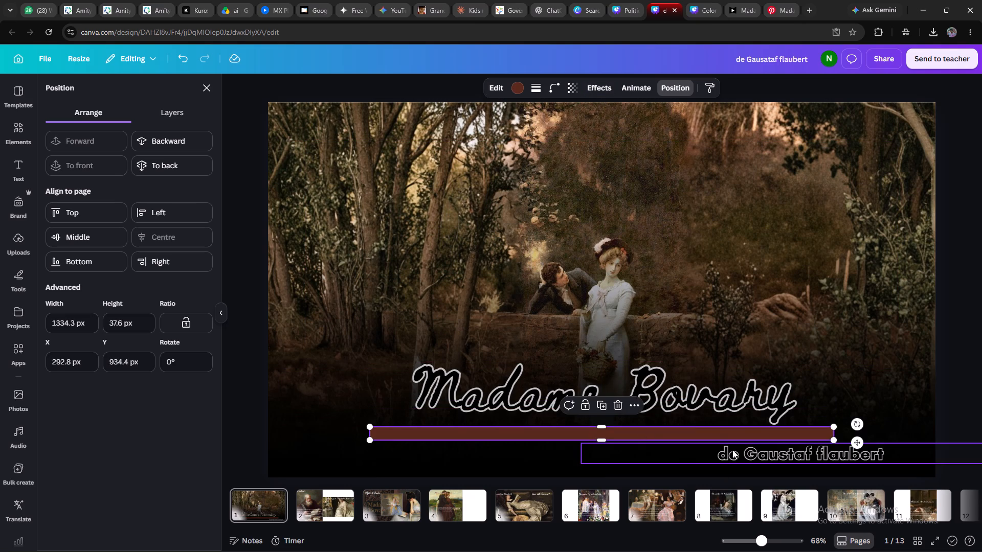
drag(736, 451, 539, 426)
key(ctrl+bracketright)
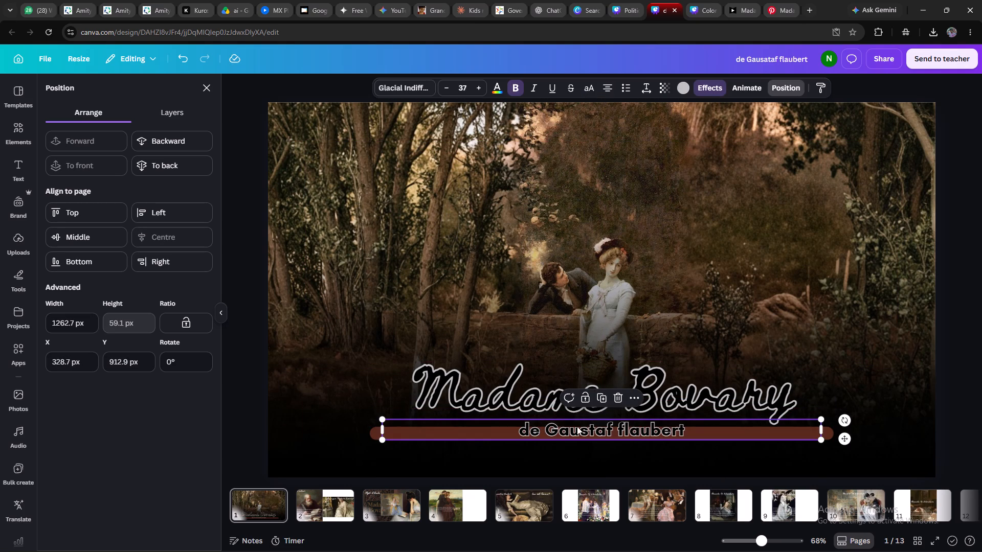
Resize the brown bar to about 59 px high and narrow it evenly on both sides around the subtitle.
click(371, 433)
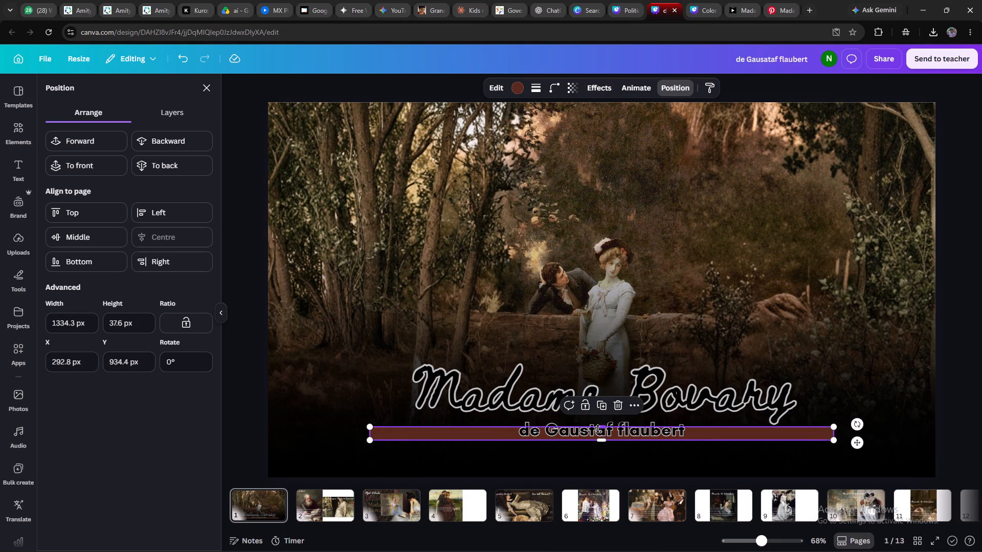
drag(602, 426, 600, 417)
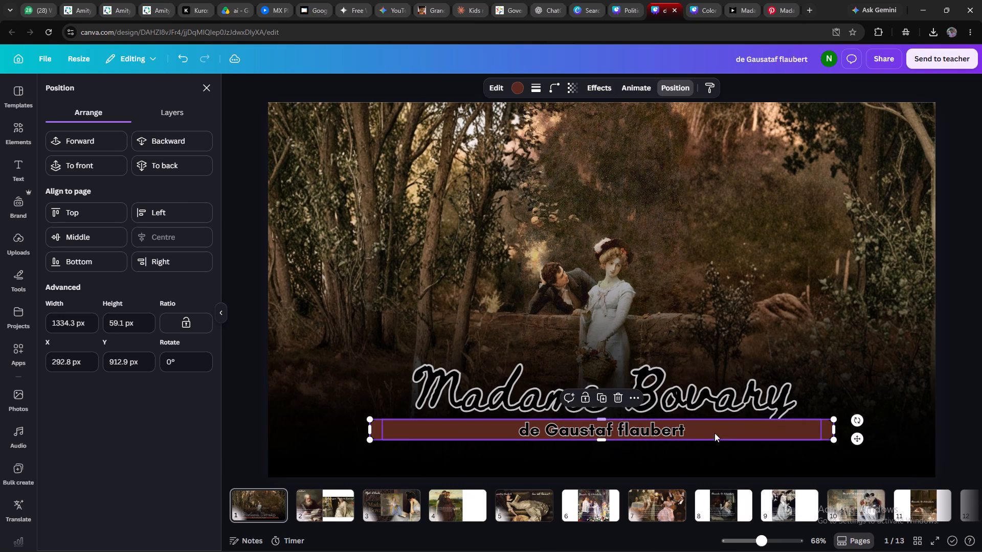
alt+drag(834, 429, 758, 423)
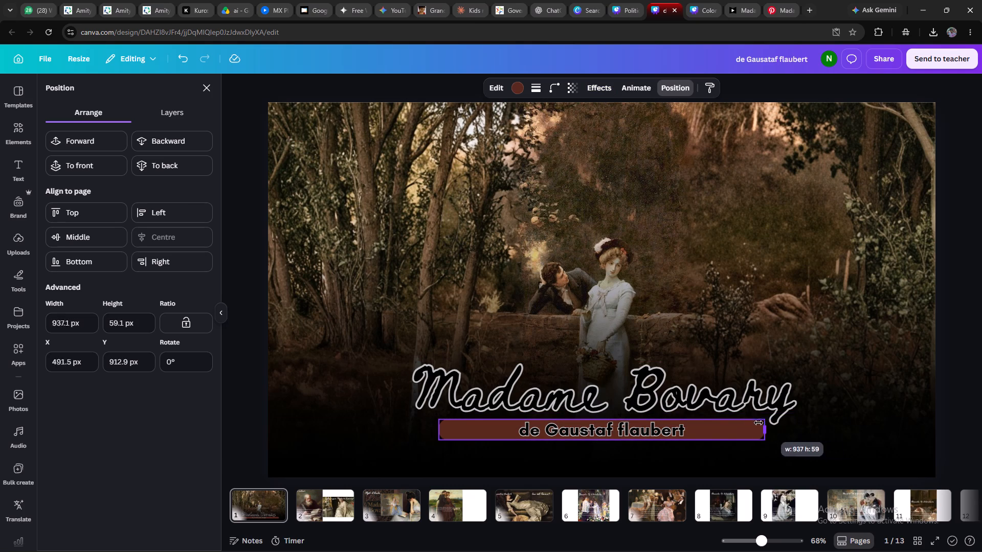
alt+drag(758, 423, 748, 422)
Narrow the subtitle's text box evenly on both sides to about 554 px wide so it fits within the brown bar.
click(710, 426)
alt+drag(817, 427, 815, 427)
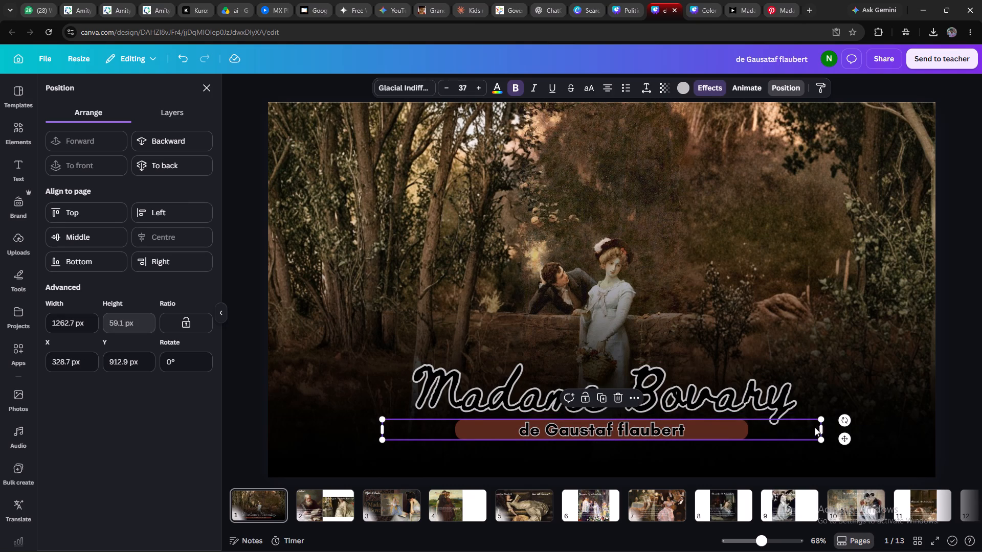
alt+drag(815, 427, 789, 428)
key(ctrl+z)
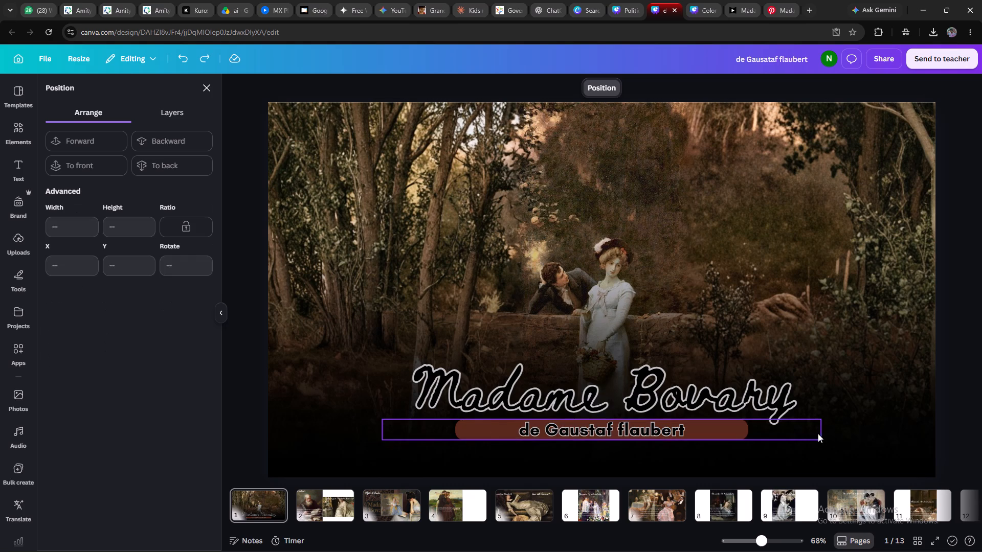
click(782, 429)
alt+drag(821, 429, 776, 429)
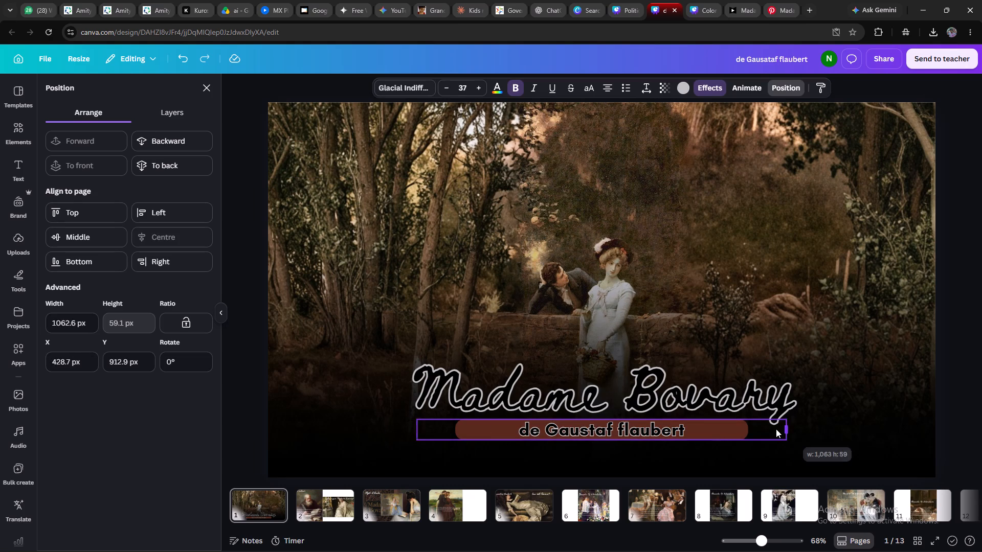
alt+drag(776, 429, 698, 421)
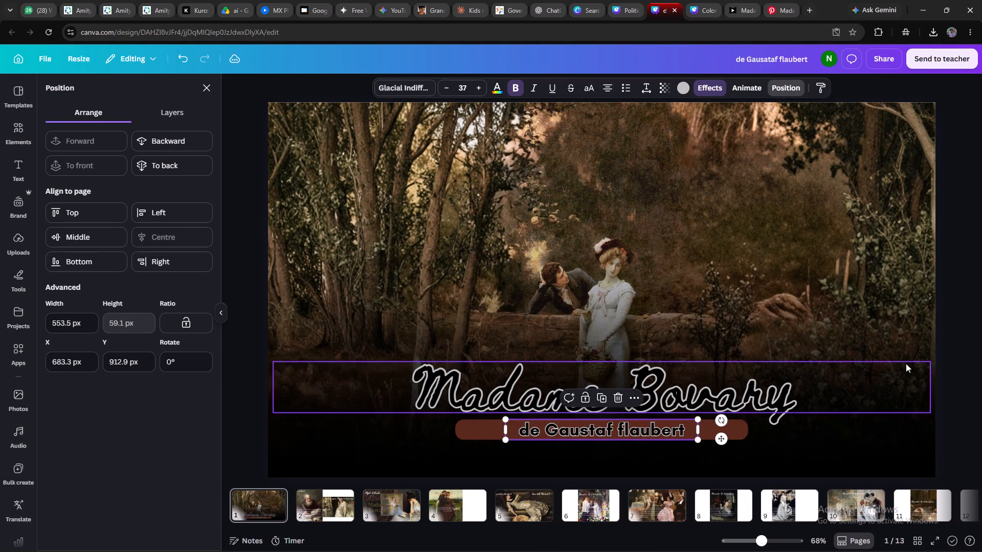
click(954, 339)
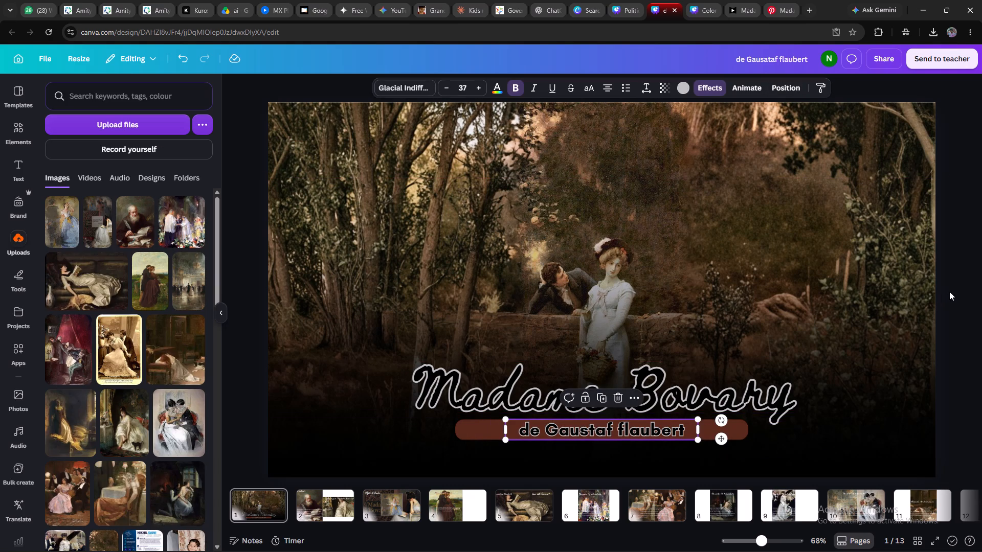
click(953, 290)
Recolour the subtitle bar on page 1 with a muted brown sampled from the upper background of the cover painting.
click(743, 436)
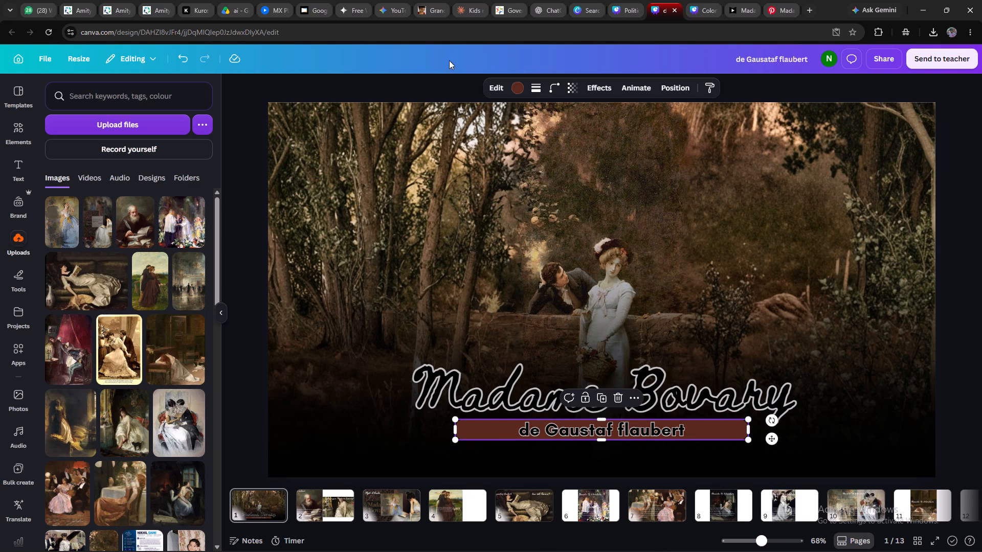
click(518, 88)
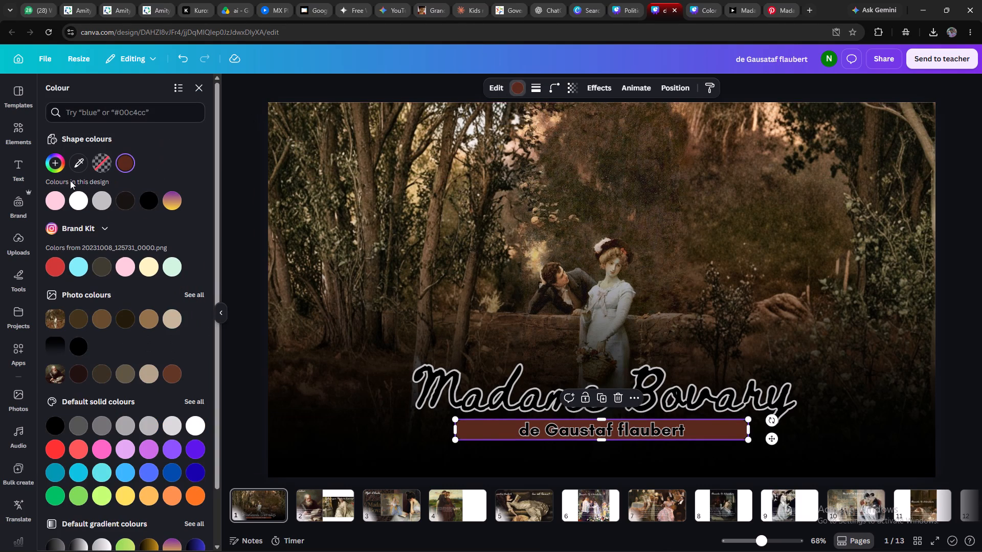
click(74, 162)
click(596, 131)
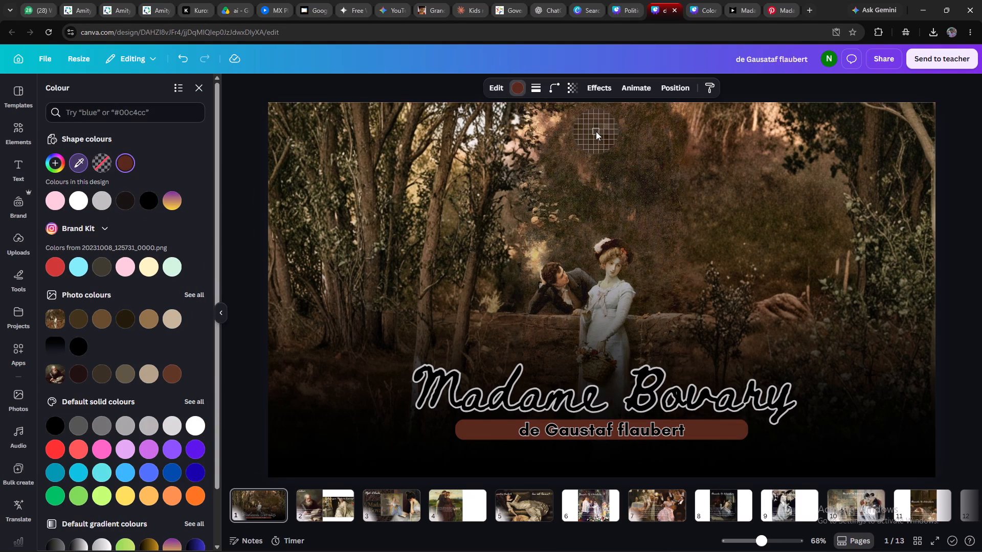
double_click(240, 158)
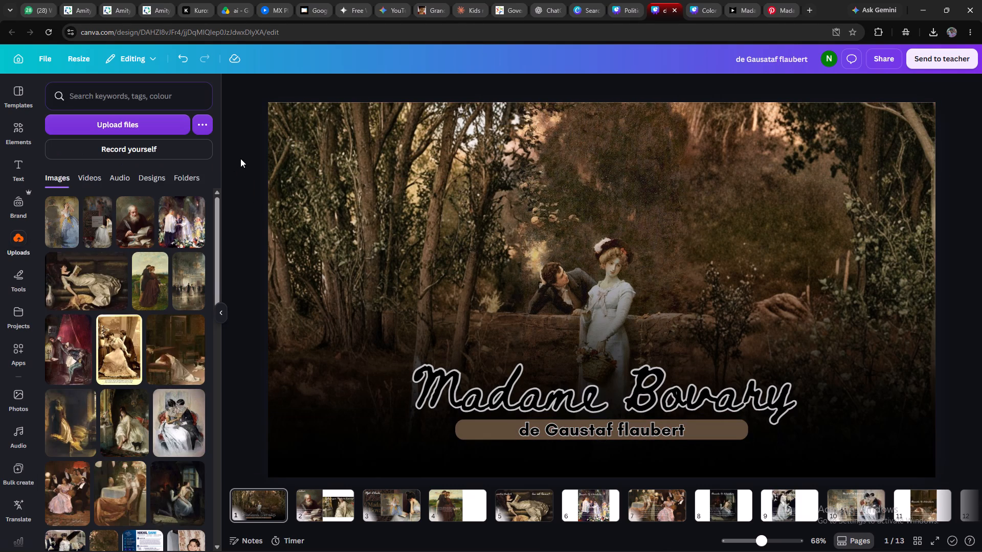
Add a solid white border with a stroke weight of 3 to the brown subtitle bar.
click(466, 434)
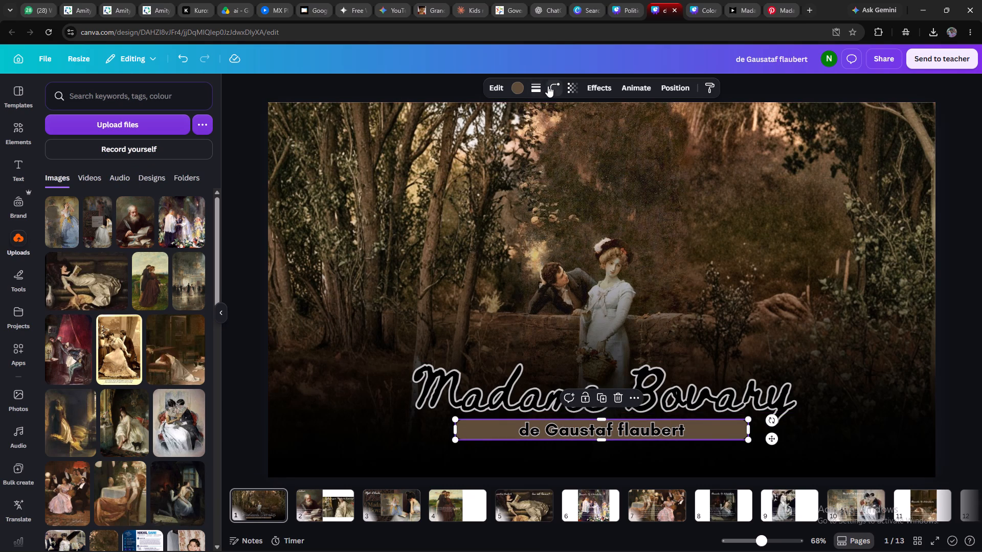
click(541, 86)
click(602, 154)
key(Up)
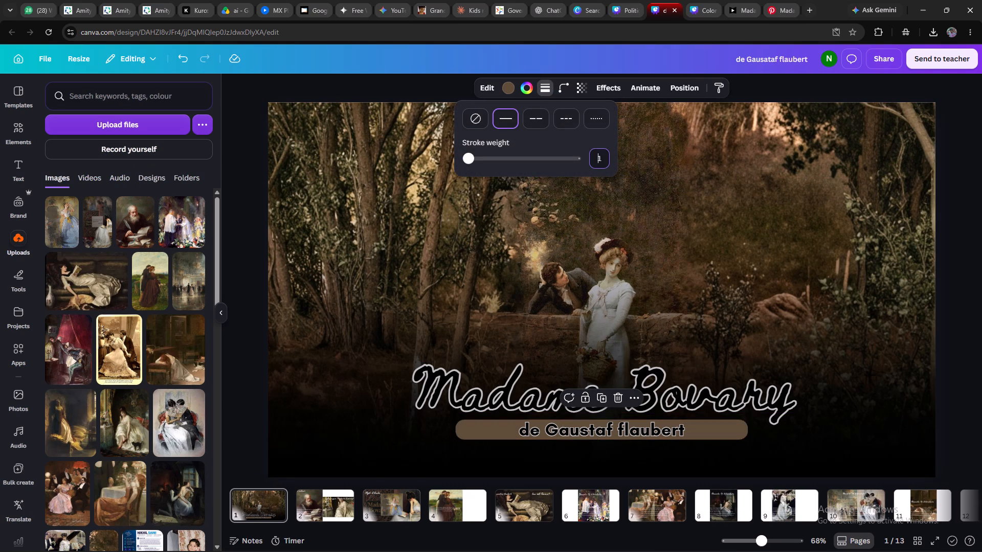
key(Up)
key(Up)
key(Return)
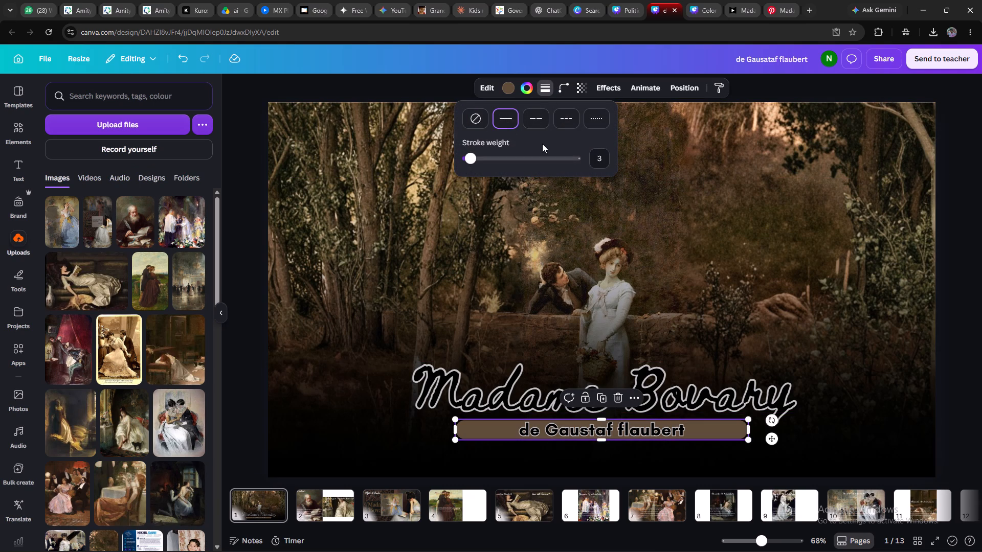
click(527, 86)
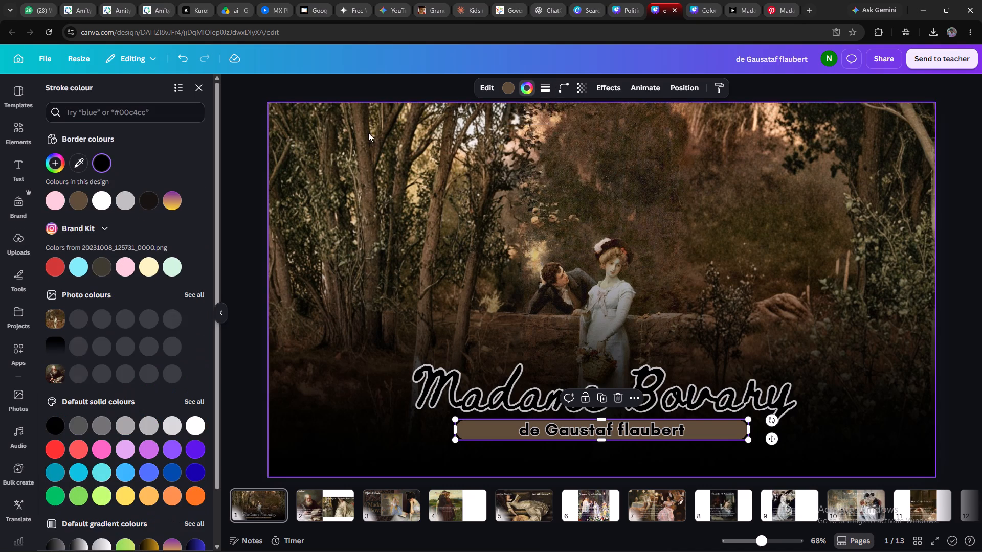
click(108, 201)
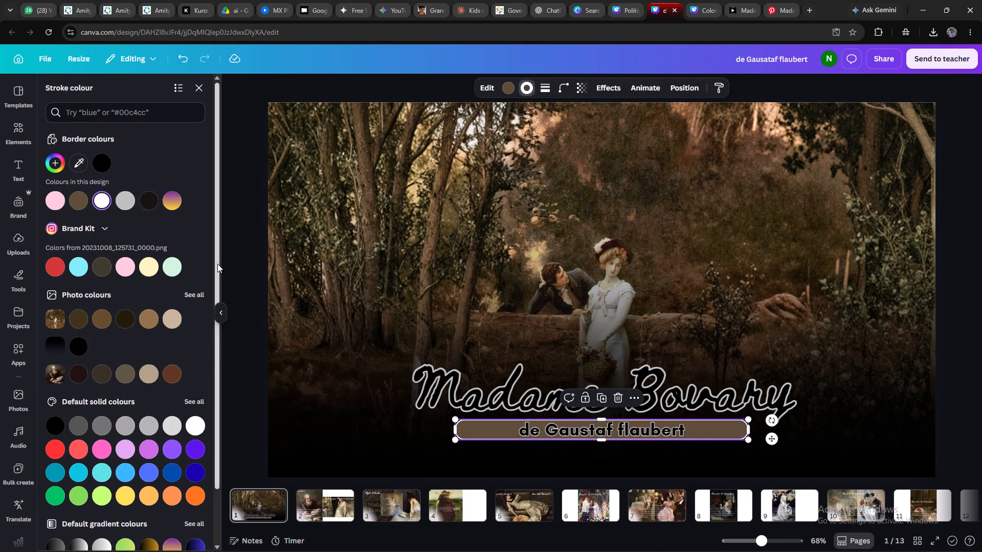
click(244, 248)
click(244, 248)
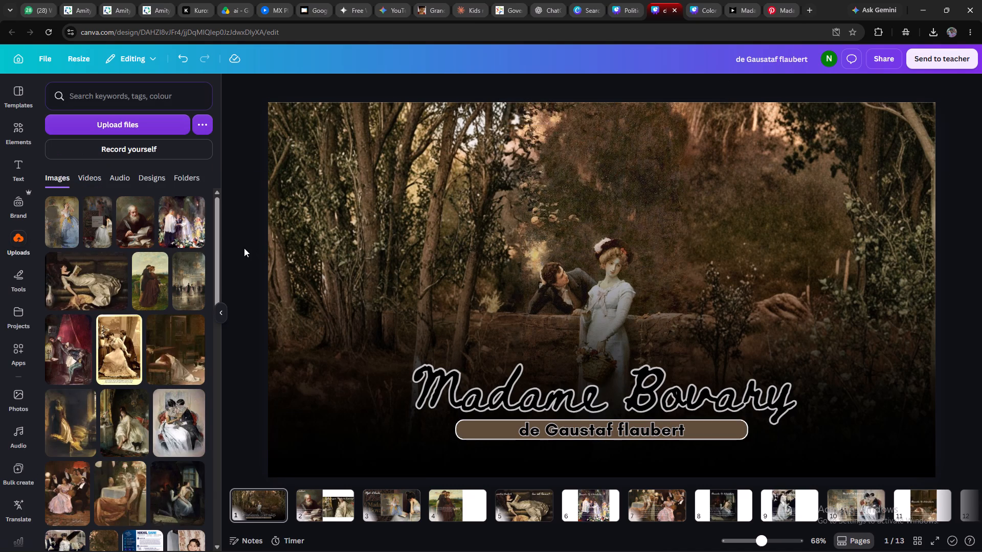
Increase the subtitle bar's height slightly and evenly above and below the subtitle text.
click(474, 429)
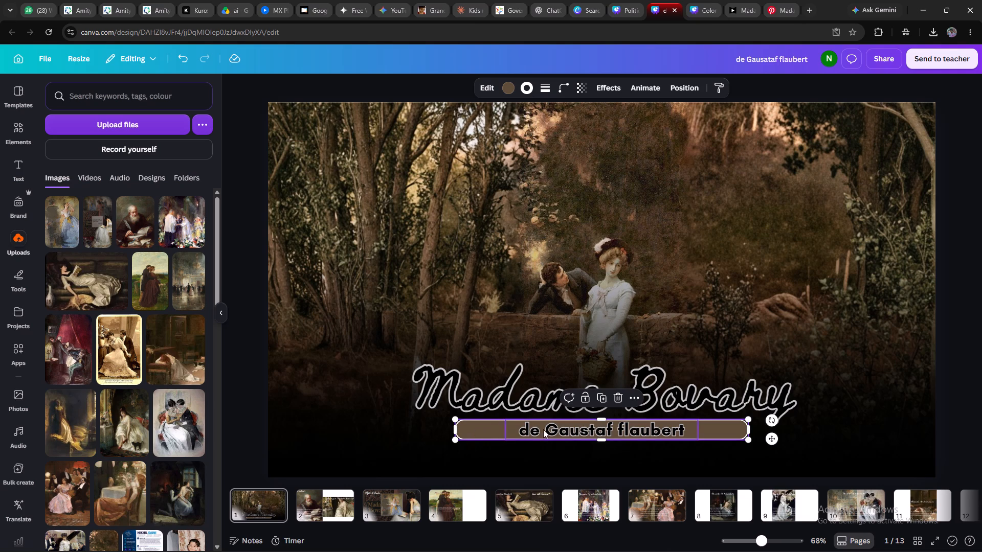
ctrl+scroll(612, 437, up, 8)
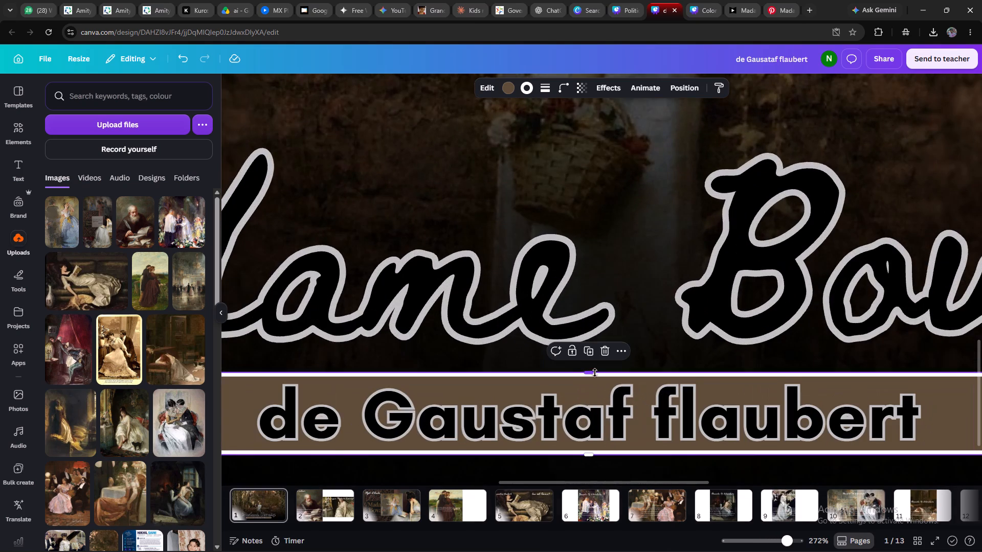
alt+drag(587, 373, 588, 368)
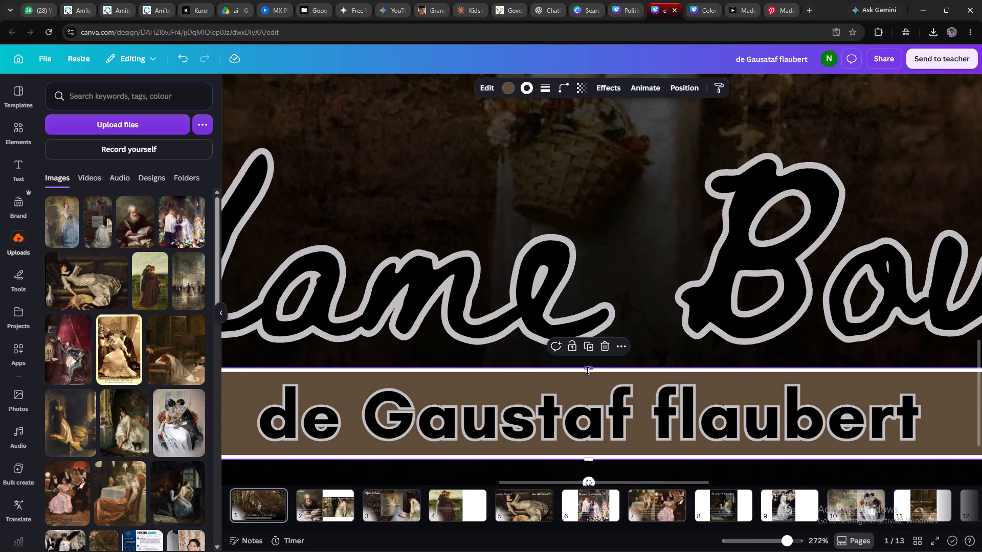
ctrl+scroll(588, 371, down, 6)
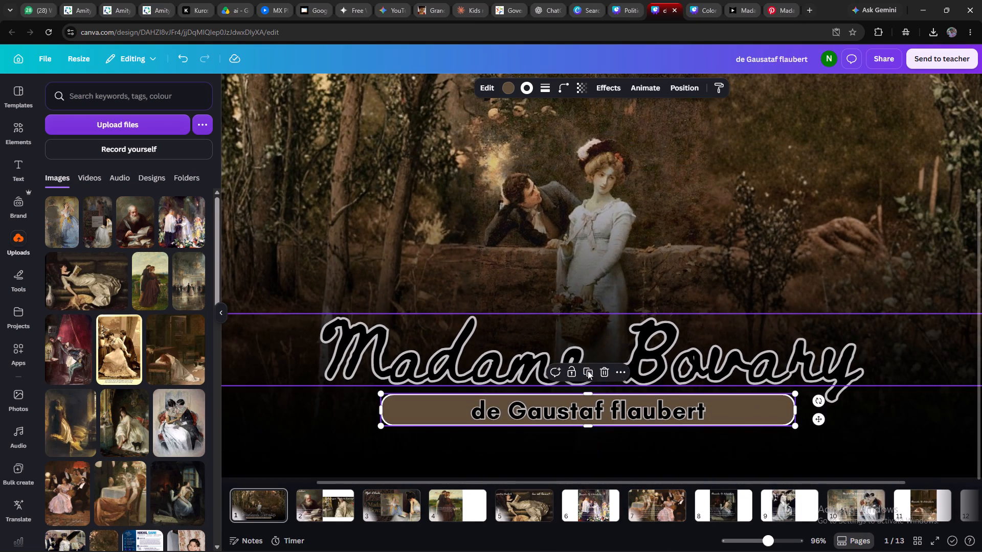
ctrl+scroll(555, 341, down, 3)
ctrl+scroll(555, 341, up, 1)
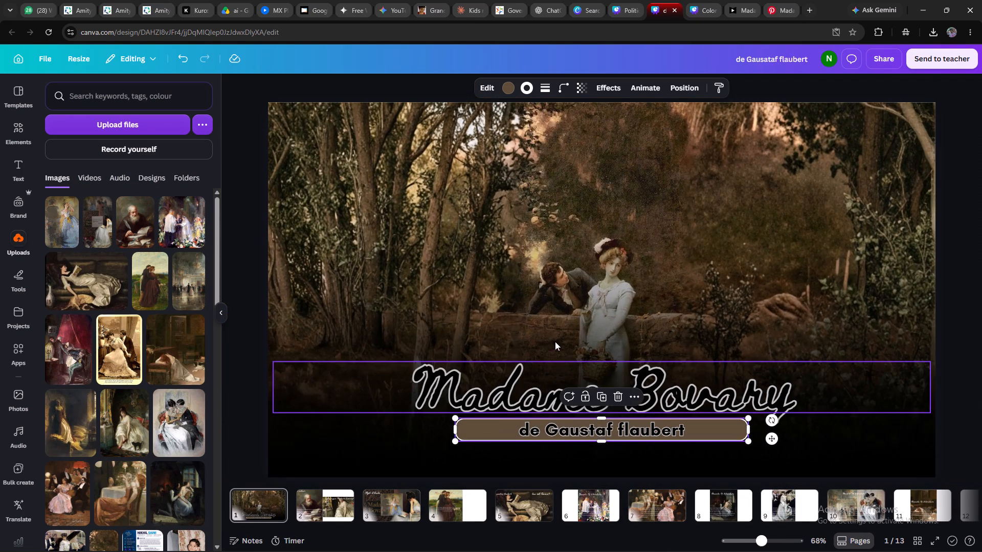
click(956, 114)
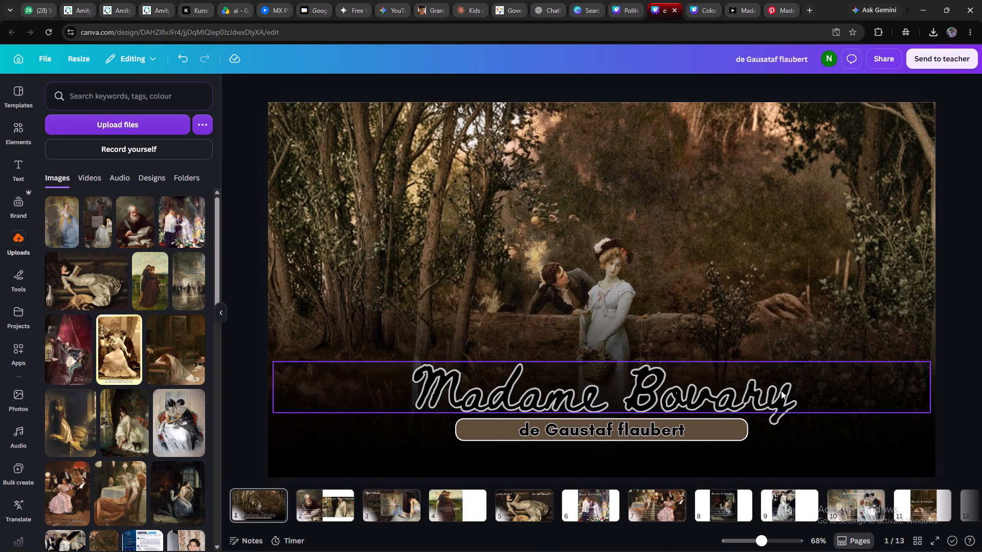
Raise the "Madame Bovary" title slightly to widen the gap above the subtitle bar.
click(783, 380)
key(shift+Up)
key(shift+Up)
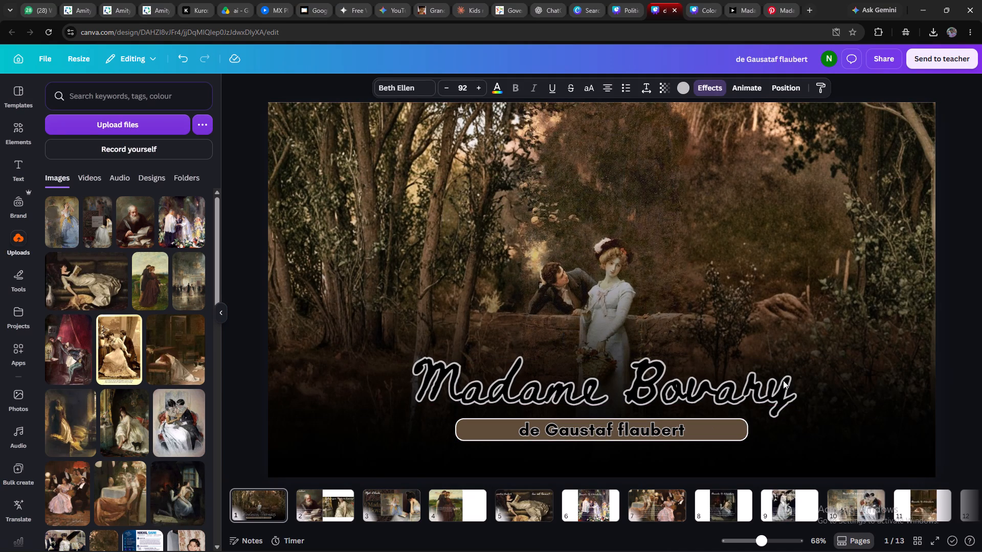
key(shift+Down)
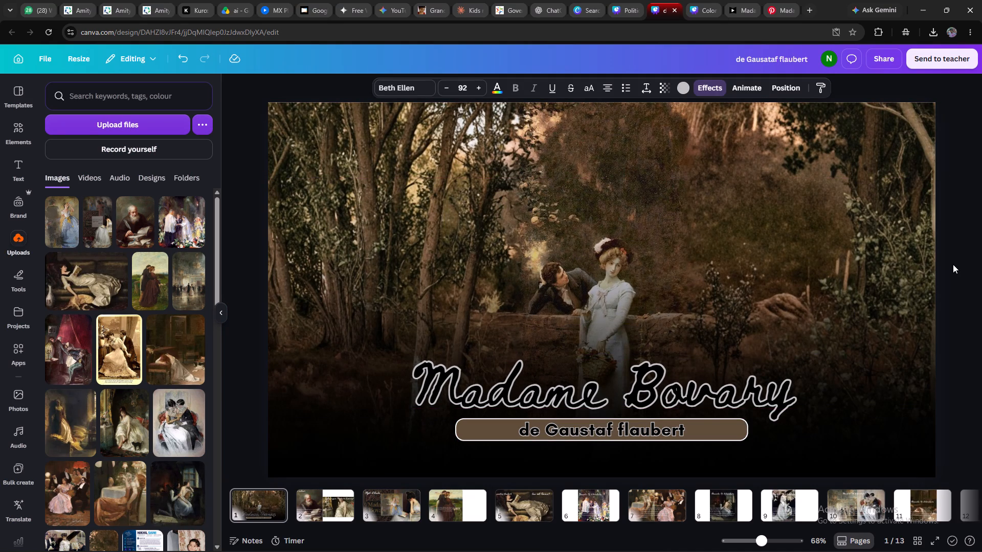
click(961, 260)
click(961, 260)
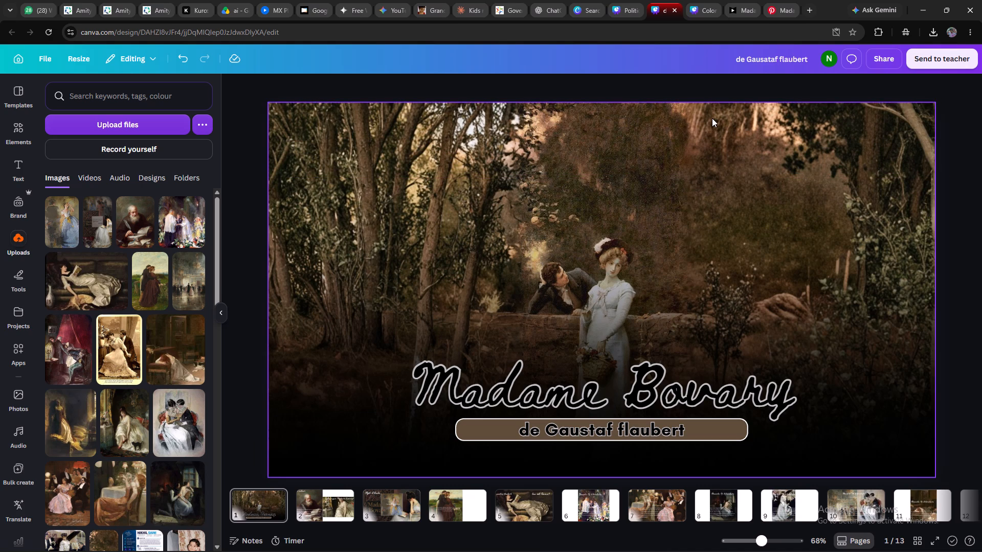
Close the Political Revolutions template design.
click(633, 0)
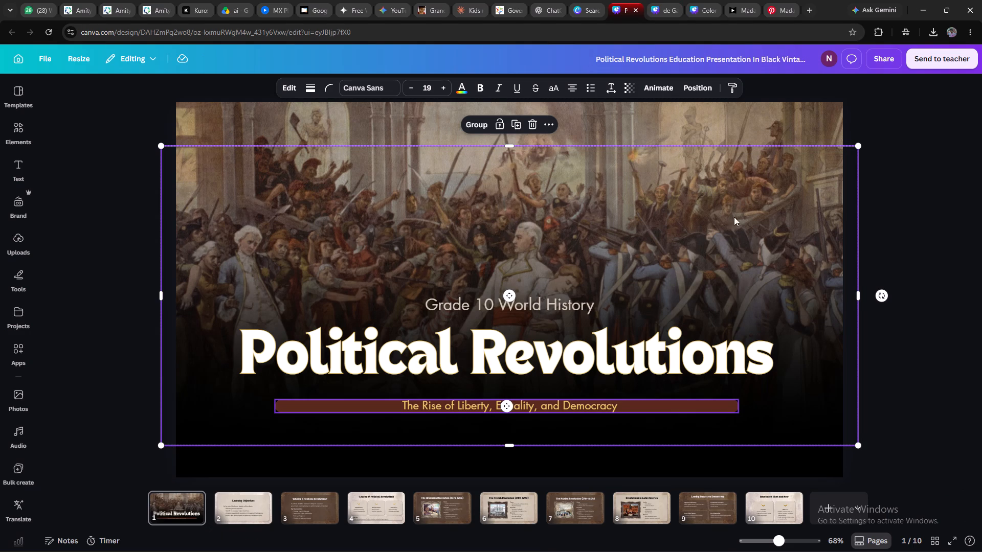
click(909, 258)
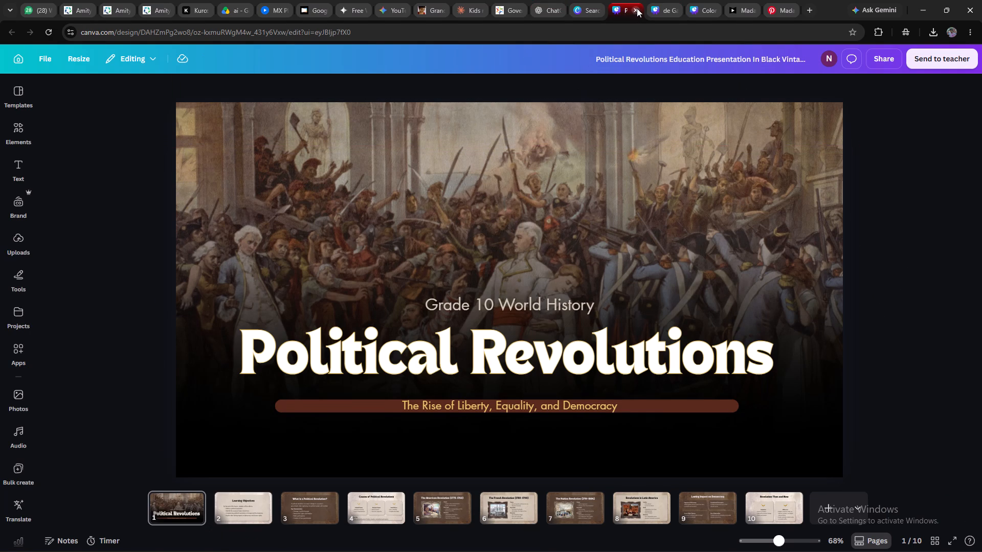
click(637, 8)
Look through the templates similar to Political Revolutions, close its preview and return to the Madame Bovary design.
click(581, 1)
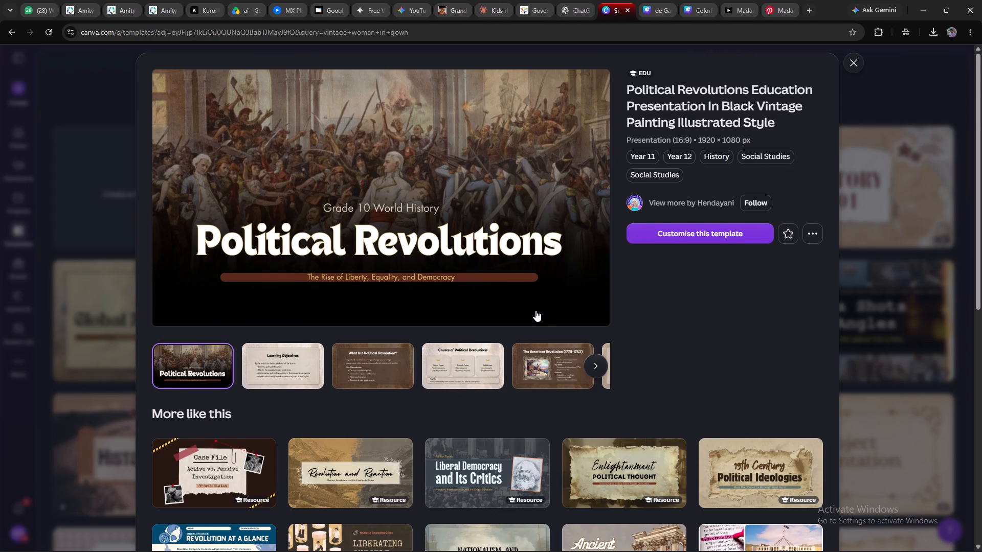
scroll(535, 310, down, 3)
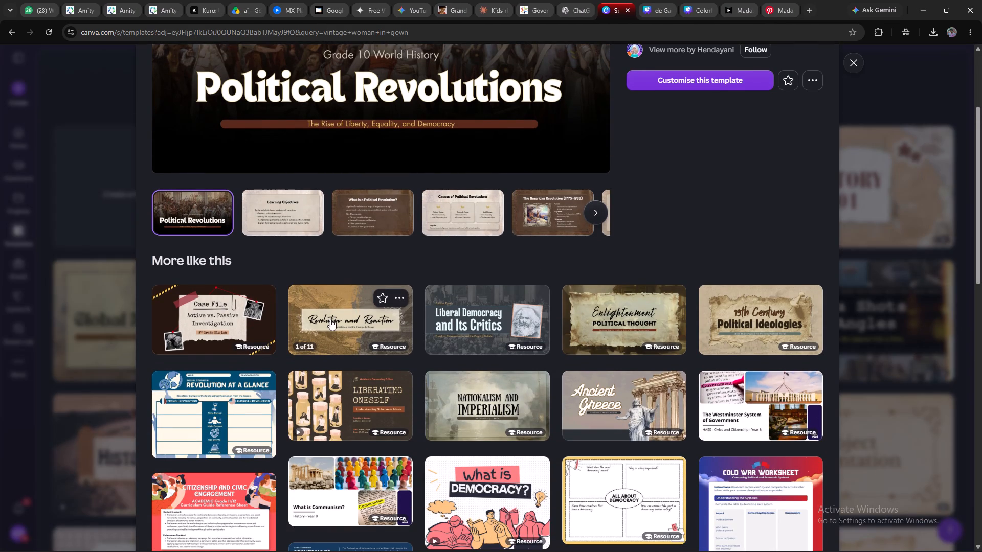
scroll(708, 302, down, 4)
click(910, 261)
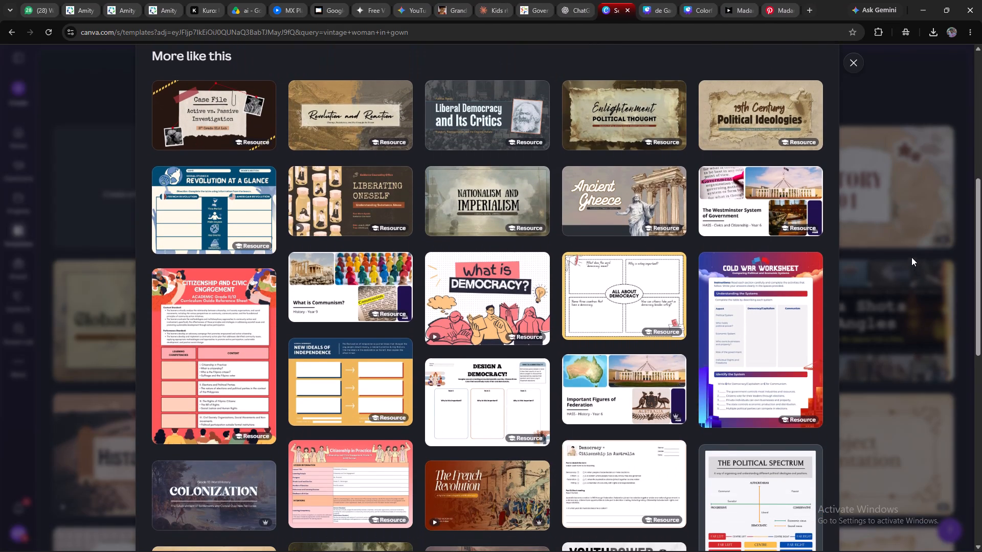
click(652, 0)
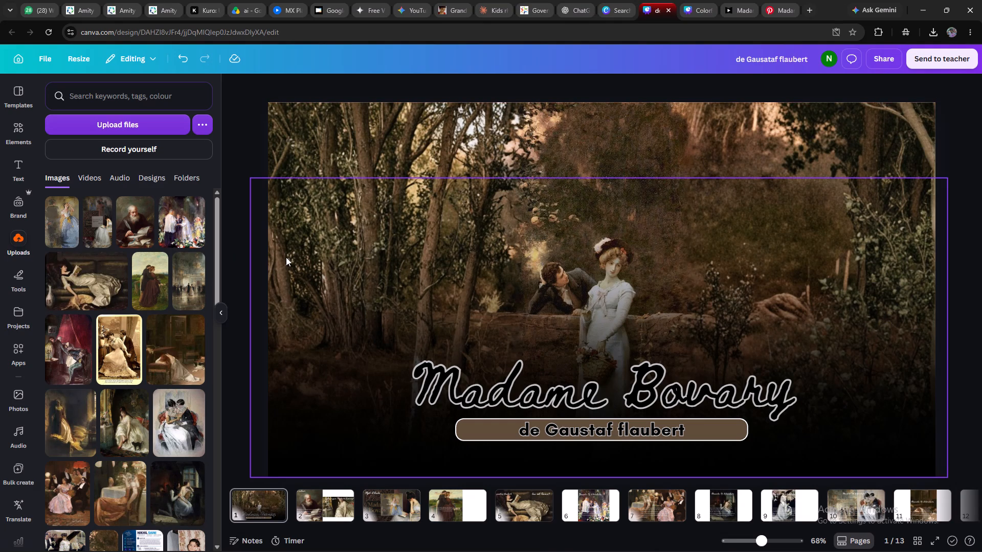
click(242, 194)
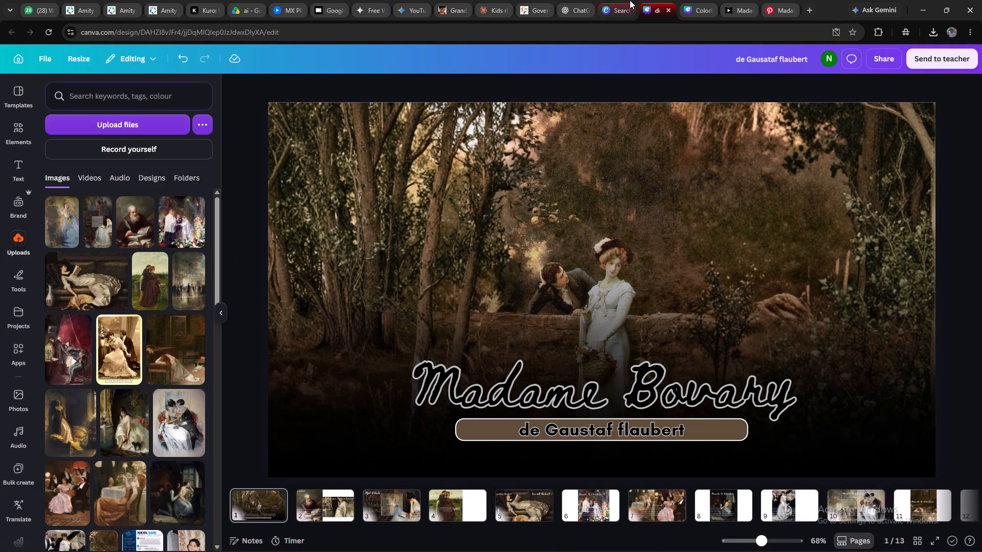
Browse the "vintage woman in gown" template results, preview the Beige Brown Vintage Science Presentation, and return to the Madame Bovary design.
click(628, 0)
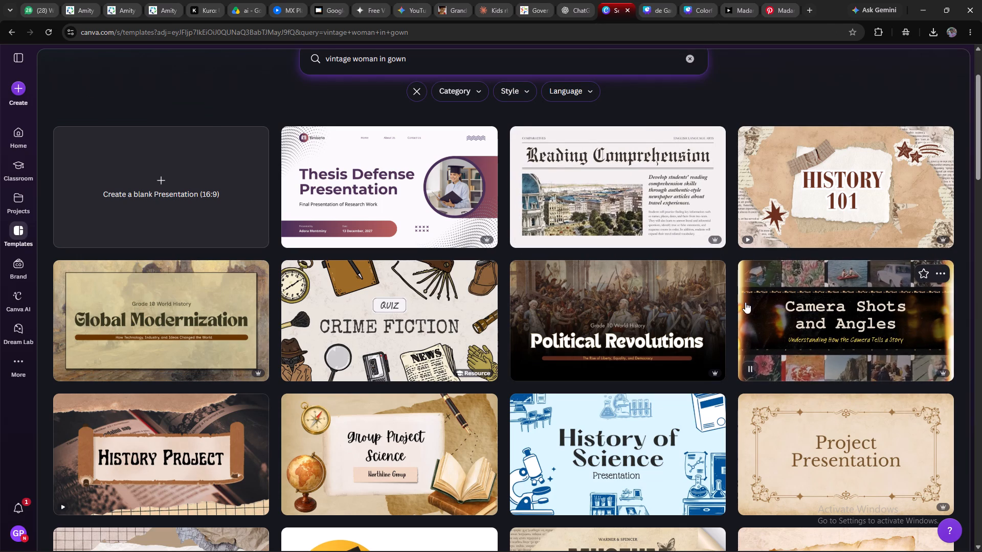
scroll(739, 286, down, 2)
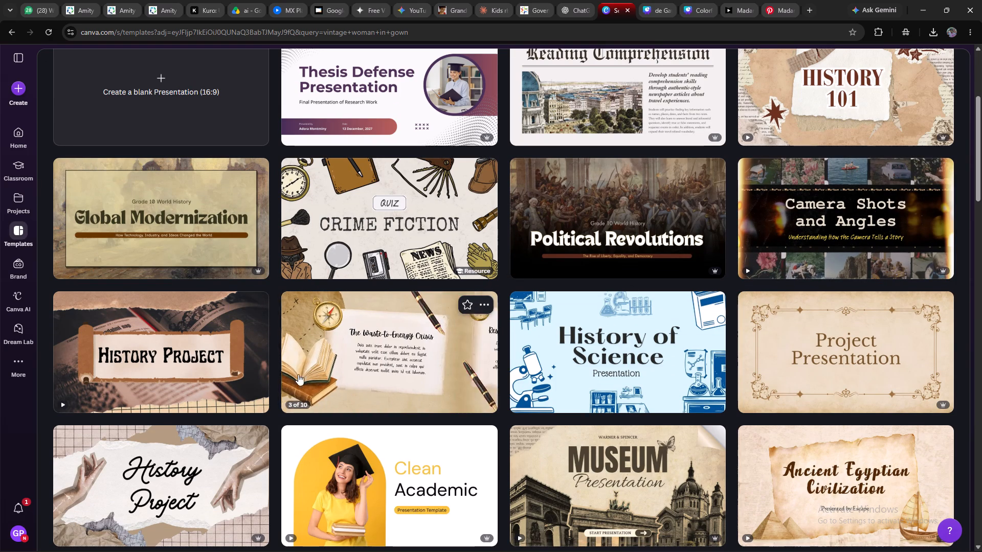
click(329, 338)
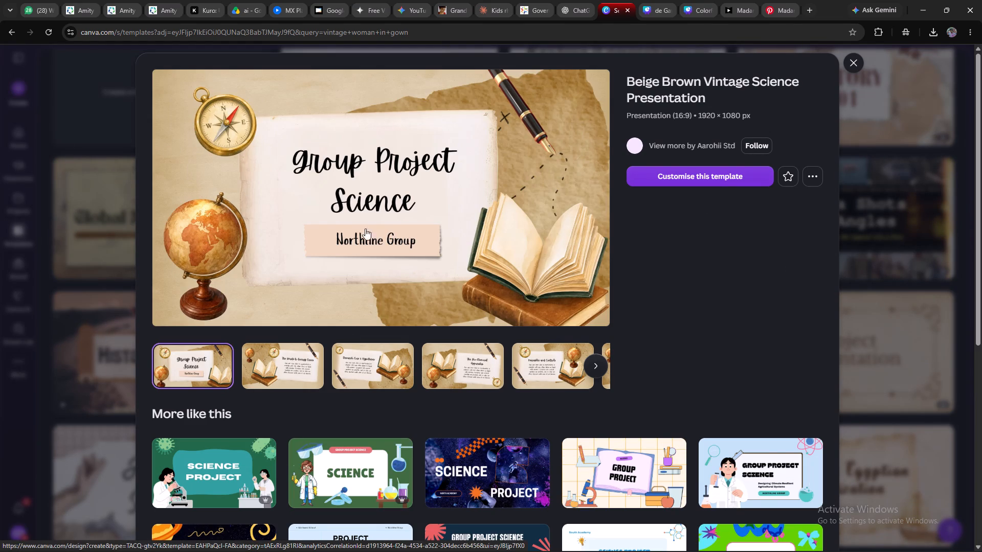
click(77, 135)
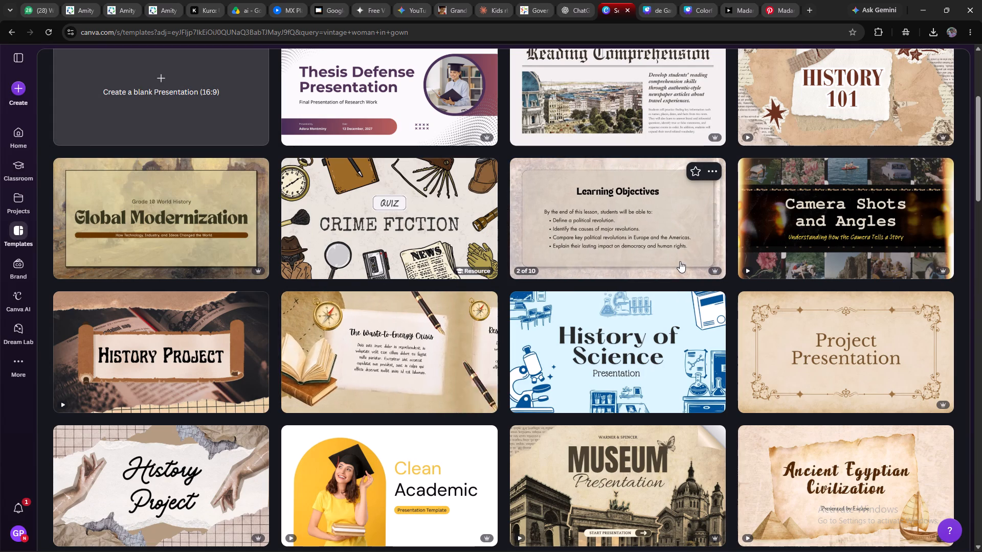
scroll(680, 261, down, 1)
scroll(522, 259, up, 1)
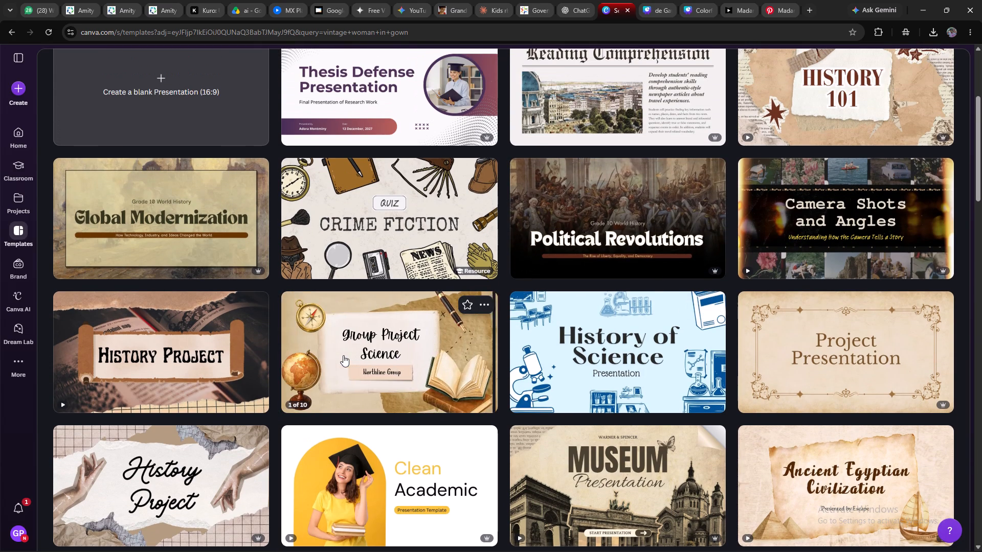
click(343, 355)
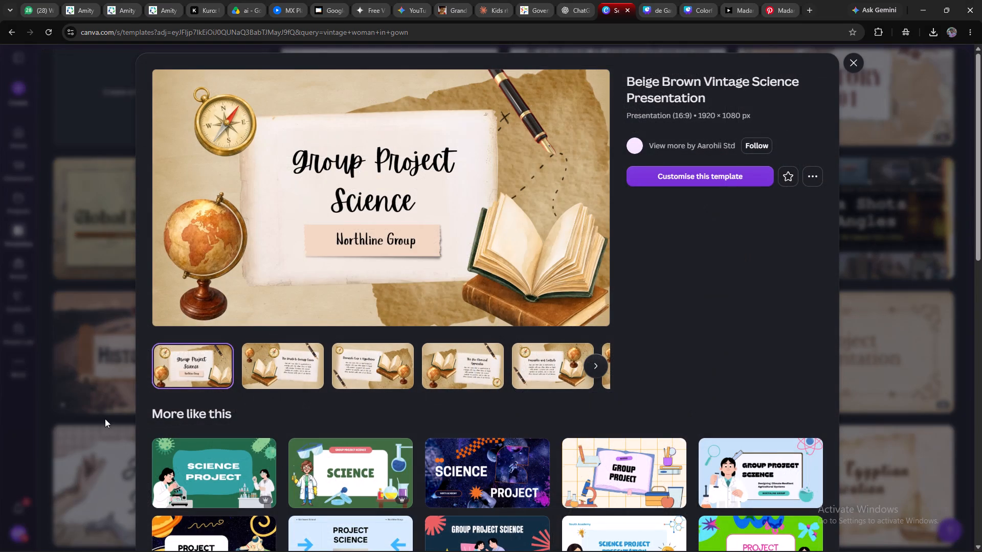
click(74, 248)
click(654, 0)
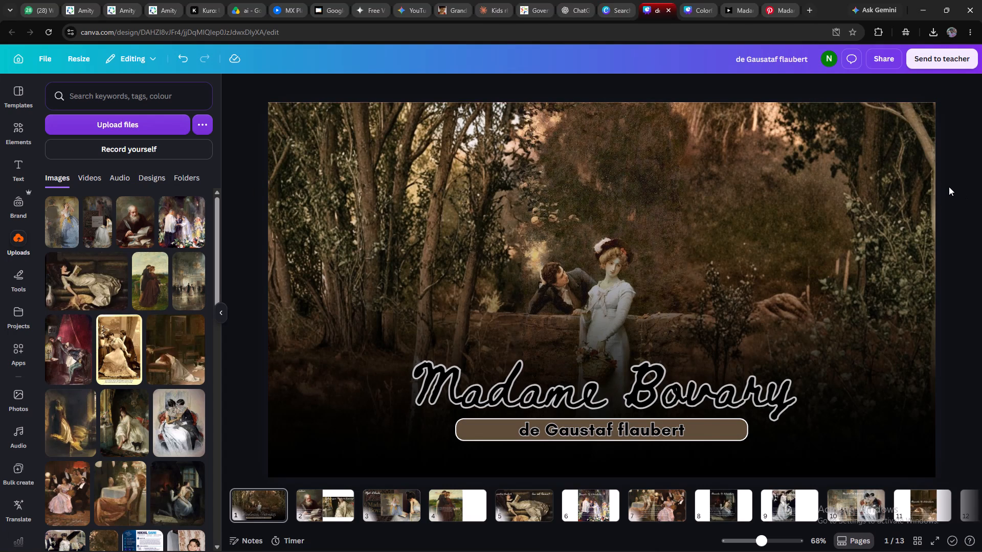
click(944, 182)
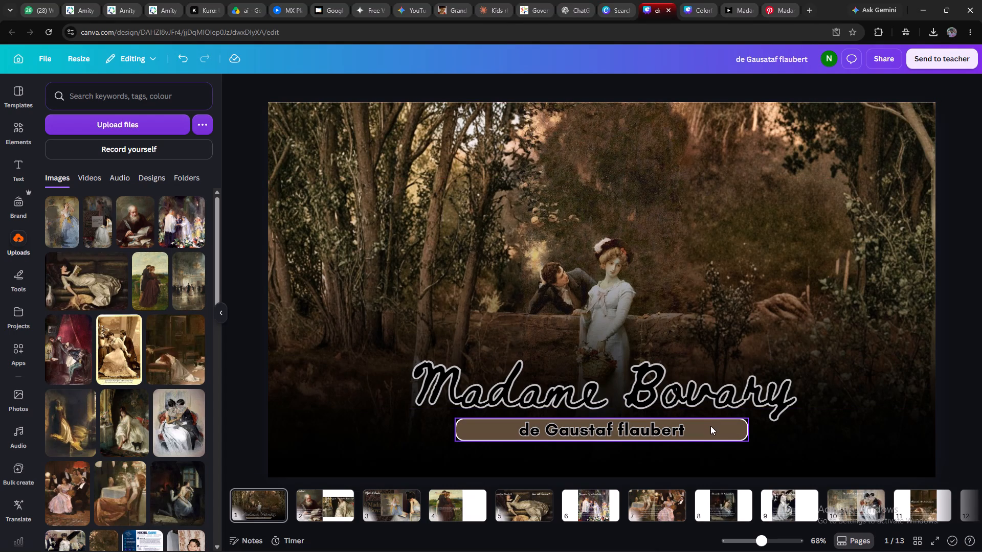
Lower the "de Gaustaf flaubert" subtitle bar together with its text closer to the bottom edge of the cover.
click(710, 426)
shift+click(660, 433)
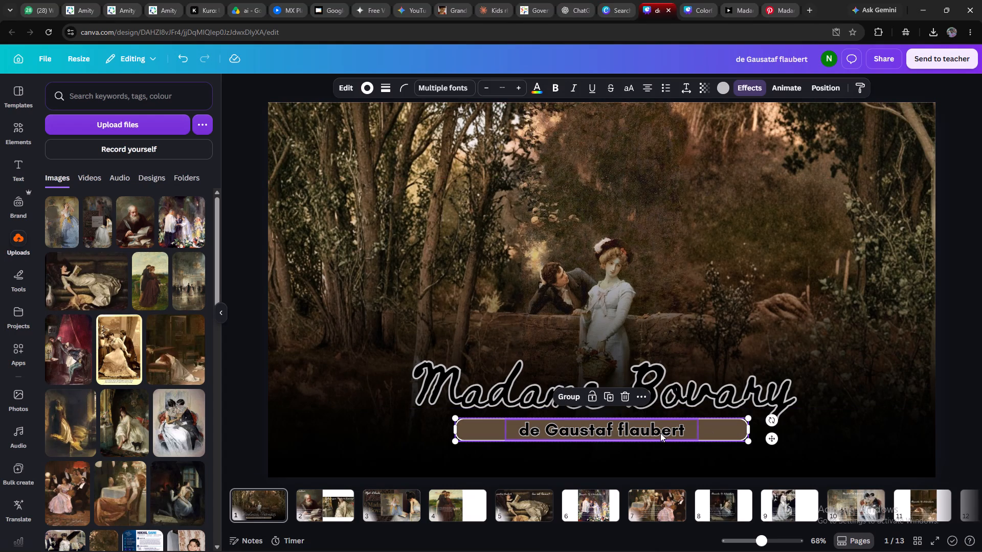
key(shift+Down)
key(shift+Down)
key(shift+Down)
key(shift+Down)
key(shift+Down)
key(shift+Down)
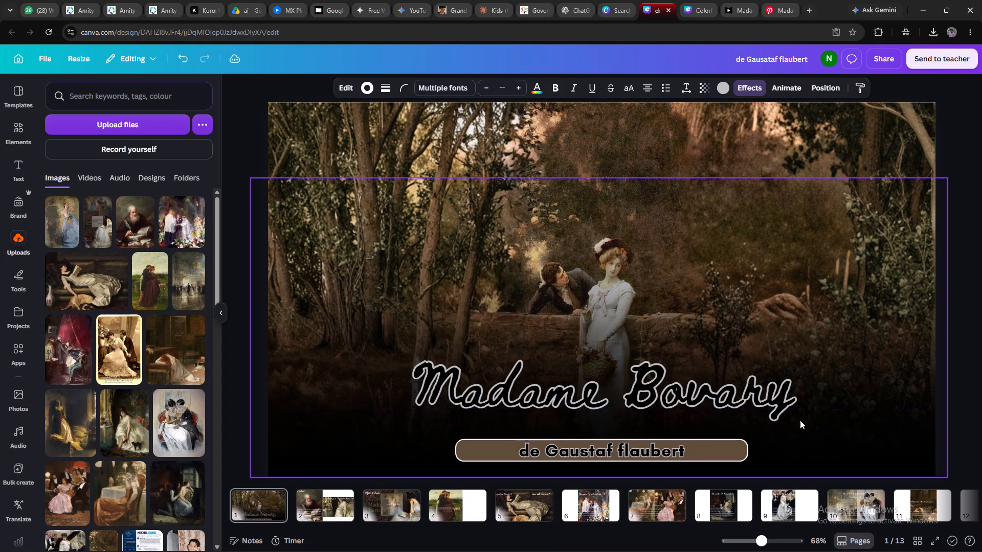
click(945, 360)
Move the "Madame Bovary" title down so it sits just above the lowered subtitle bar.
click(675, 383)
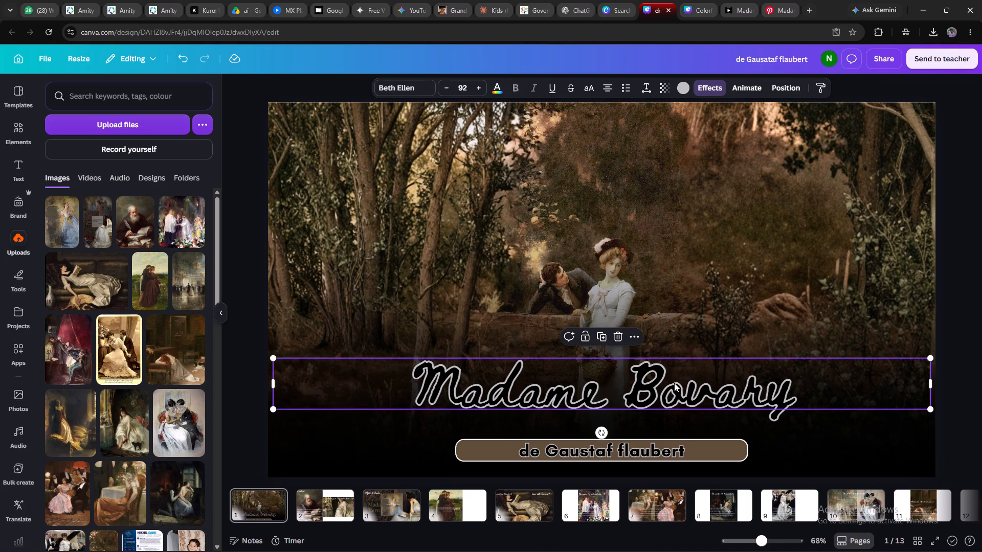
key(shift+Down)
key(shift+Down)
key(shift+Down)
key(shift+Down)
key(shift+Down)
key(shift+Down)
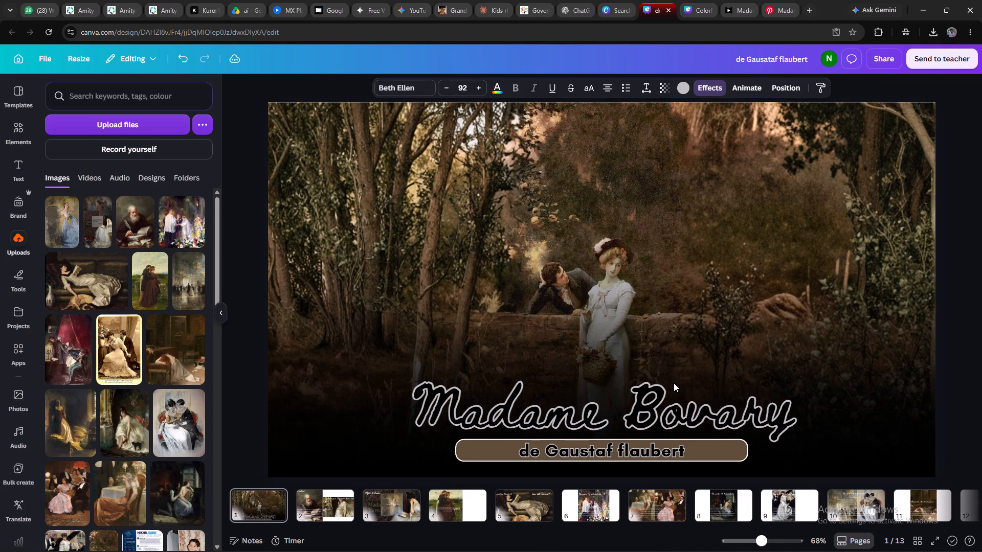
key(shift+Up)
Change the subtitle bar's fill to the design's dark grey brown, #181412.
click(742, 450)
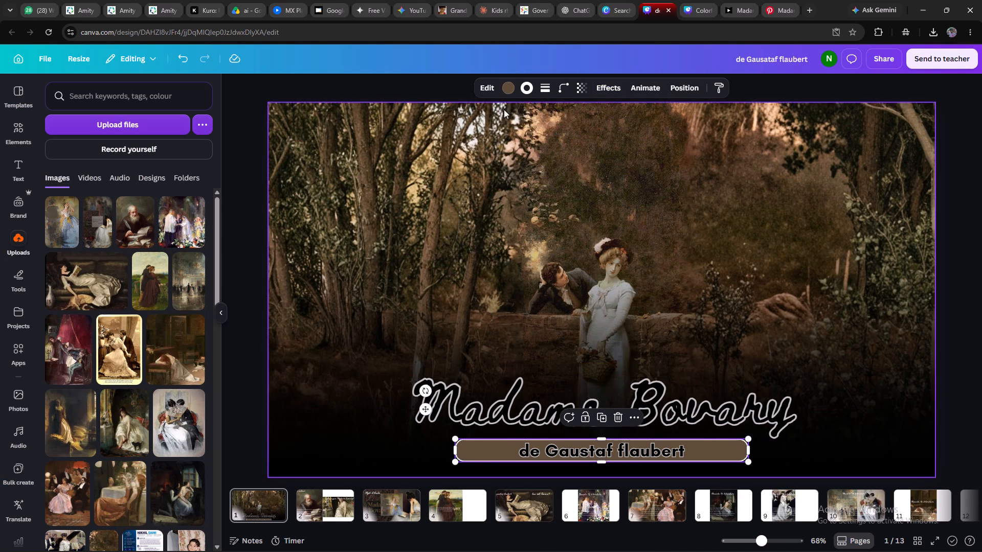
click(510, 91)
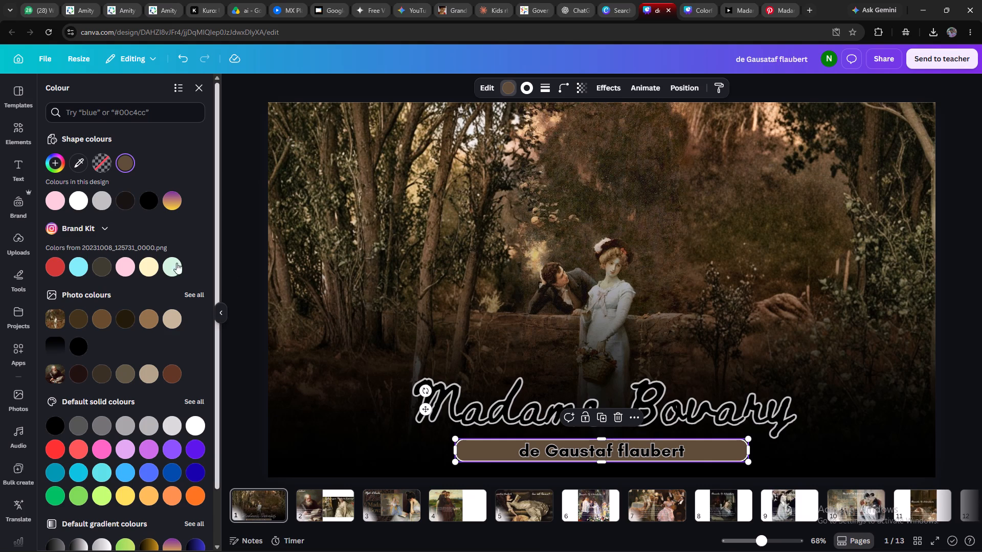
click(125, 162)
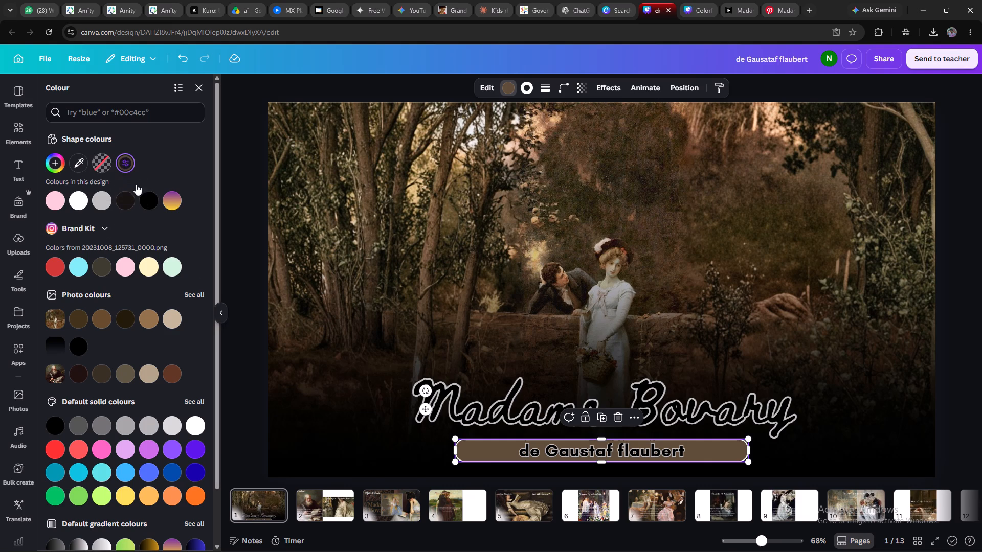
click(170, 159)
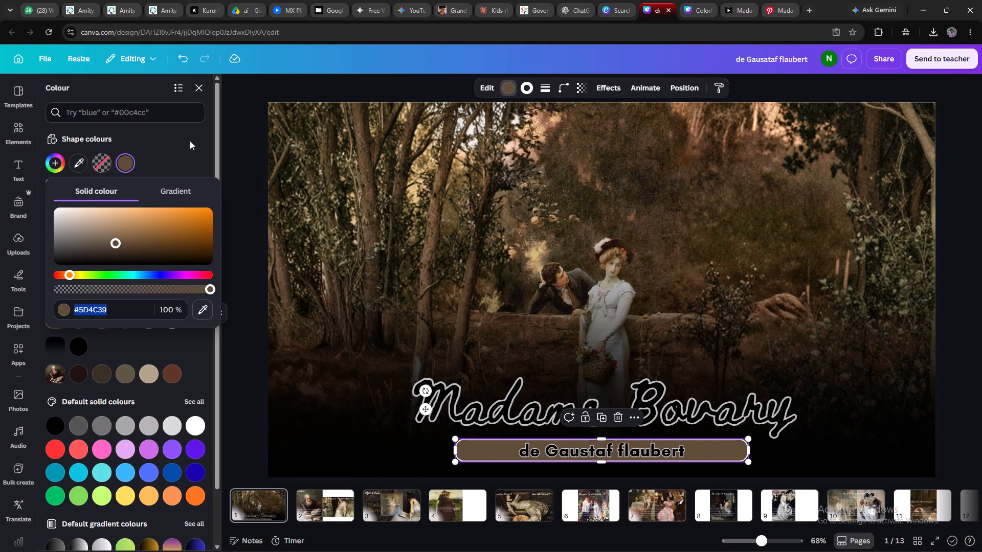
click(190, 141)
click(127, 200)
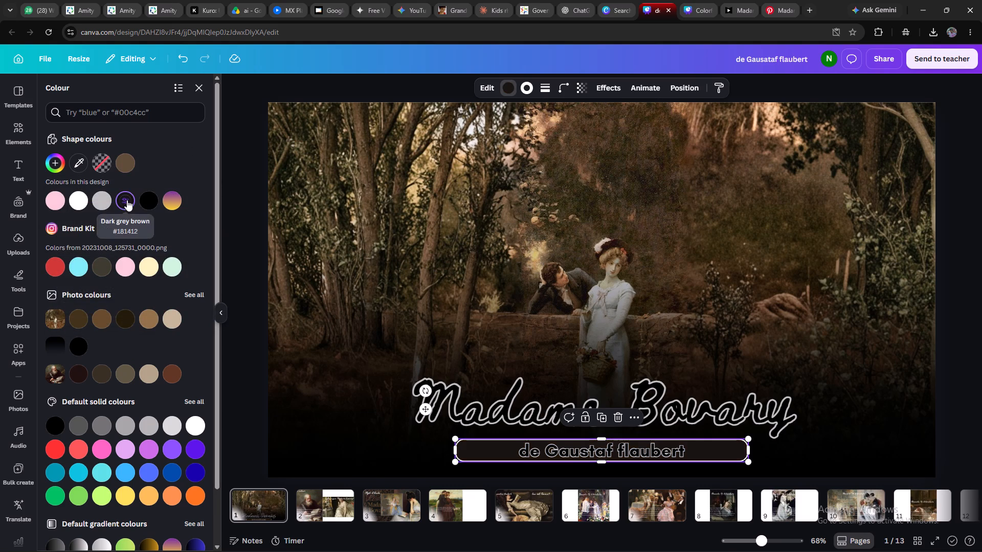
double_click(250, 236)
click(250, 236)
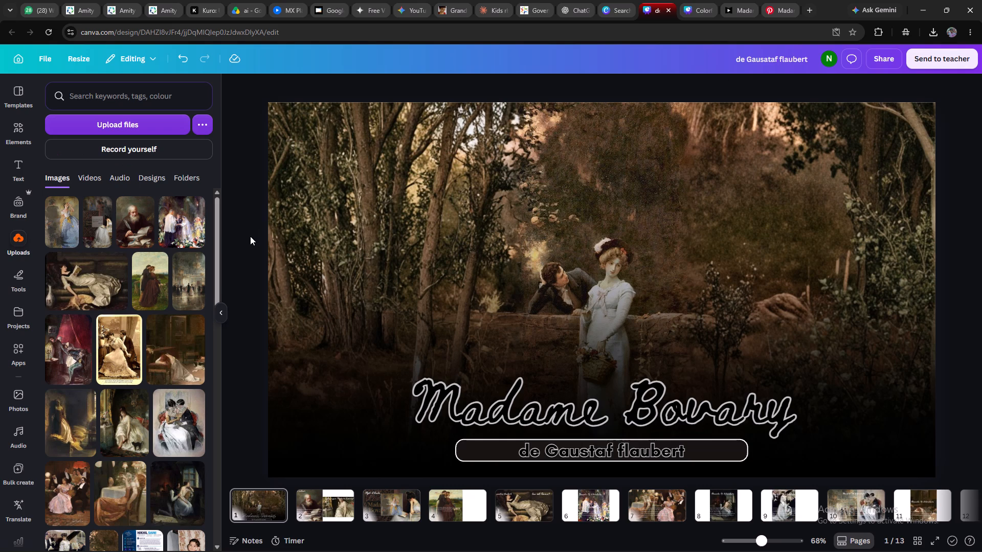
click(625, 0)
scroll(539, 194, down, 1)
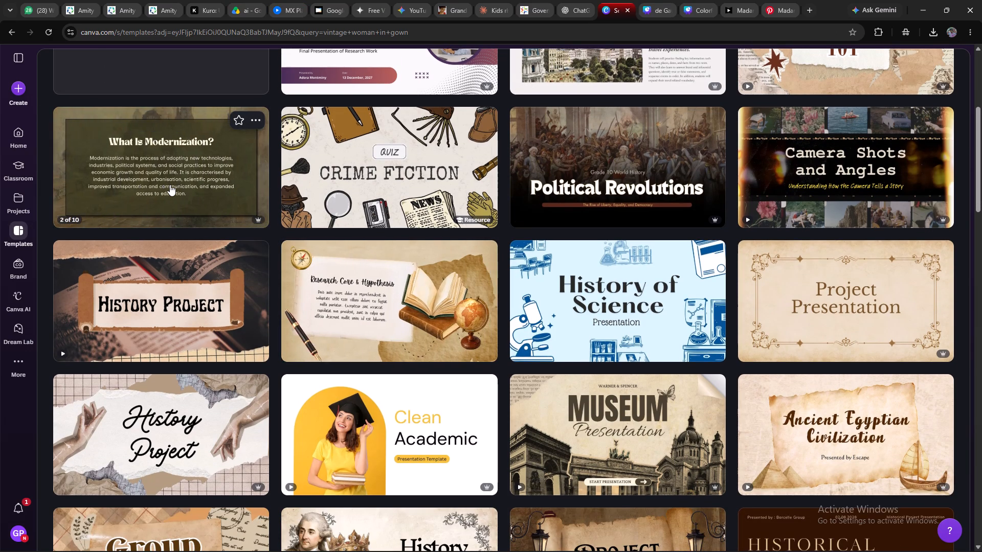
click(170, 185)
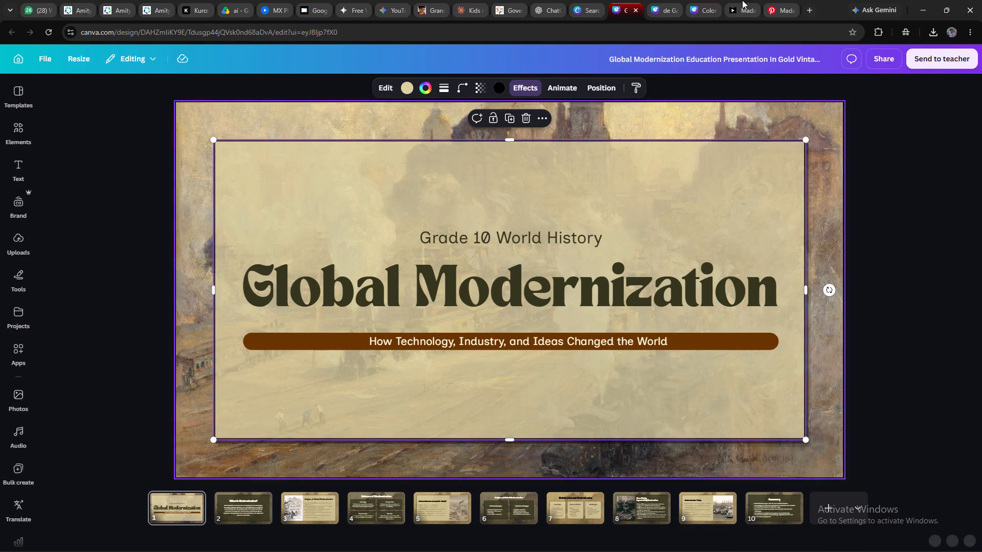
click(667, 0)
key(ctrl+v)
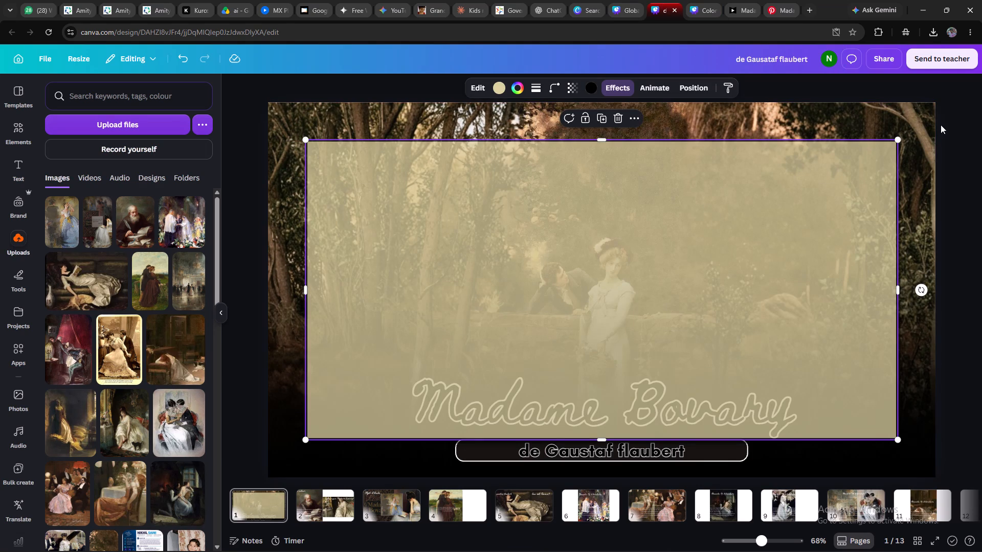
click(953, 125)
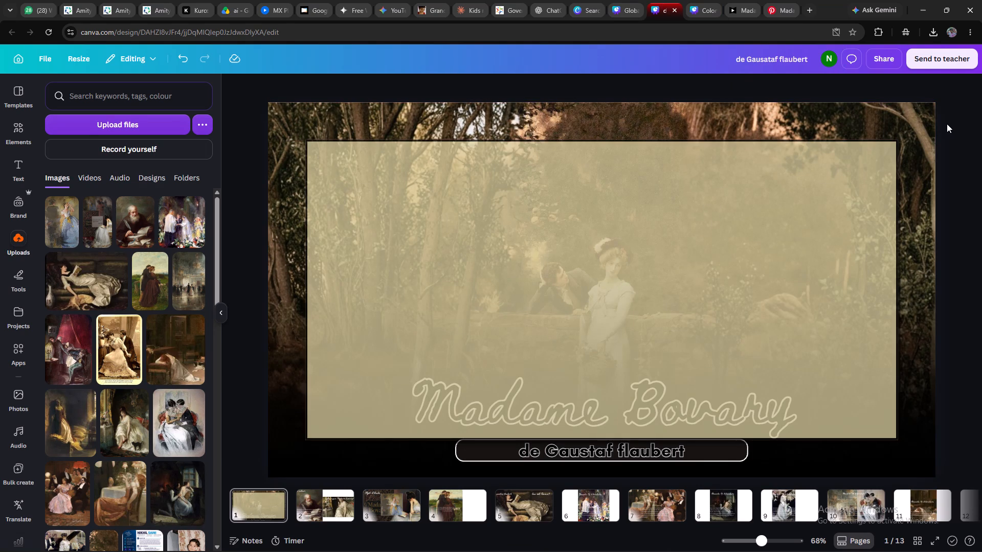
Duplicate the cover's background painting and align the copy over the whole page, above the other elements.
click(912, 124)
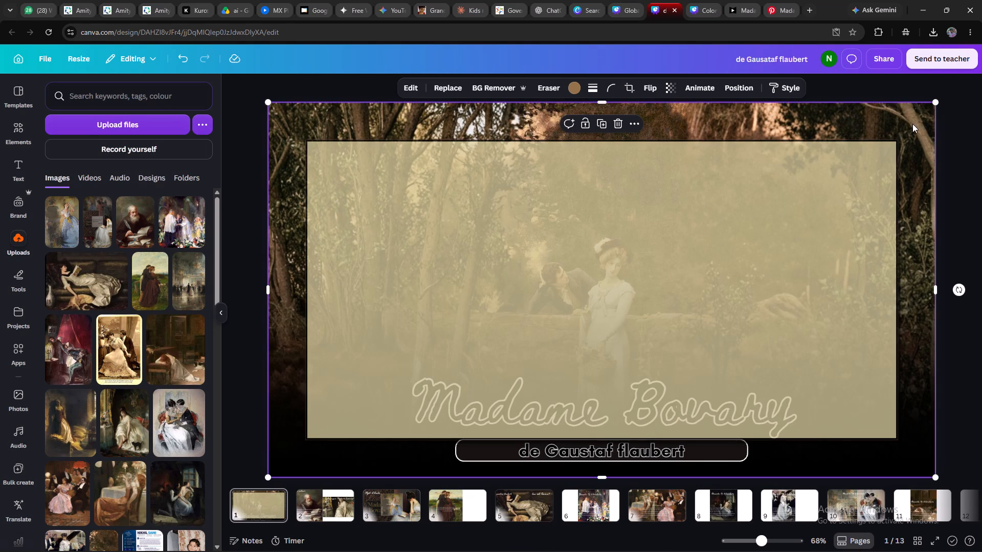
key(ctrl+c)
key(ctrl+v)
drag(912, 124, 906, 120)
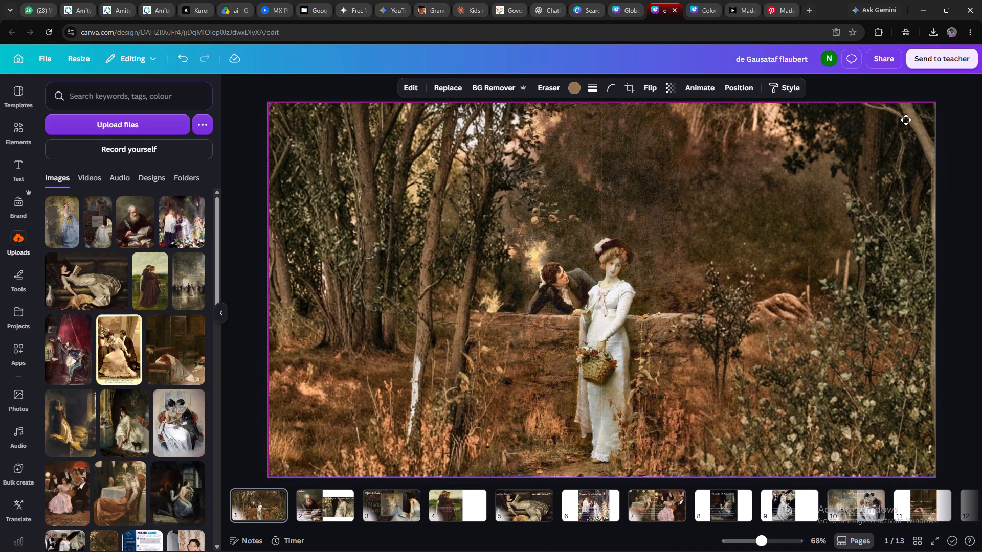
drag(906, 120, 908, 120)
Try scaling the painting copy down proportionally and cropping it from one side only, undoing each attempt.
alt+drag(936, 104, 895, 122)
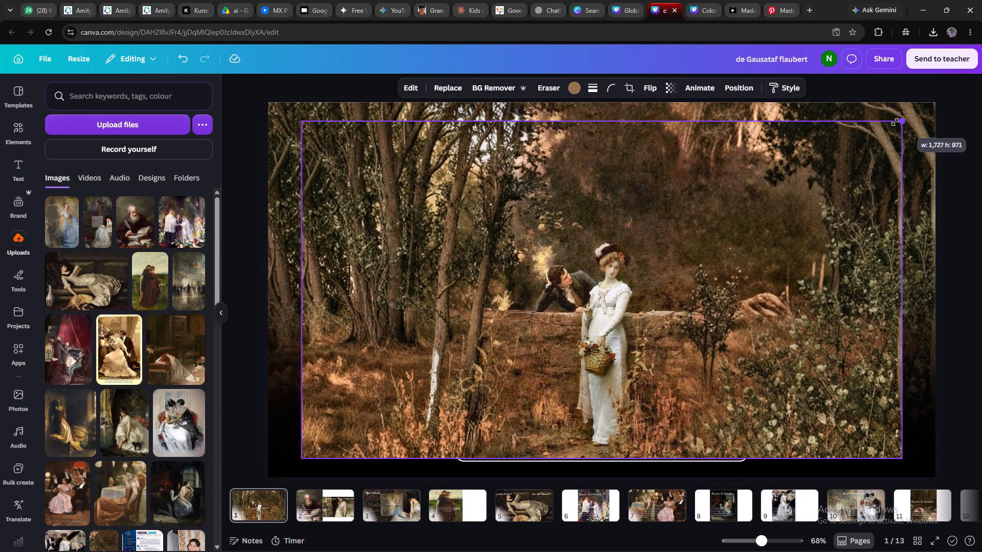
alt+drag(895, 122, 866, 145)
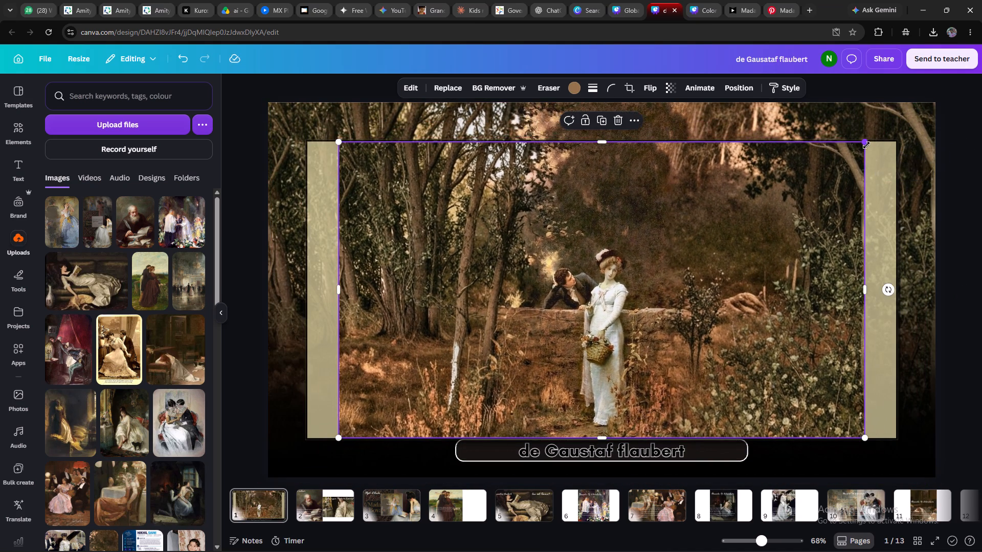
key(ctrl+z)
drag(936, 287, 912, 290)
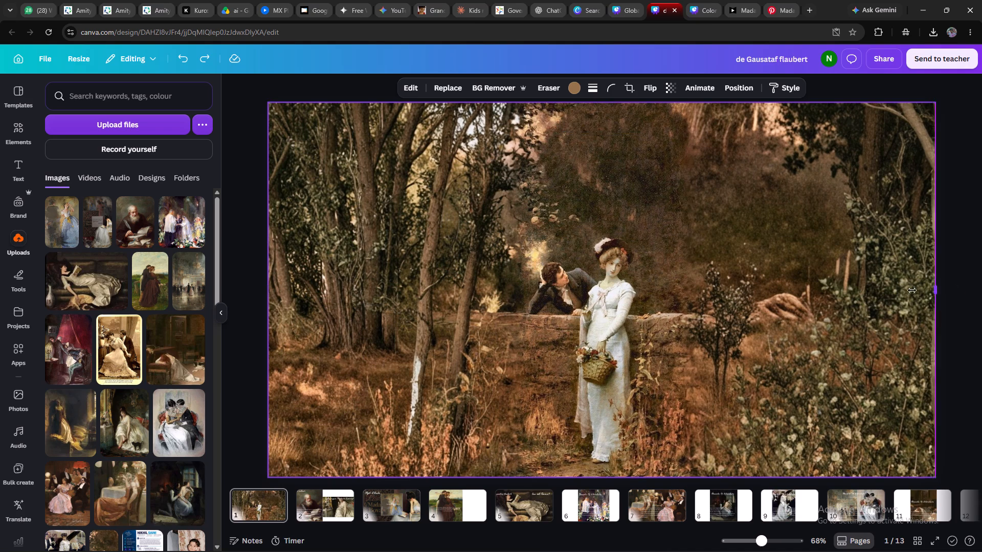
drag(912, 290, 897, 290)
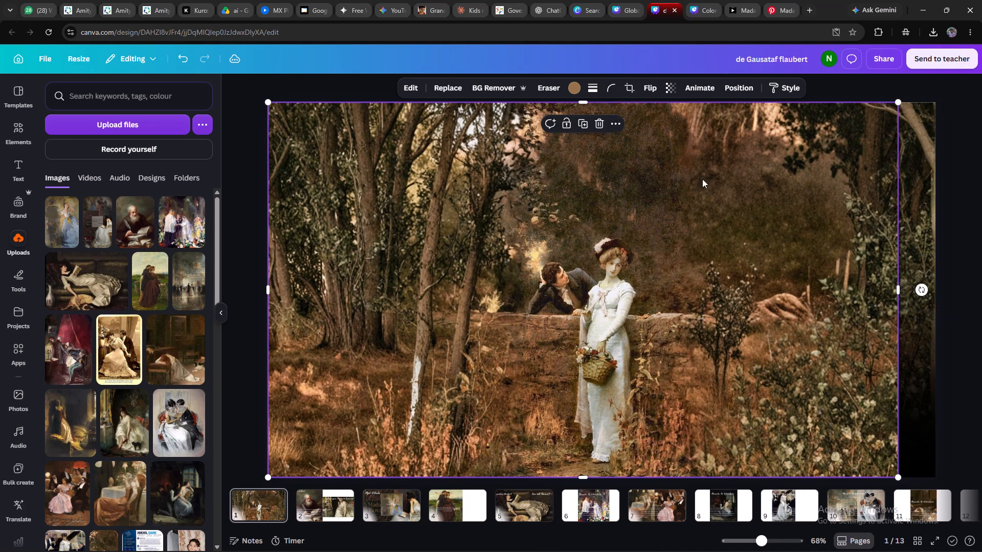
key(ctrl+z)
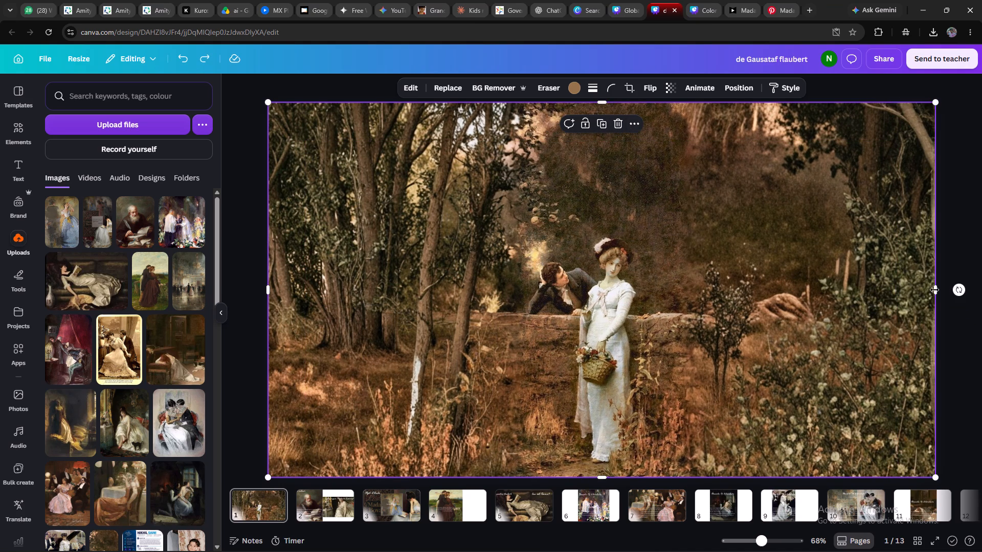
Crop the painting copy symmetrically on all sides to 1704 × 864 px, matching the beige panel.
alt+drag(938, 290, 898, 287)
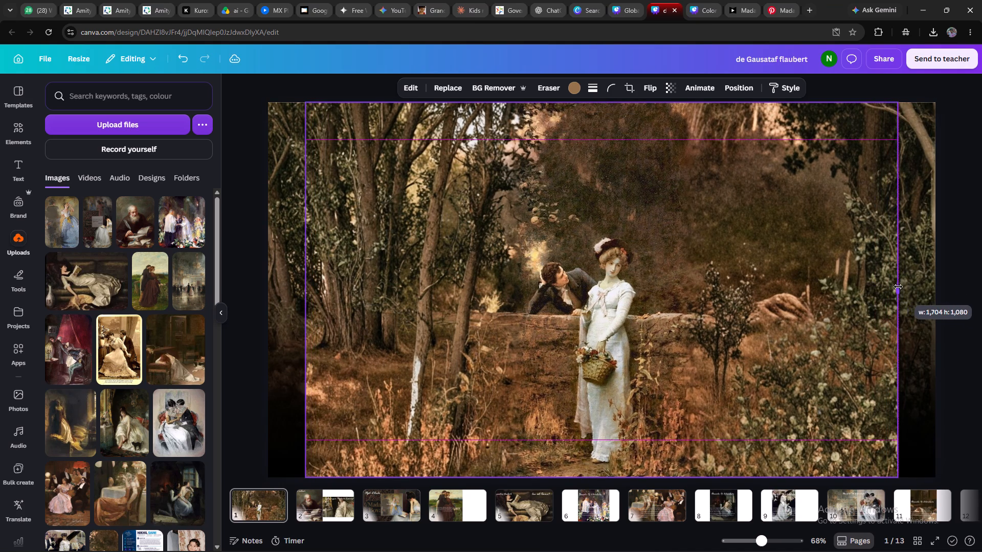
alt+drag(898, 287, 900, 287)
alt+drag(607, 101, 609, 107)
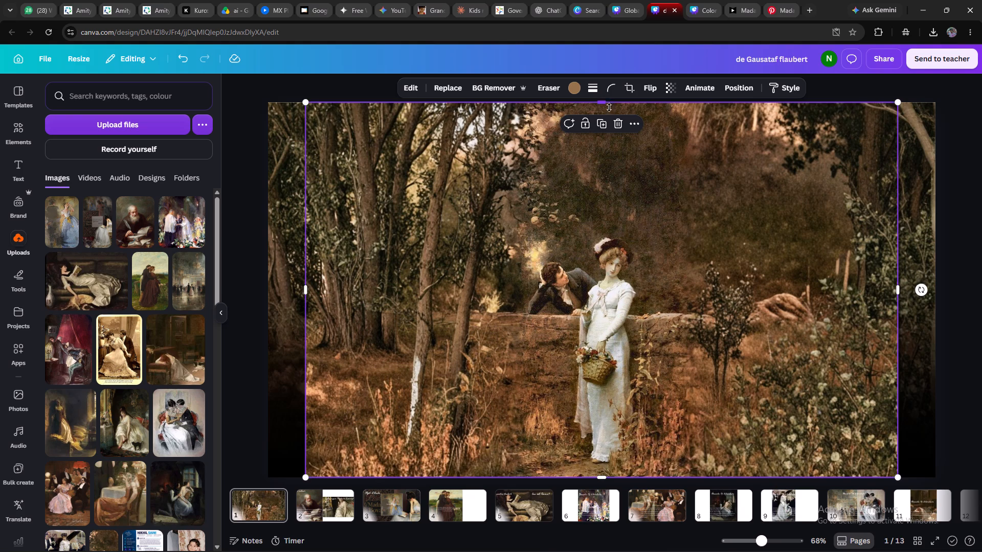
alt+drag(609, 107, 618, 140)
click(949, 157)
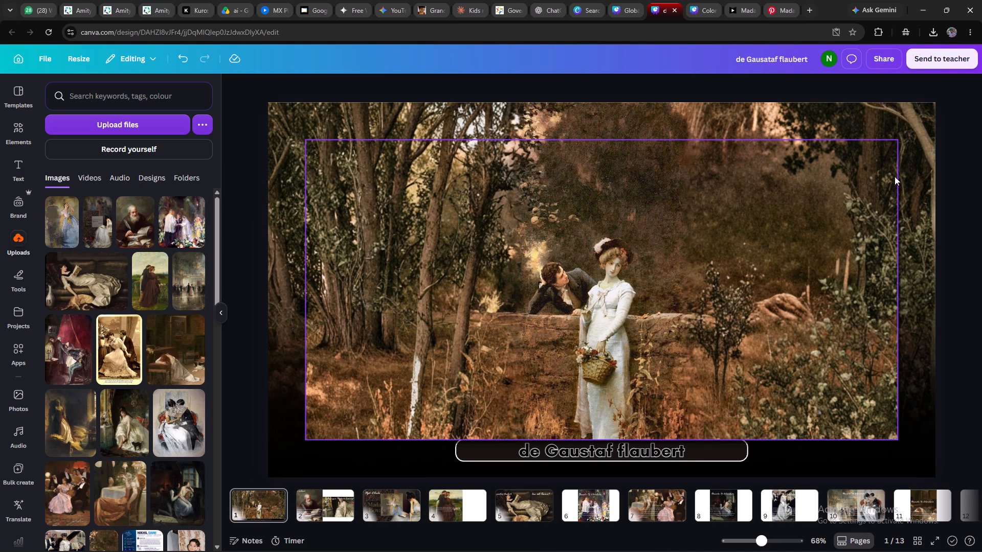
Shift the painting copy aside to expose the beige panel, and send the panel backward behind the title and dark gradient.
drag(881, 175, 764, 179)
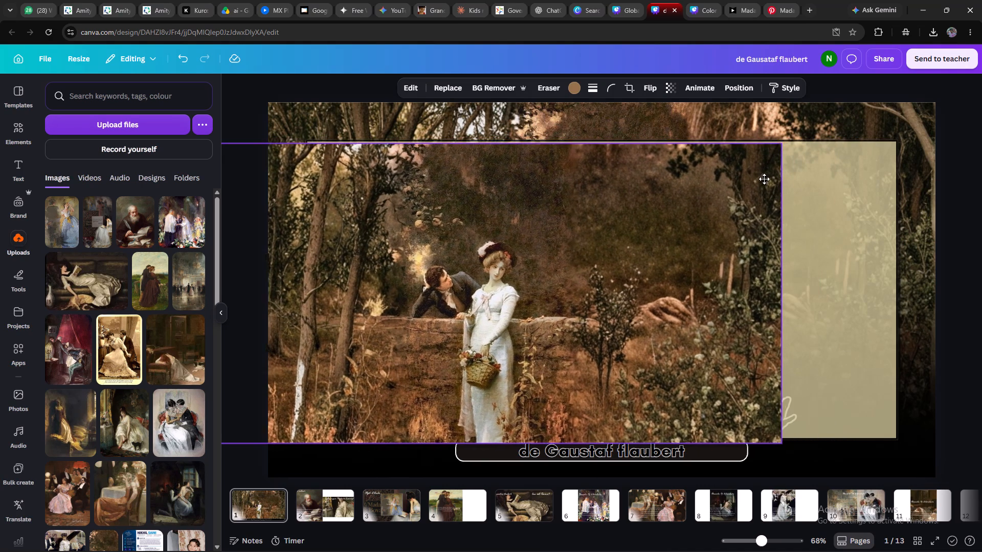
drag(764, 179, 756, 176)
click(812, 182)
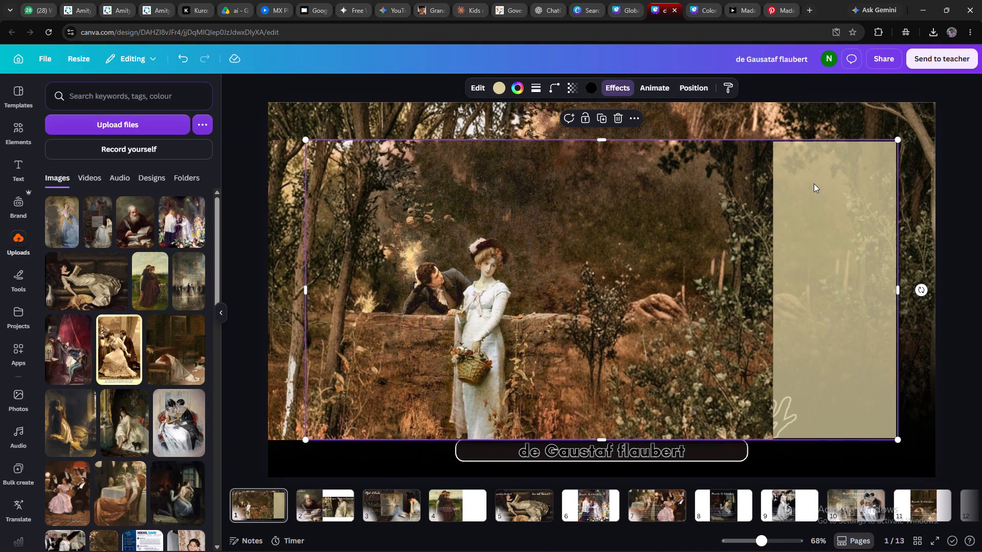
key(ctrl+bracketleft)
key(ctrl+bracketleft)
key(ctrl+bracketleft)
key(ctrl+bracketleft)
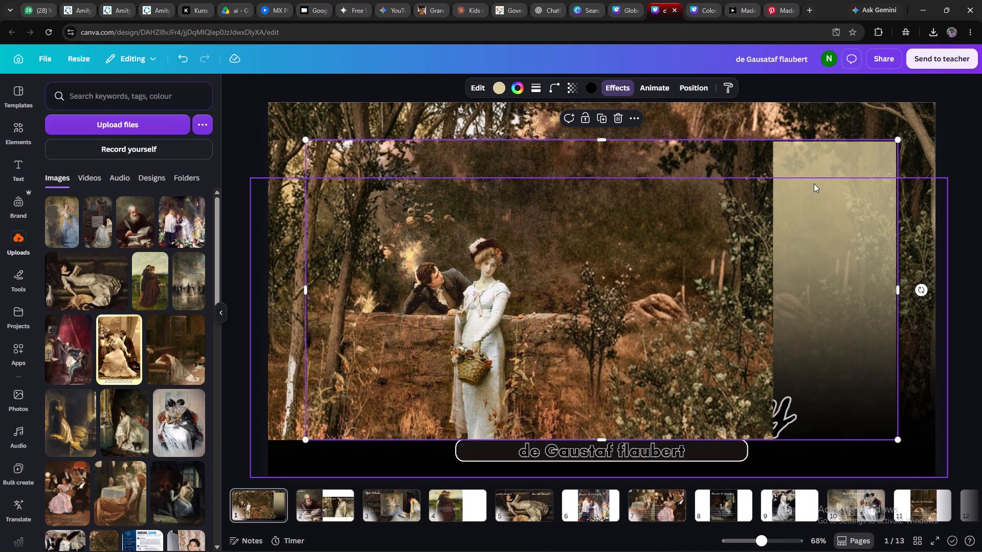
Align the cropped painting copy to the page's centre and middle.
click(752, 185)
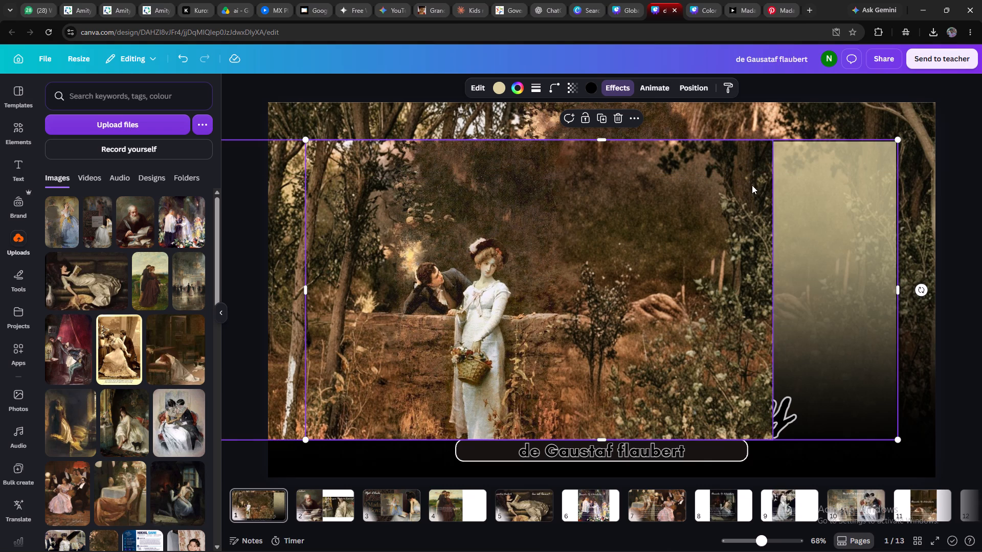
click(731, 86)
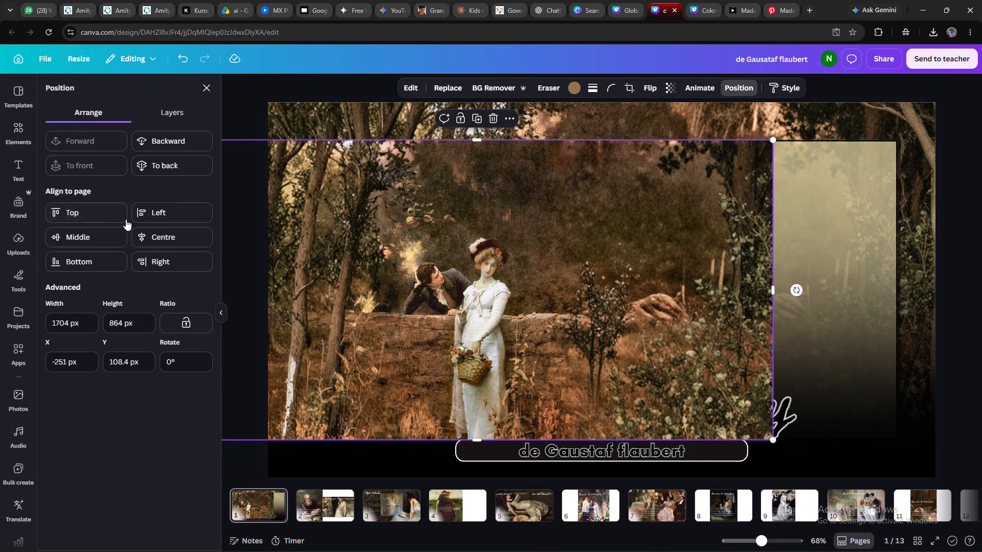
click(155, 229)
click(81, 237)
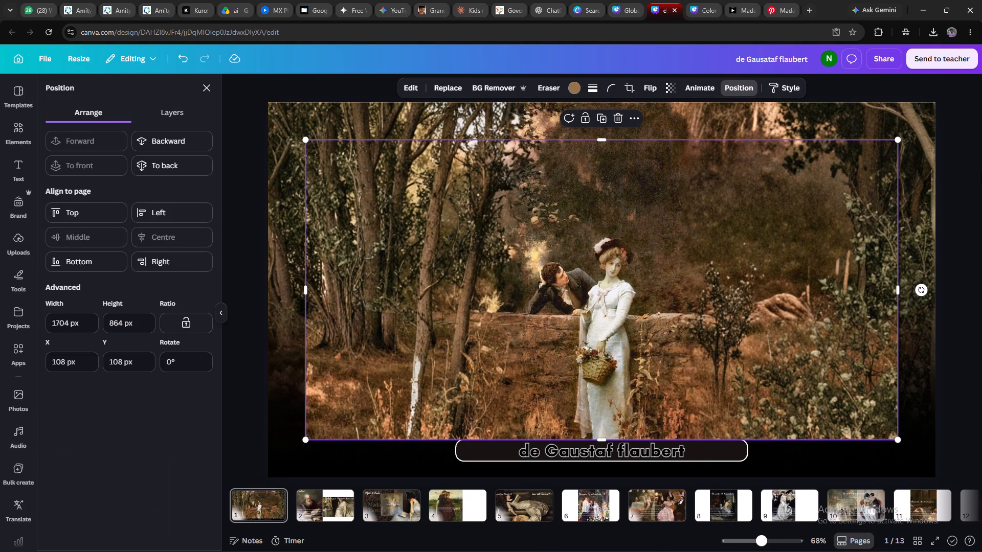
Send the cropped painting copy backward behind the "Madame Bovary" title and dark gradient, keeping it above the beige panel.
key(ctrl+bracketleft)
key(ctrl+bracketleft)
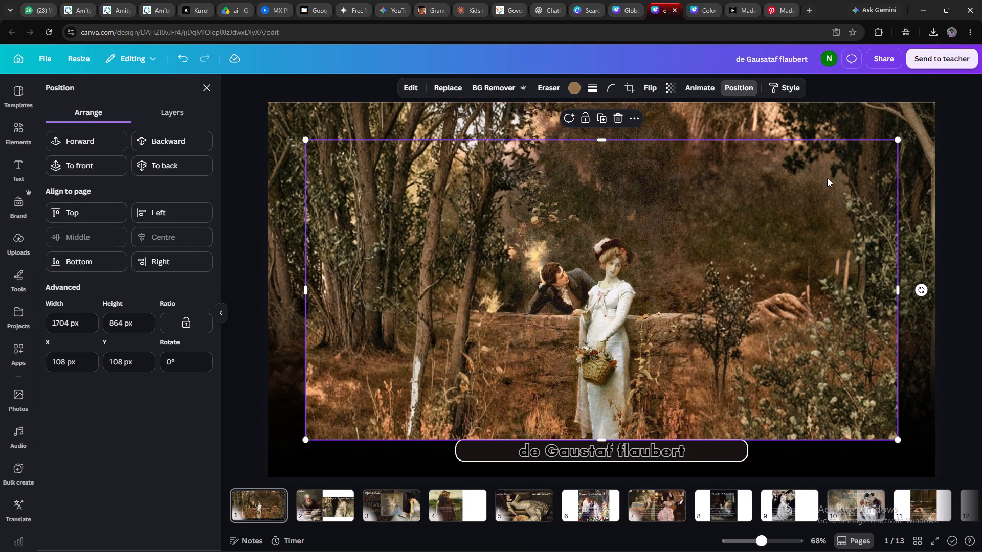
key(ctrl+bracketleft)
key(ctrl+bracketleft)
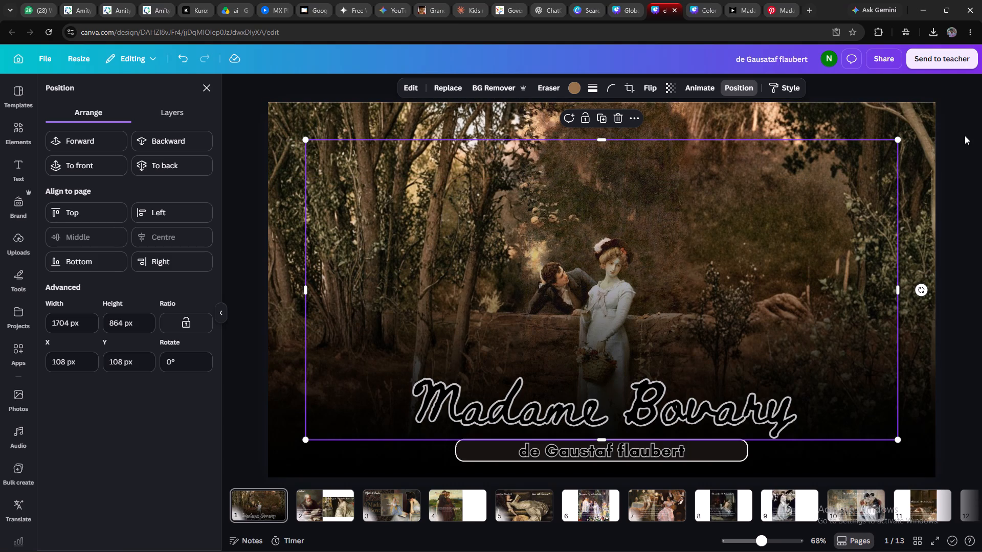
click(965, 135)
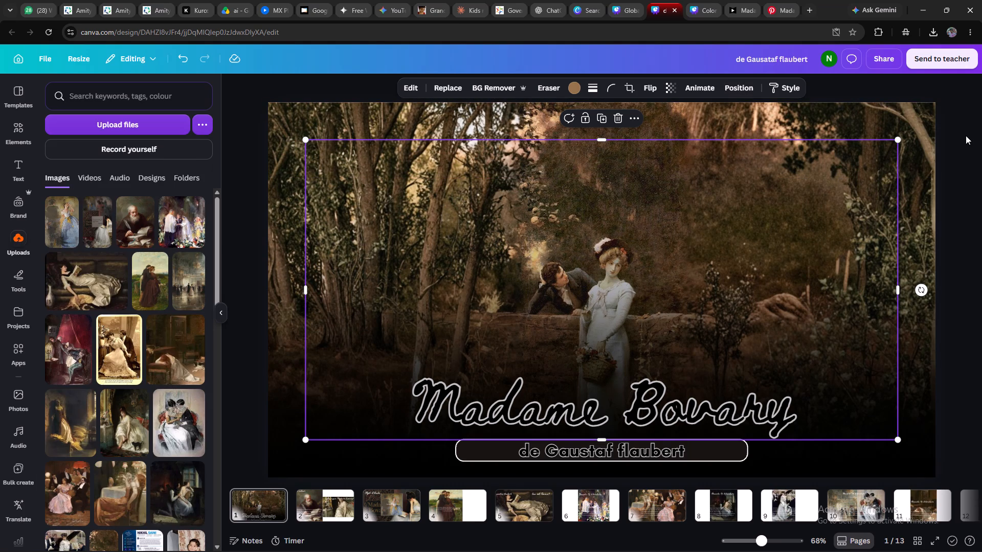
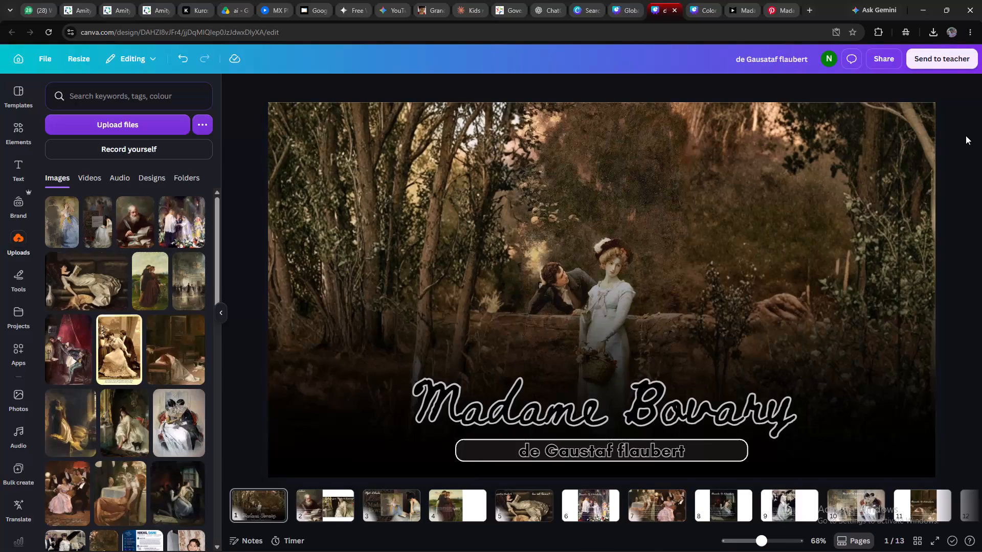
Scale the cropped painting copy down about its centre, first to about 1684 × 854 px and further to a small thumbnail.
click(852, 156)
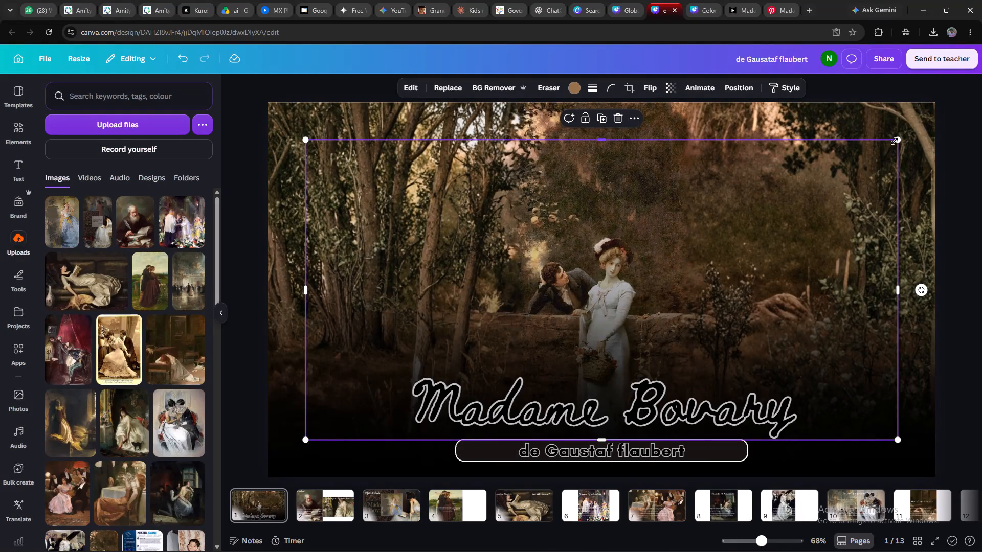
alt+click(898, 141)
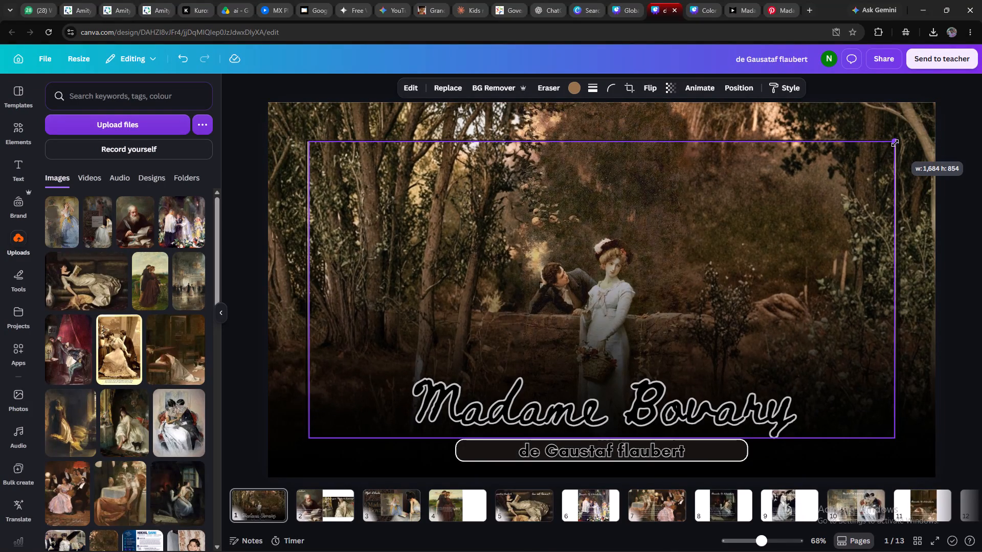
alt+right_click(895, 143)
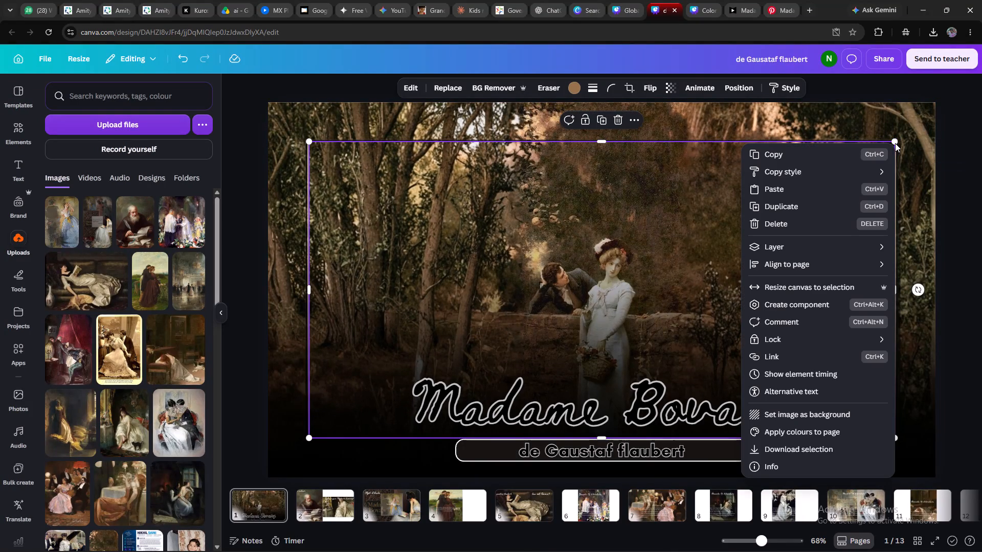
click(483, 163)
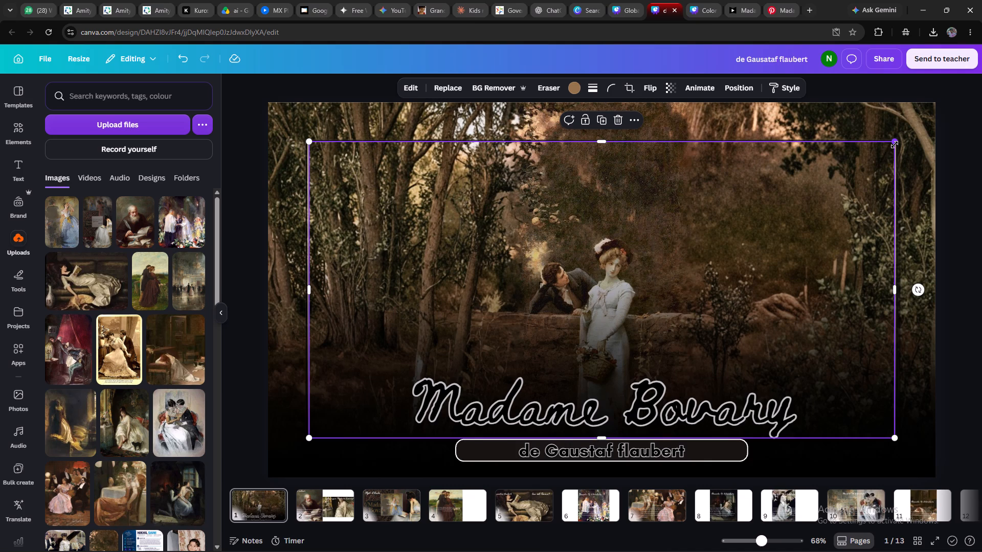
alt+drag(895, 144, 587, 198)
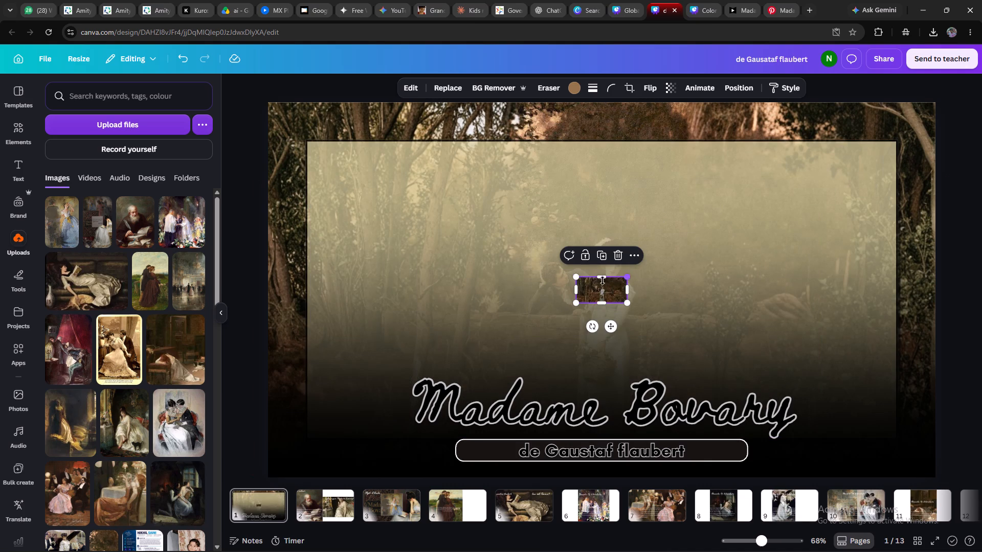
Move the shrunken painting copy off the beige panel to the page's upper-left corner and delete it.
drag(595, 287, 219, 136)
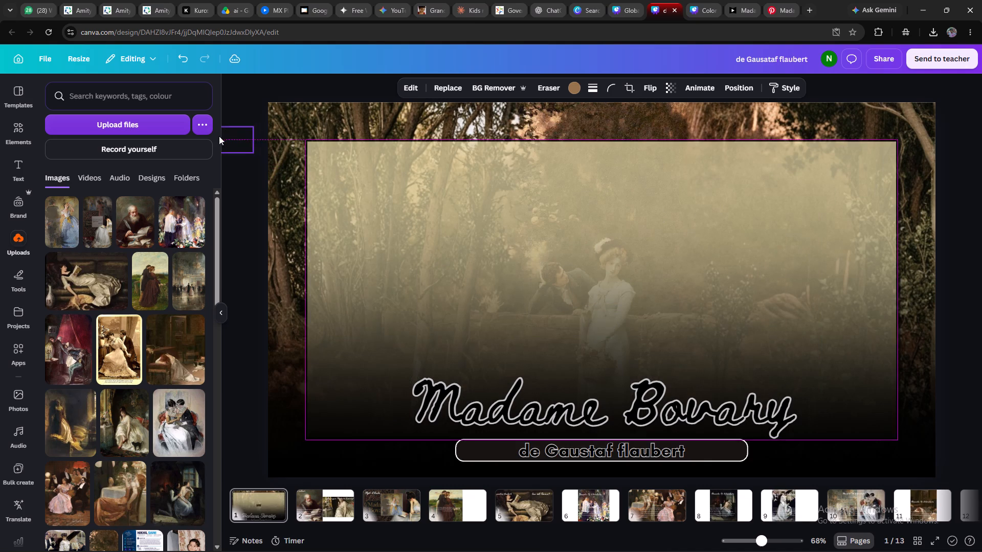
drag(219, 136, 256, 125)
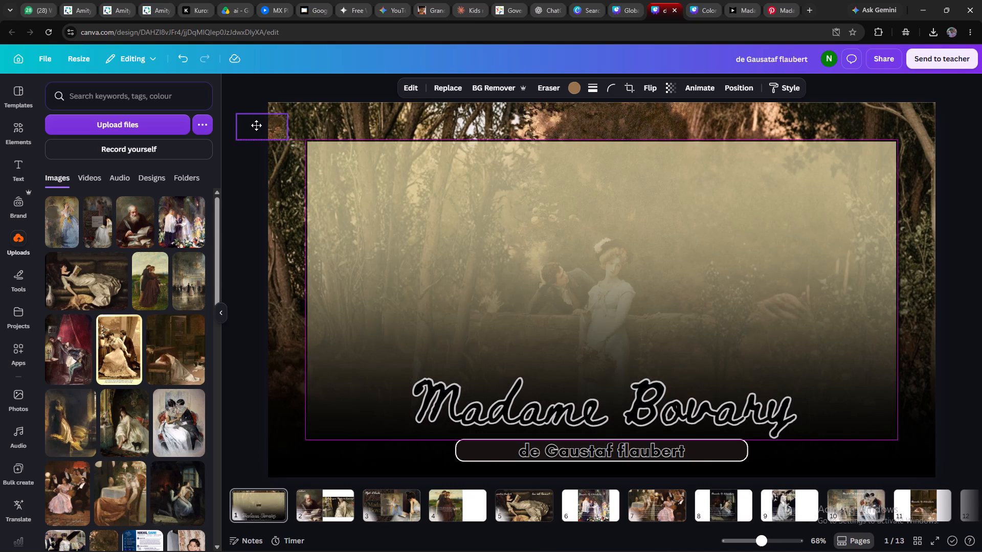
key(Delete)
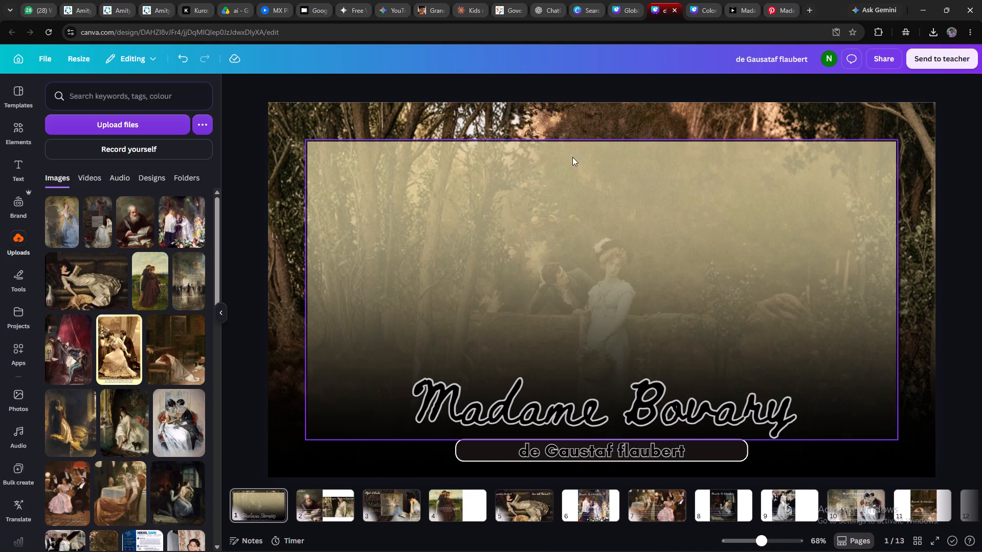
Delete the beige panel from the cover, leaving the full-page painting behind the title.
click(578, 156)
key(Delete)
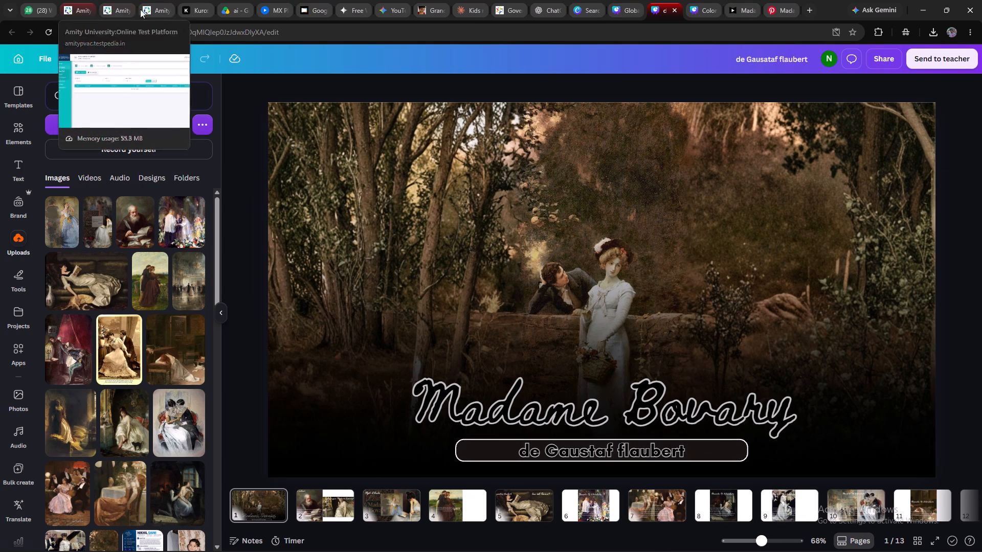
Restore the browser window to a smaller size and minimise it to view the file-checking window on the desktop.
double_click(819, 6)
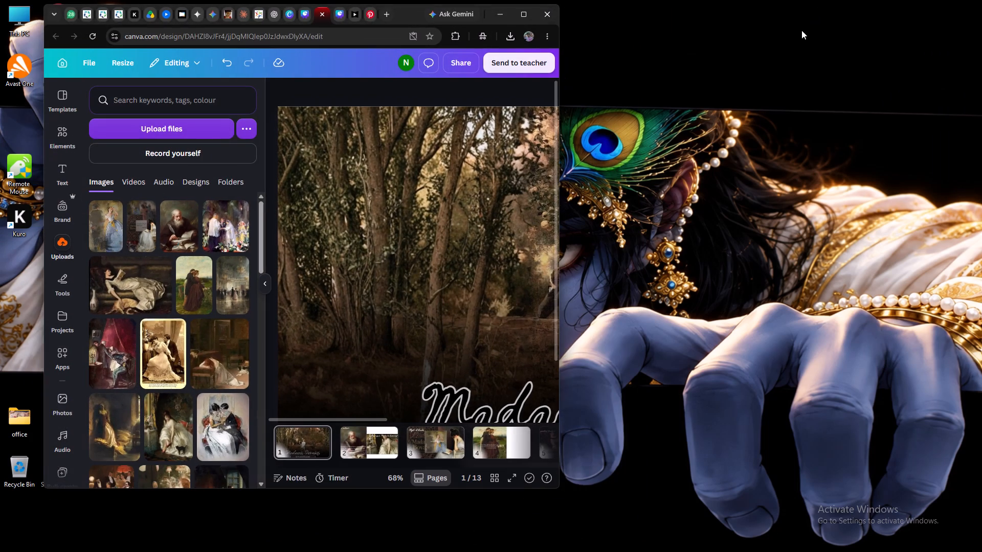
click(716, 132)
click(500, 14)
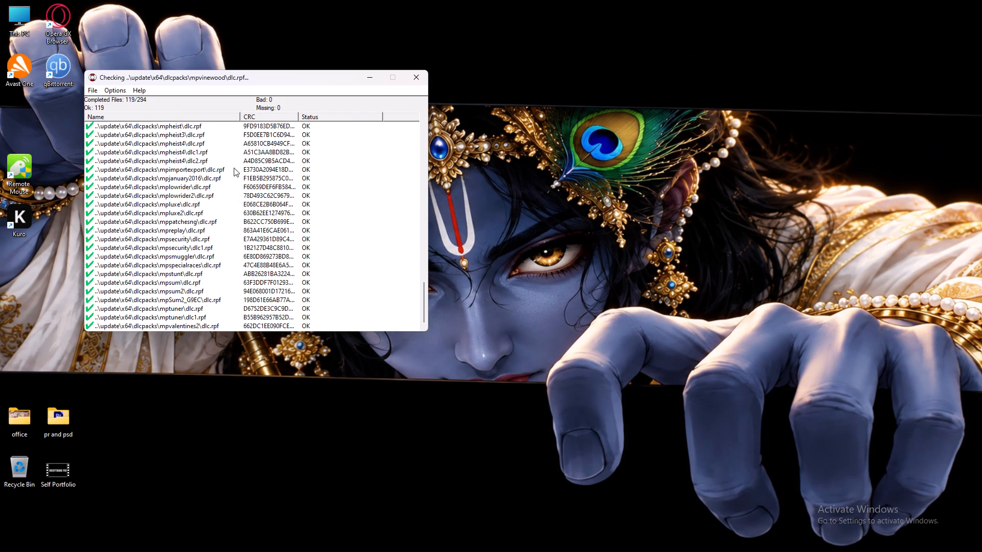
Search the computer's installed apps for gta and dismiss the search.
click(302, 535)
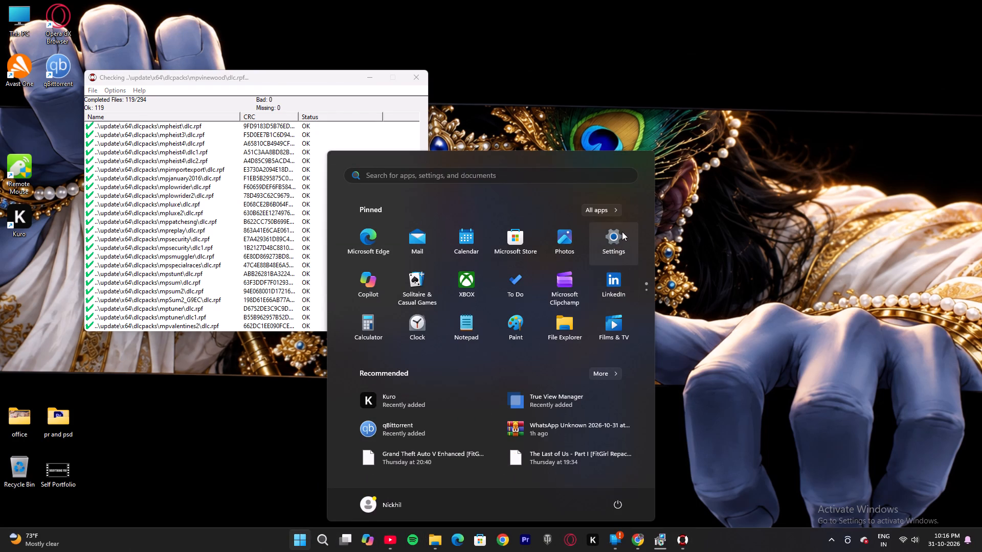
click(613, 210)
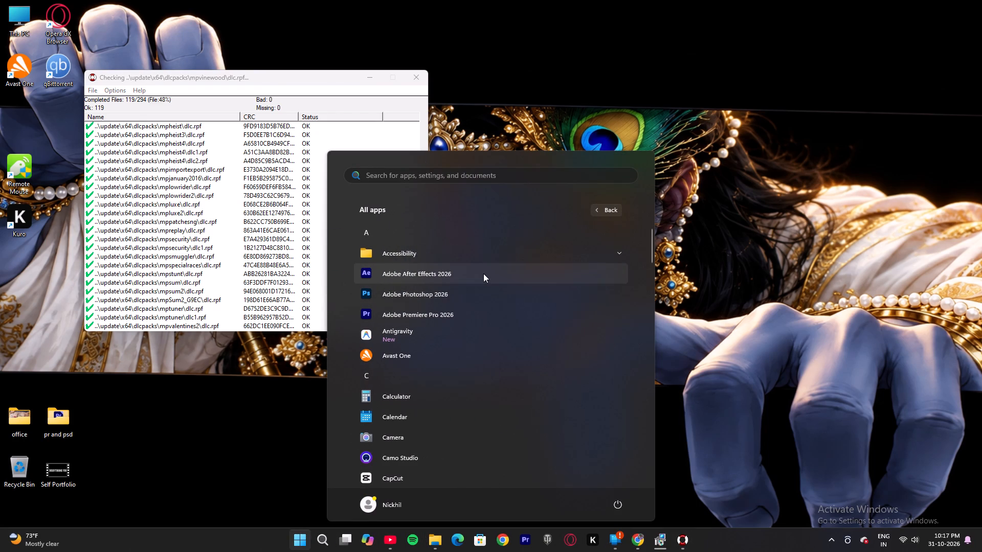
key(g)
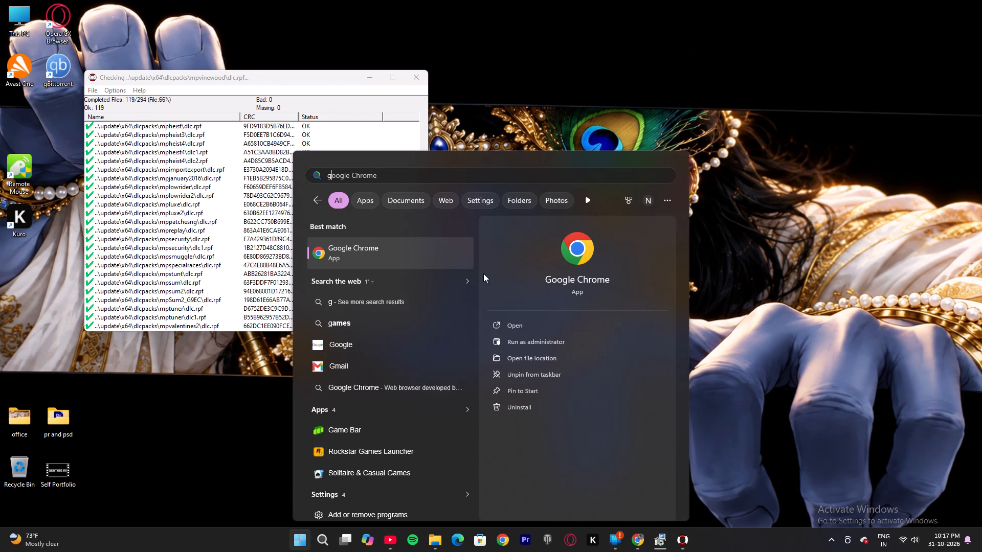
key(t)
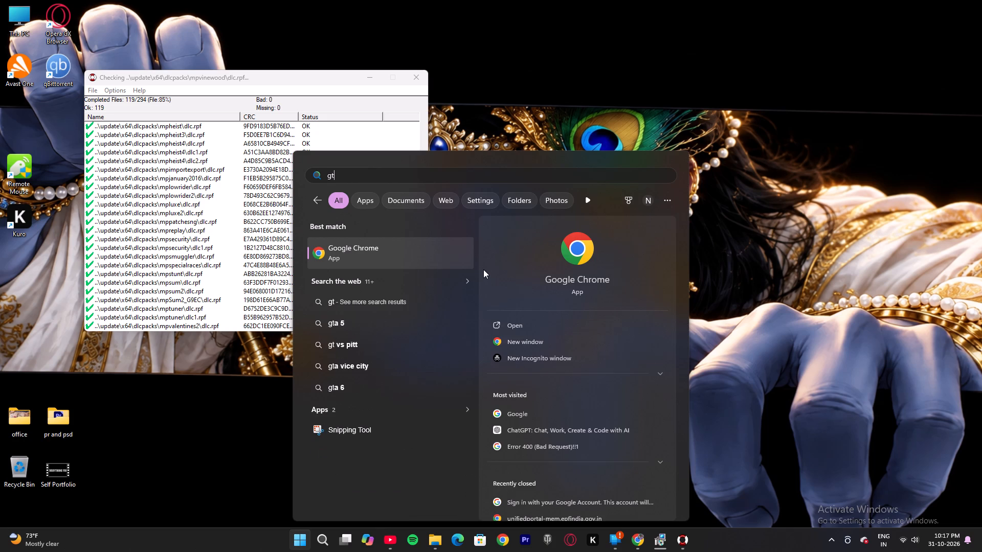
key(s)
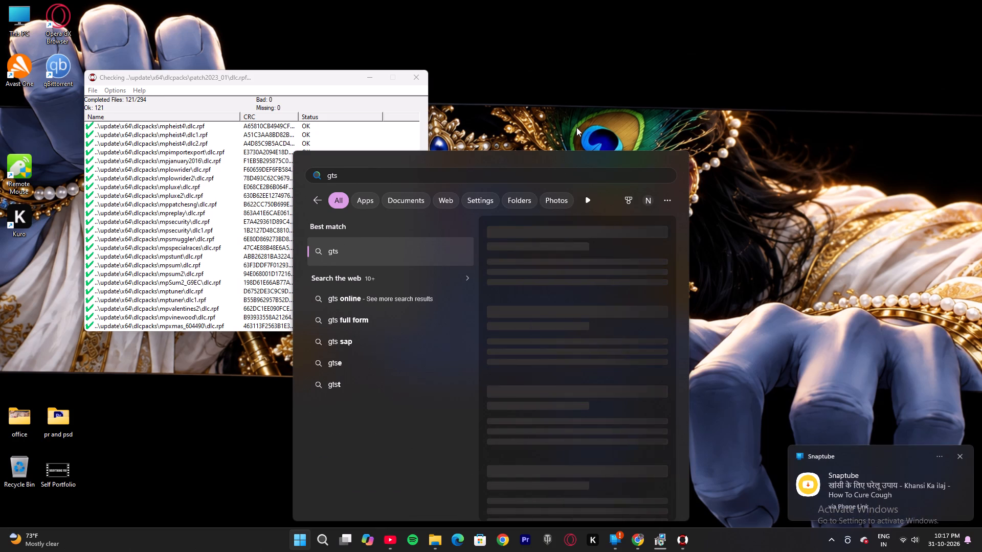
key(BackSpace)
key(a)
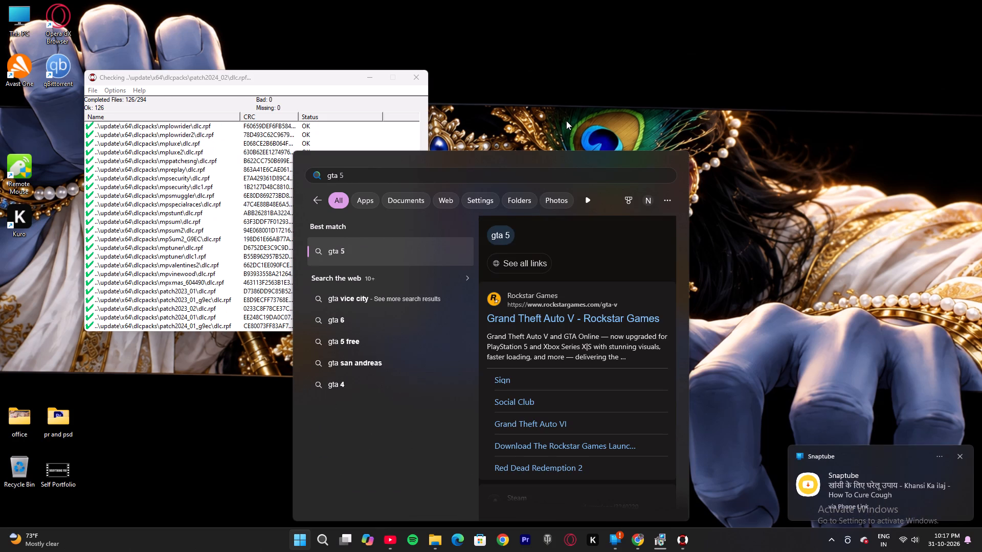
click(566, 121)
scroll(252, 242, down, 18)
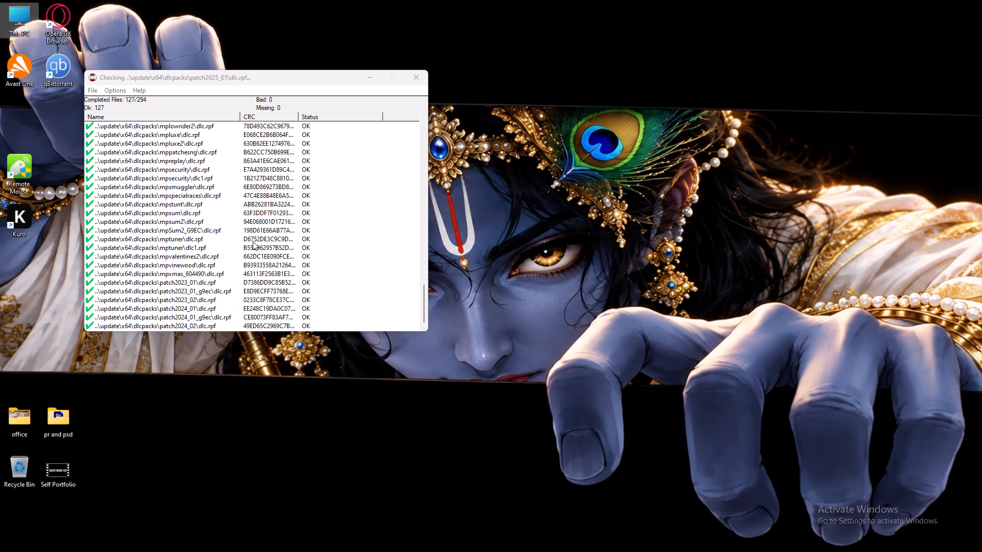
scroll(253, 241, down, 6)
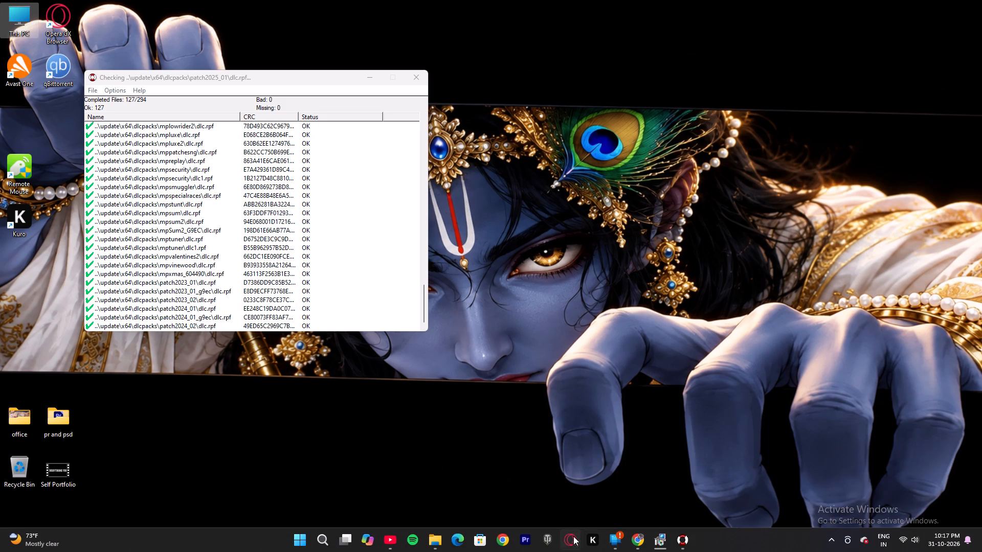
Switch to File Explorer, open the Grand Theft Auto V Enhanced [FitGirl Repack] folder in Downloads, and launch its setup application.
click(442, 538)
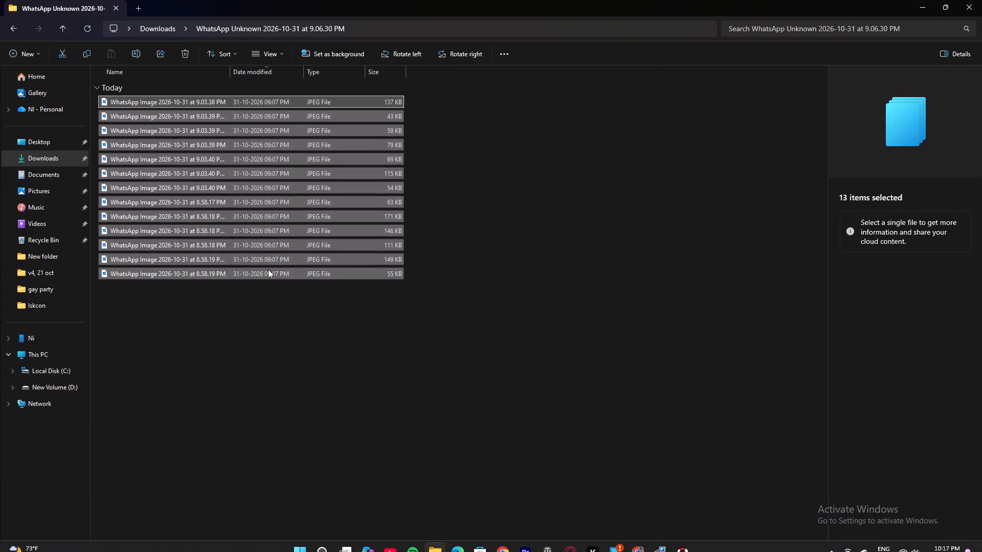
click(333, 310)
drag(205, 210, 218, 214)
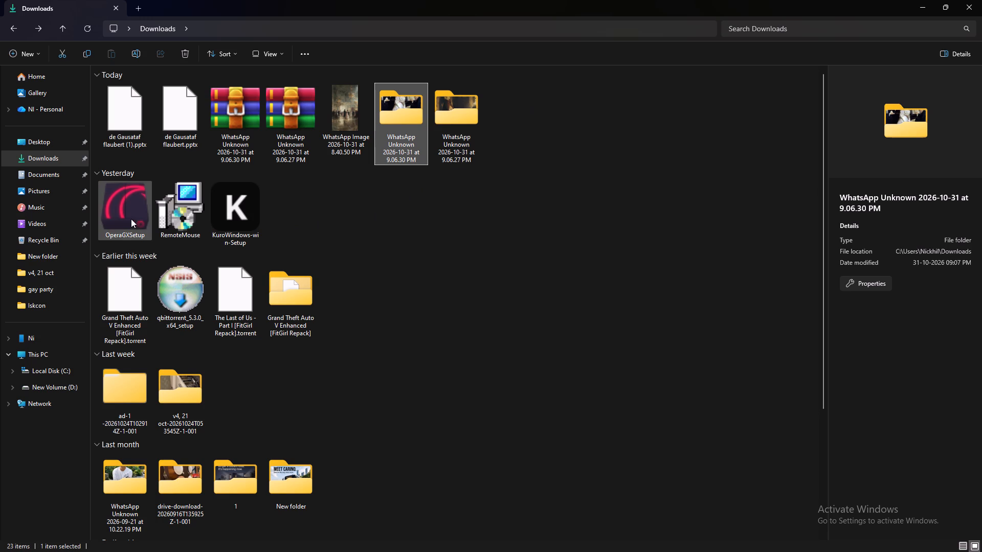
double_click(296, 305)
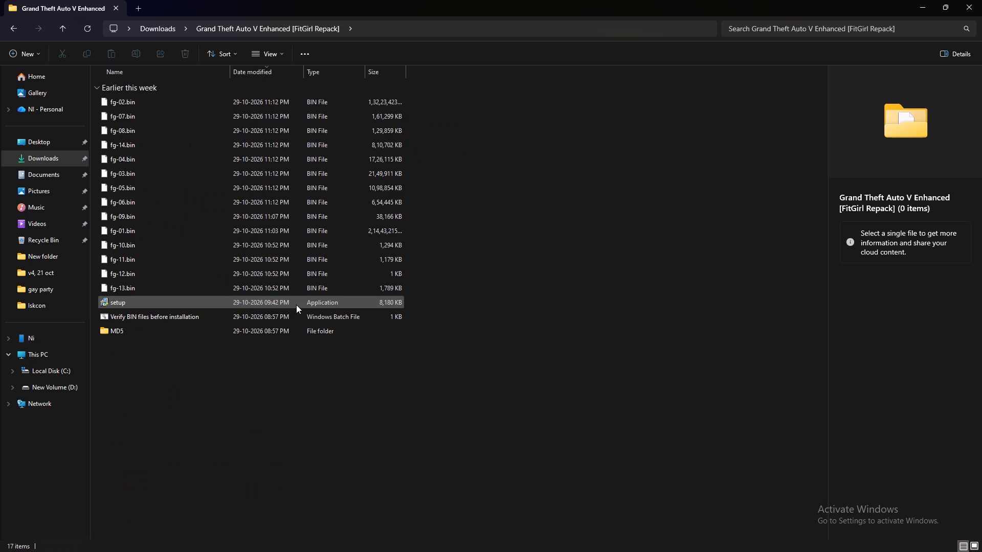
double_click(200, 302)
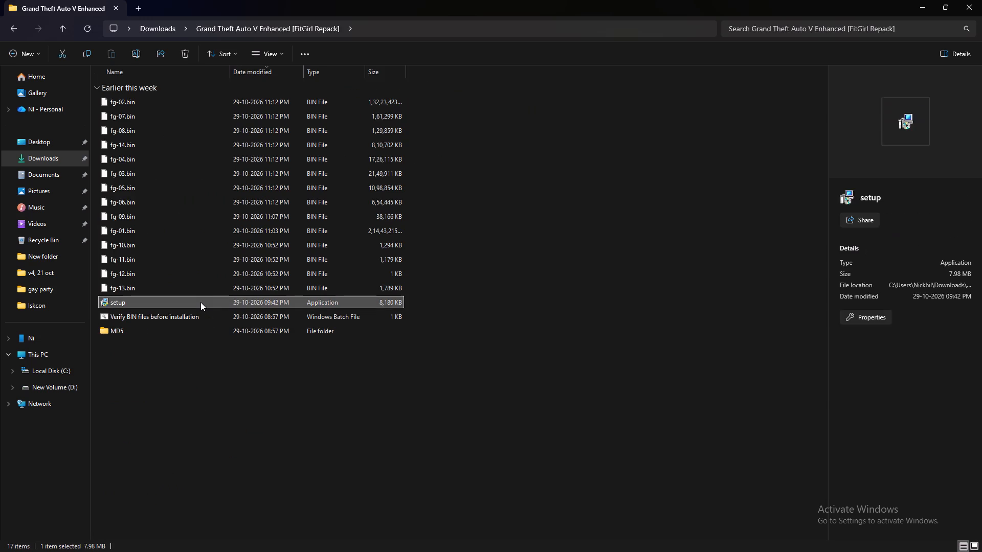